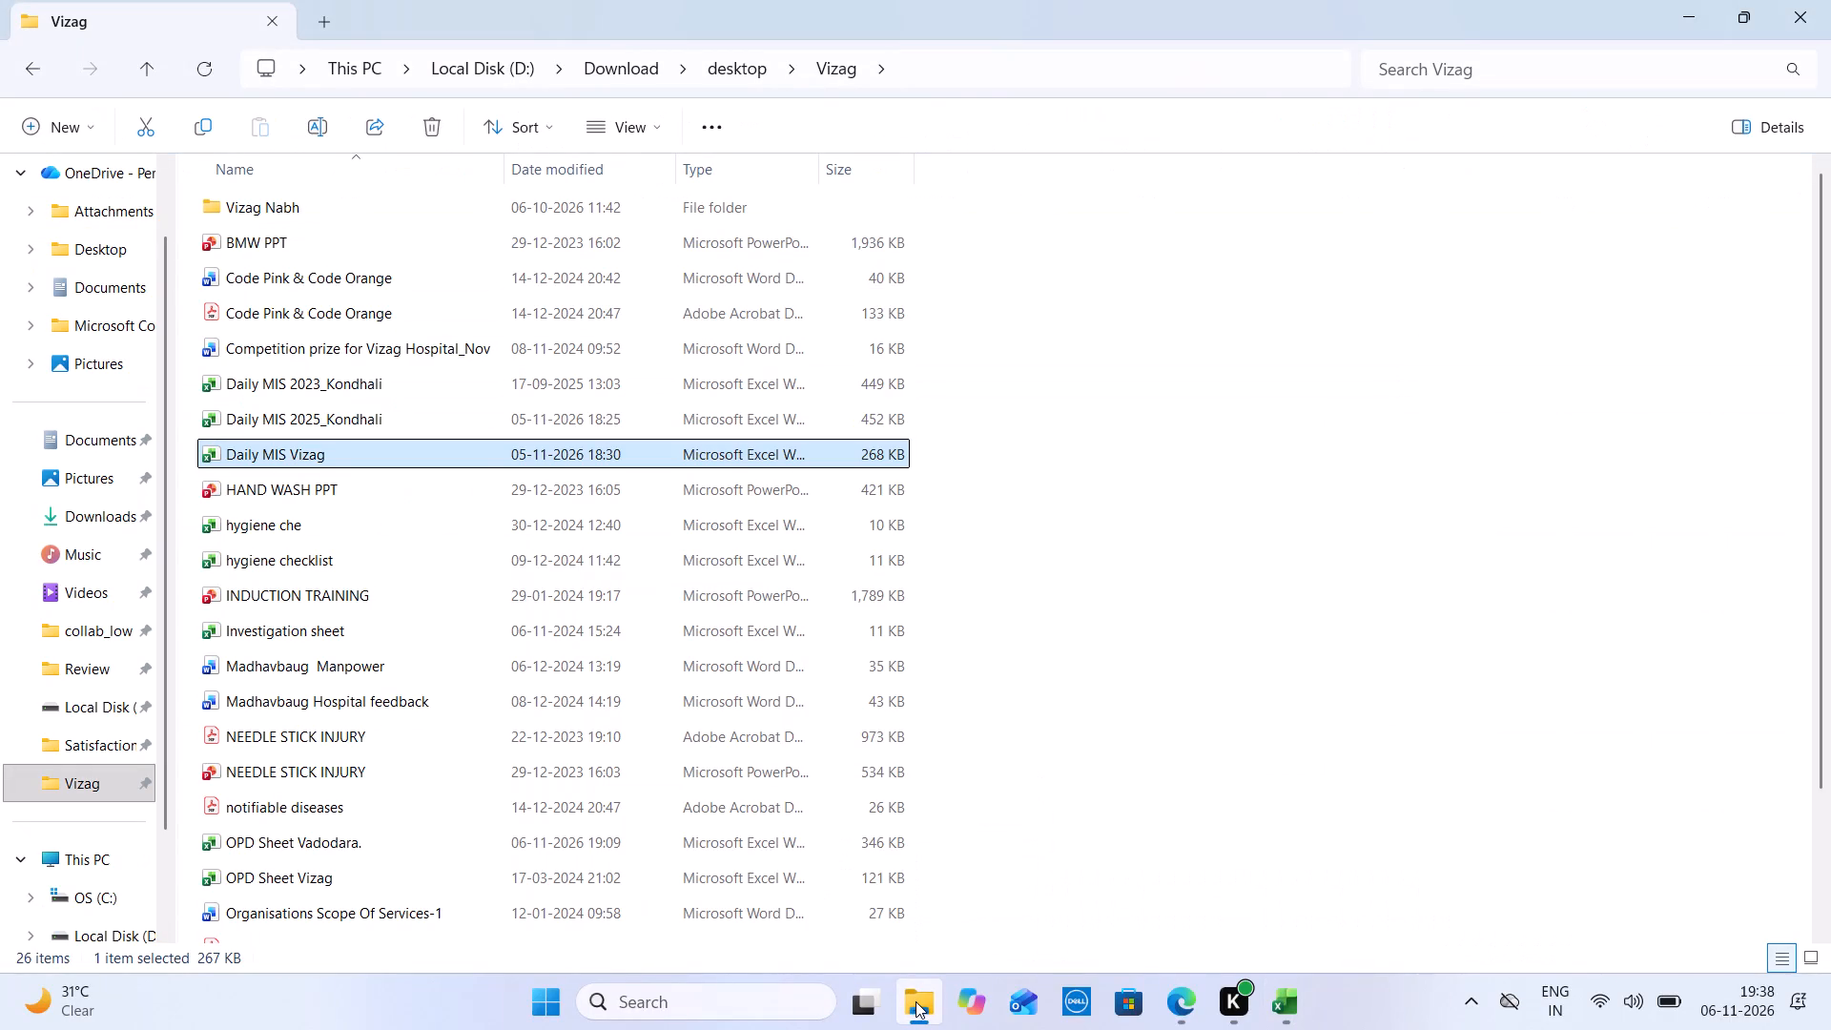
Open the Daily_Collection_Report_NOV-2026 (1) (1) (1) workbook from the Downloads folder.
left_click(115, 527)
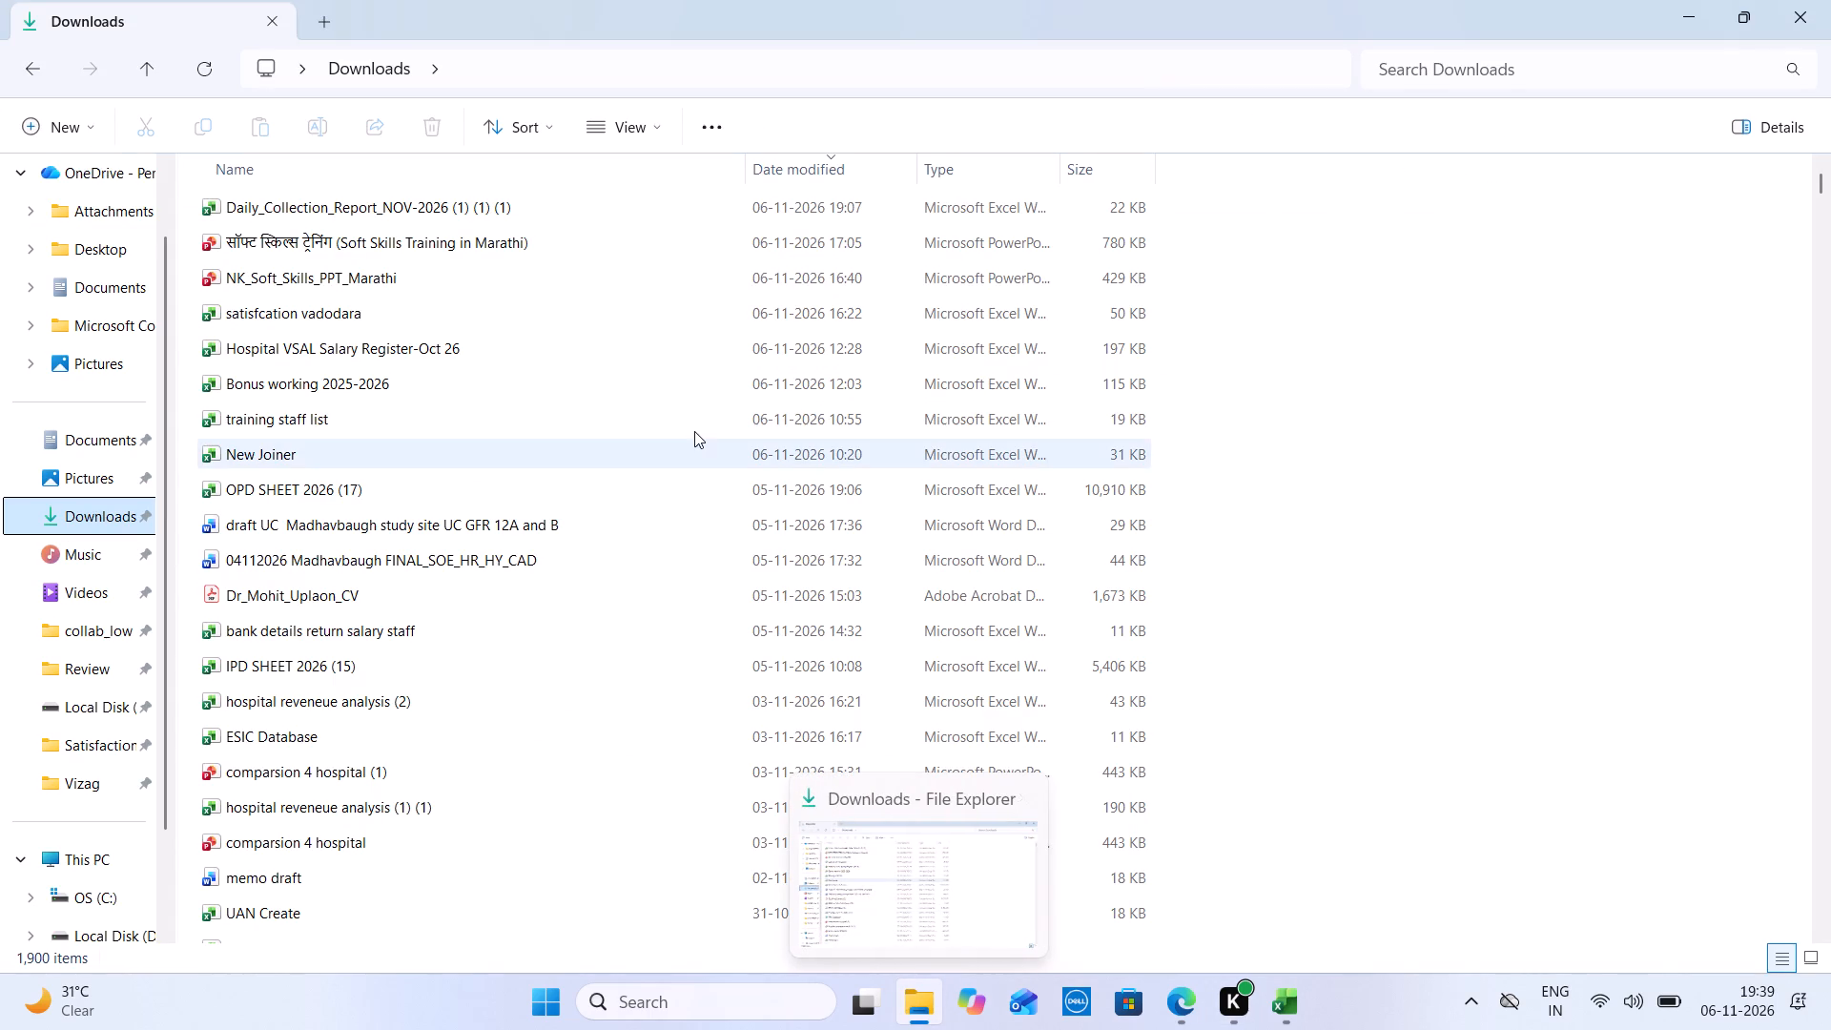
double_click(429, 222)
double_click(429, 211)
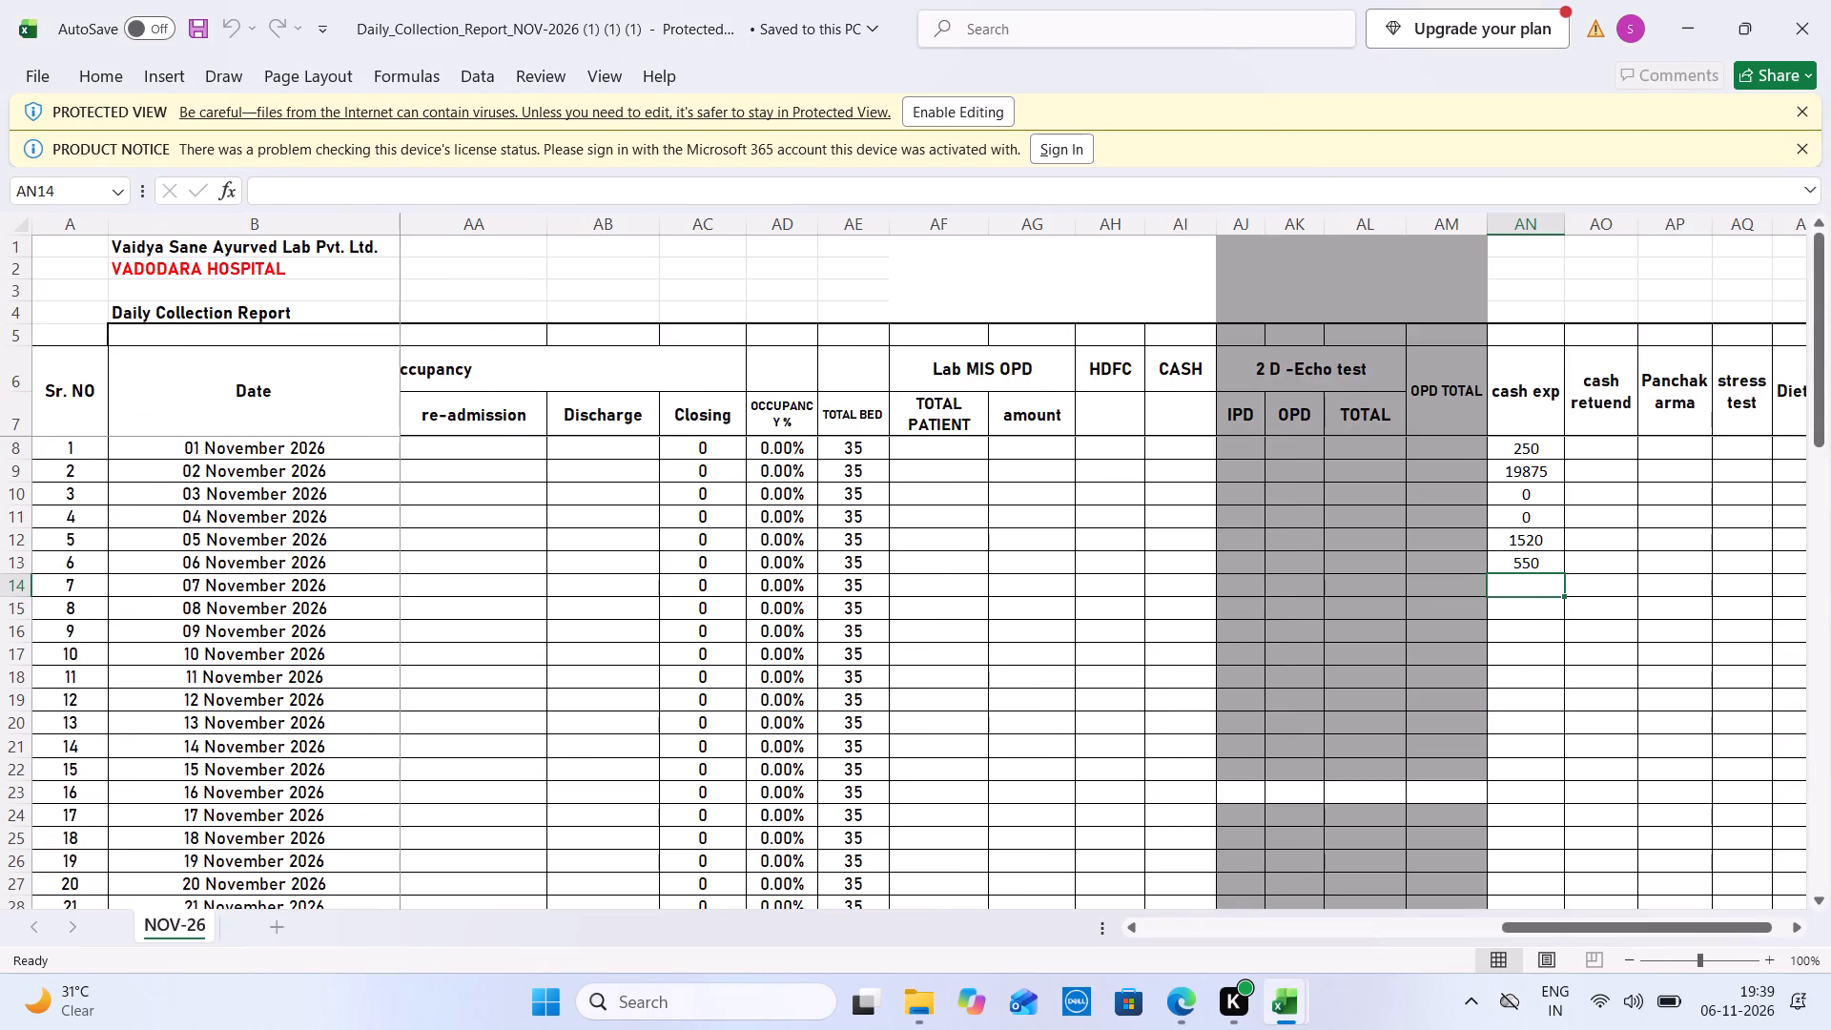
Go back to the first columns of the NOV-26 sheet and examine the daily IPD and OPD collection entries.
left_click(789, 488)
key("Left")
key("Left")
key("Left")
key("Left")
key("Left")
key("Left")
key("Left")
key("Left")
key("Left")
key("Left")
key("Left")
key("Left")
key("Left")
key("Left")
key("Left")
key("Left")
key("Left")
key("Left")
key("Left")
key("Left")
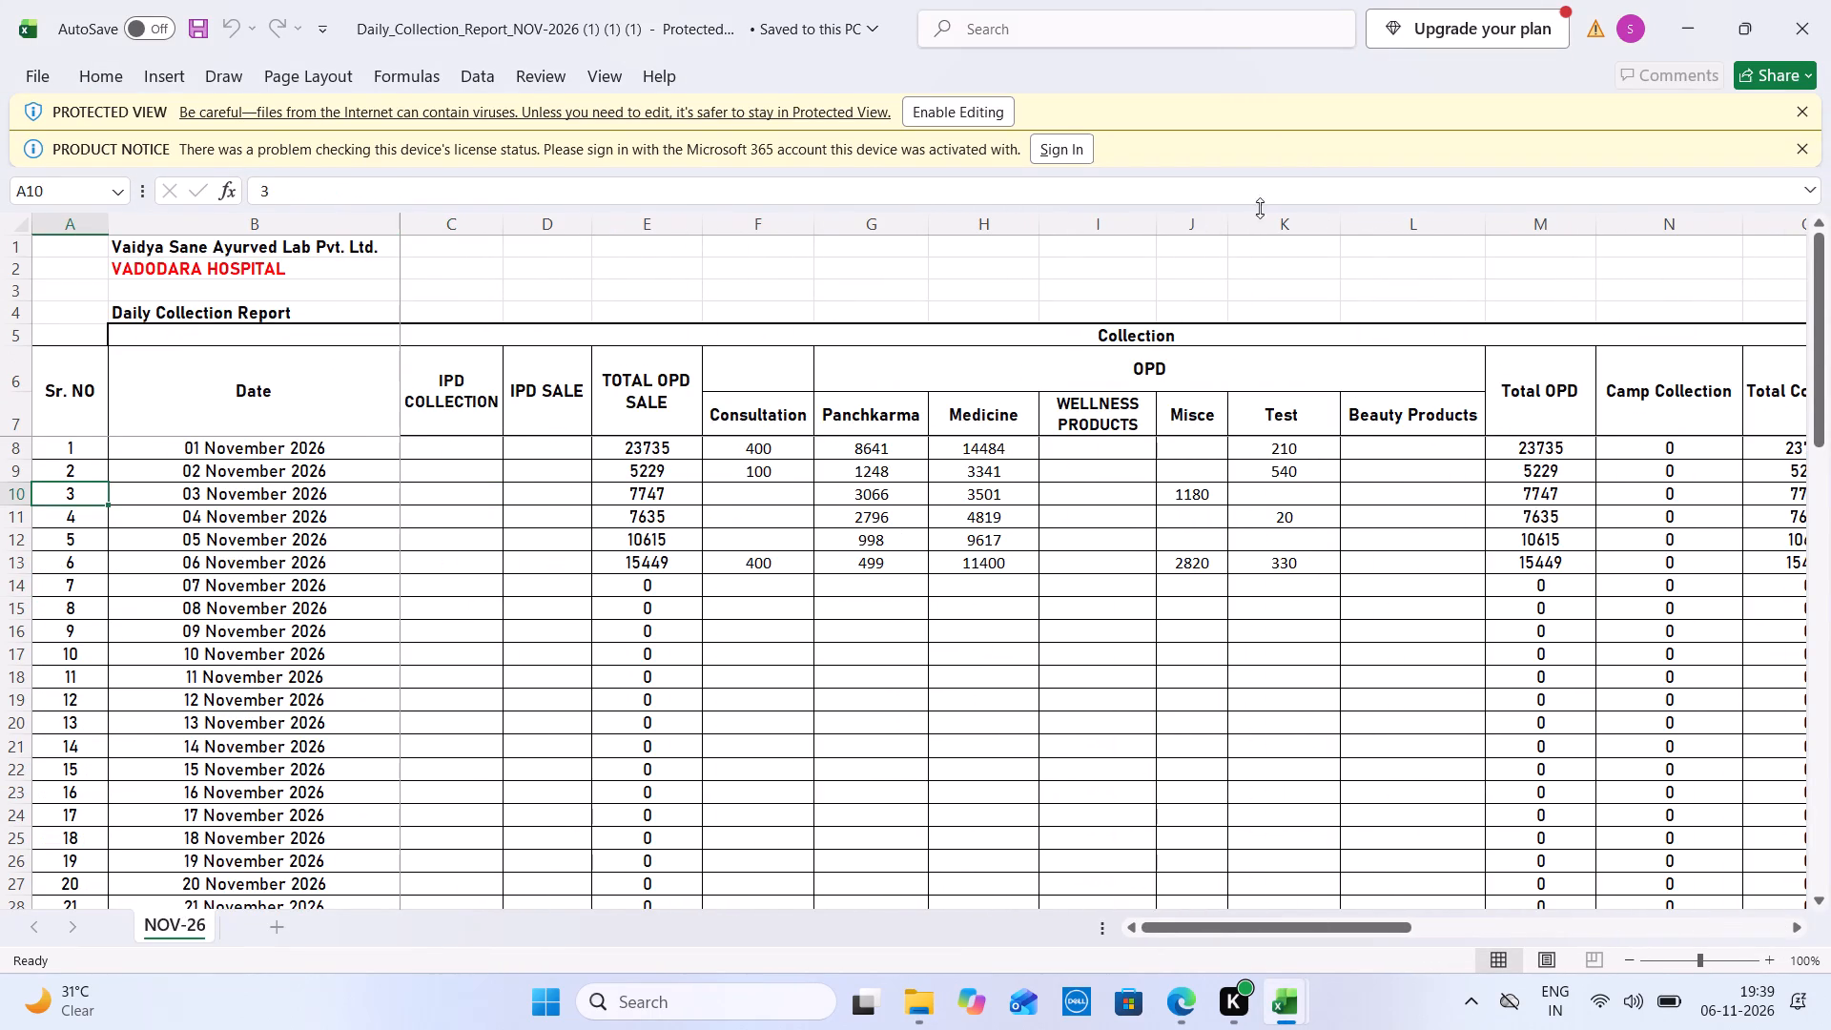
Close the Daily_Collection_Report_NOV-2026 (1) (1) (1) workbook.
left_click(1830, 0)
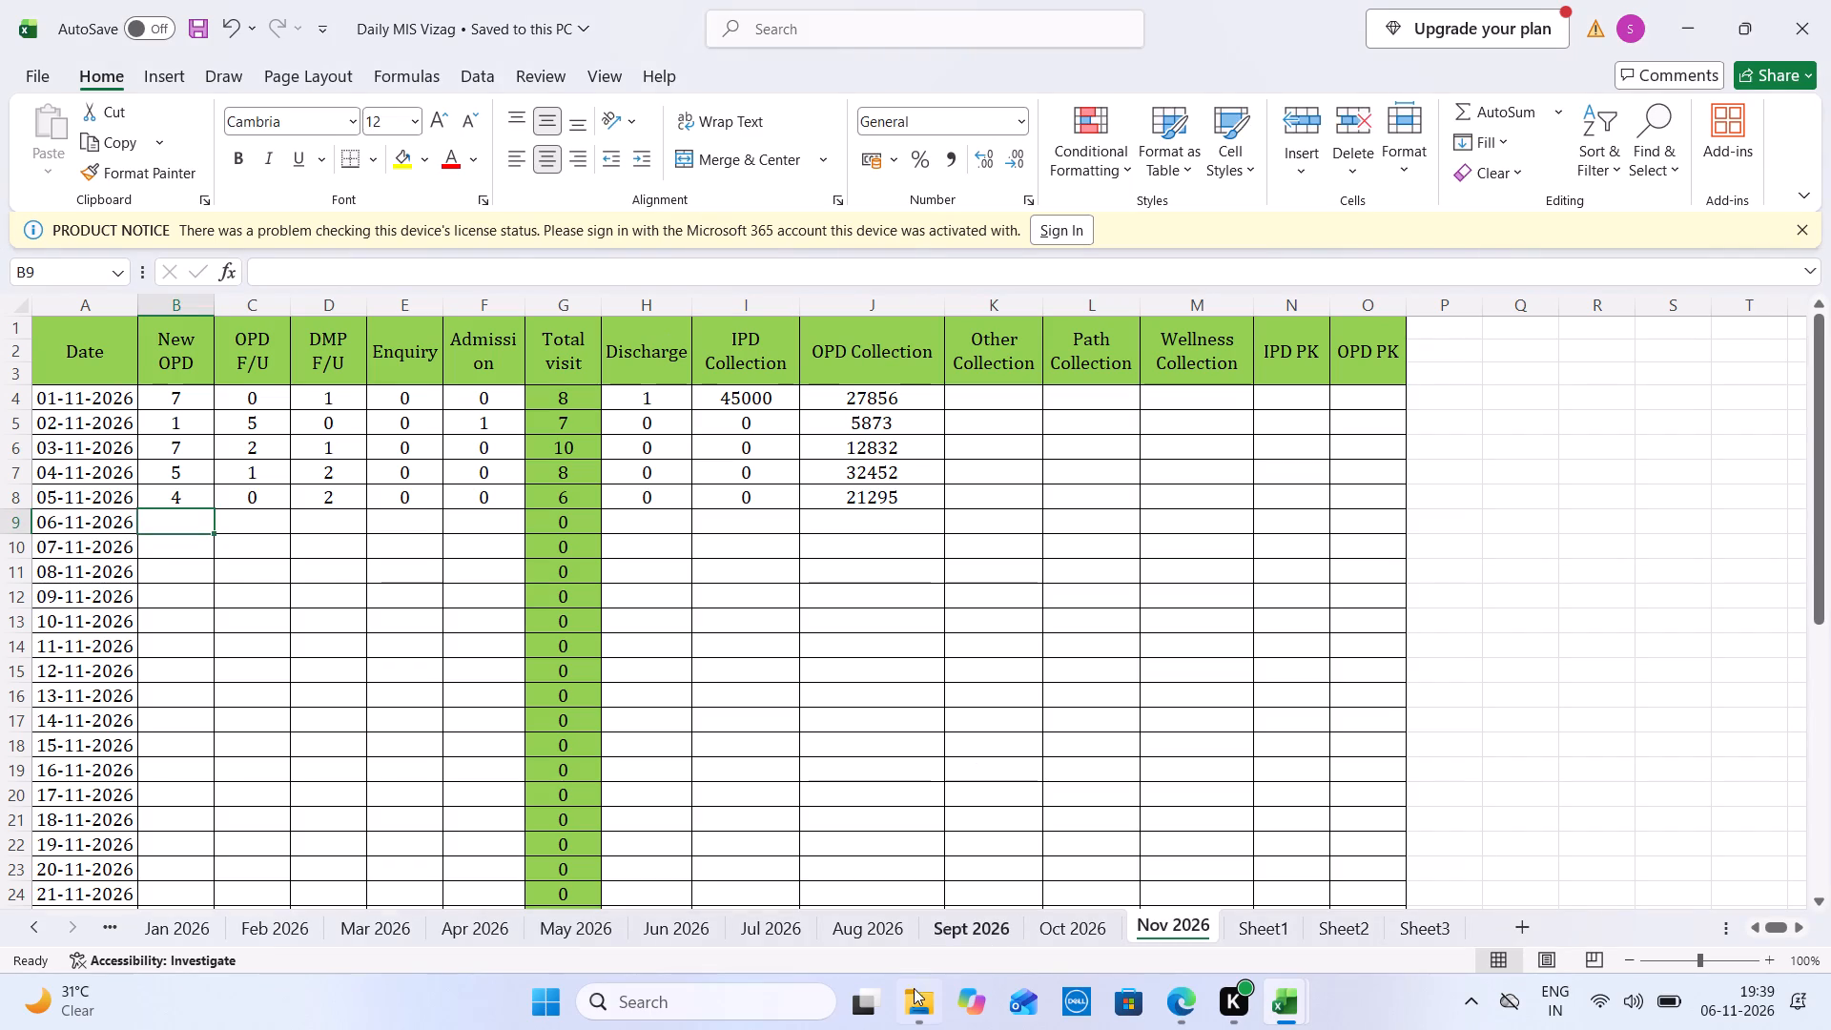
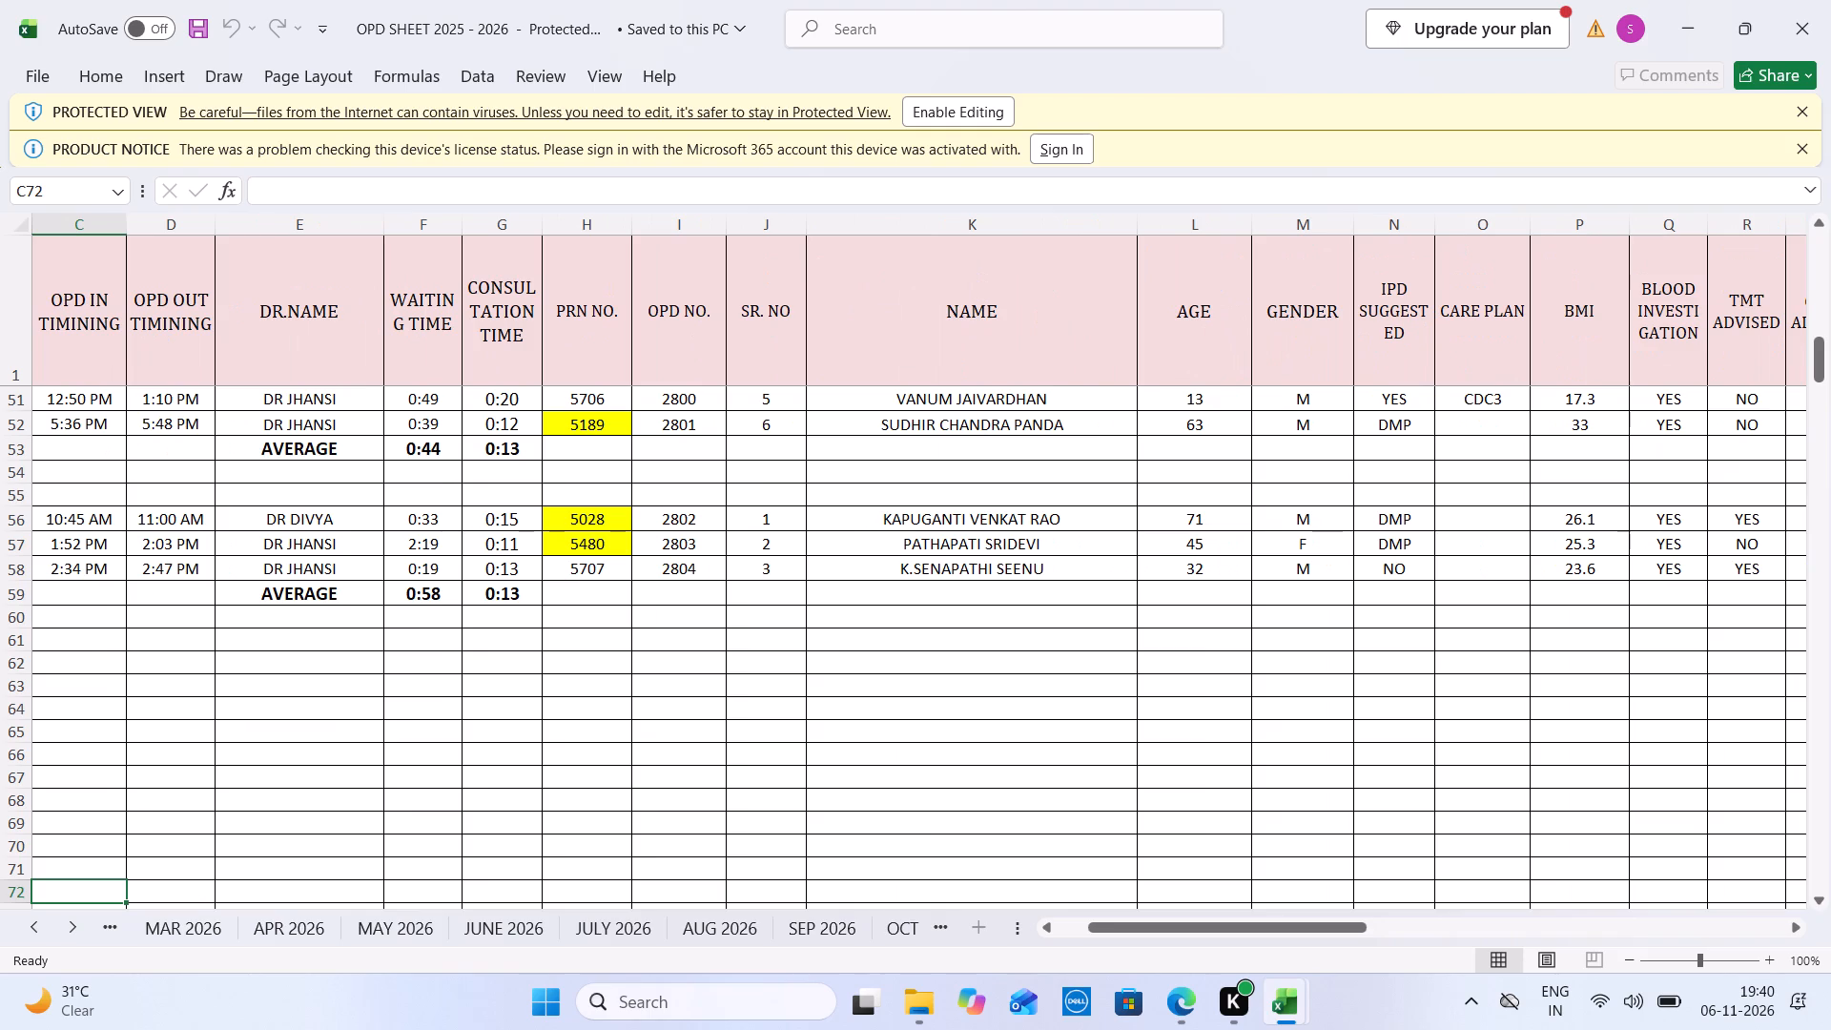
In Daily MIS Vizag, enter the 06-11-2026 counts: New OPD 1, OPD F/U 0, DMP F/U 2, Enquiry 0, Admission 0.
key("ctrl+Tab")
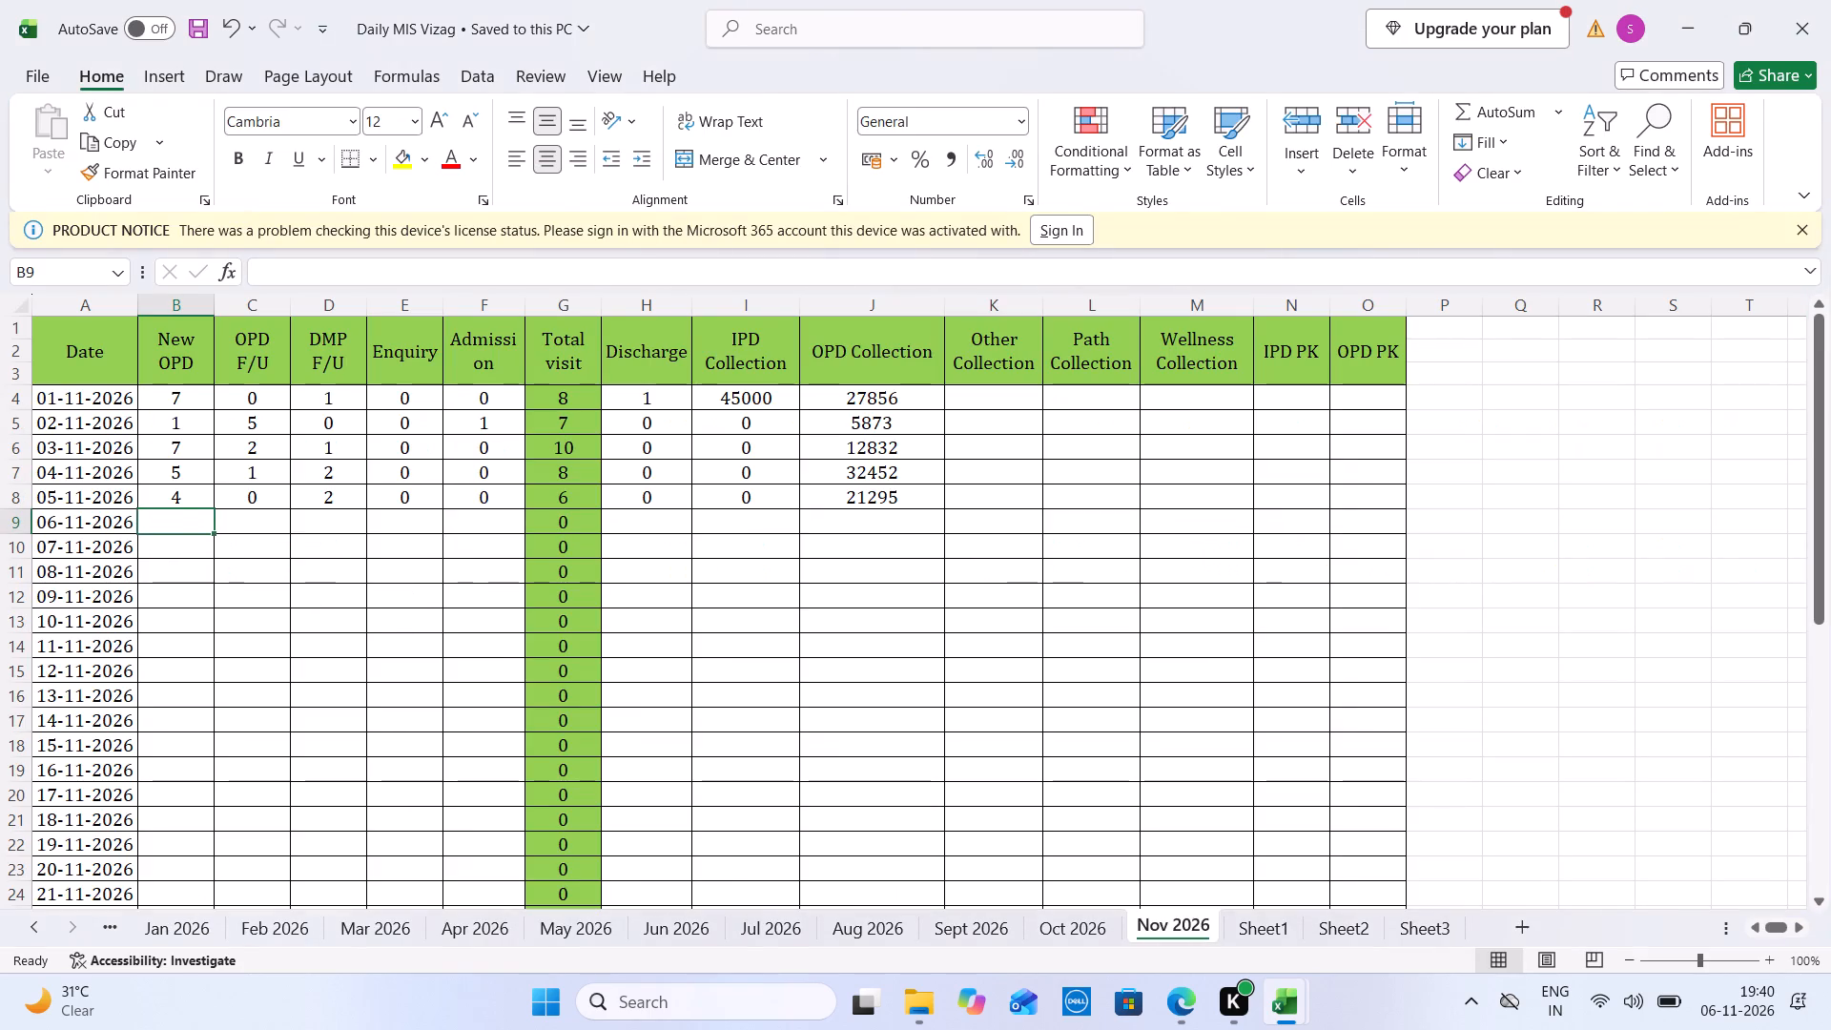
key("1")
key("Right")
key("0")
key("Right")
key("3")
key("Right")
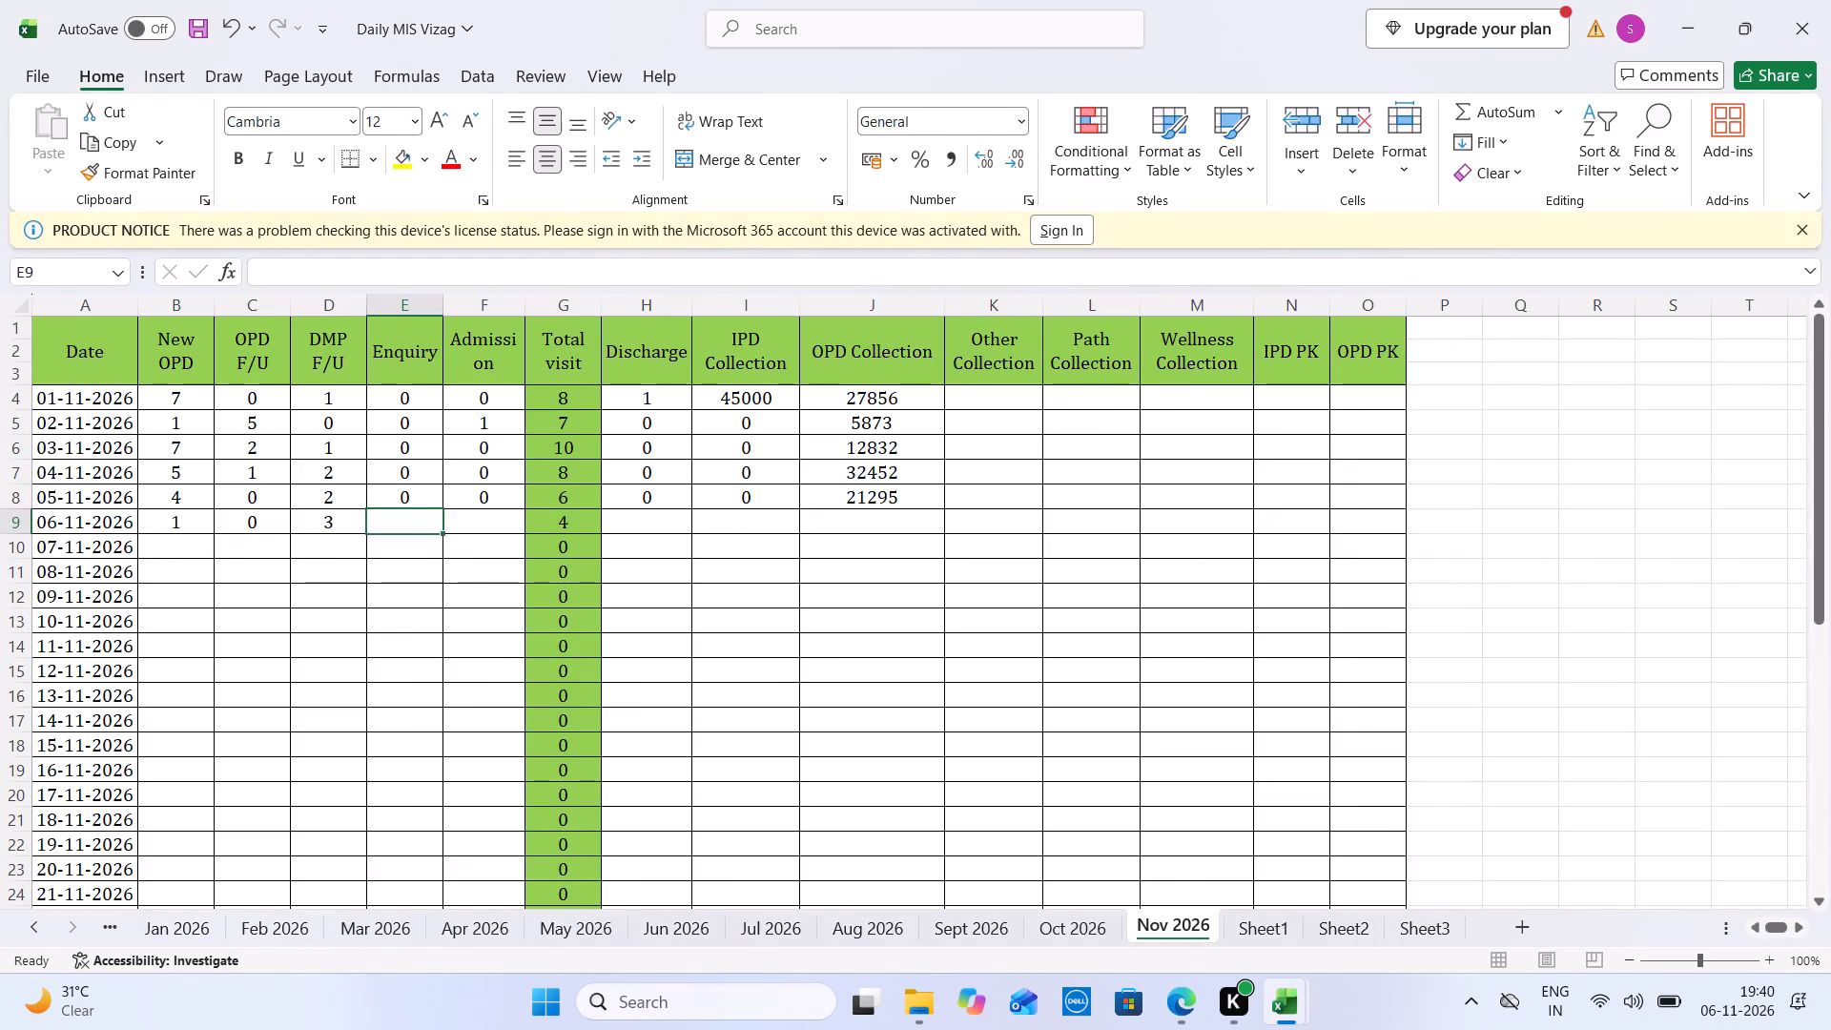
key("0")
key("Right")
key("0")
key("Left")
key("Left")
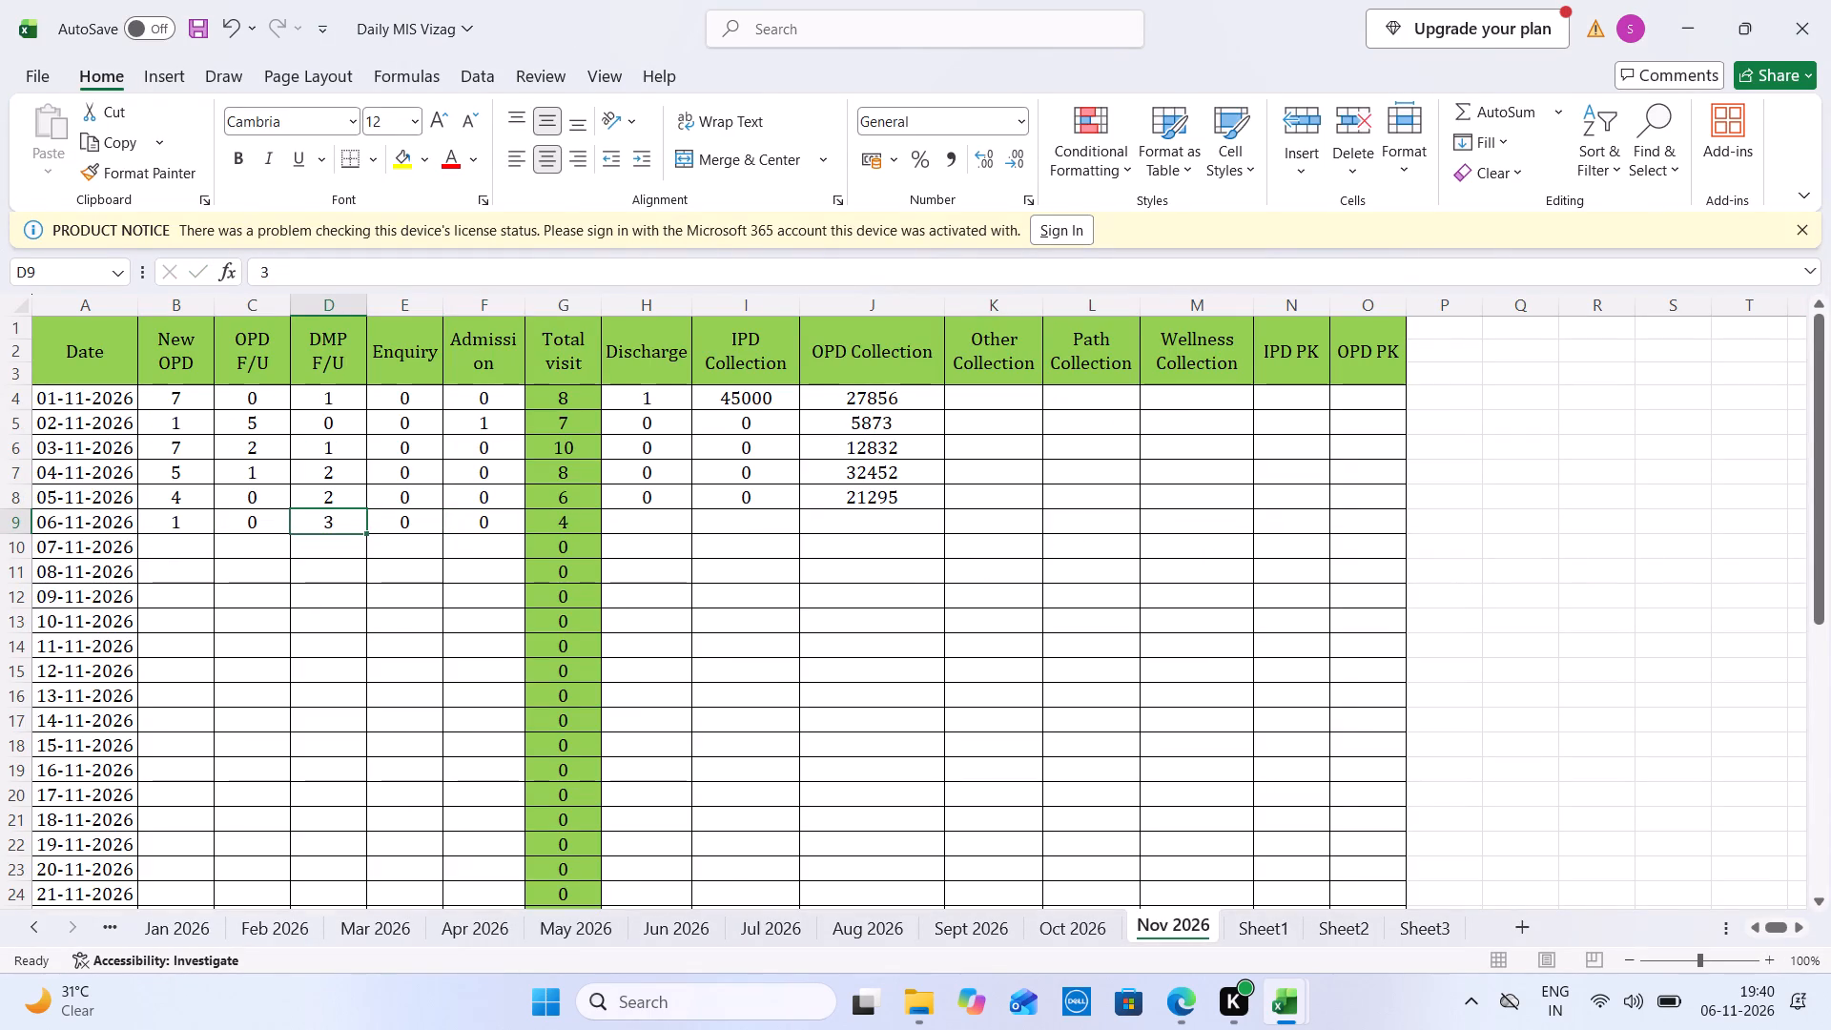
key("2")
Examine the Total visit column of the Nov 2026 sheet down to its monthly totals.
key("Right")
key("Right")
key("Right")
key("Down")
key("Down")
key("Down")
key("Down")
key("Down")
key("Down")
key("Down")
key("Down")
key("Down")
key("Down")
key("Down")
key("Down")
key("Down")
key("Down")
key("Down")
key("Down")
key("Down")
key("Down")
key("Down")
key("Down")
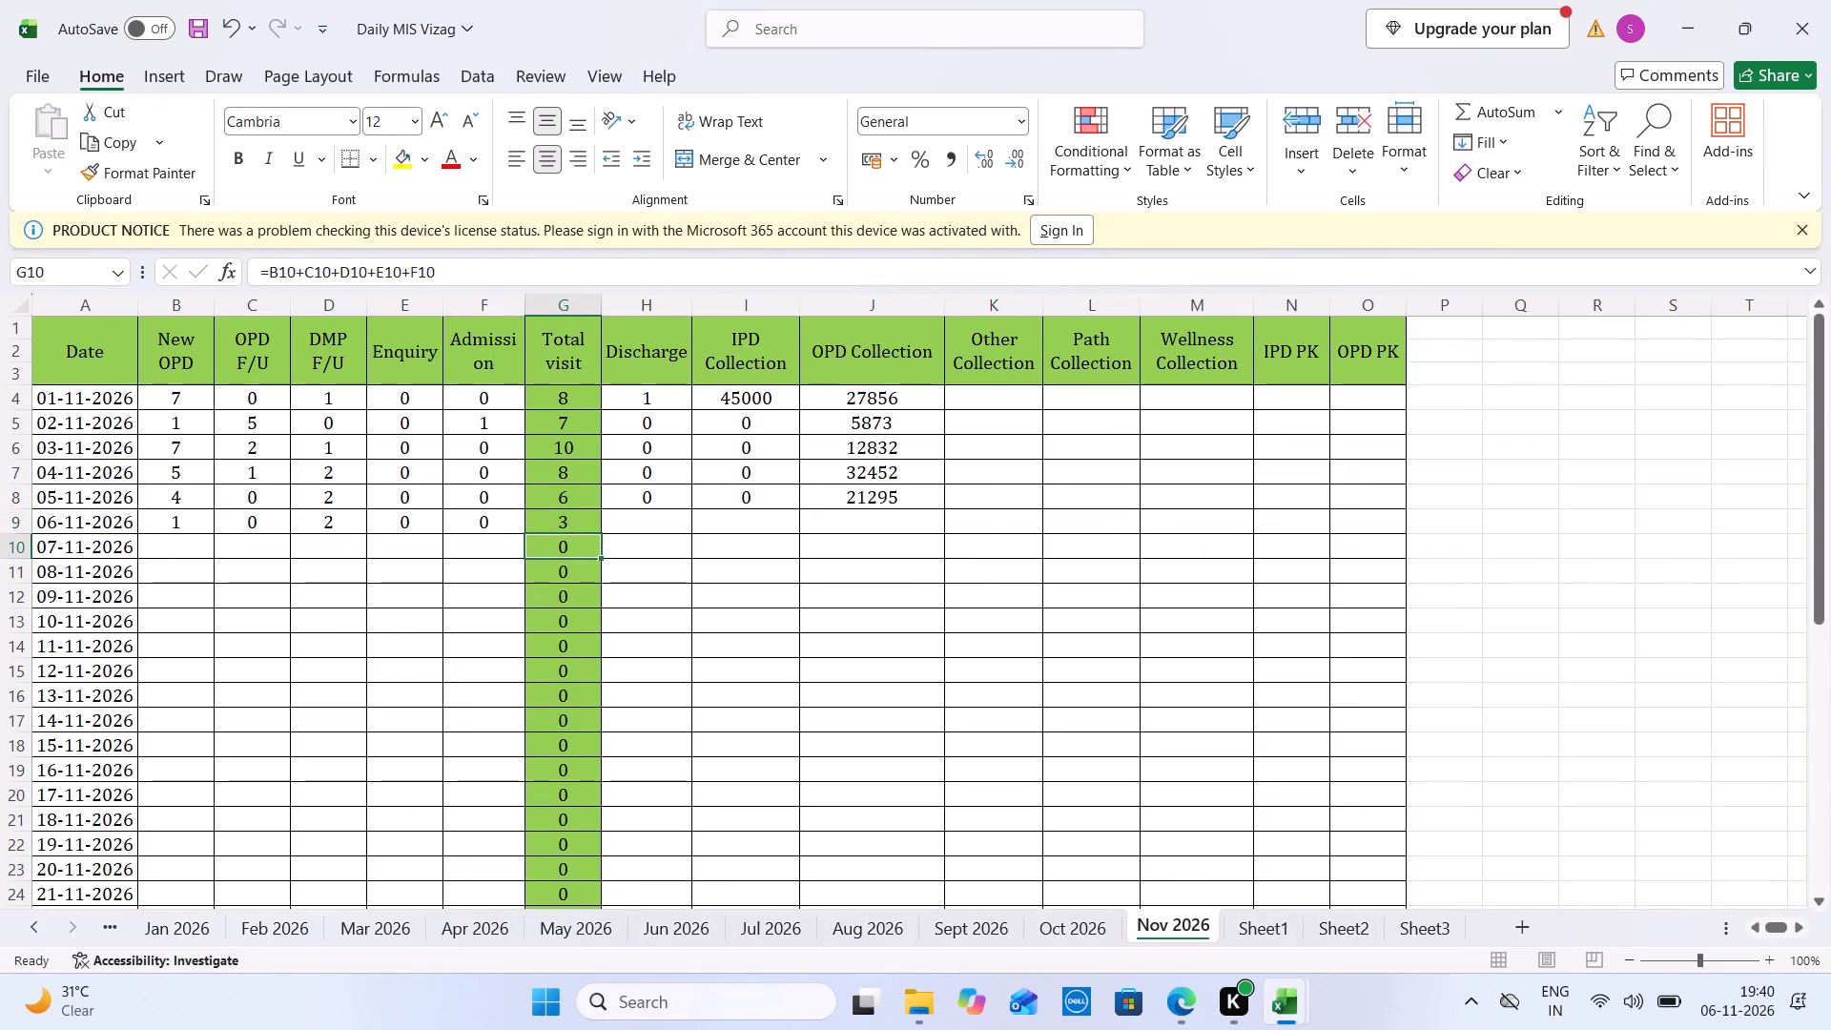
key("Up")
key("Up")
key("Up")
key("Up")
key("Up")
key("Up")
key("Up")
key("Up")
key("Up")
key("Up")
key("Up")
key("Up")
key("Up")
key("Up")
key("Up")
key("Up")
key("Up")
key("Up")
key("Up")
key("Up")
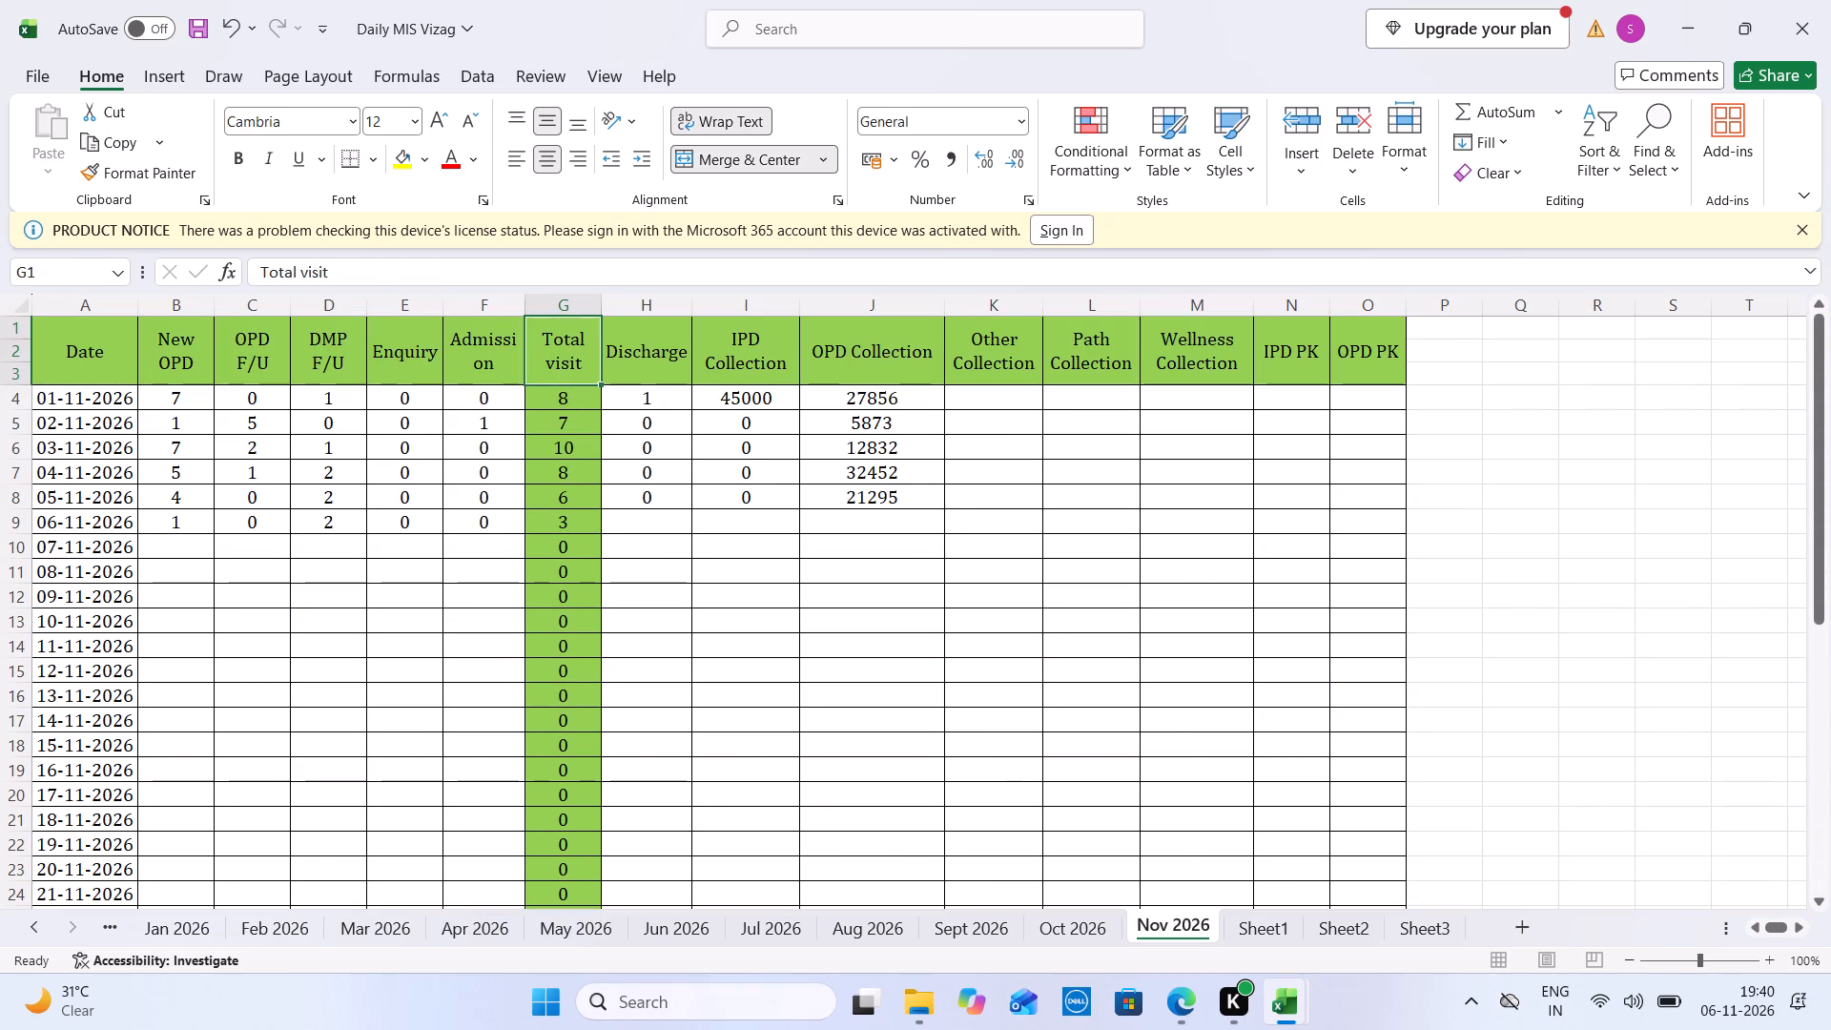
Close the OPD SHEET 2025 - 2026 workbook.
key("ctrl+Tab")
key("ctrl+Tab")
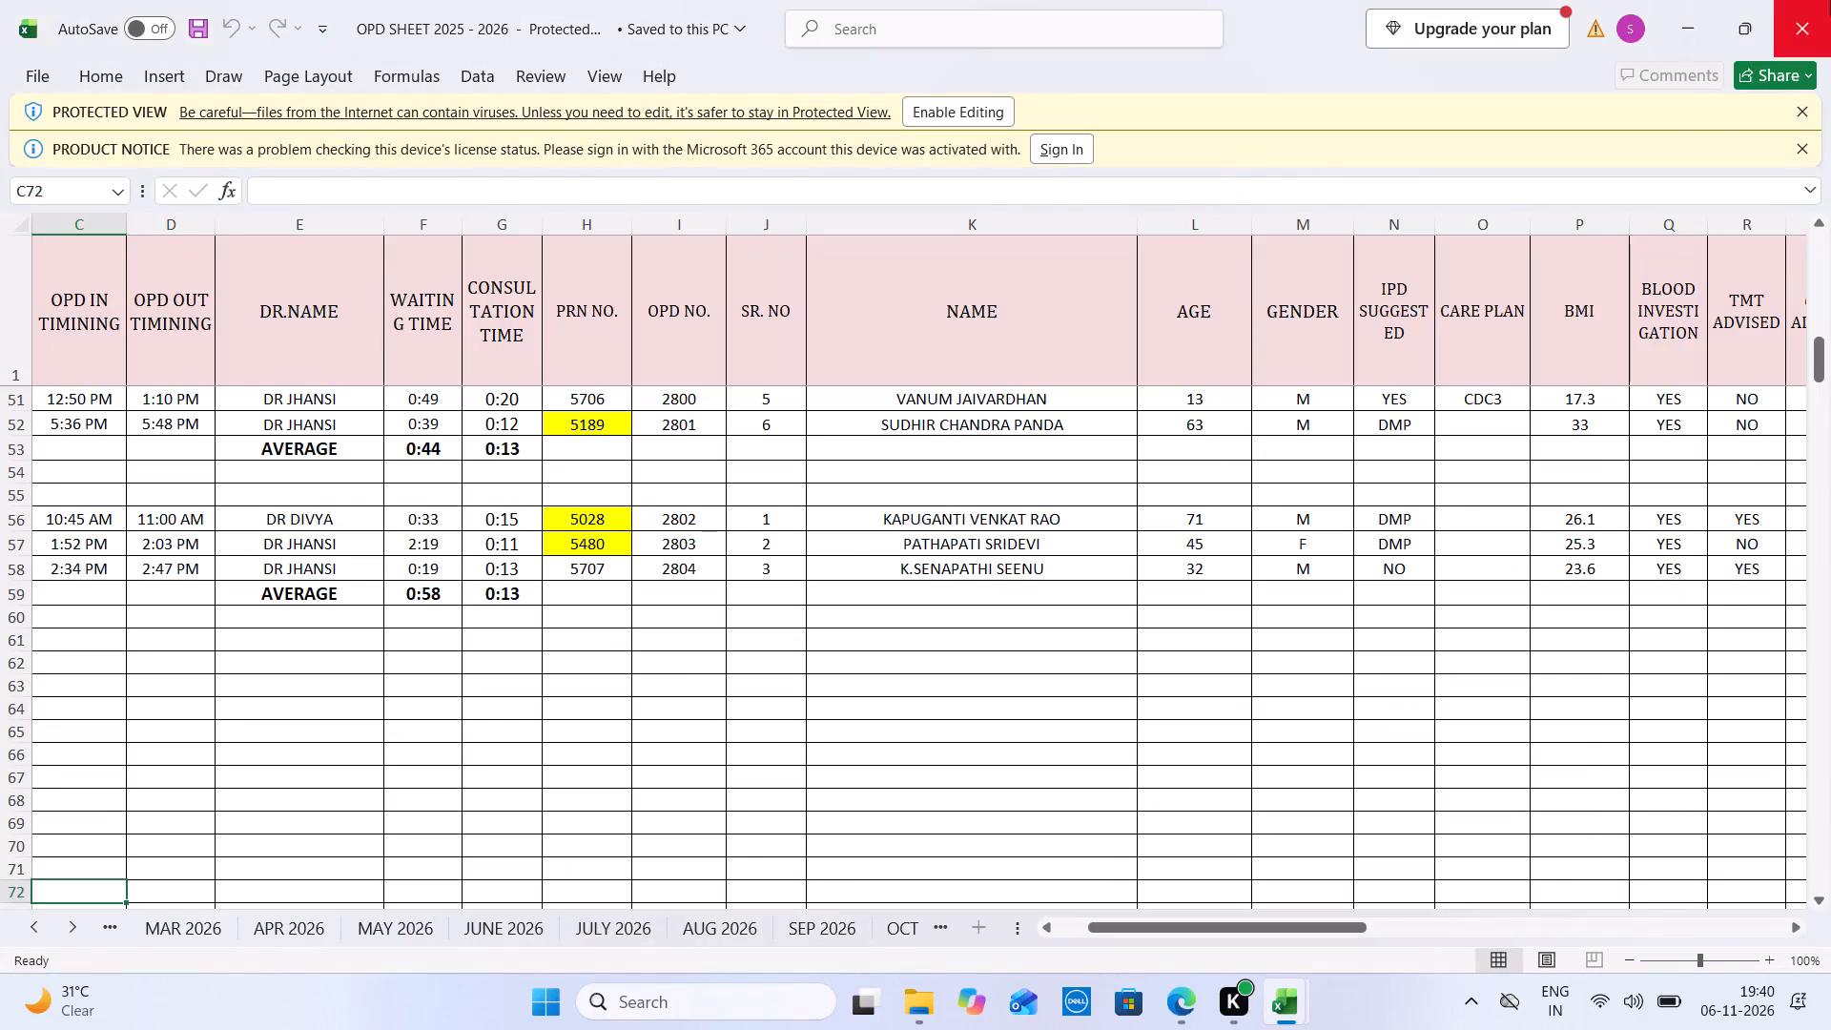
left_click(1830, 0)
Open the Daily Collection Report vizag-NOV 26 workbook from the Downloads folder.
left_click(931, 1007)
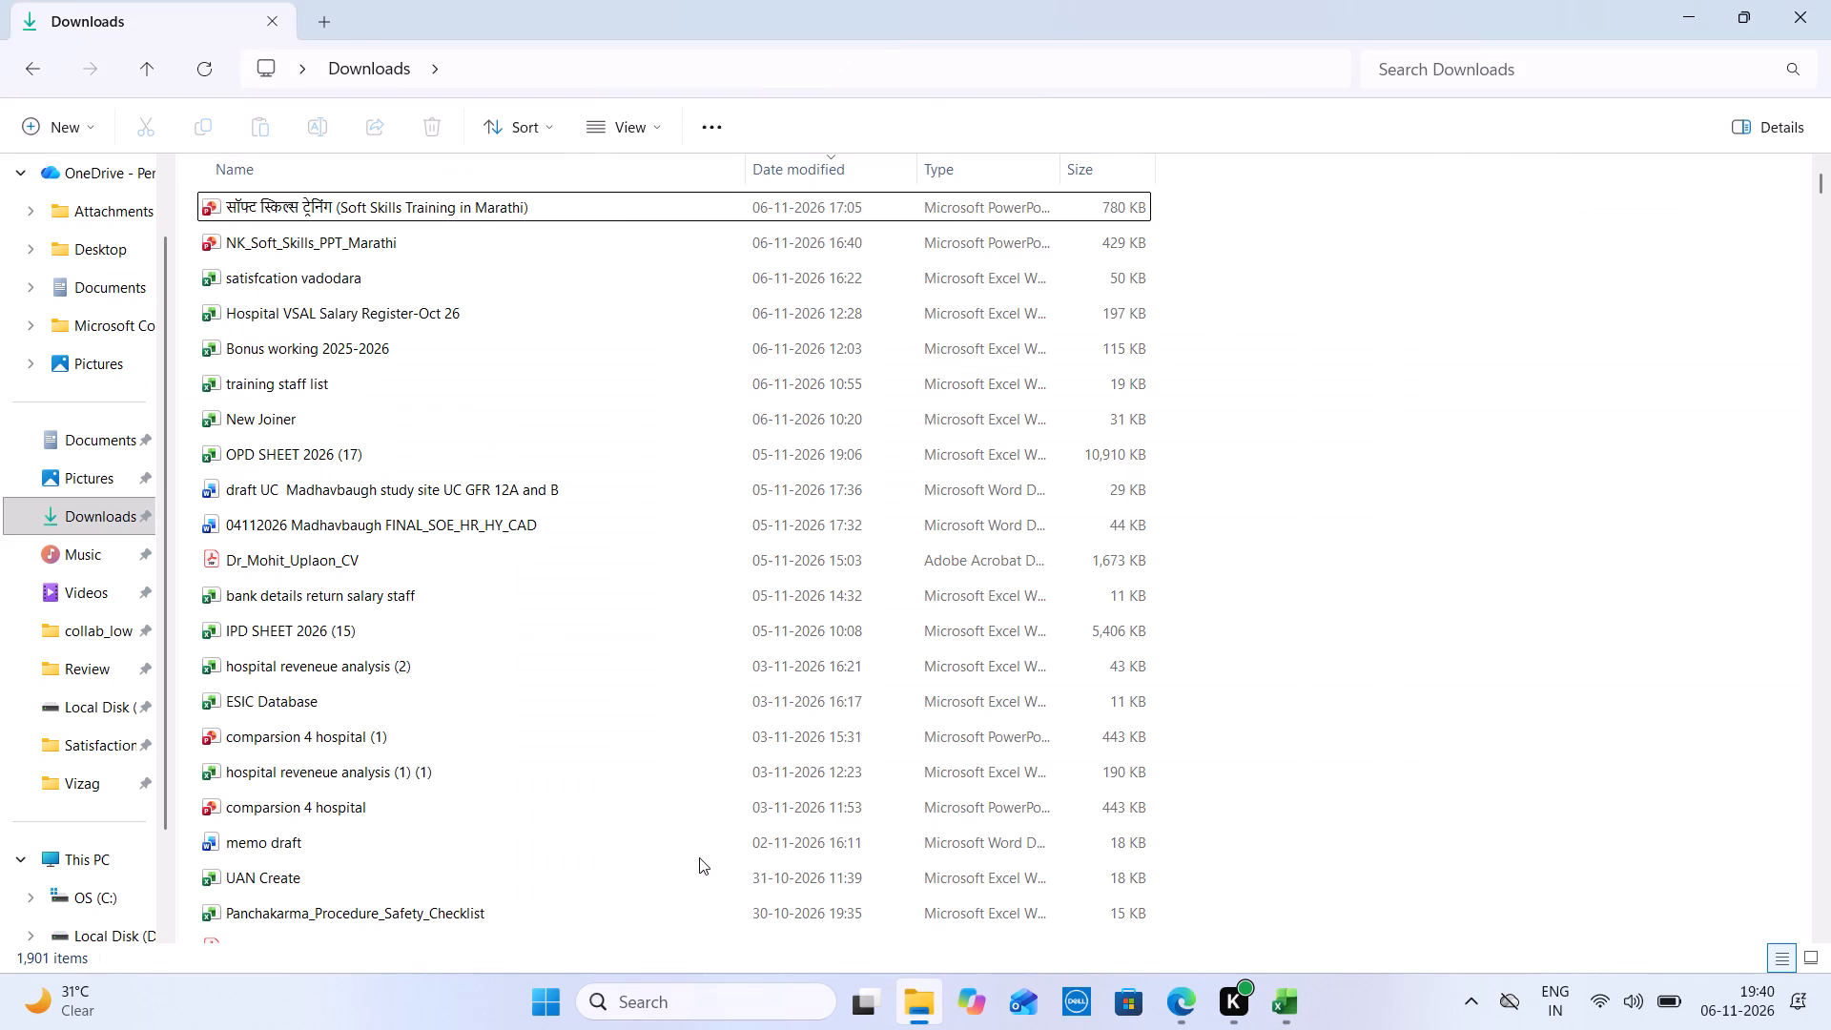
left_click(108, 519)
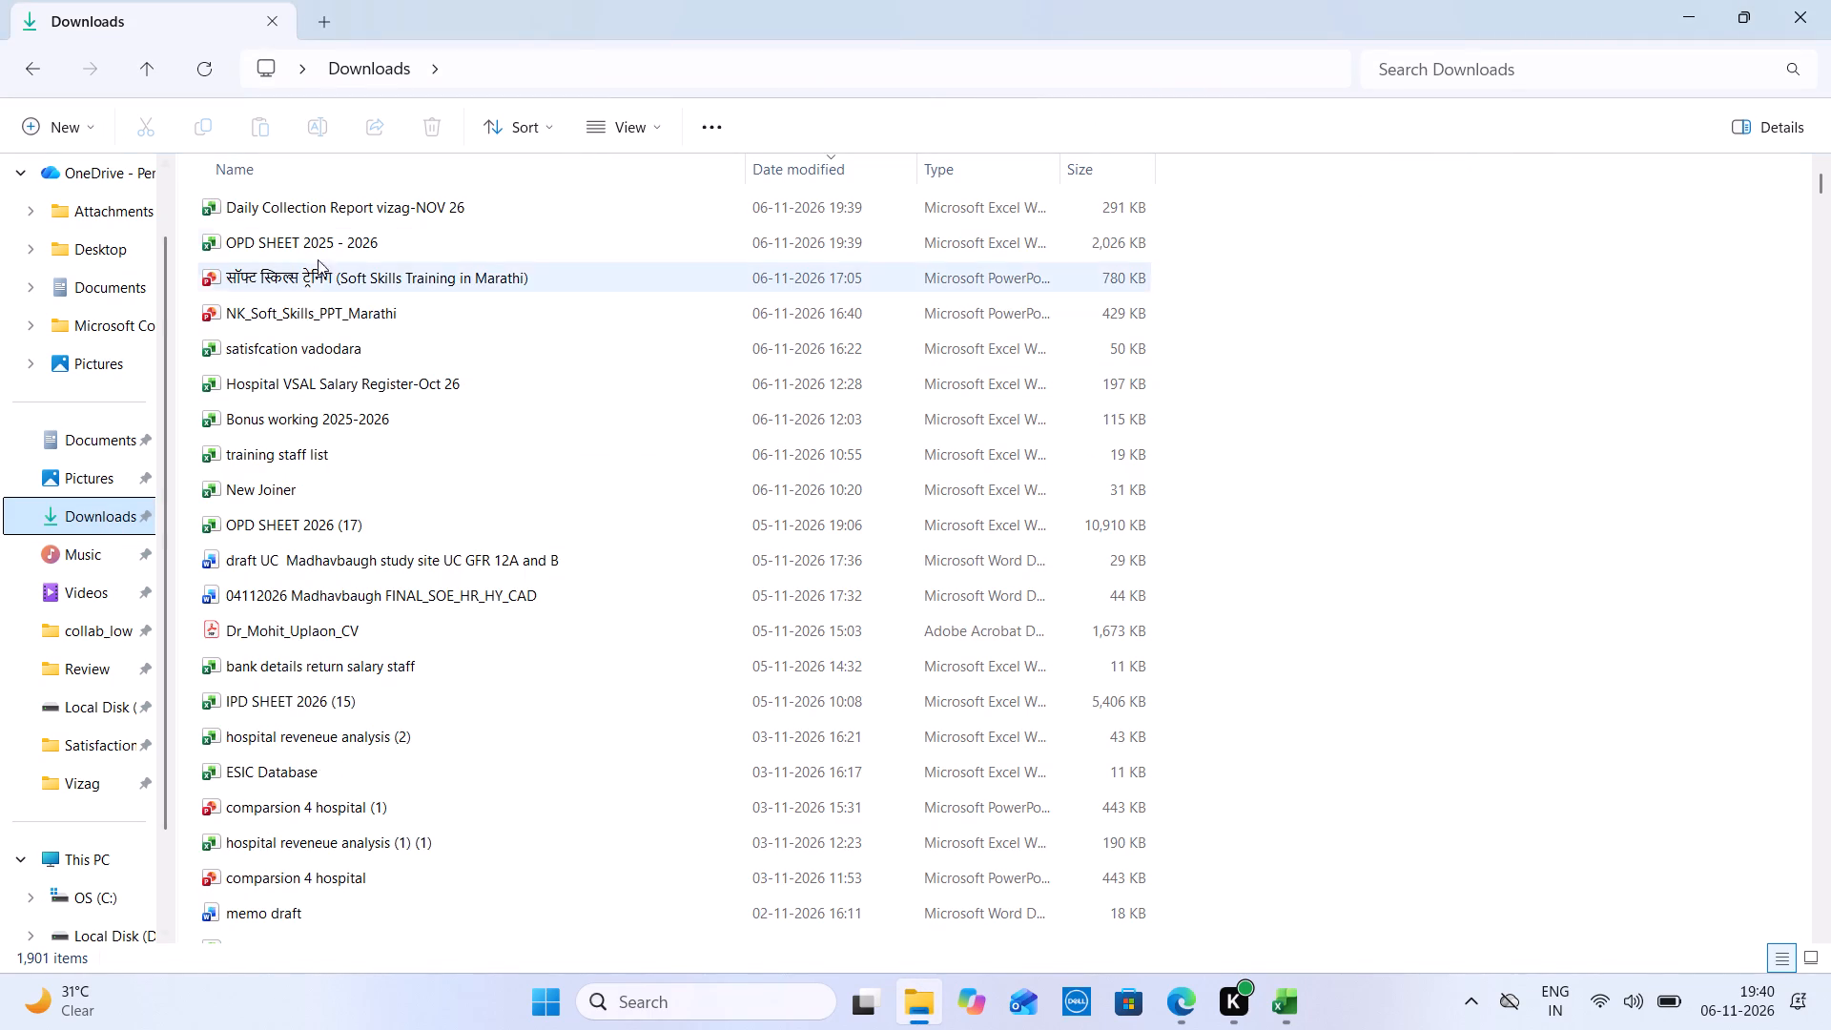
double_click(377, 211)
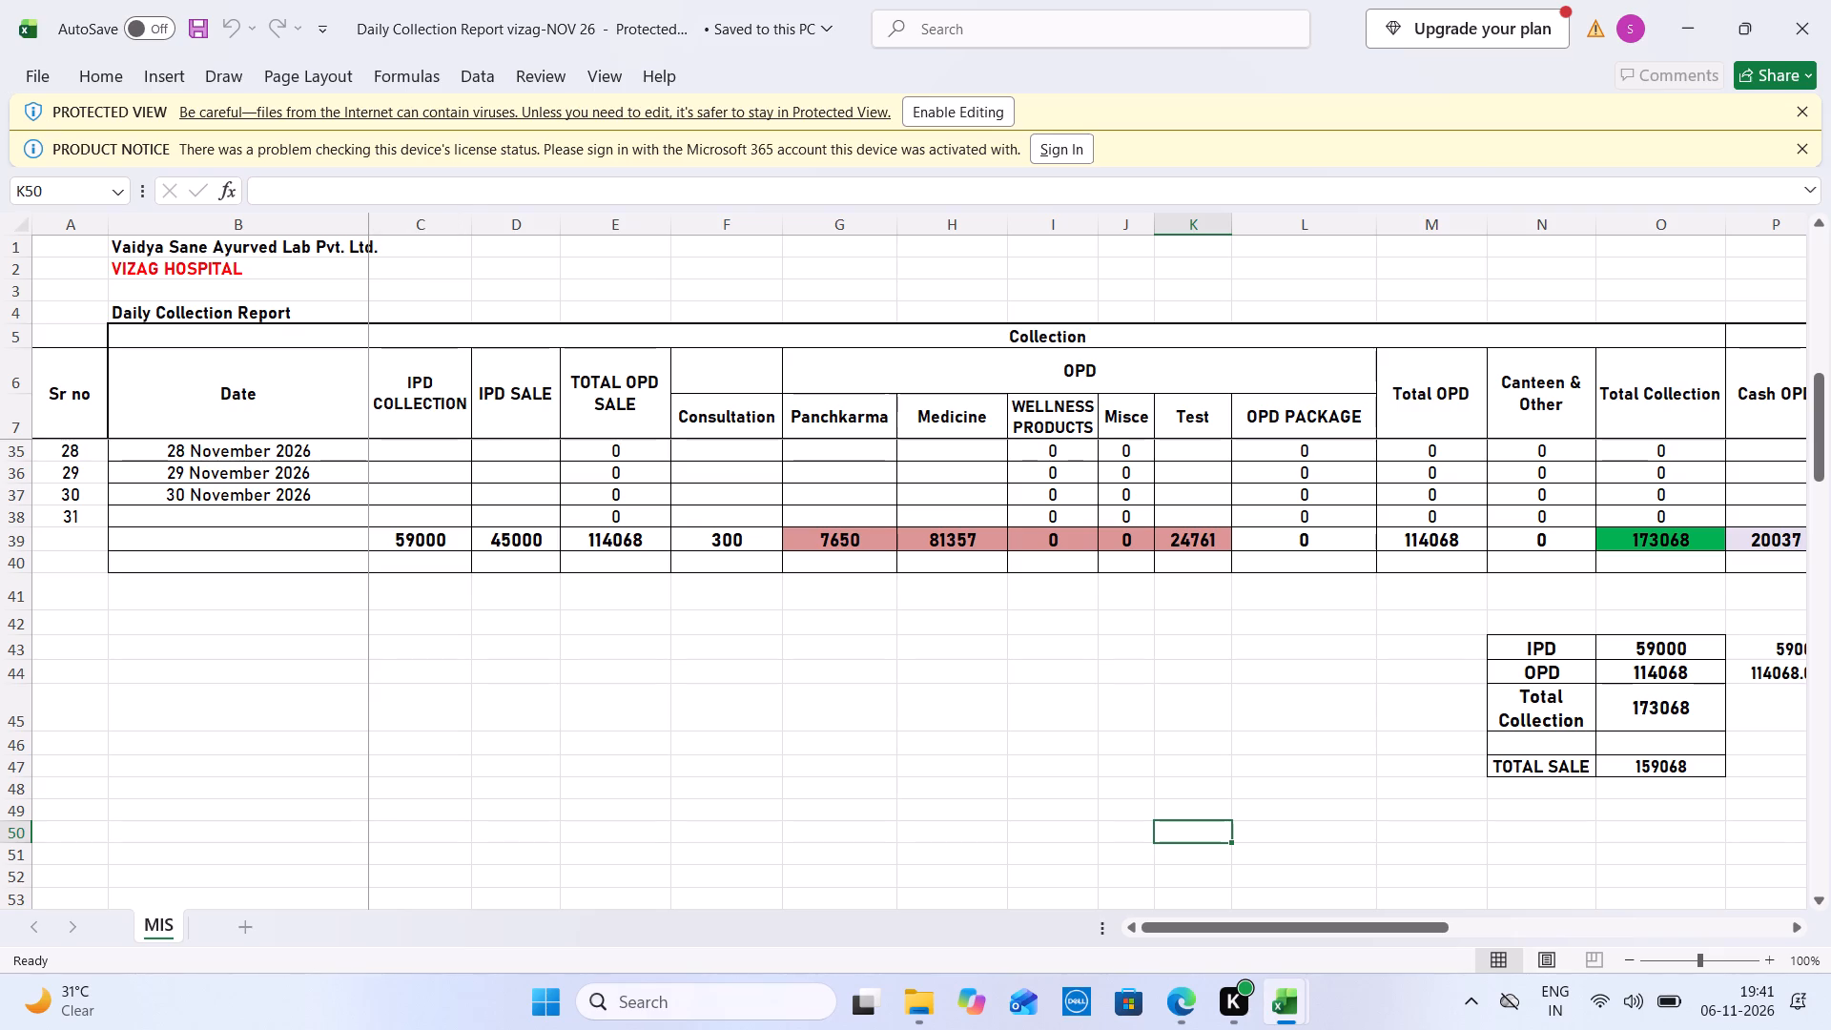
Examine the daily IPD and OPD figures in the Vizag collection report, including the 06 November 2026 row.
left_click(385, 530)
key("Up")
key("Up")
key("Up")
key("Up")
key("Up")
key("Up")
key("Up")
key("Up")
key("Up")
key("Up")
key("Up")
key("Up")
key("Up")
key("Up")
key("Up")
key("Up")
key("Up")
key("Up")
key("Up")
key("Up")
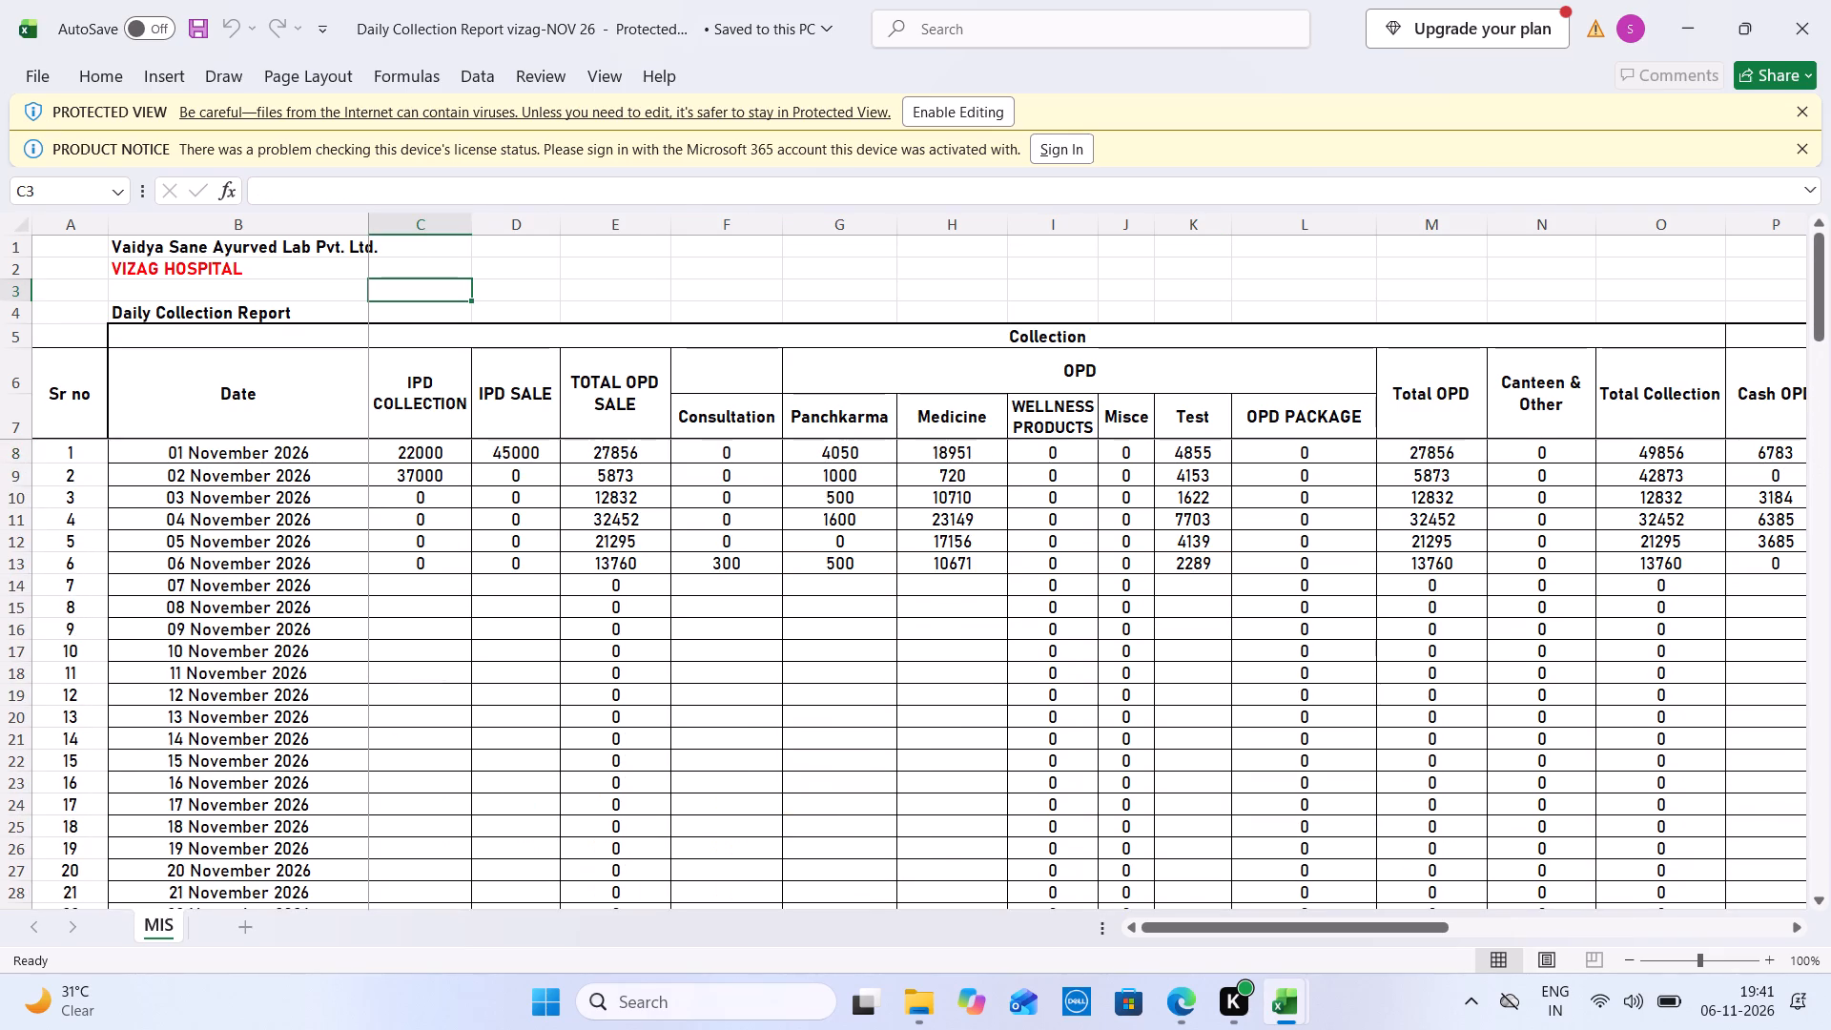
In Daily MIS Vizag, enter Discharge 0, IPD Collection 0 and OPD Collection 13760 for 06-11-2026.
key("ctrl+Tab")
key("Right")
key("Down")
key("Down")
key("Down")
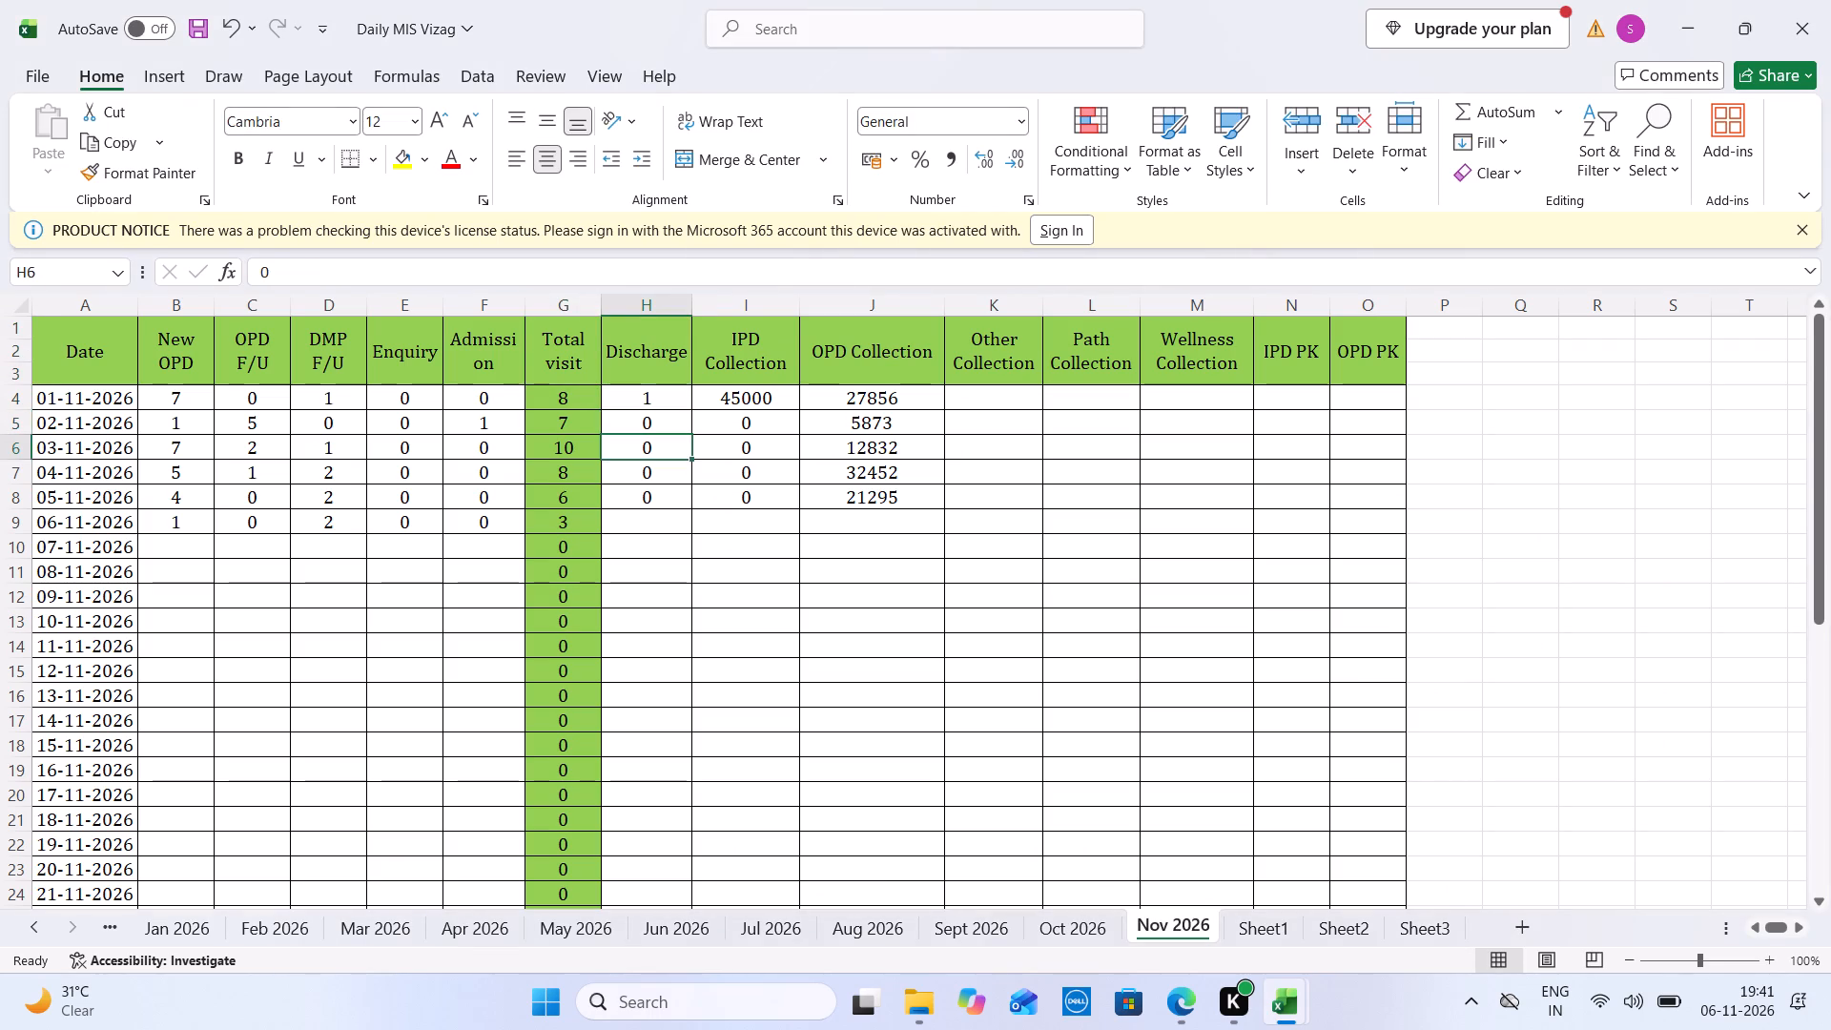
key("Down")
key("Down")
key("Down")
key("0")
key("Tab")
key("0")
key("Tab")
type("13760")
Compare the November totals in Daily MIS Vizag with the totals in the Vizag collection report.
key("Down")
key("Down")
key("Down")
key("Down")
key("Down")
key("Down")
key("Down")
key("Down")
key("Down")
key("Down")
key("Down")
key("Down")
key("Down")
key("Down")
key("Down")
key("Down")
key("Down")
key("Down")
key("Down")
key("Down")
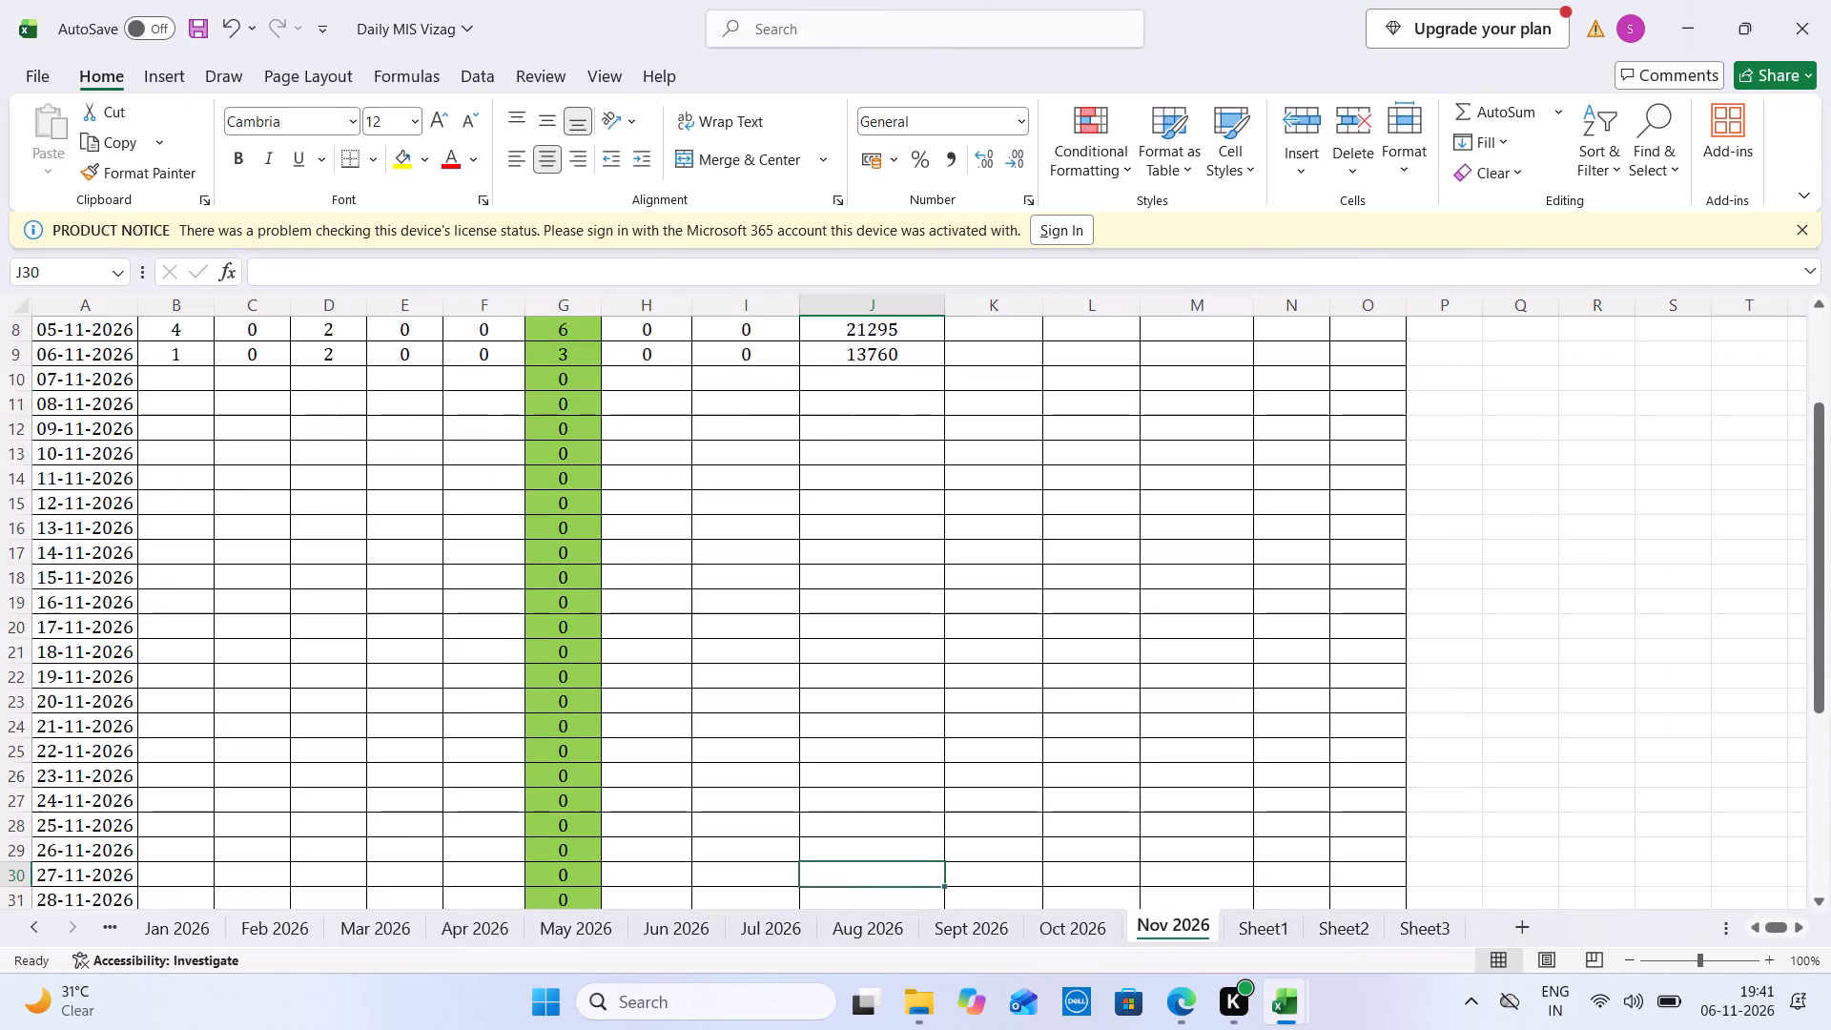
key("ctrl+Tab")
key("ctrl+Tab")
key("Down")
key("Down")
key("Down")
key("Down")
key("Down")
key("Down")
key("Down")
key("Down")
key("Down")
key("Down")
key("Down")
key("Down")
key("Down")
key("Down")
key("Down")
key("Down")
key("Down")
key("Down")
key("Down")
key("Down")
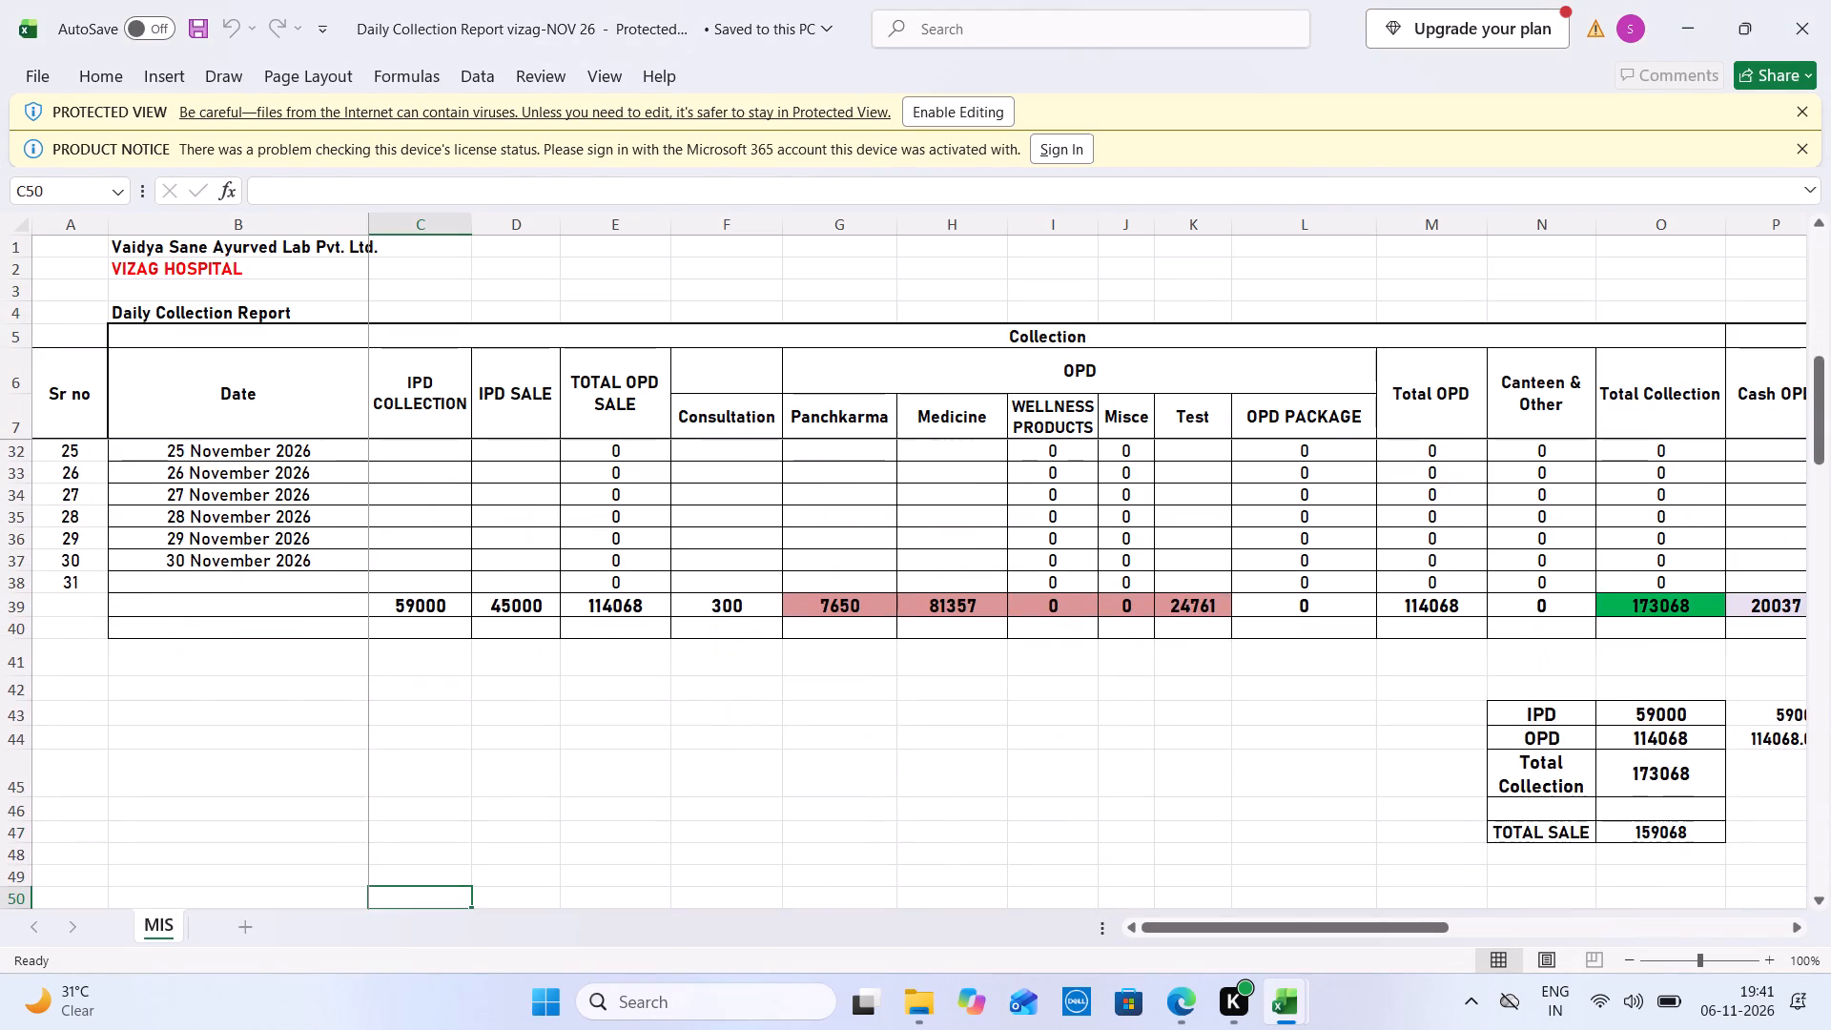
key("ctrl+Tab")
key("ctrl+Tab")
key("ctrl+Tab")
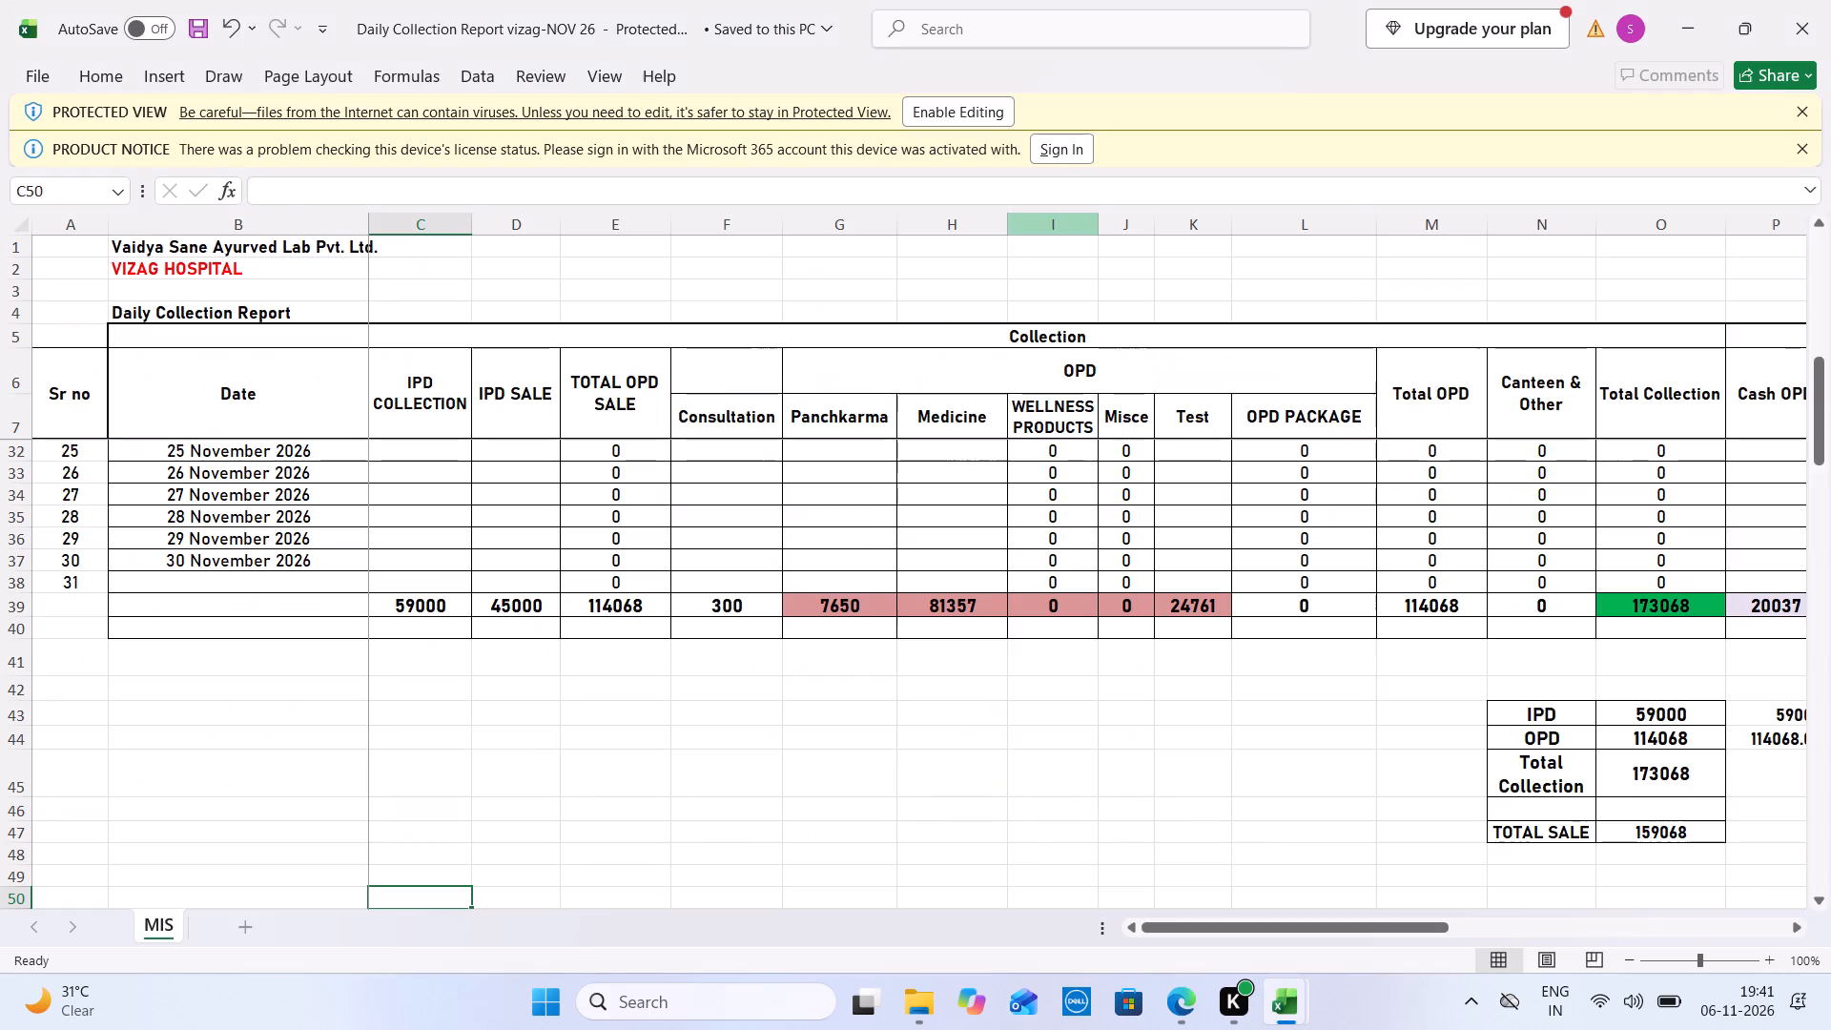
Close the Daily Collection Report vizag-NOV 26 workbook.
left_click(1830, 0)
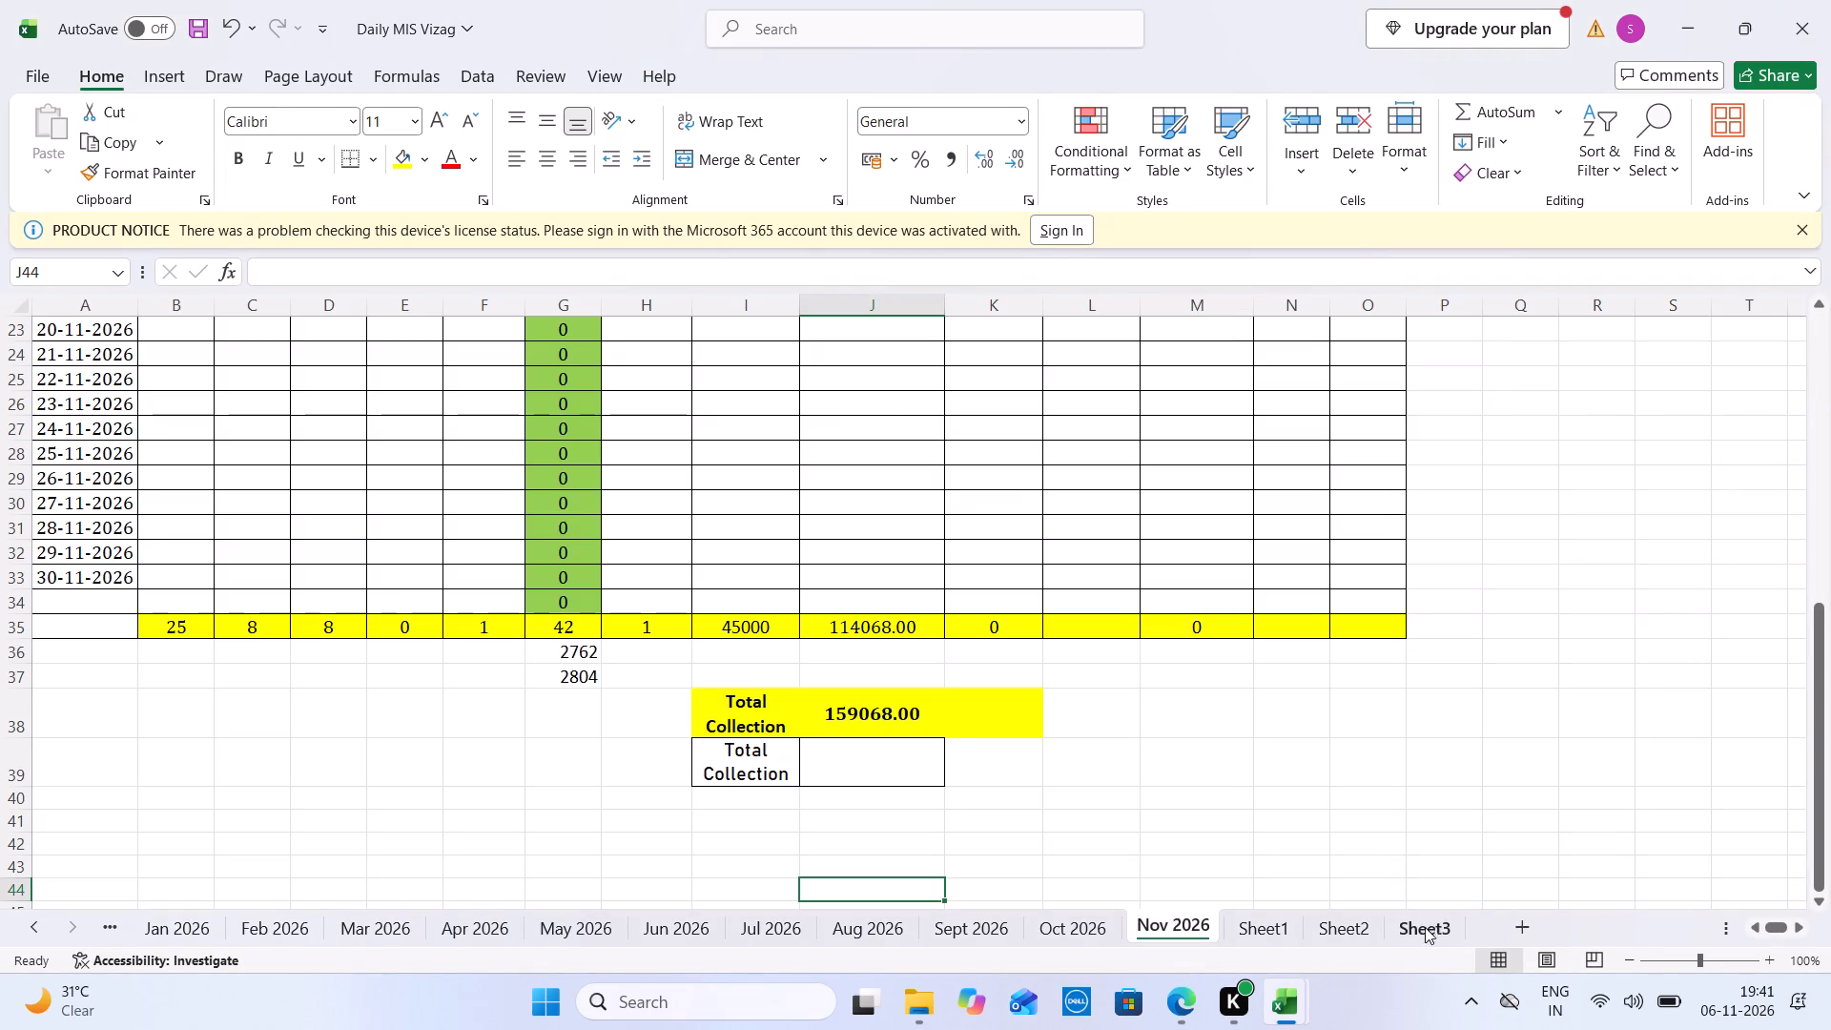
In the November block of Sheet1, set New OPD to 25 and DMP F/U to 8, checking against the Nov 2026 totals.
left_click(1264, 931)
left_click(1531, 623)
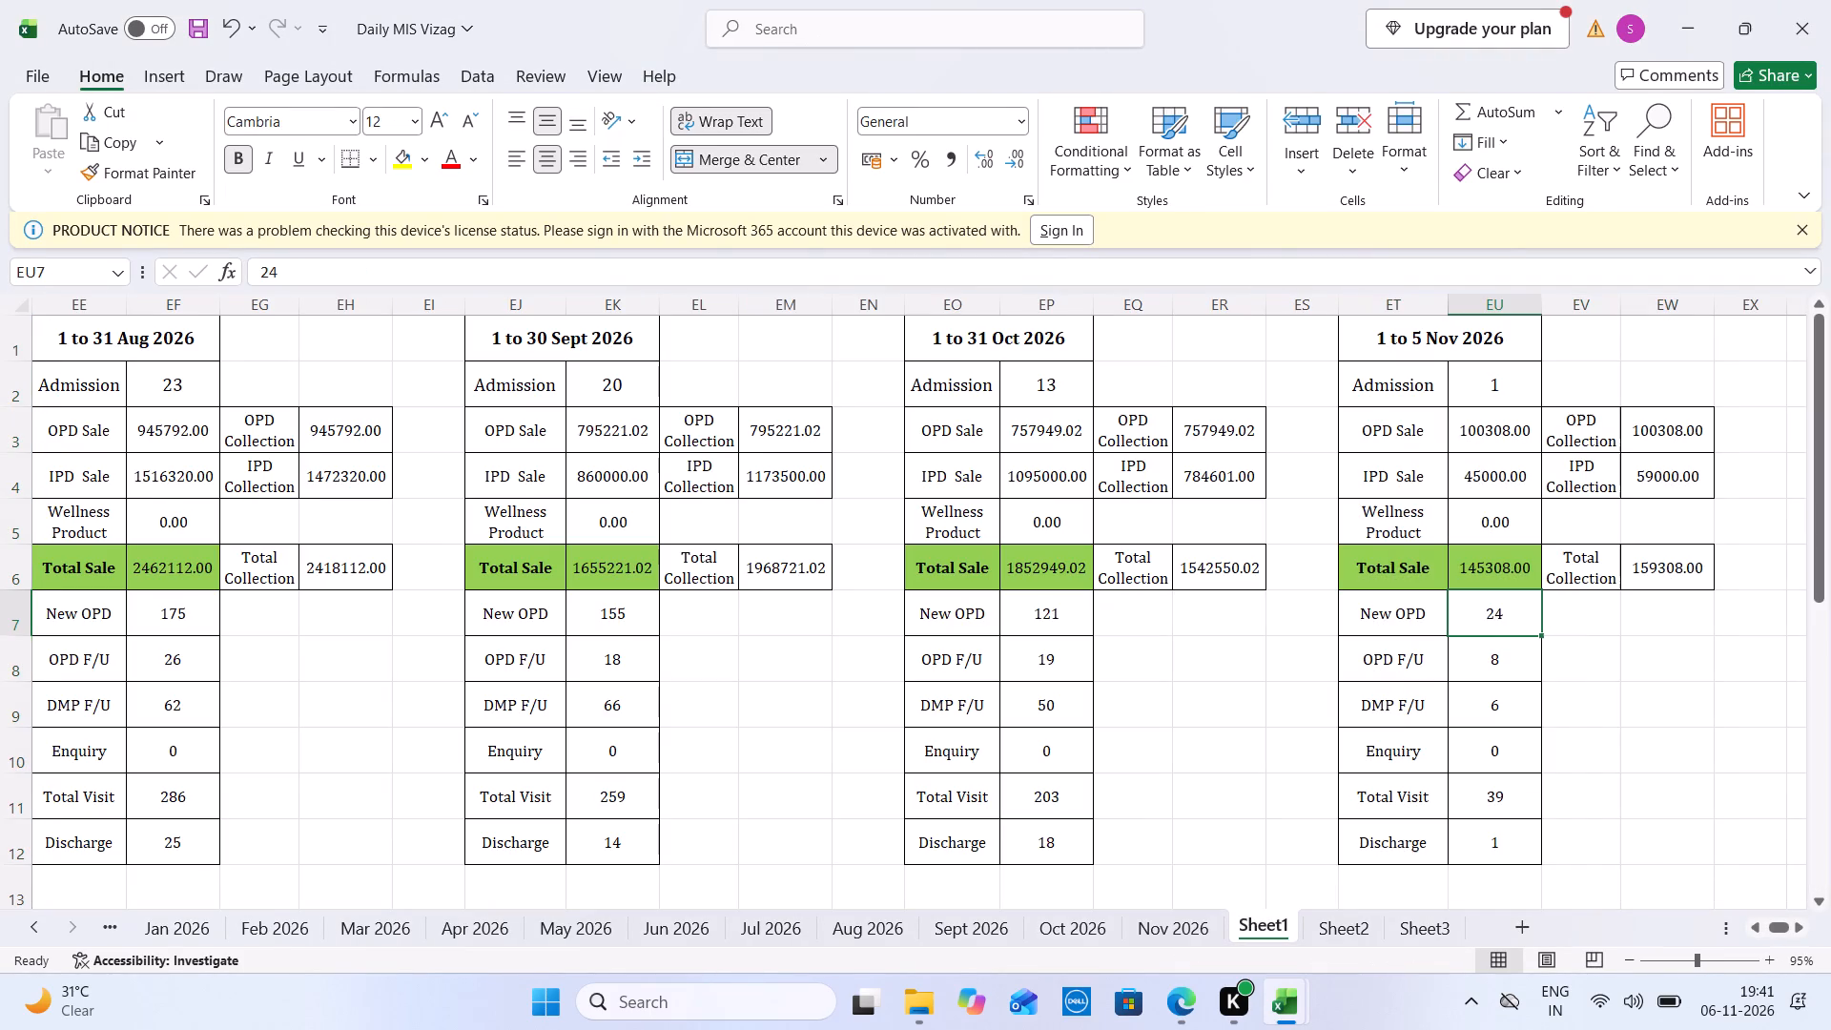
type("25")
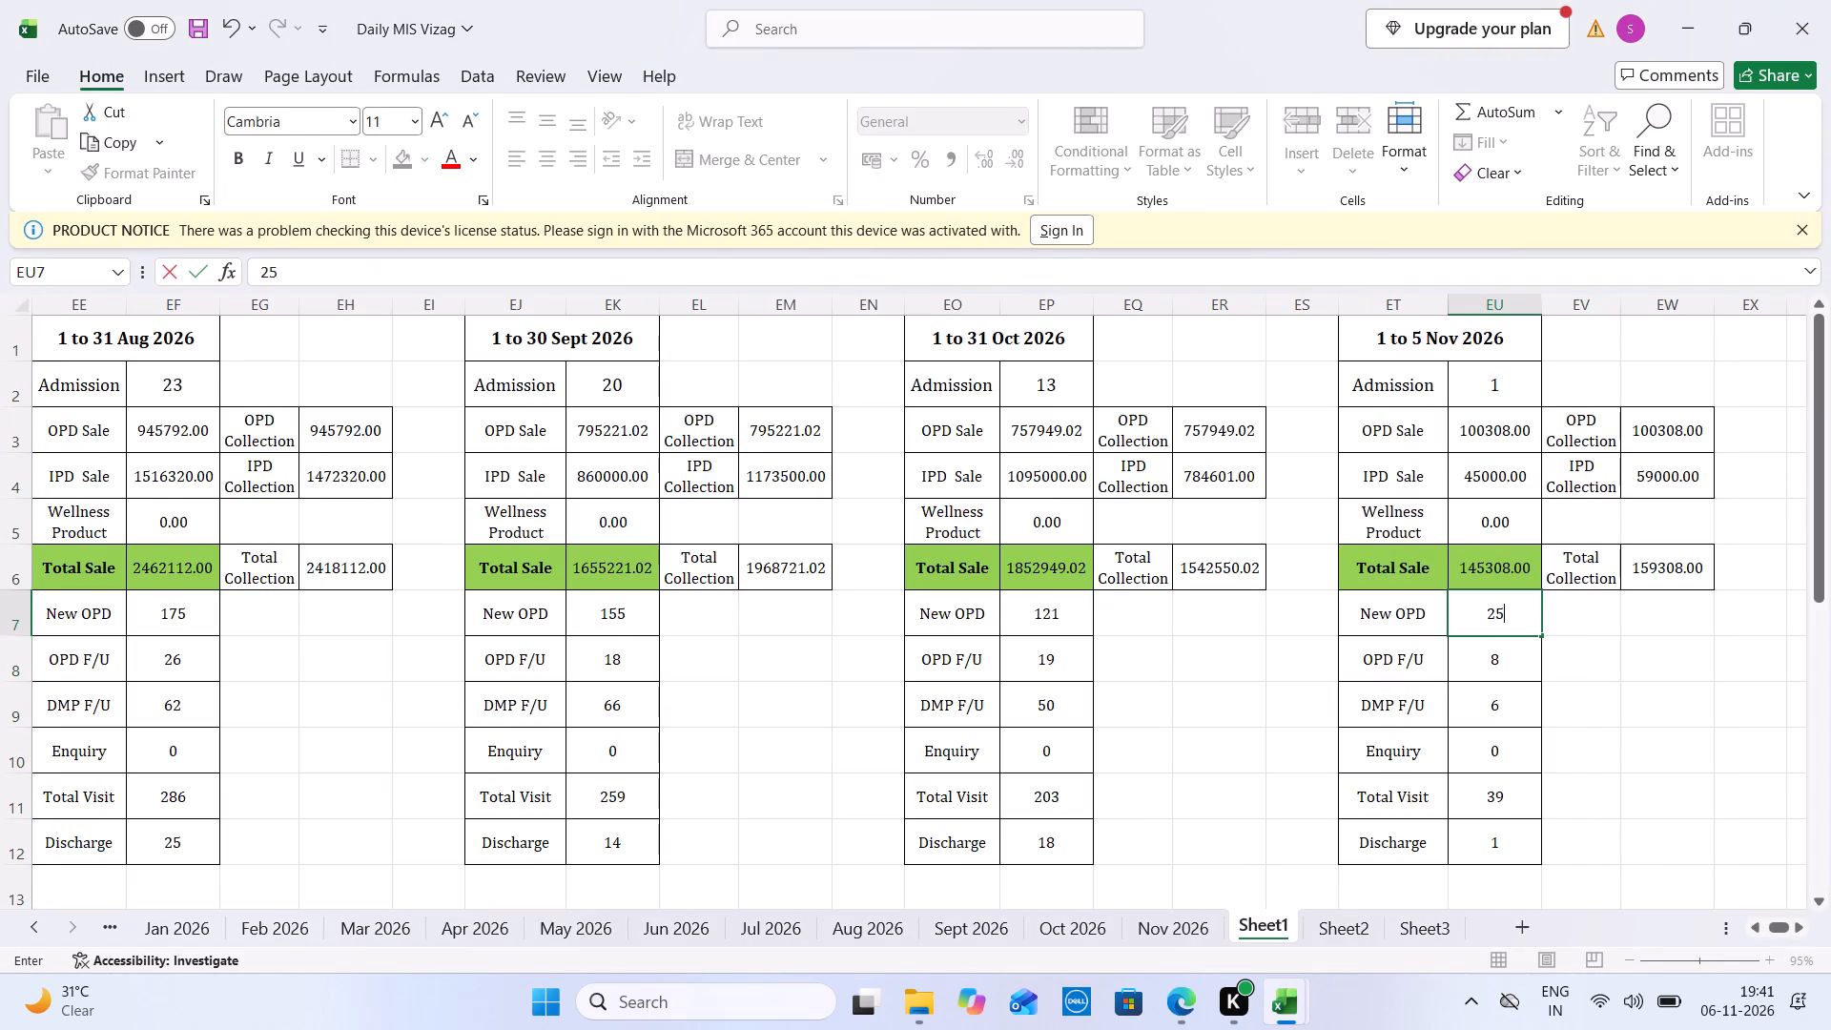
key("Down")
key("Down")
key("8")
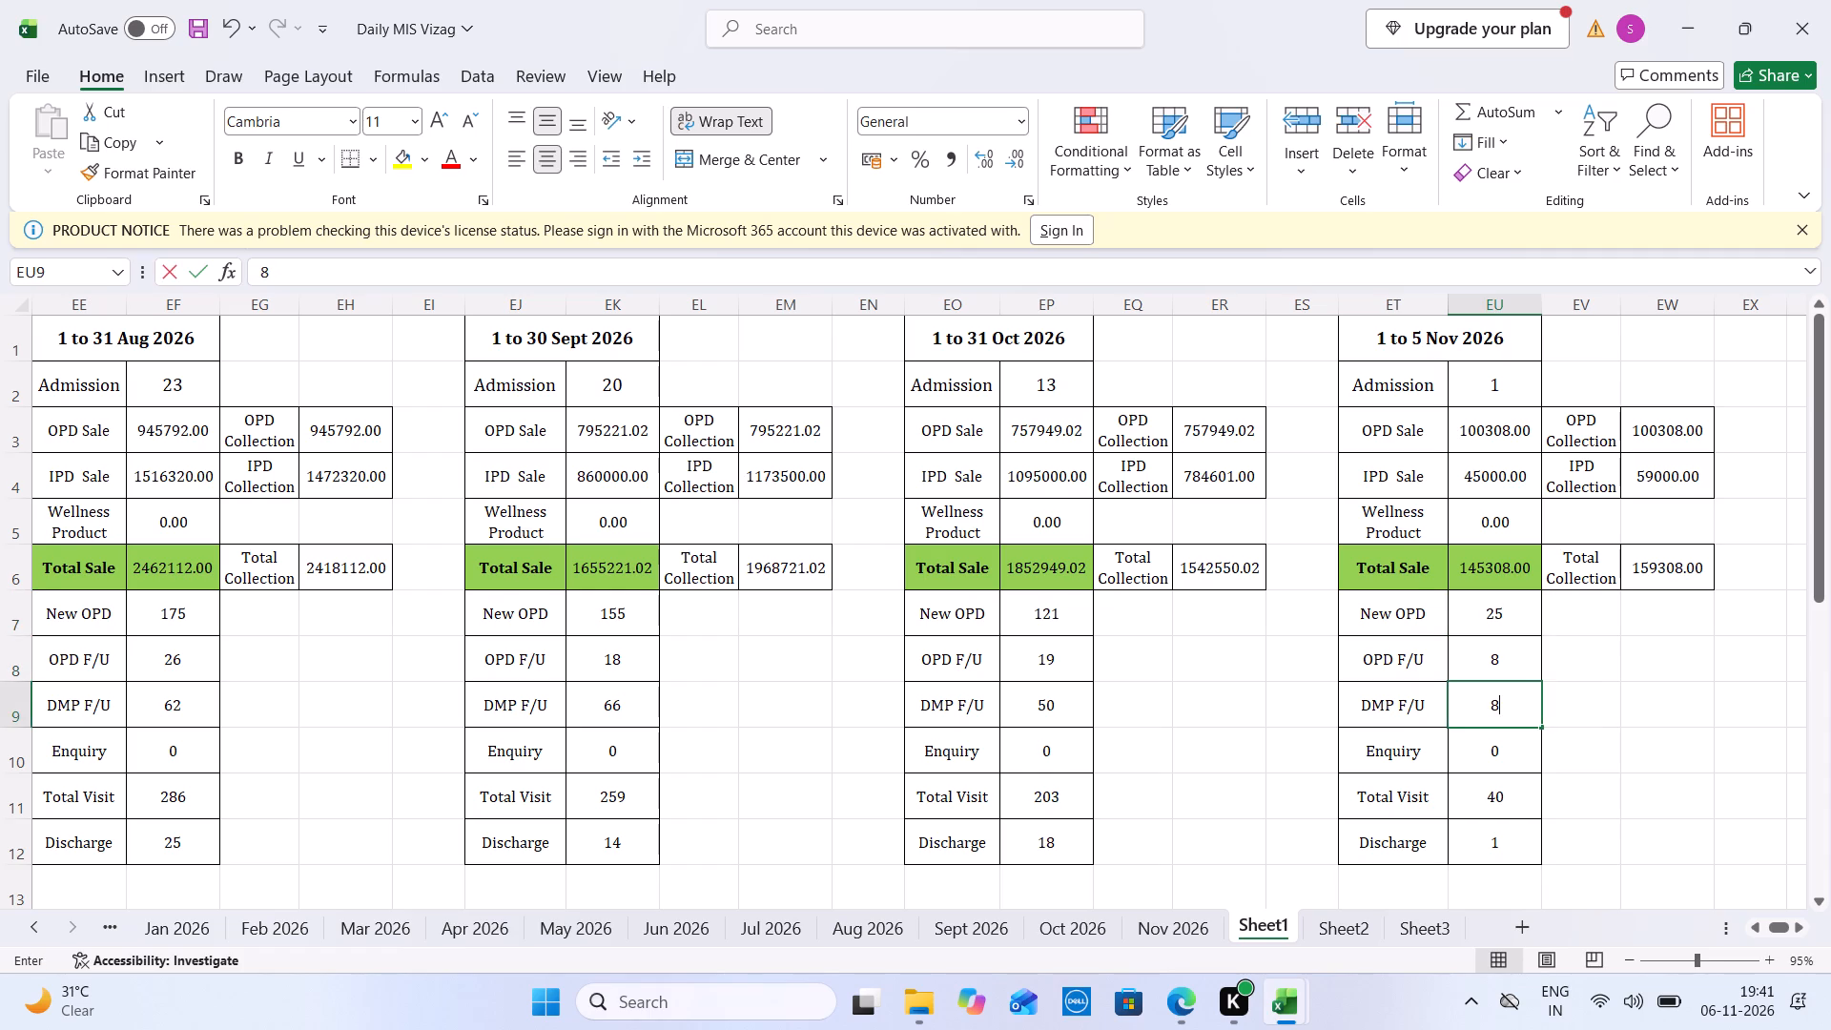
key("Down")
left_click(1154, 918)
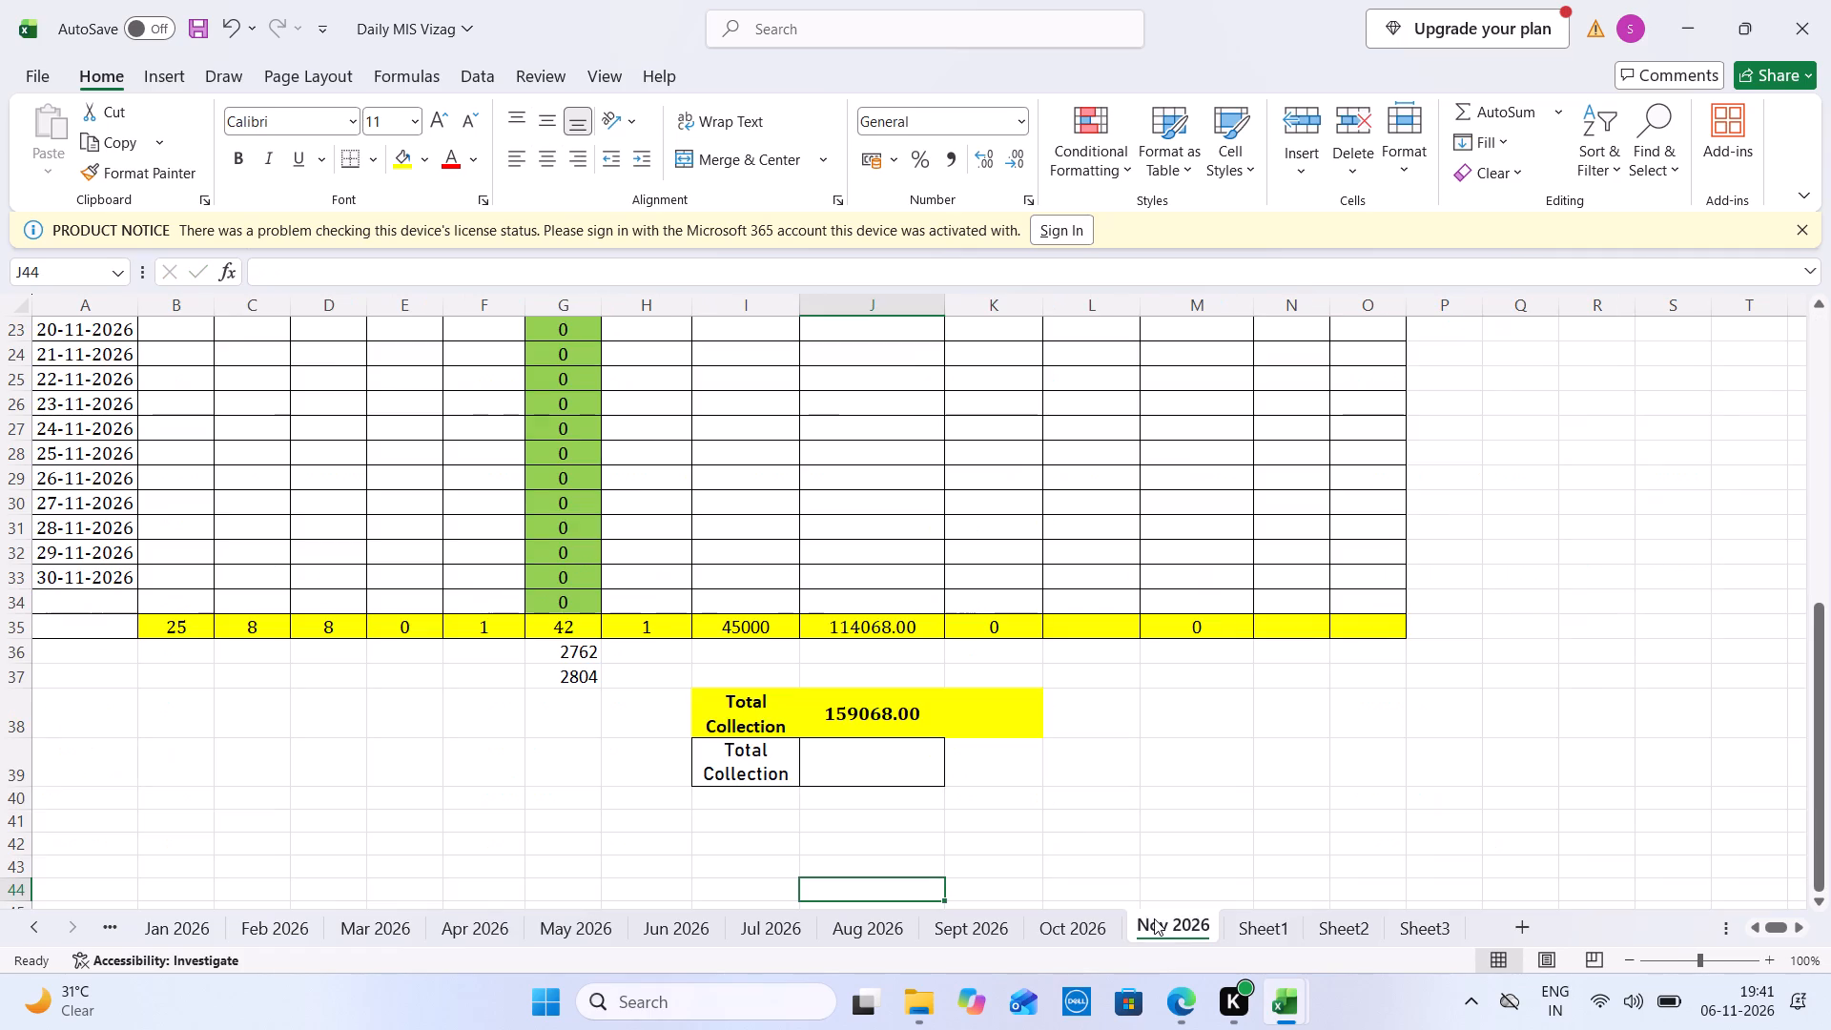
left_click(1240, 923)
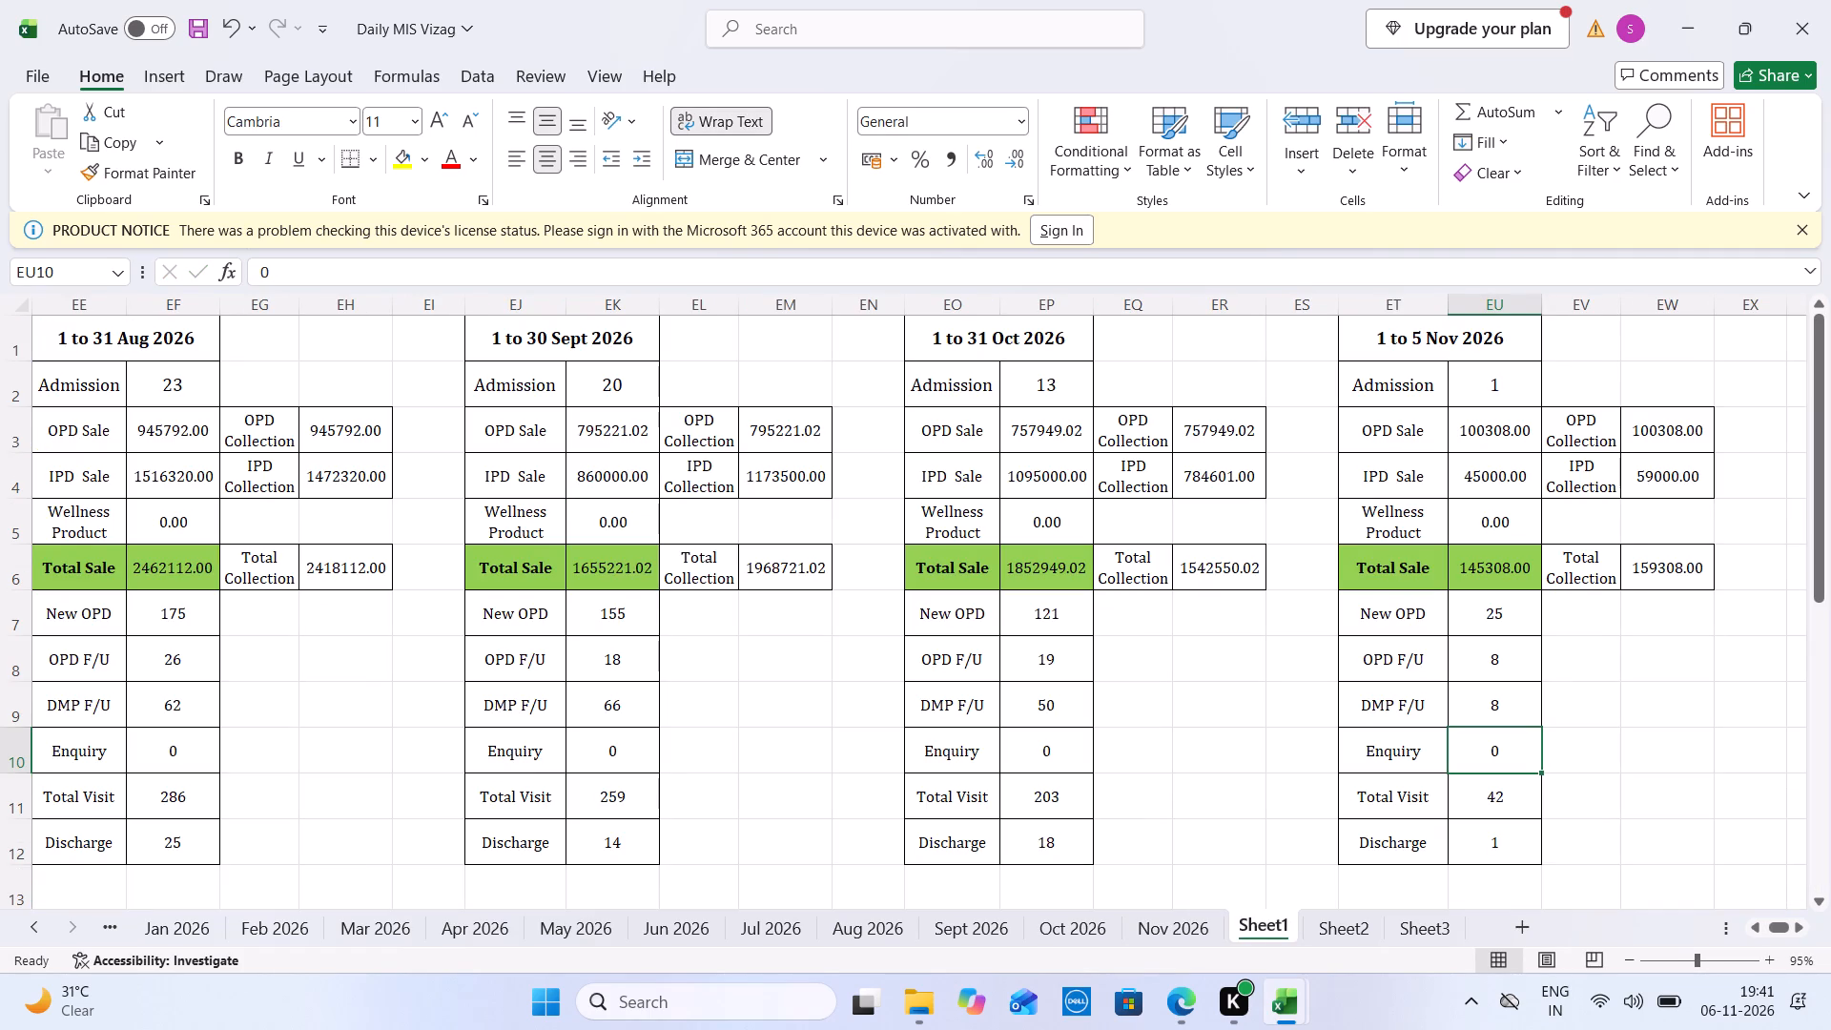
Change the November block's heading on Sheet1 to 1 to 6 Nov 2026.
double_click(1427, 339)
double_click(1415, 341)
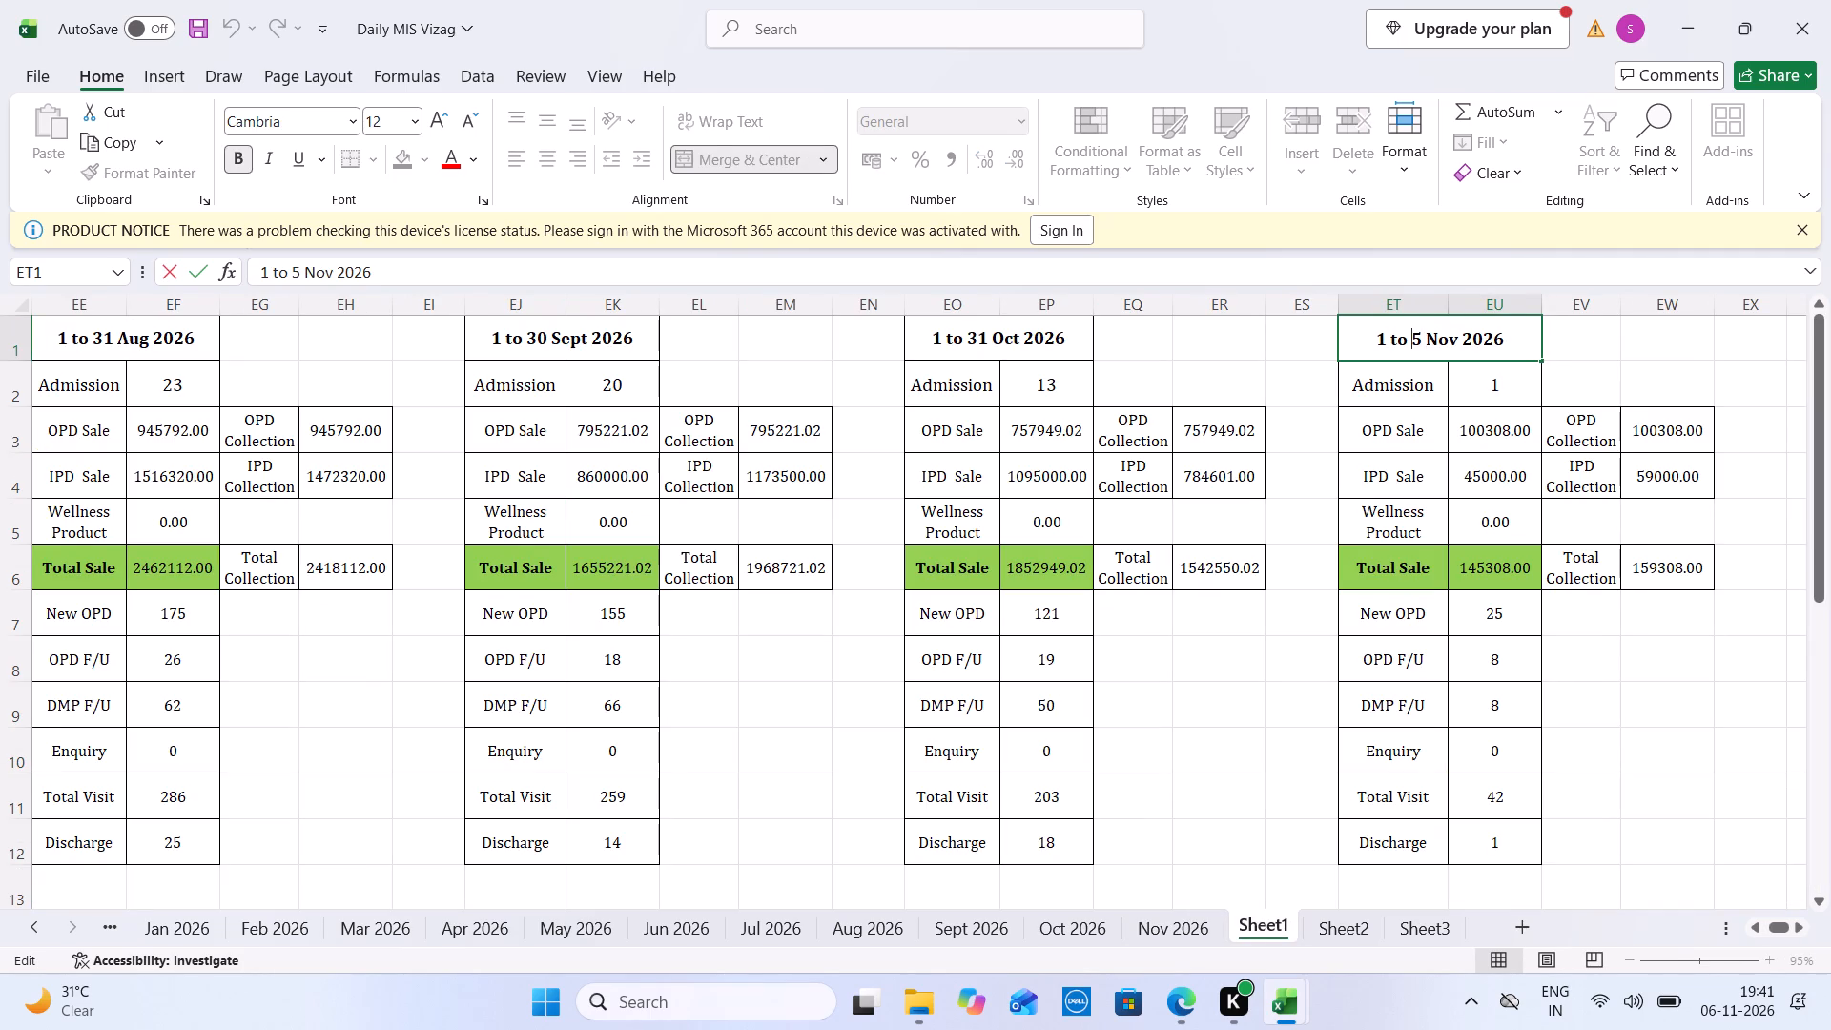
key("6")
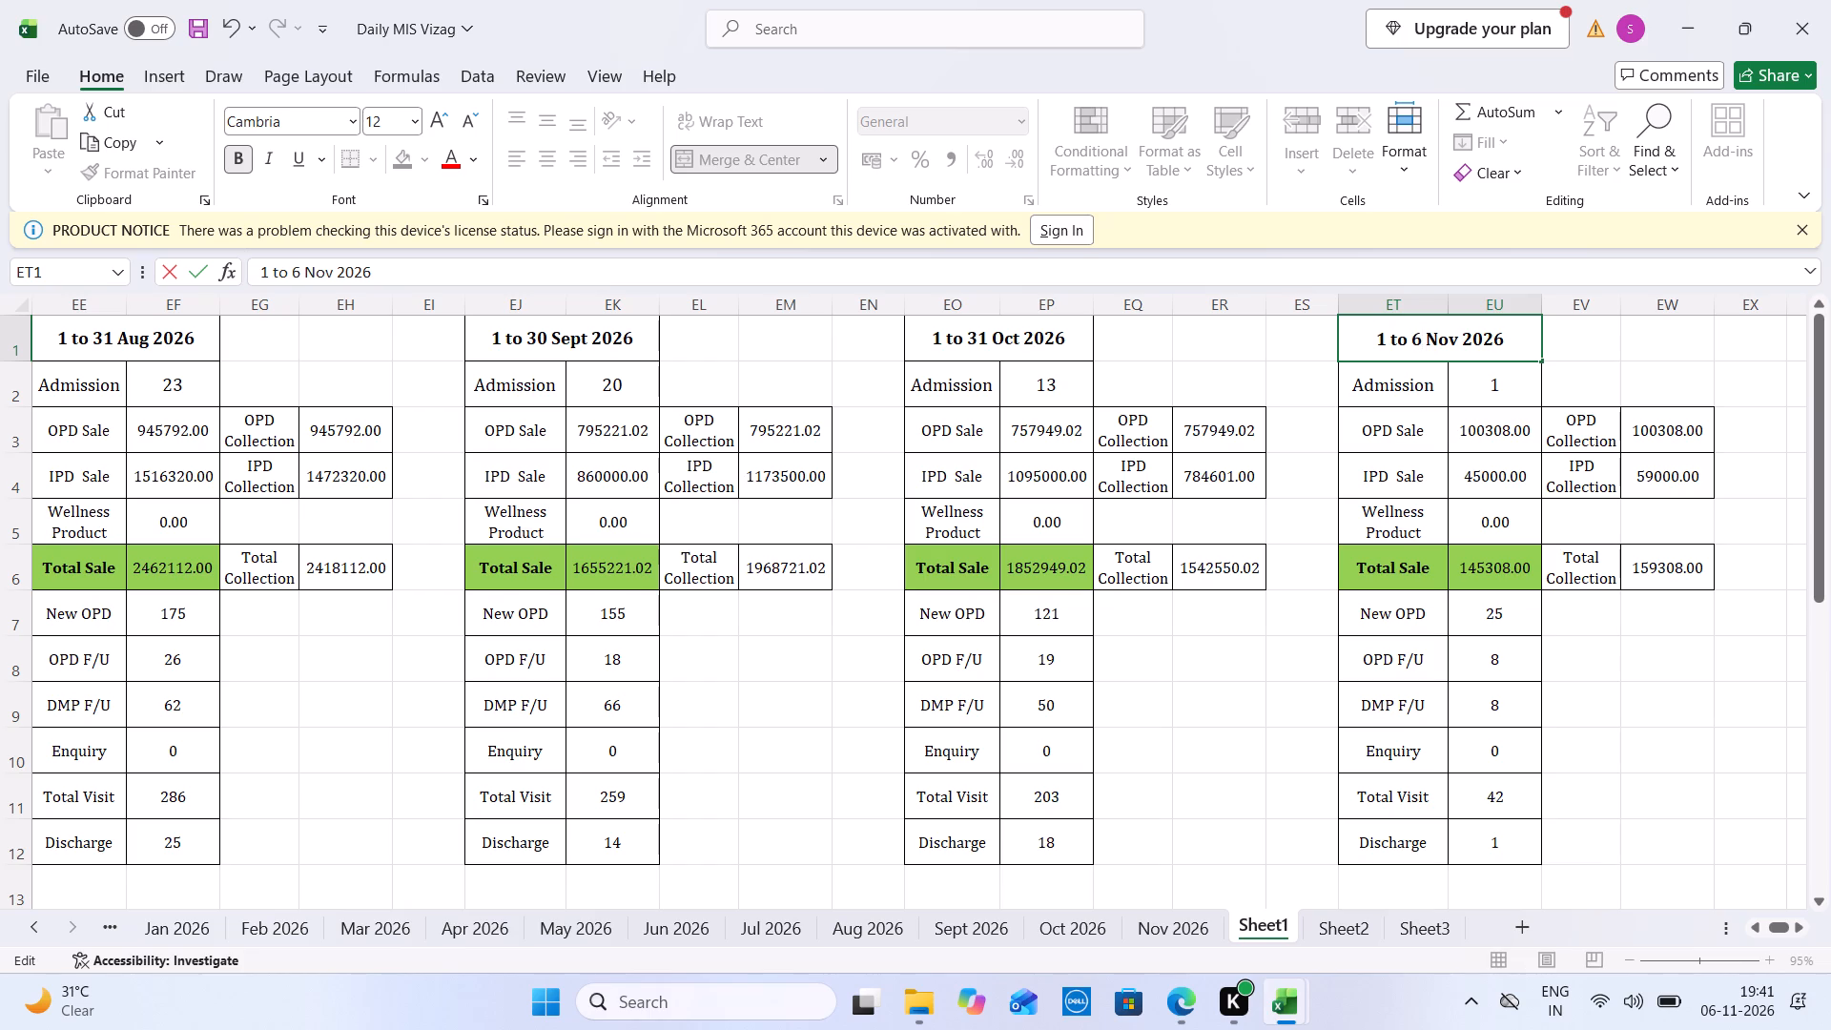
Set the November block's OPD Sale to 114068 after checking the Nov 2026 sheet.
left_click(1489, 410)
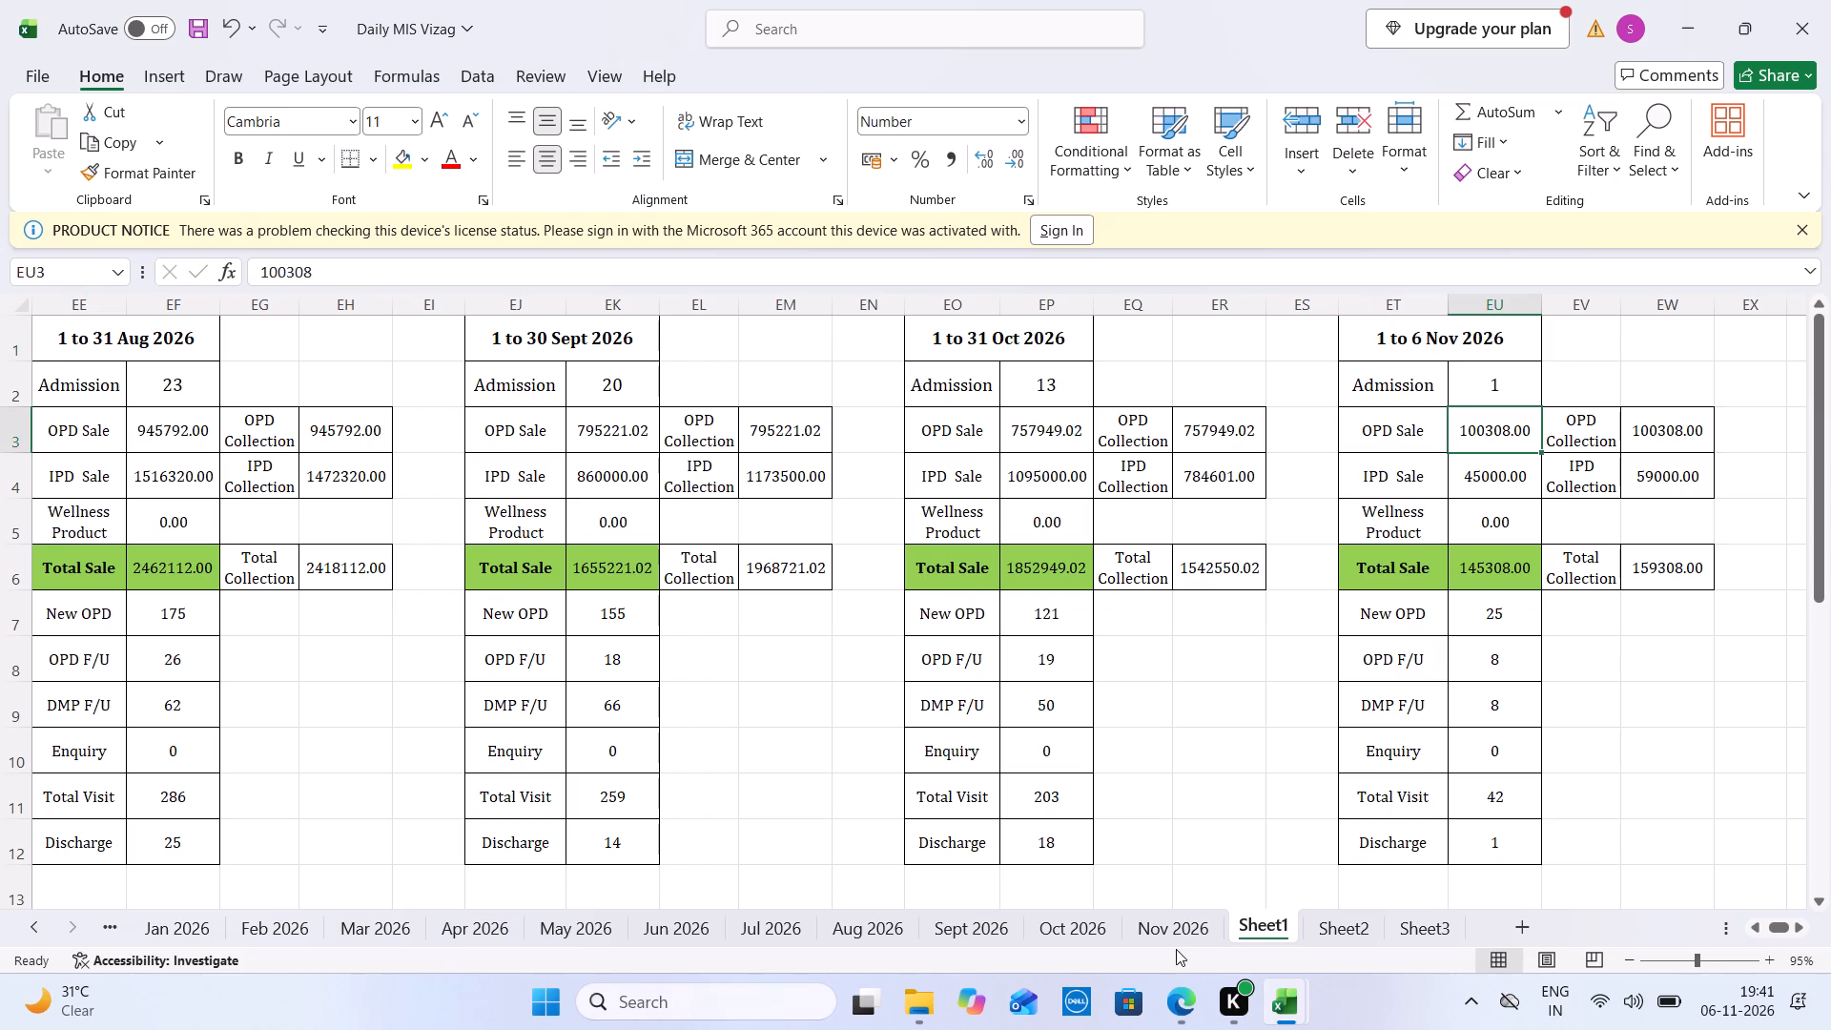
left_click(1190, 931)
left_click(1265, 929)
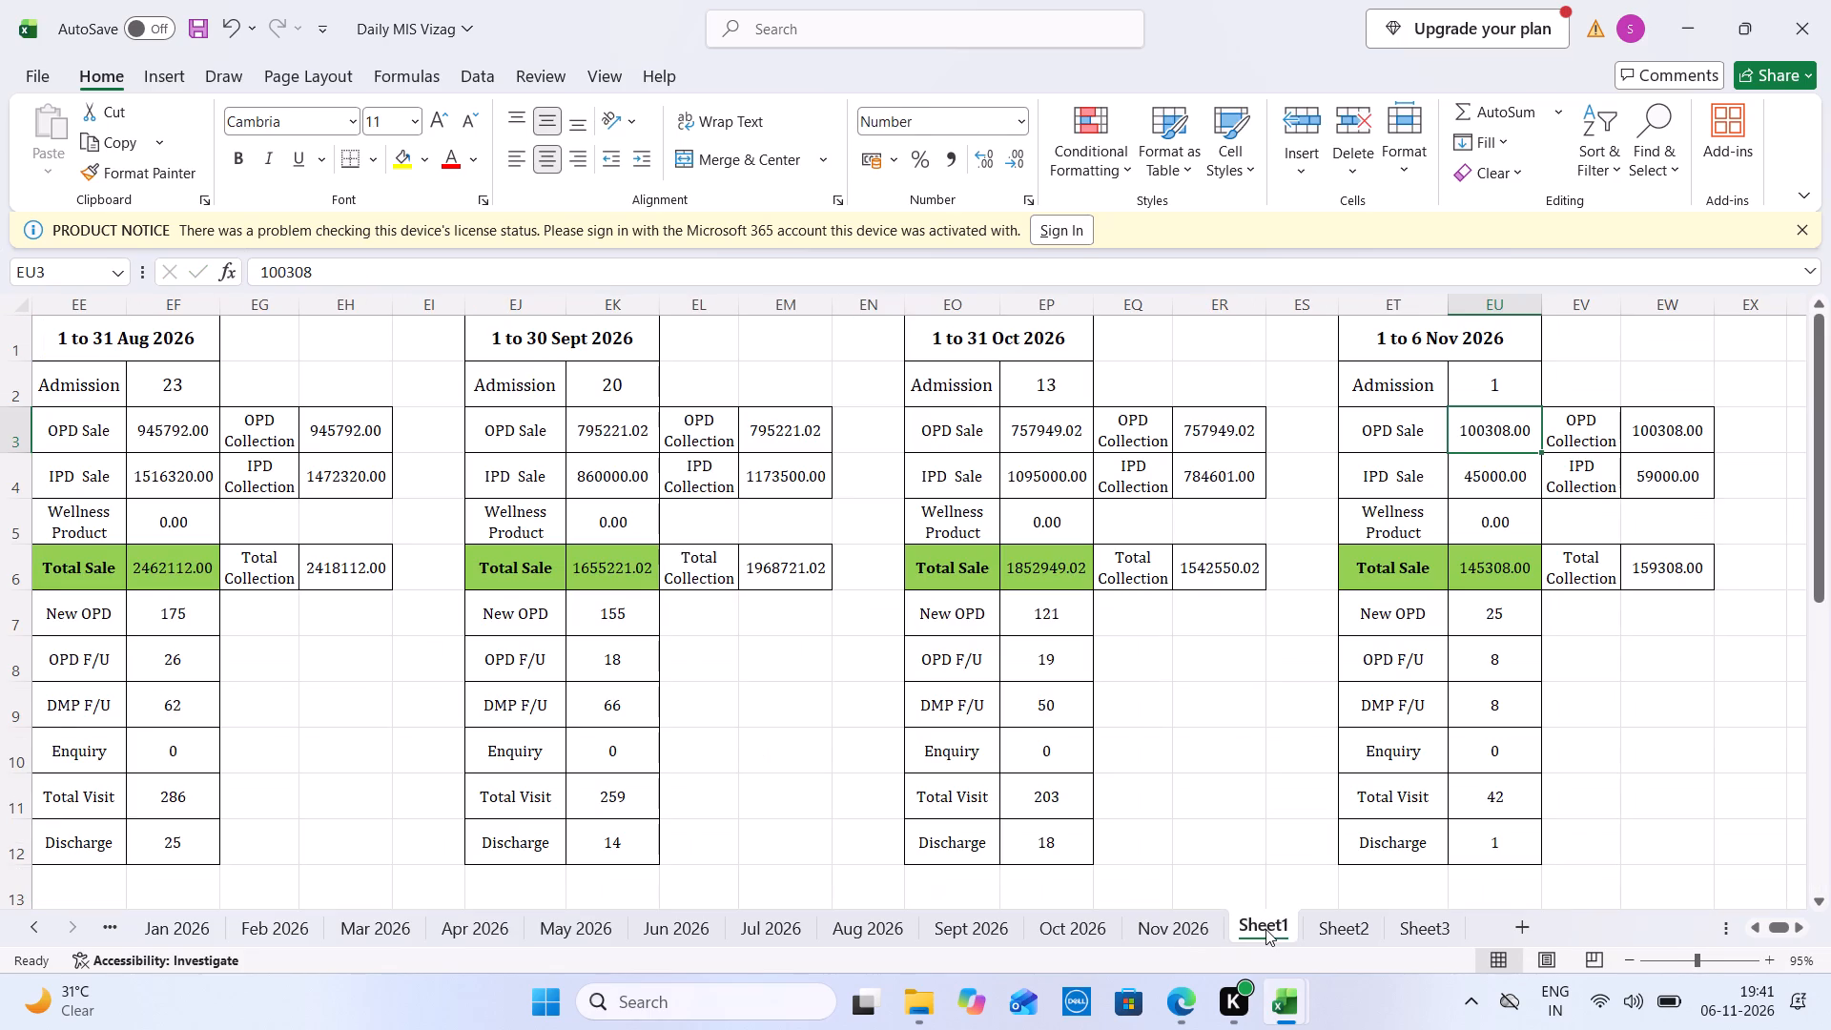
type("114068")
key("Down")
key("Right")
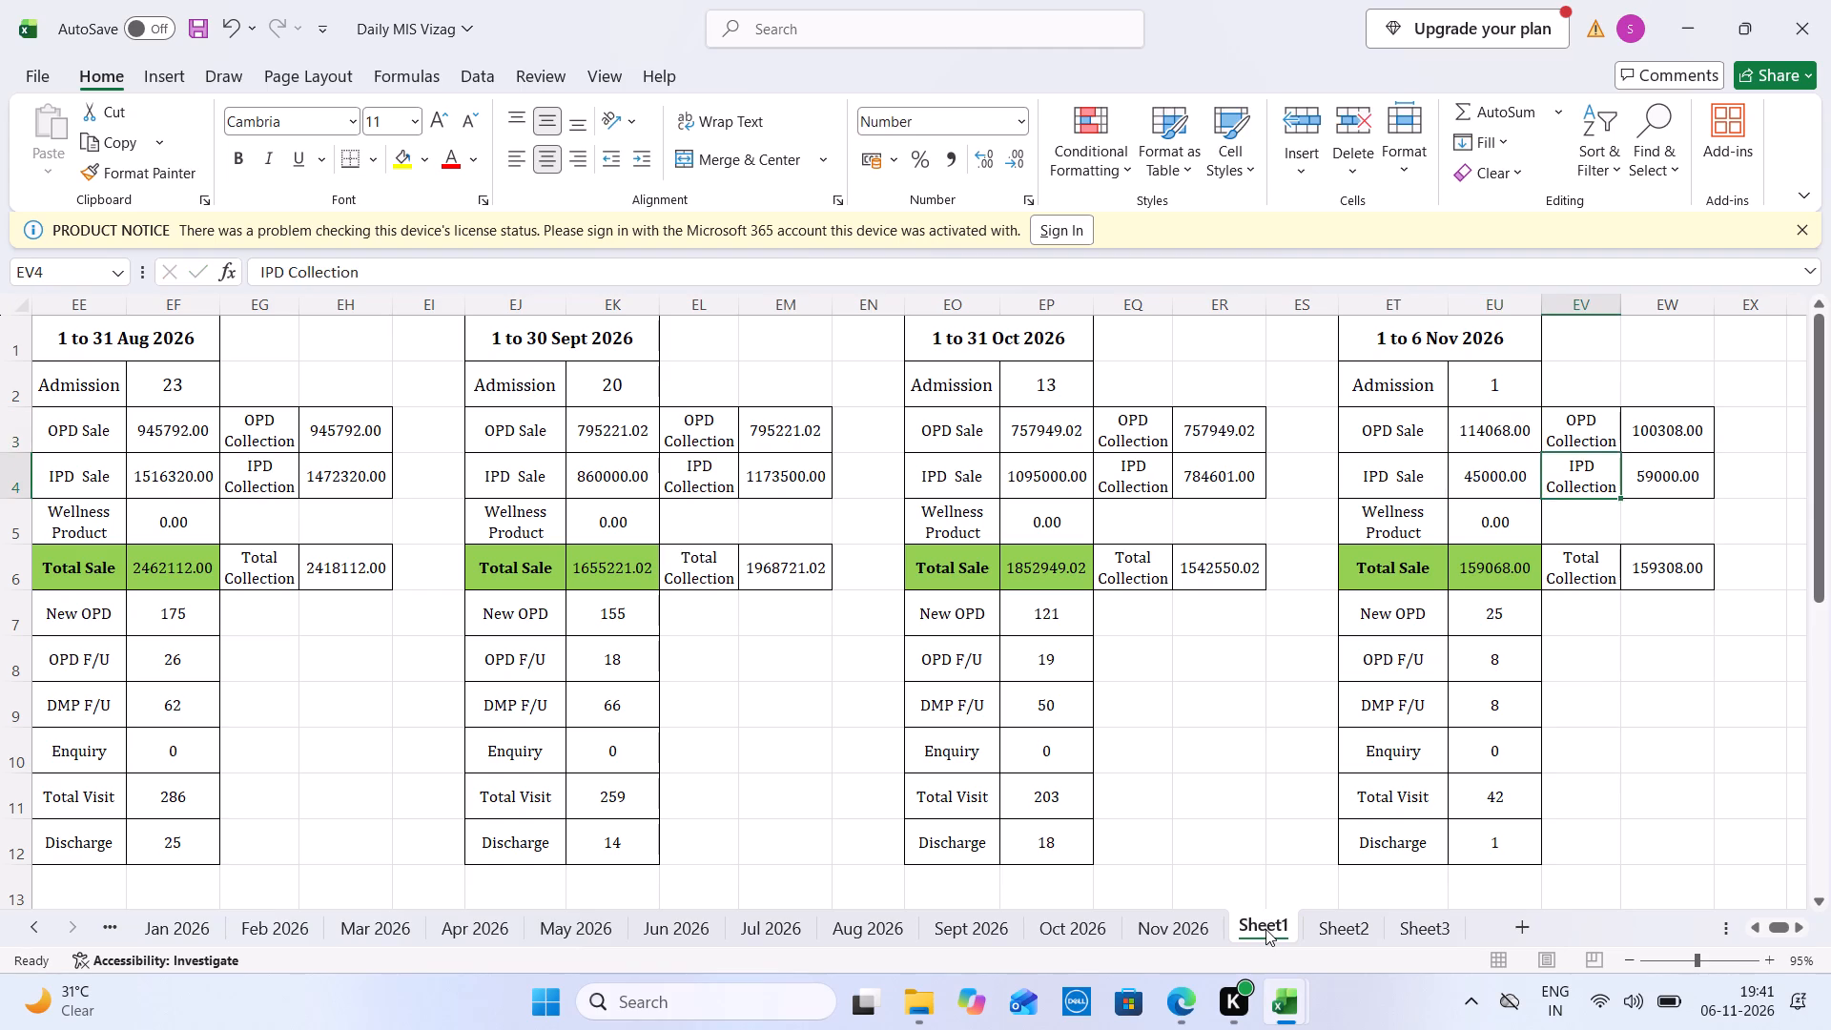
Set the November block's OPD Collection on Sheet1 to 114068.
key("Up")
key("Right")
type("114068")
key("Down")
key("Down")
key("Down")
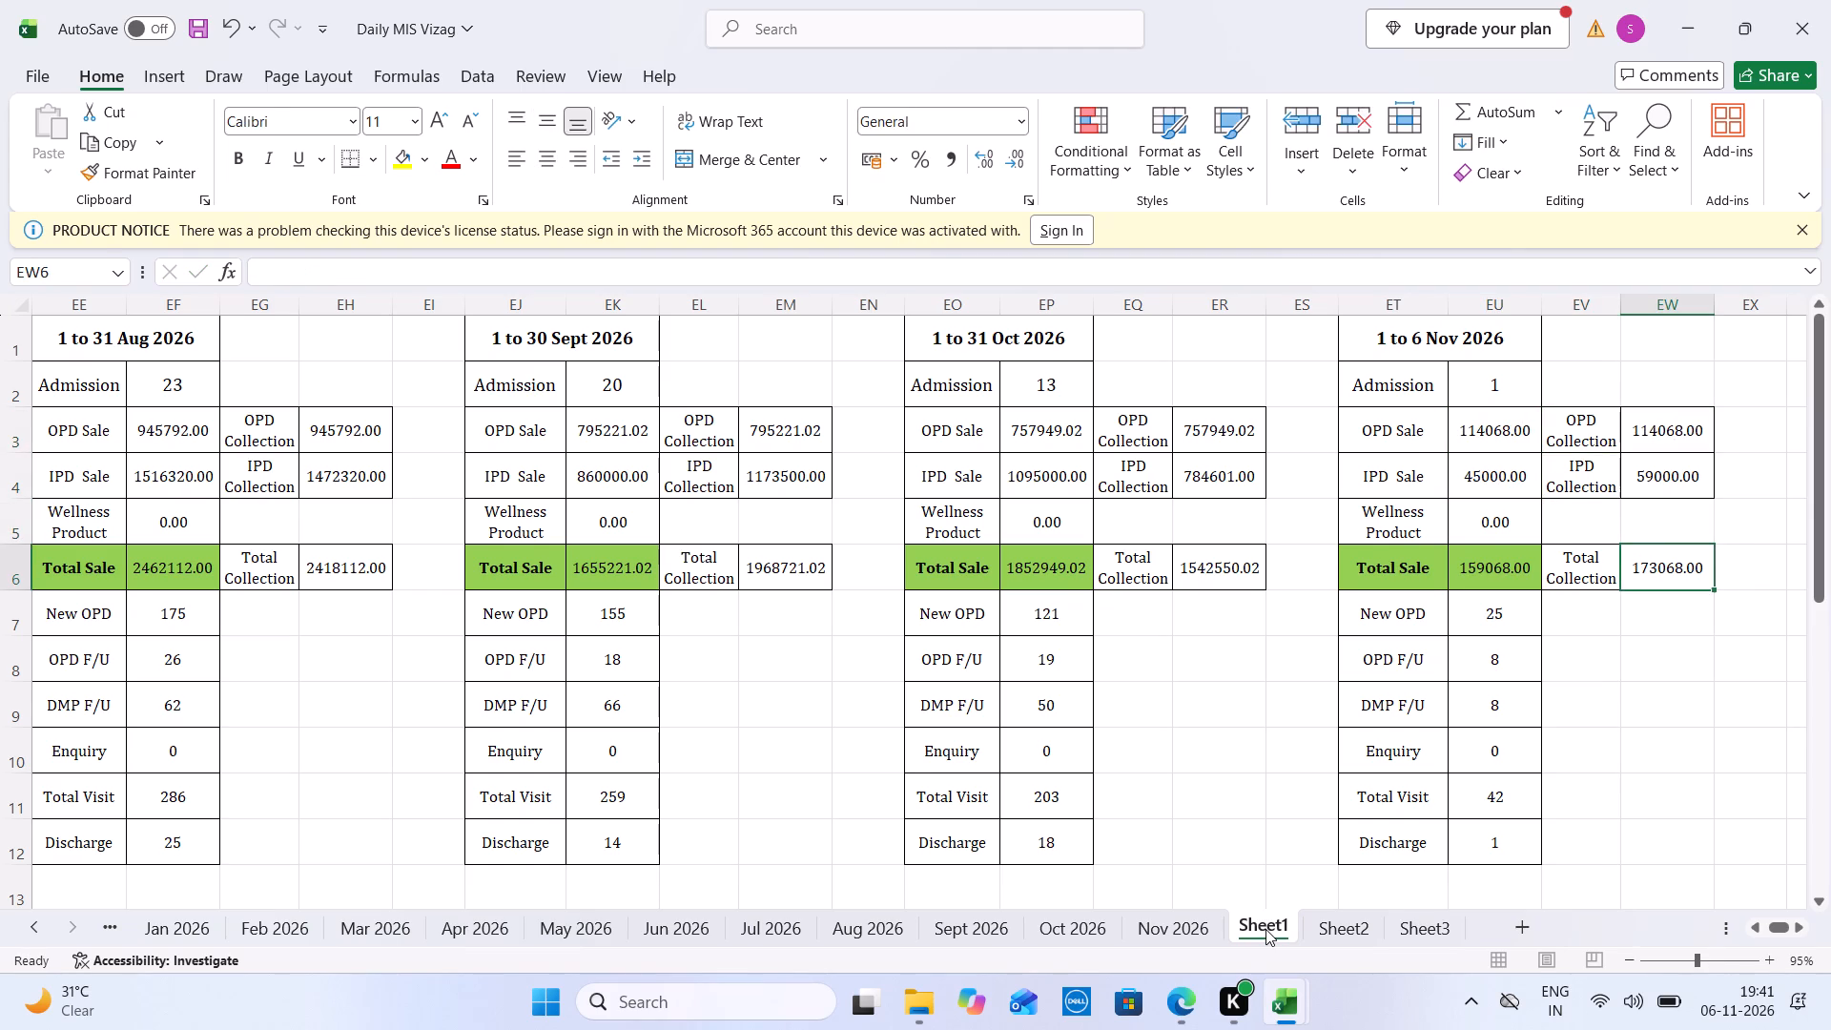
Reopen the Daily Collection Report vizag-NOV 26 workbook, compare its collection and sale totals with Sheet1's November block, and close it.
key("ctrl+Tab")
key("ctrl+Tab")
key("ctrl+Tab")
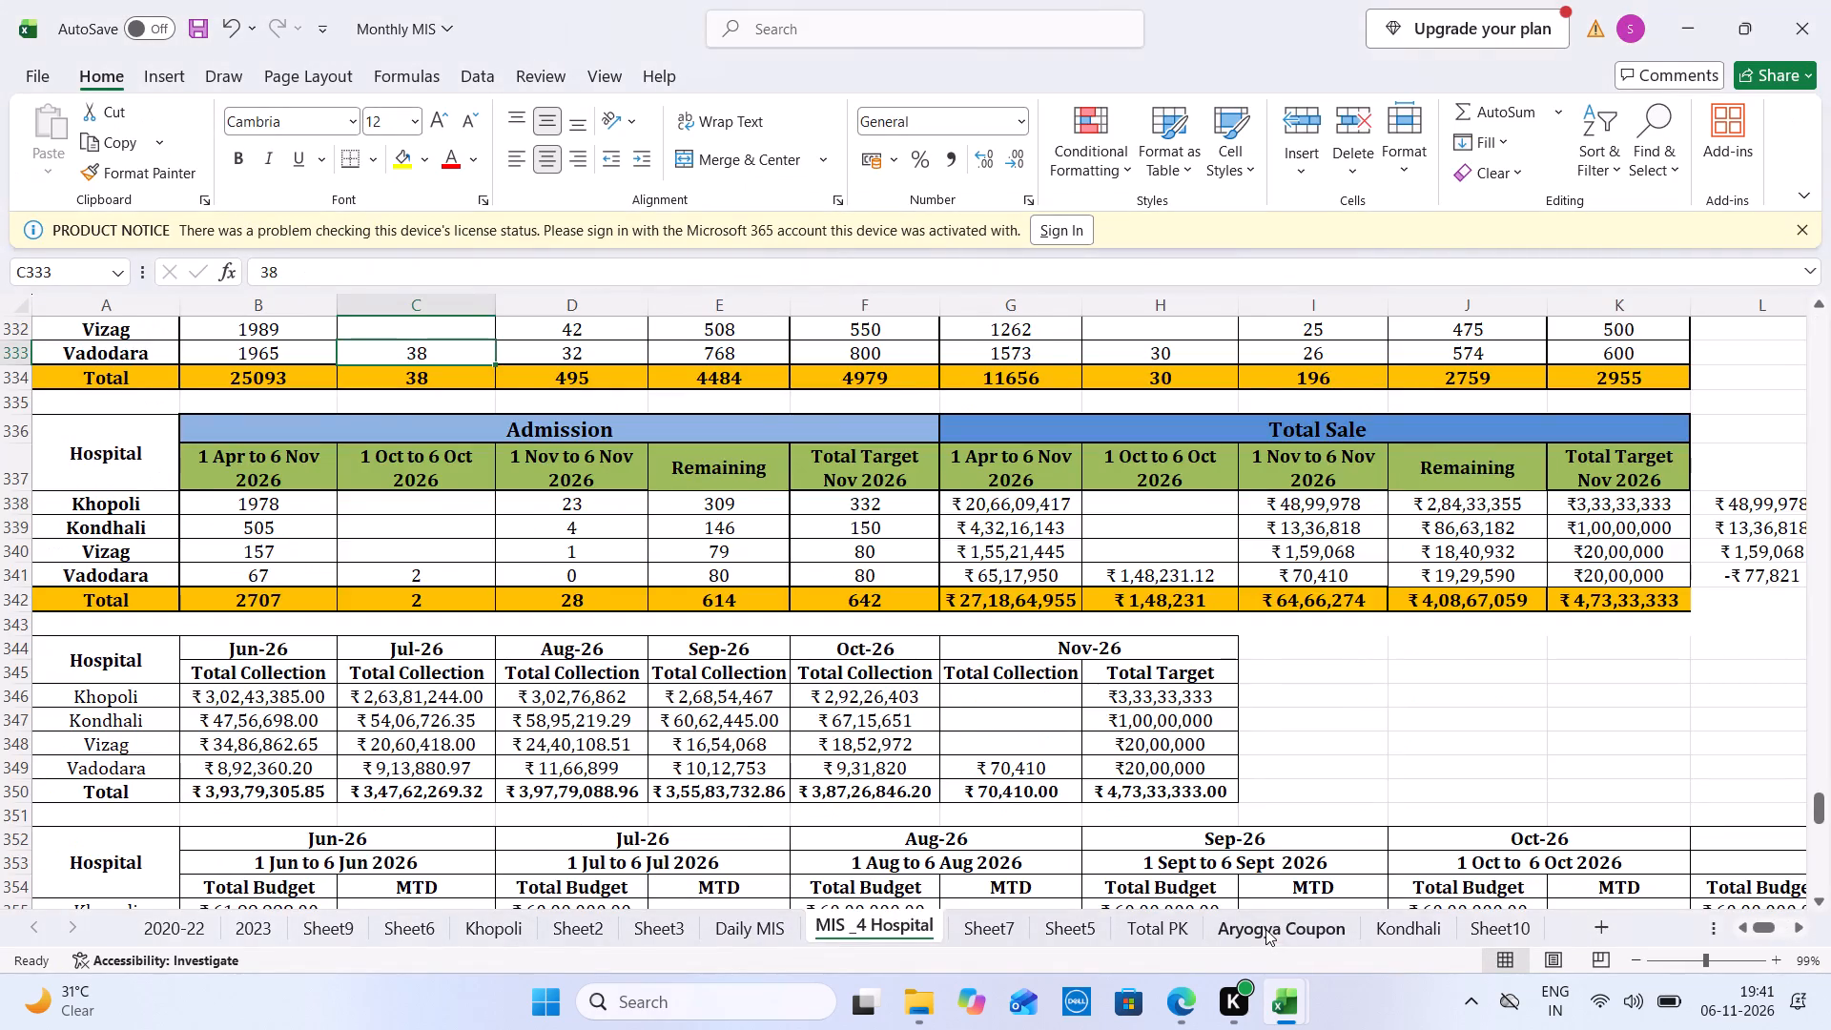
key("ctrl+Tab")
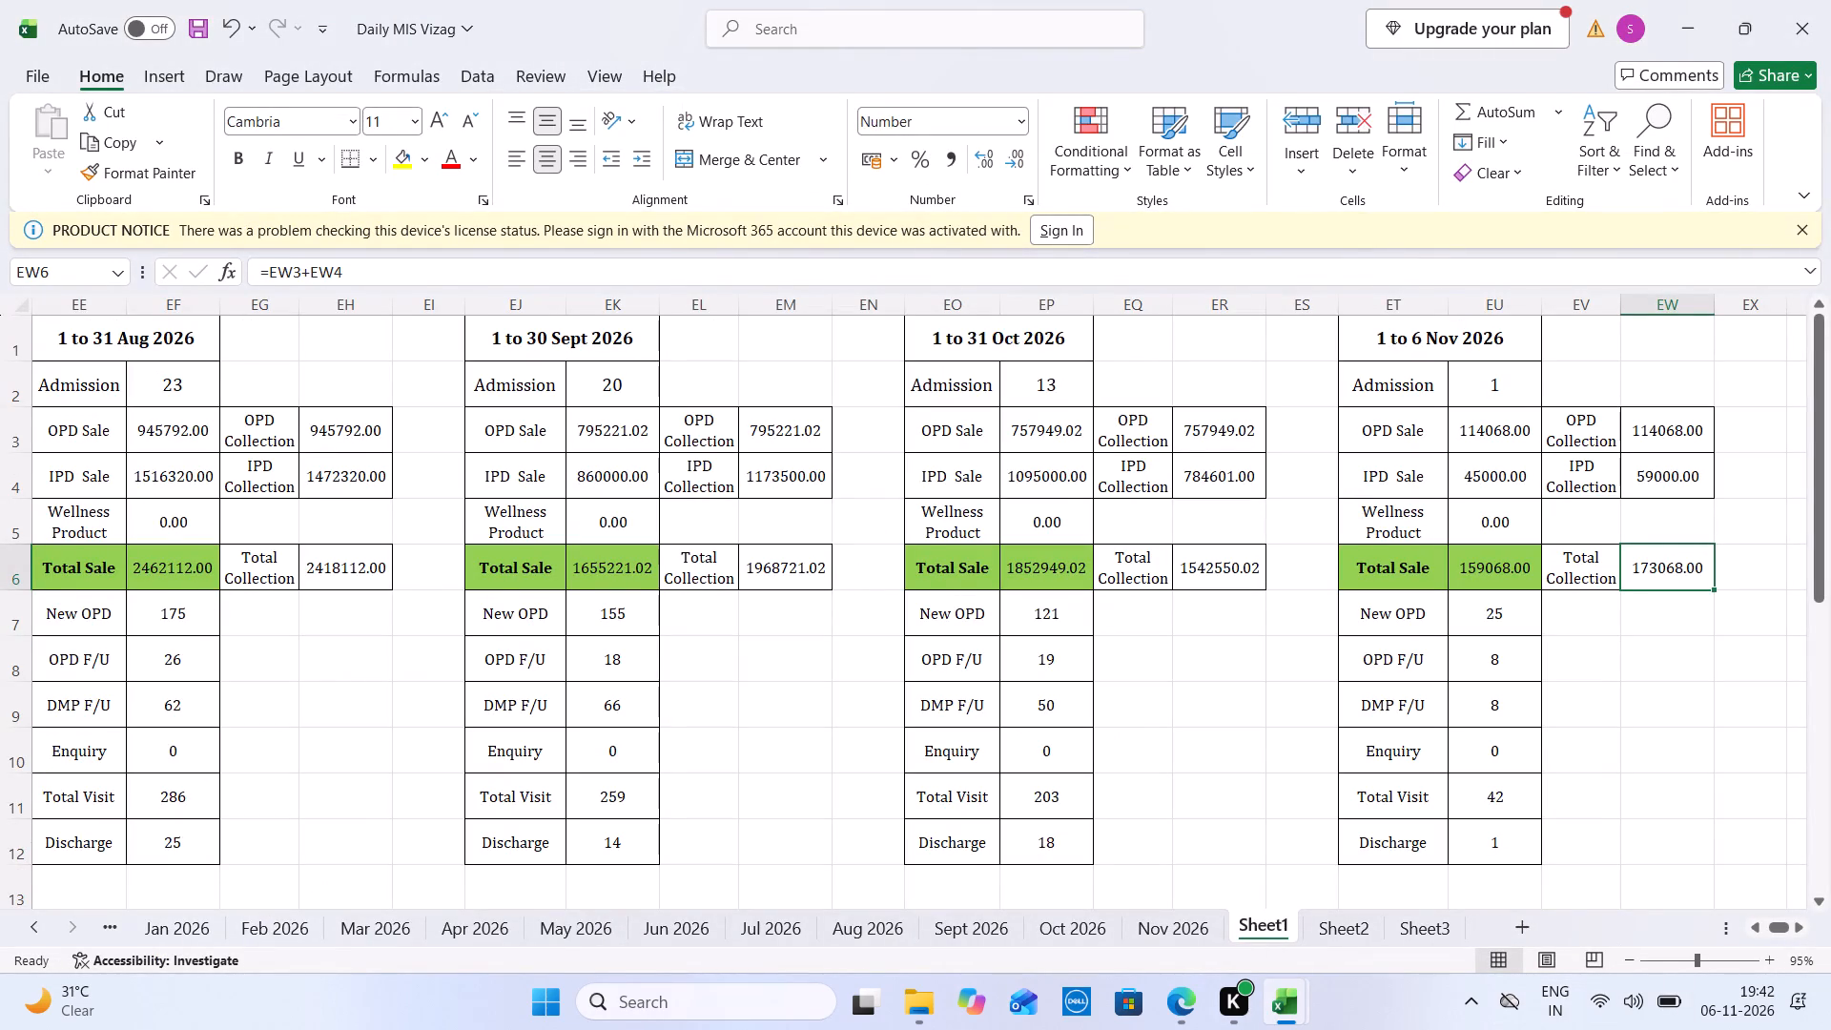
left_click(929, 997)
double_click(394, 214)
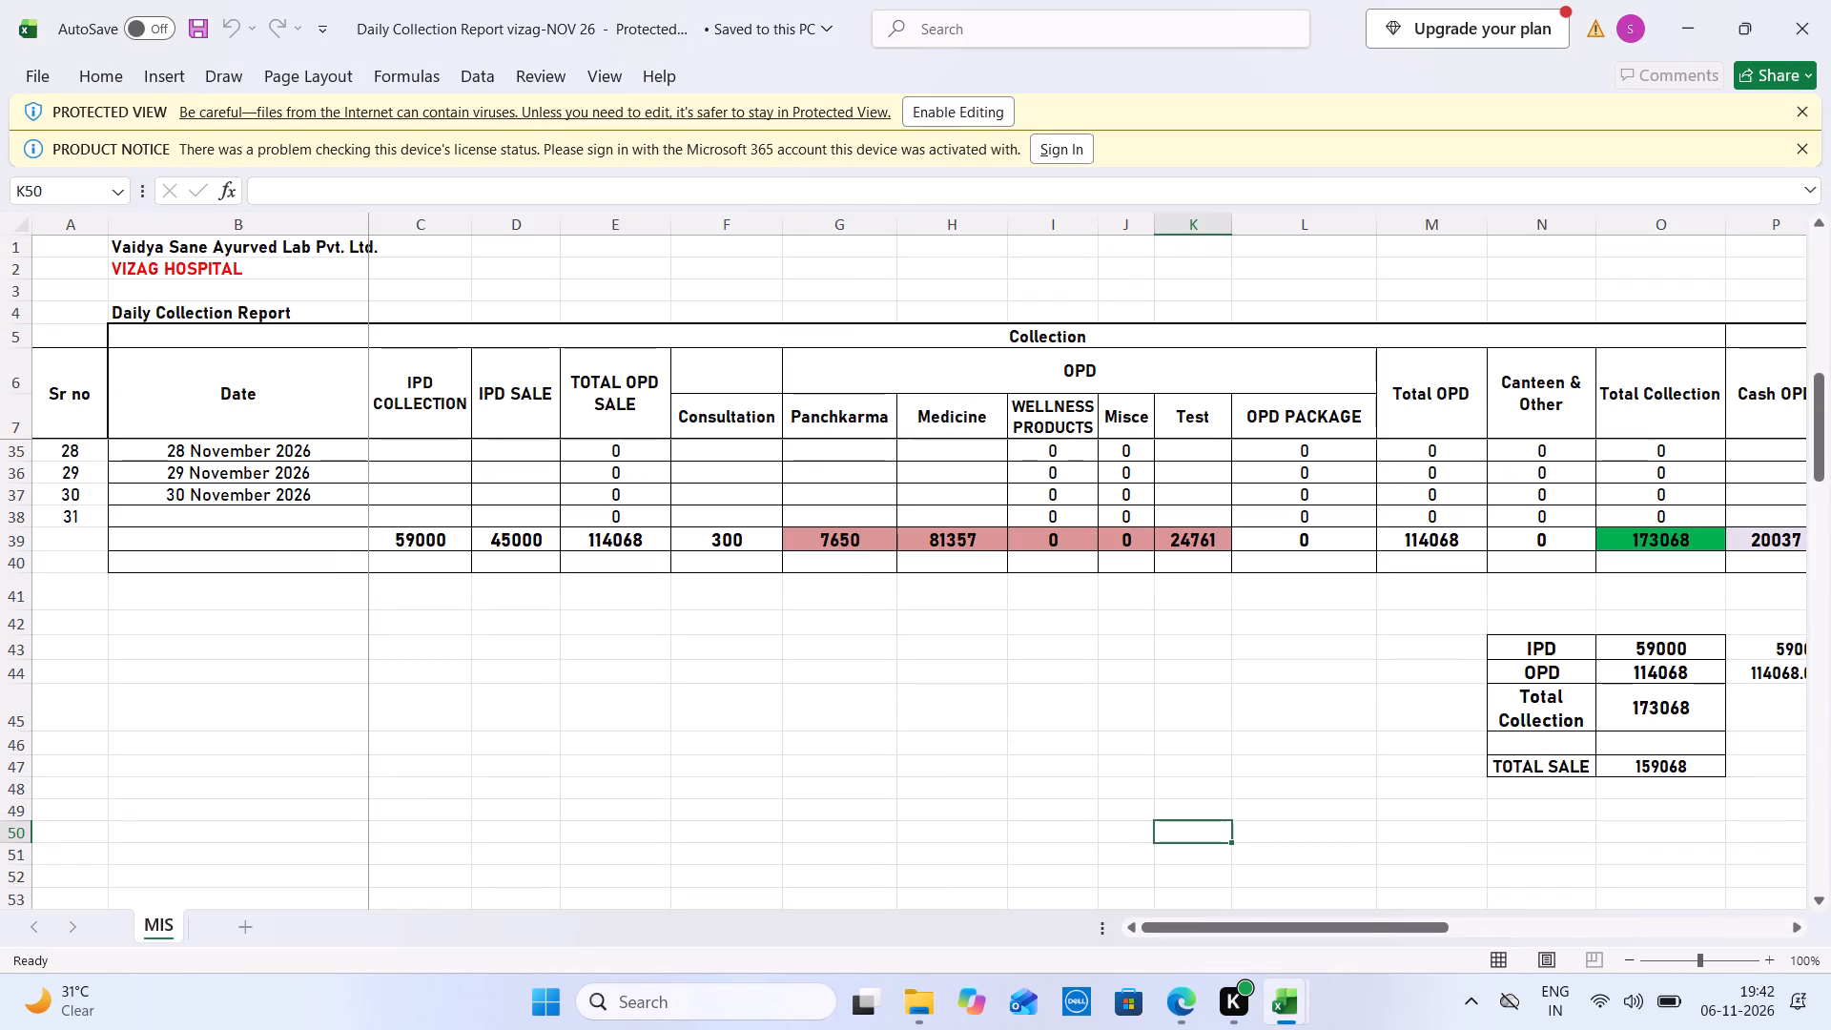
key("ctrl+Tab")
key("ctrl+Tab")
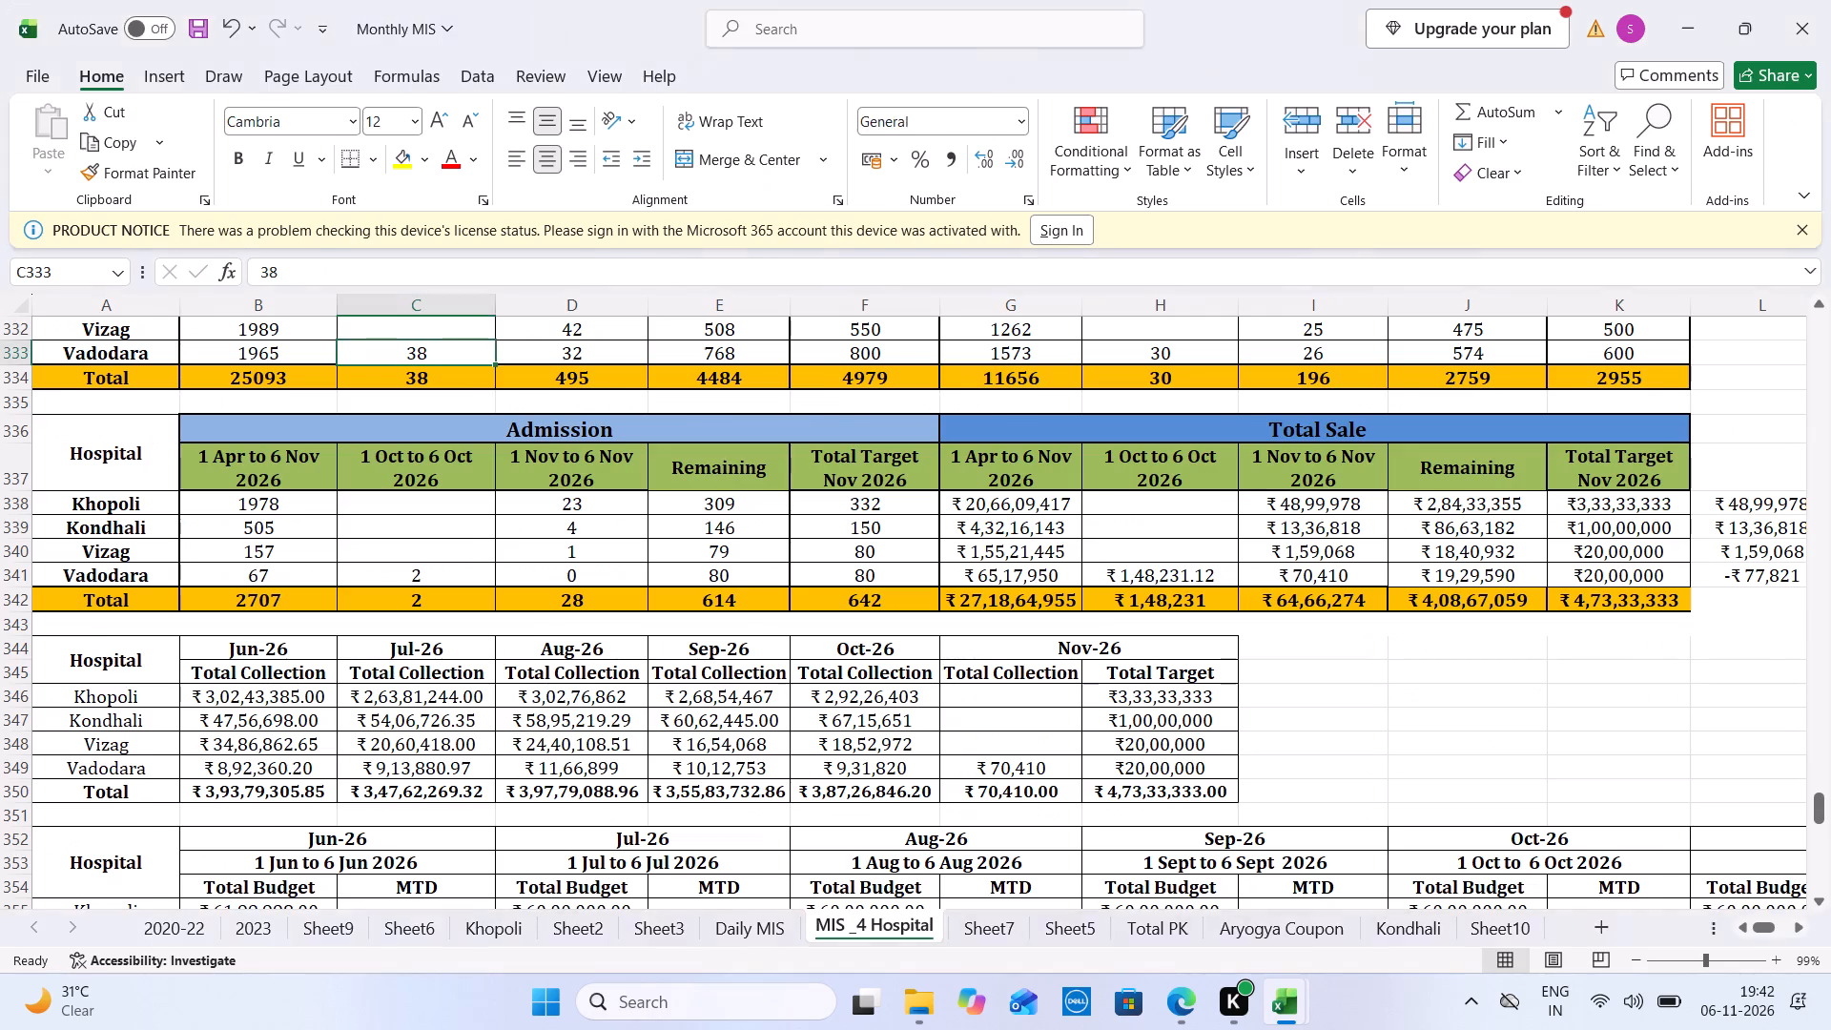
key("ctrl+Tab")
key("ctrl+Tab")
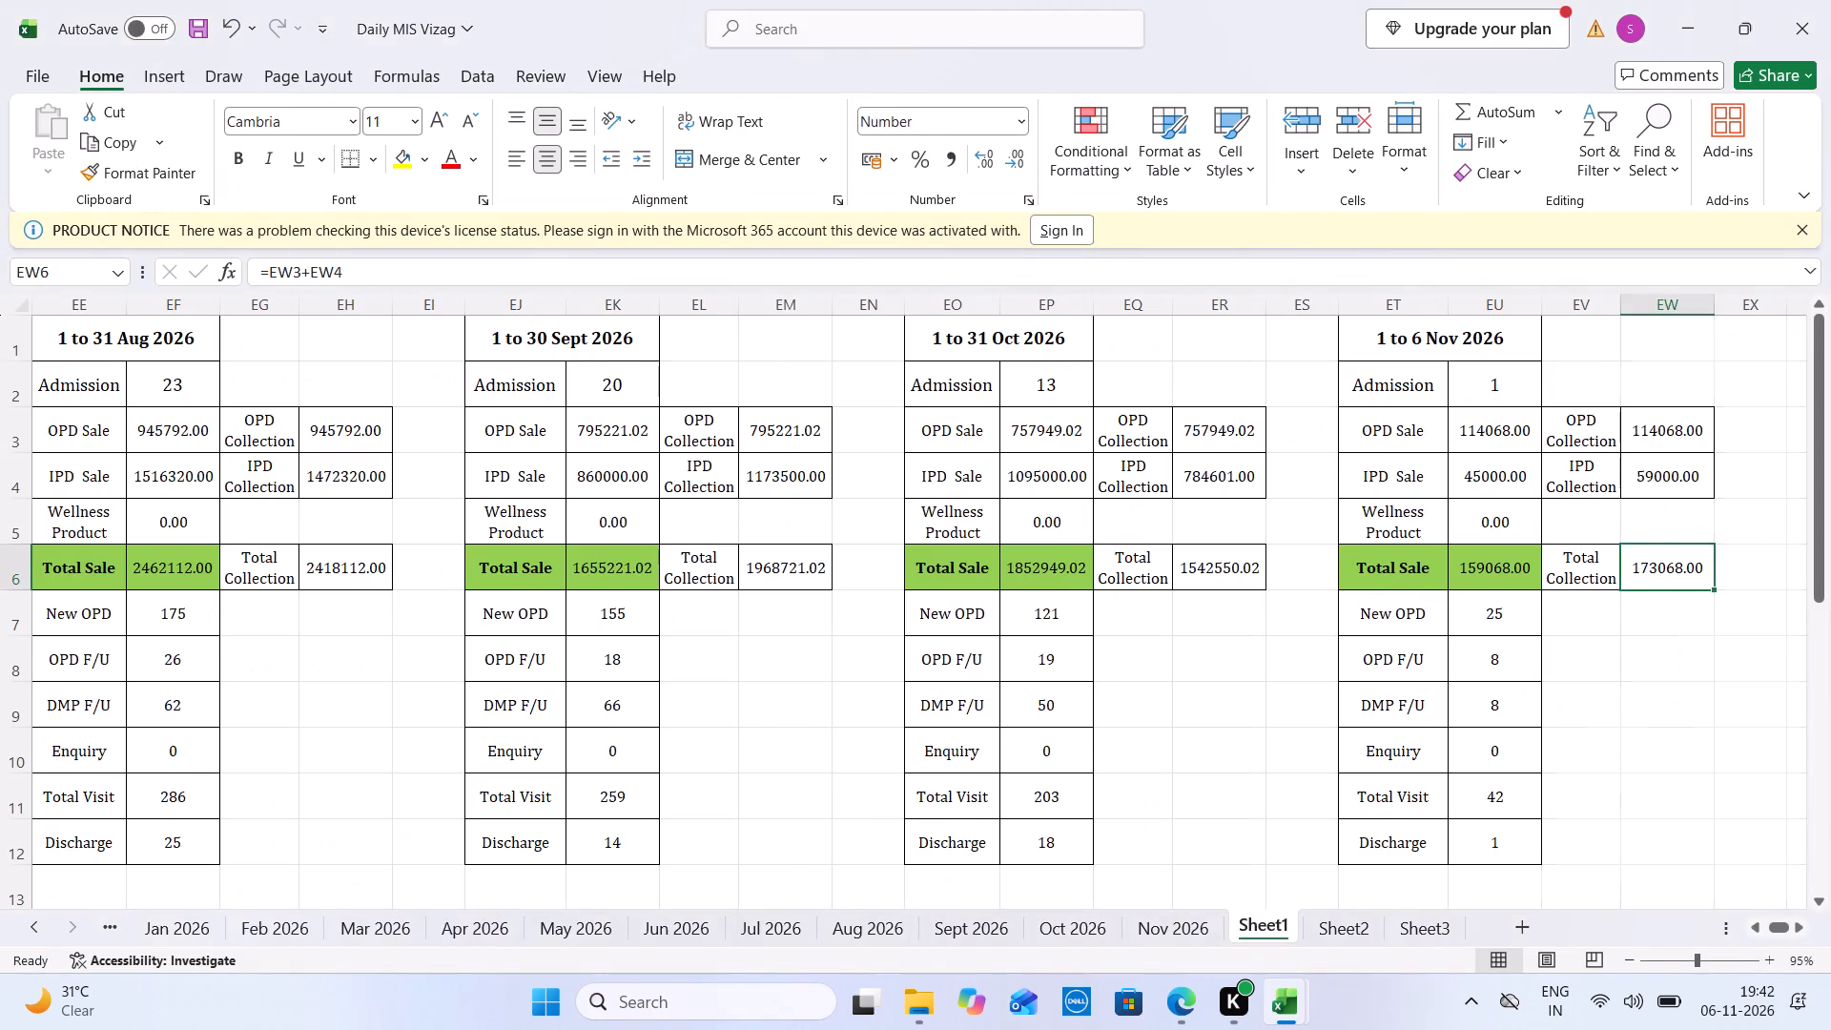
key("ctrl+Tab")
key("ctrl+Tab")
left_click(1830, 0)
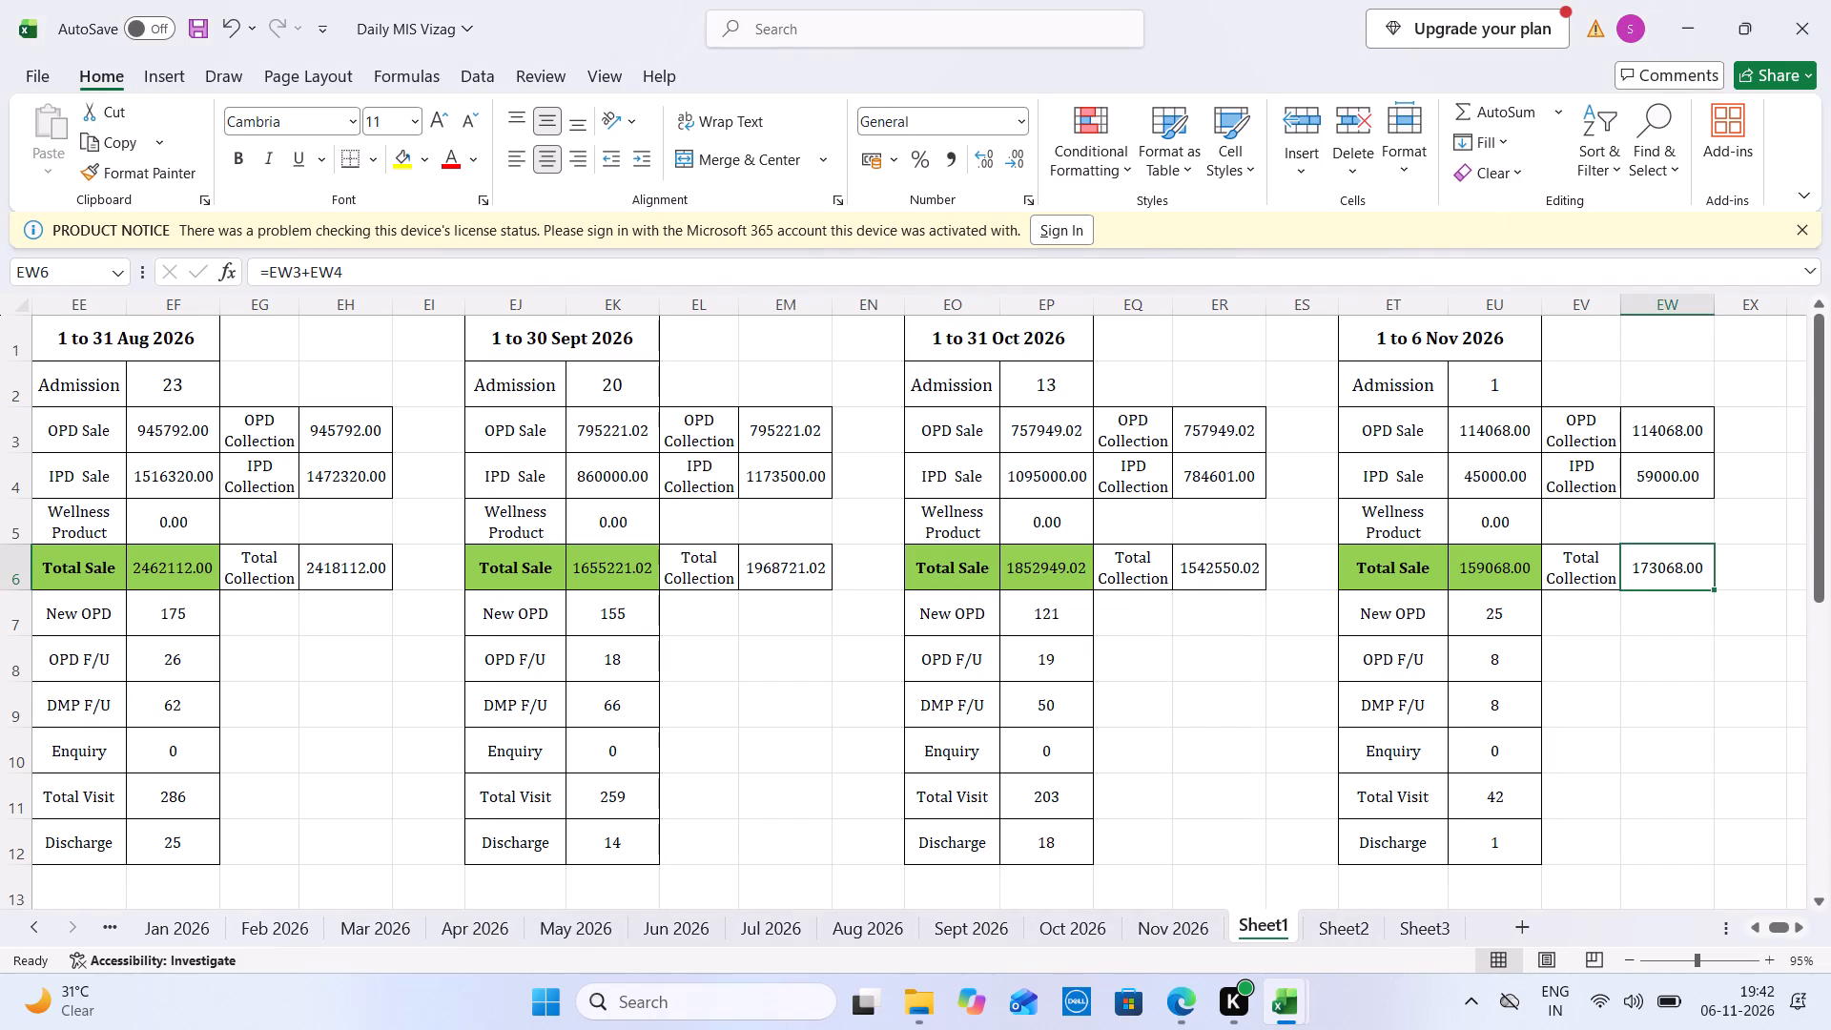
Copy the whole 1 to 6 Nov 2026 block on Sheet1, from its heading to the Discharge row, including the collection columns.
left_click_drag(1395, 333, 1656, 860)
key("ctrl+c")
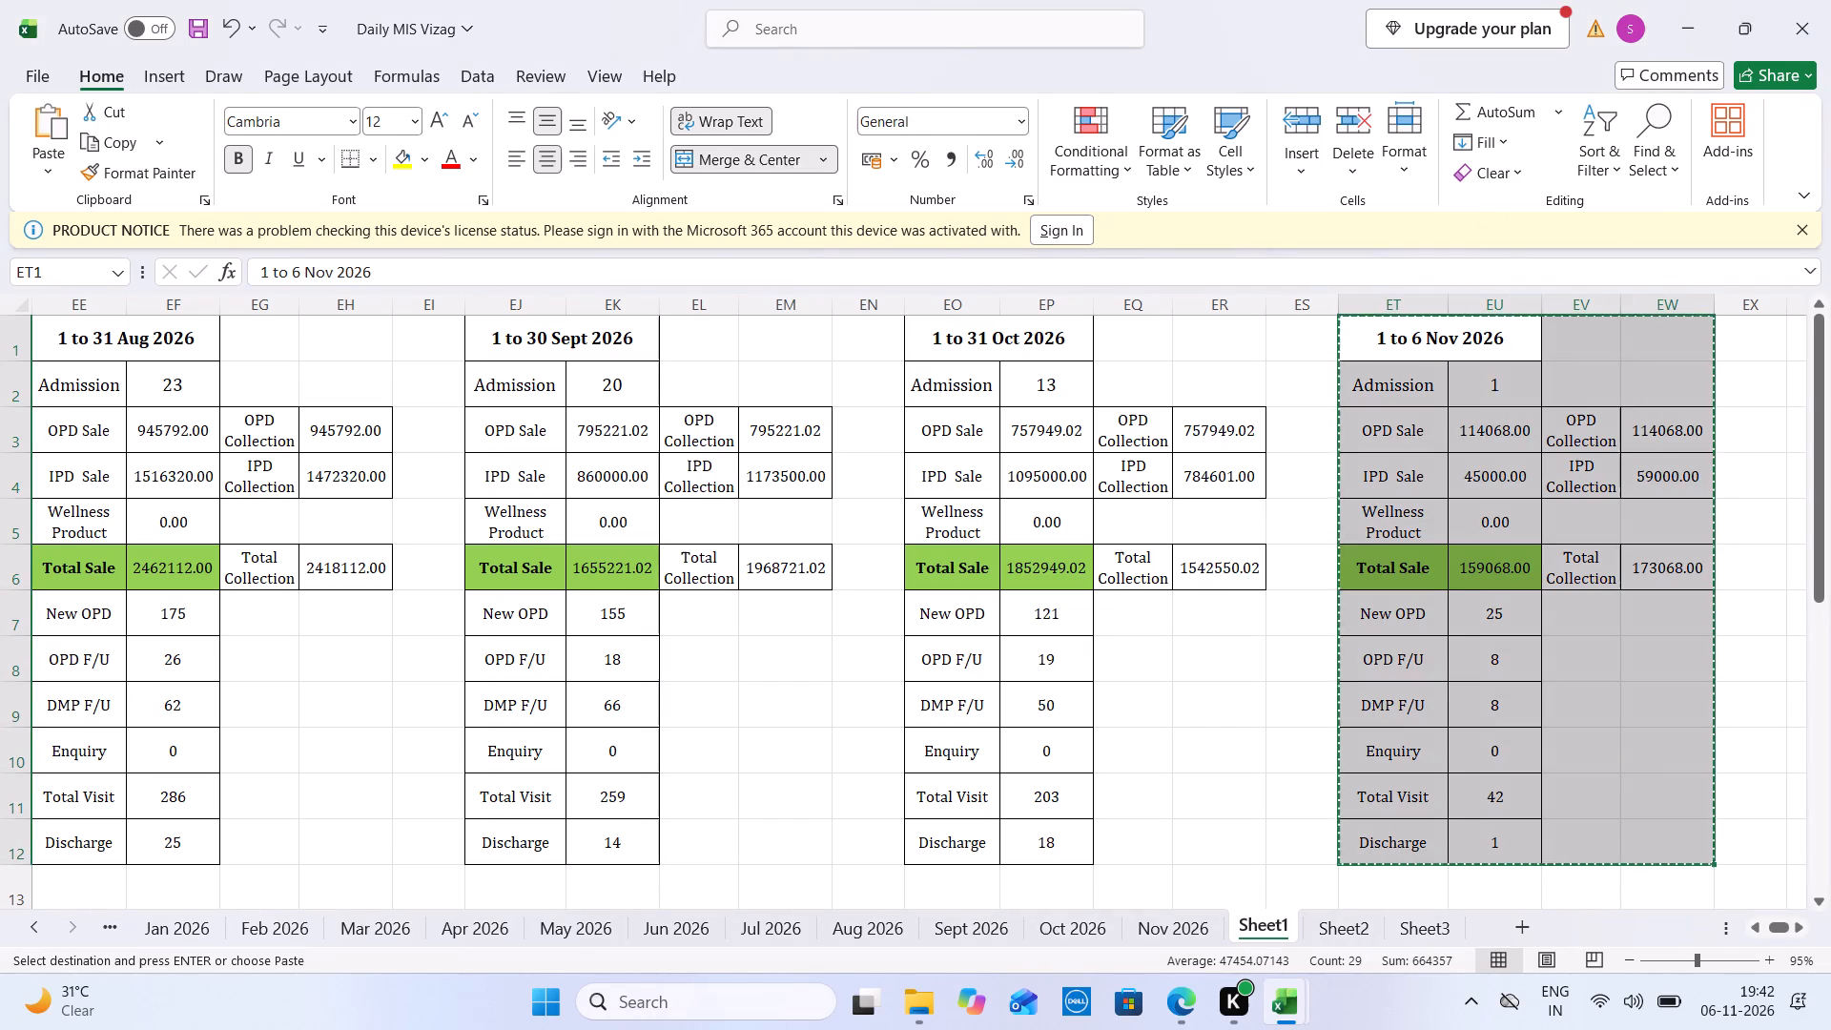
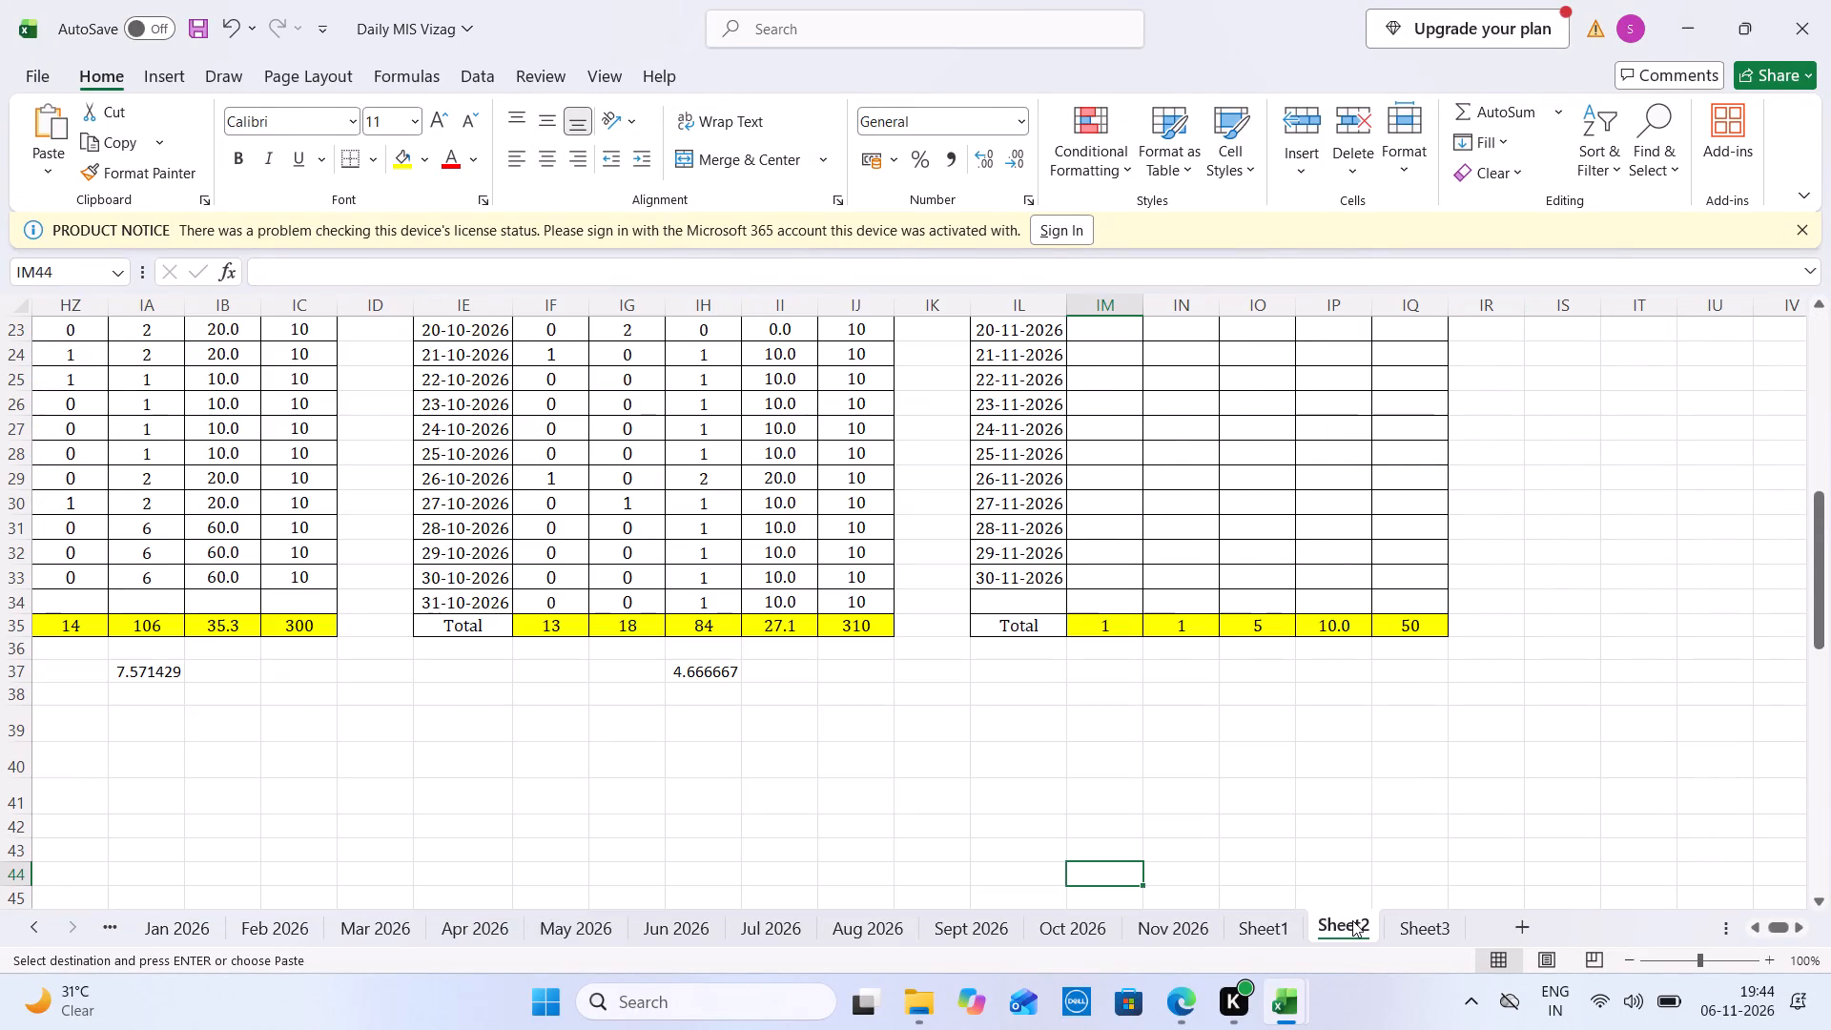
On Sheet2, copy the 05-11-2026 row's admission, discharge, admitted patients, occupancy and bed values into the 06-11-2026 row.
left_click(1826, 353)
left_click_drag(1089, 503, 1190, 501)
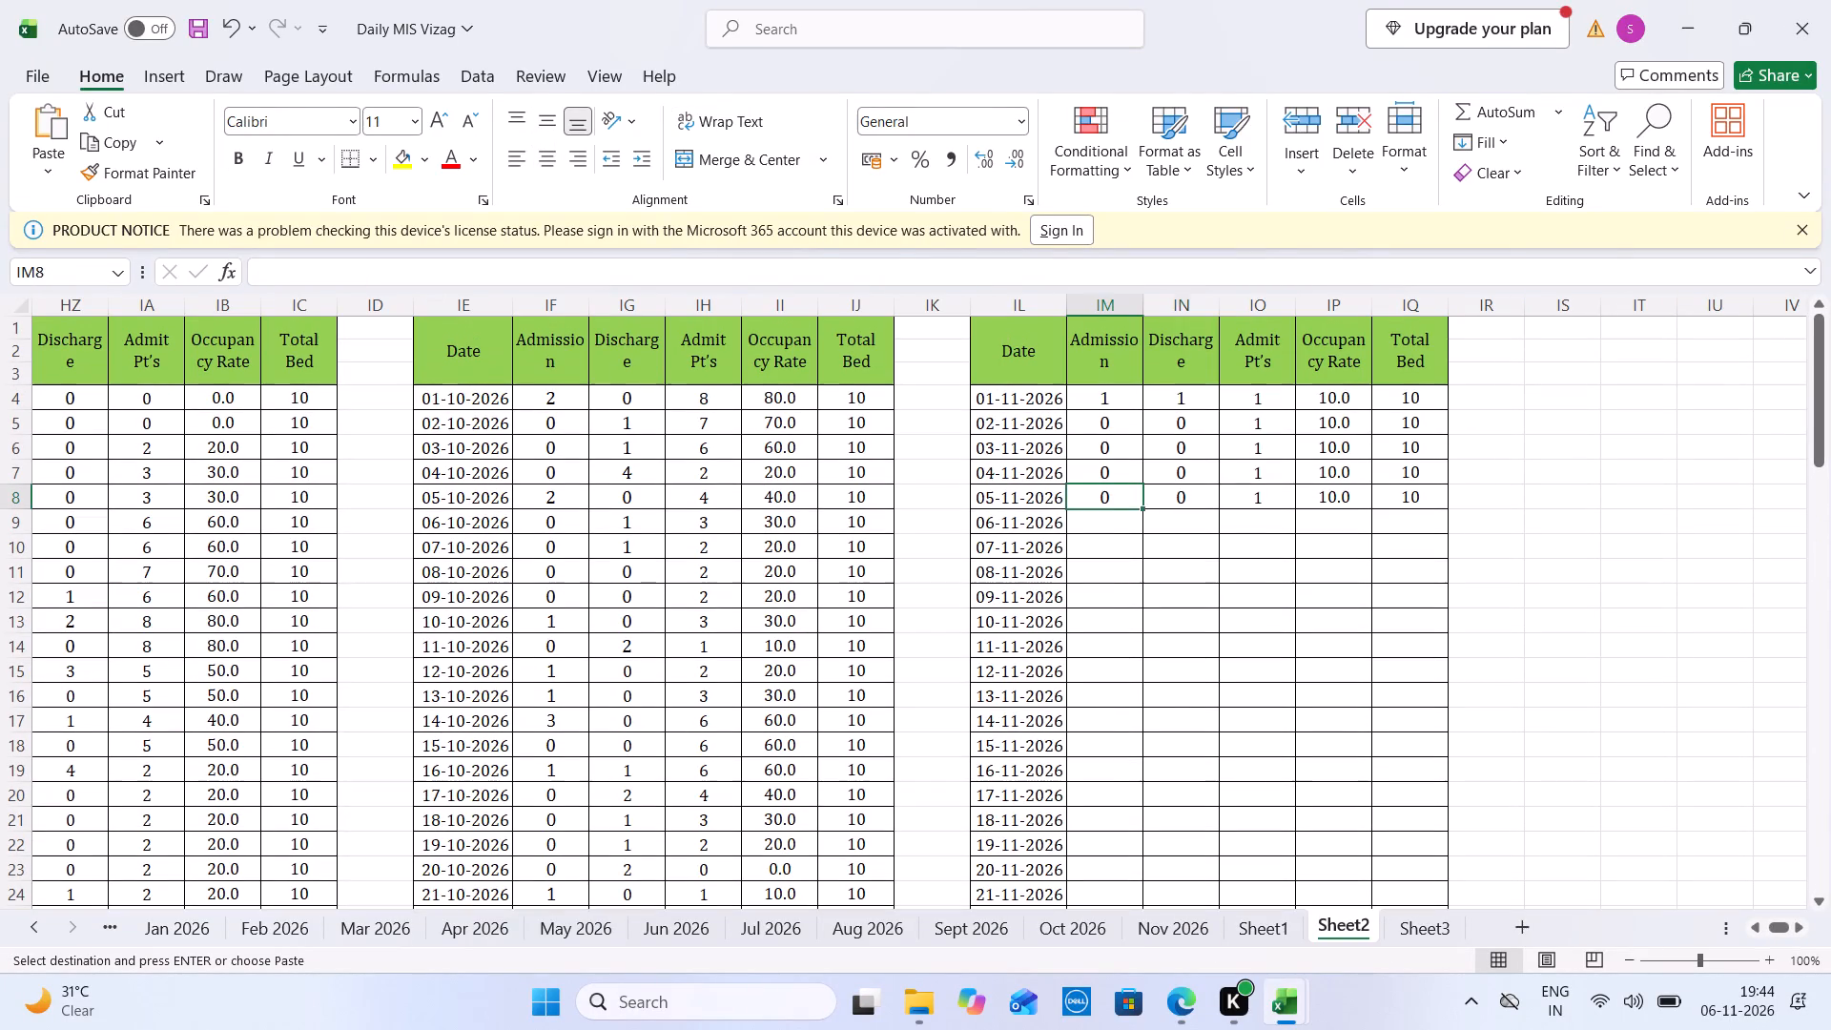
left_click_drag(1190, 501, 1390, 486)
key("ctrl+c")
key("Down")
key("ctrl+v")
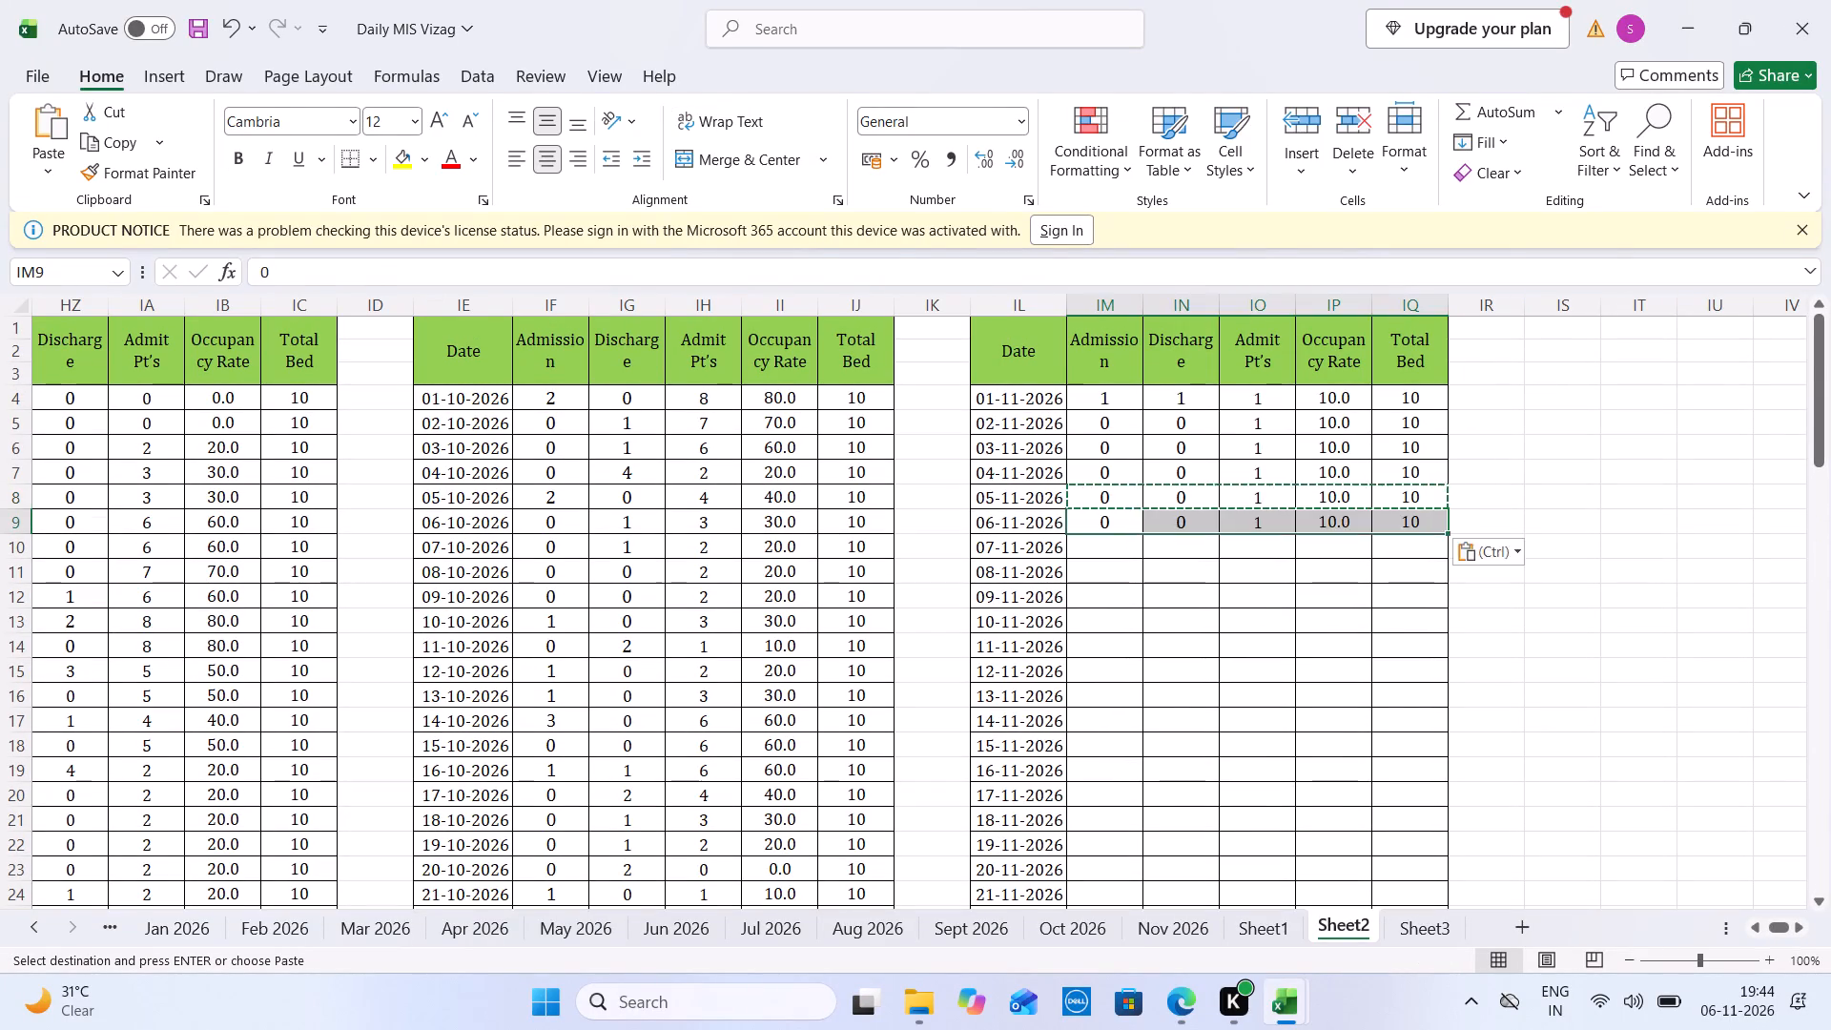
Check Sheet2's November occupancy total, switch to the Monthly MIS workbook, and enter 10% as Vizag's MTD Nov 2026 occupancy ratio.
key("ctrl+Down")
key("ctrl+Down")
key("ctrl+Down")
key("ctrl+Down")
key("ctrl+Down")
key("ctrl+Down")
key("ctrl+Down")
key("ctrl+Down")
key("ctrl+Tab")
key("ctrl+Tab")
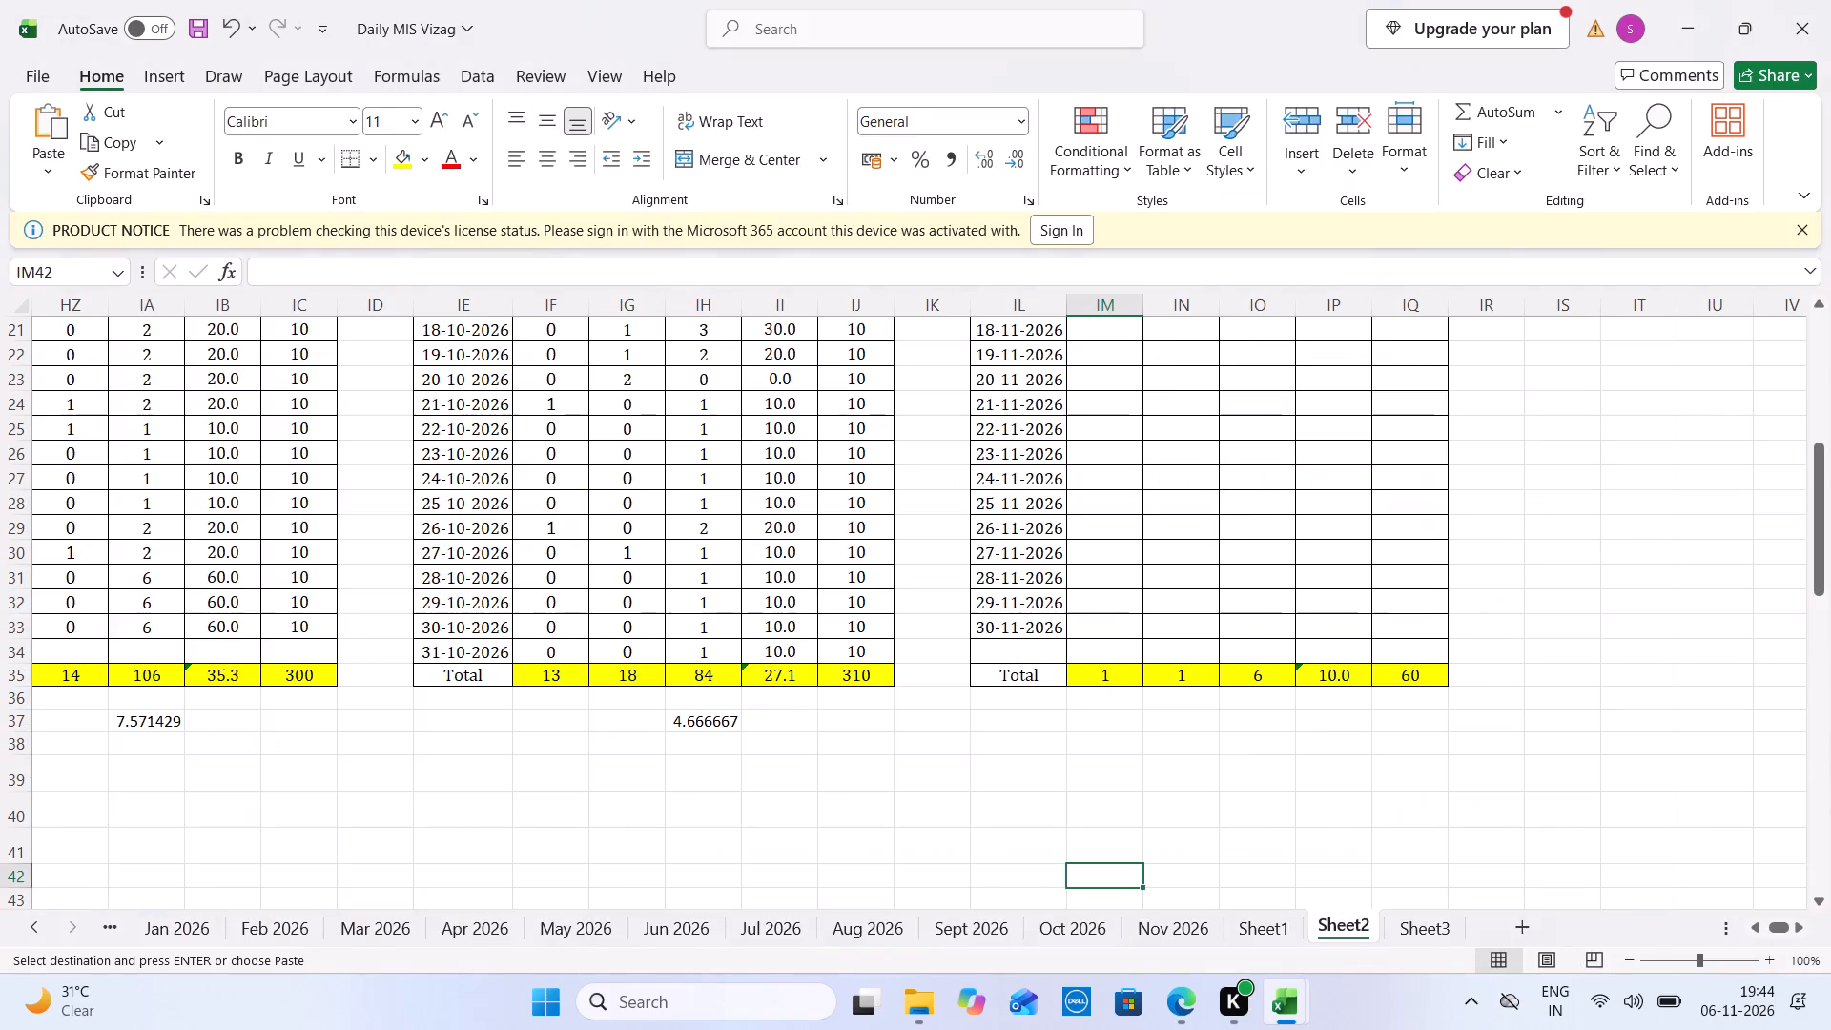
left_click(1190, 923)
key("ctrl+Tab")
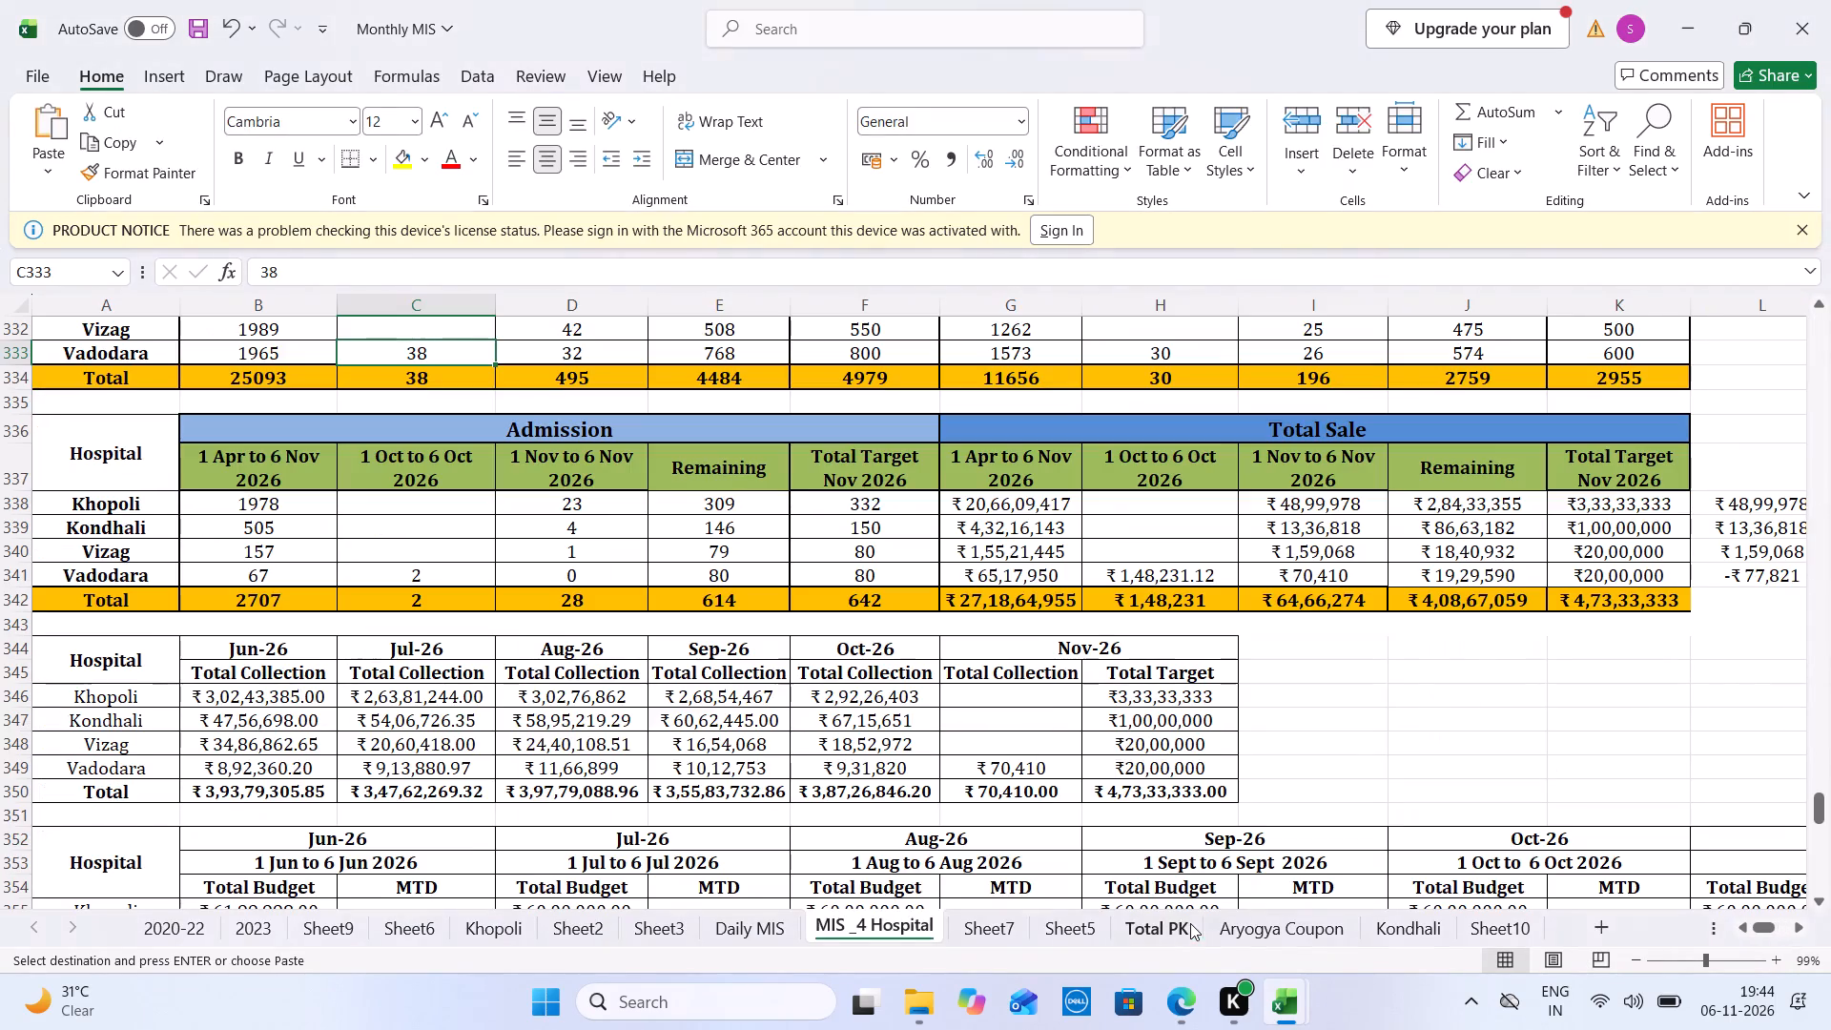
left_click(1822, 877)
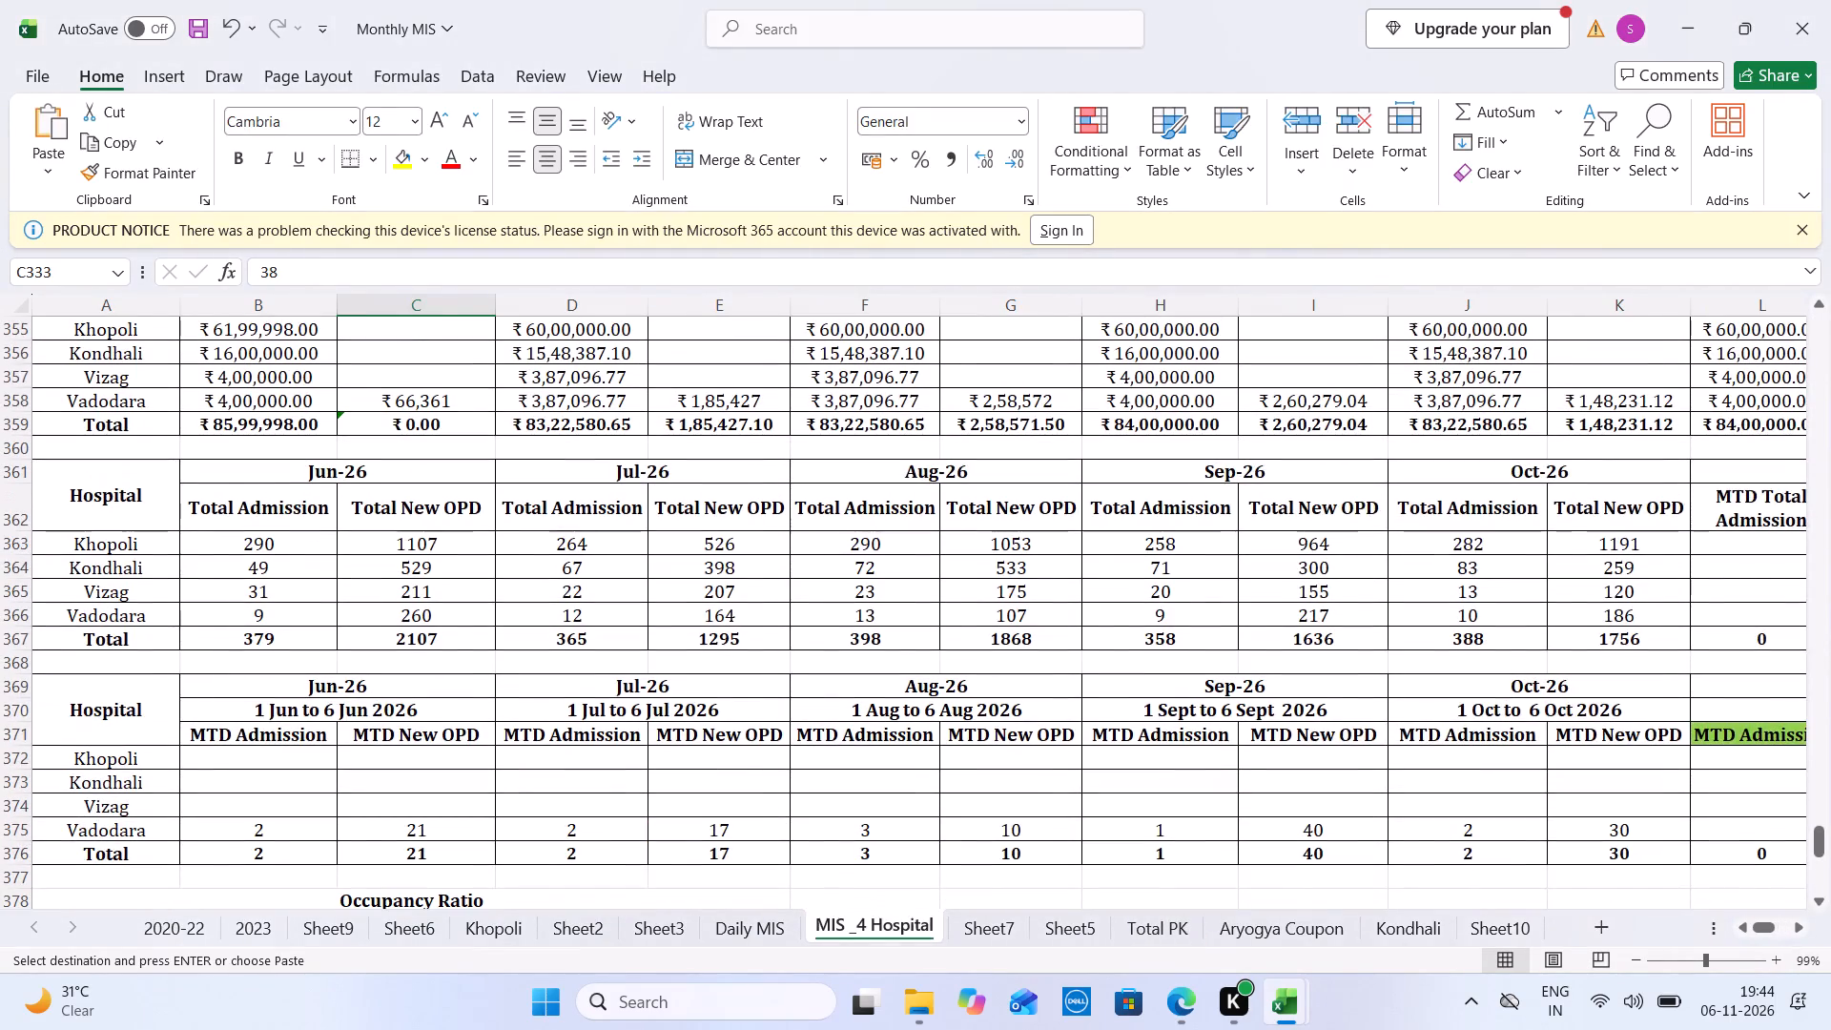
left_click(1820, 894)
left_click(1820, 894)
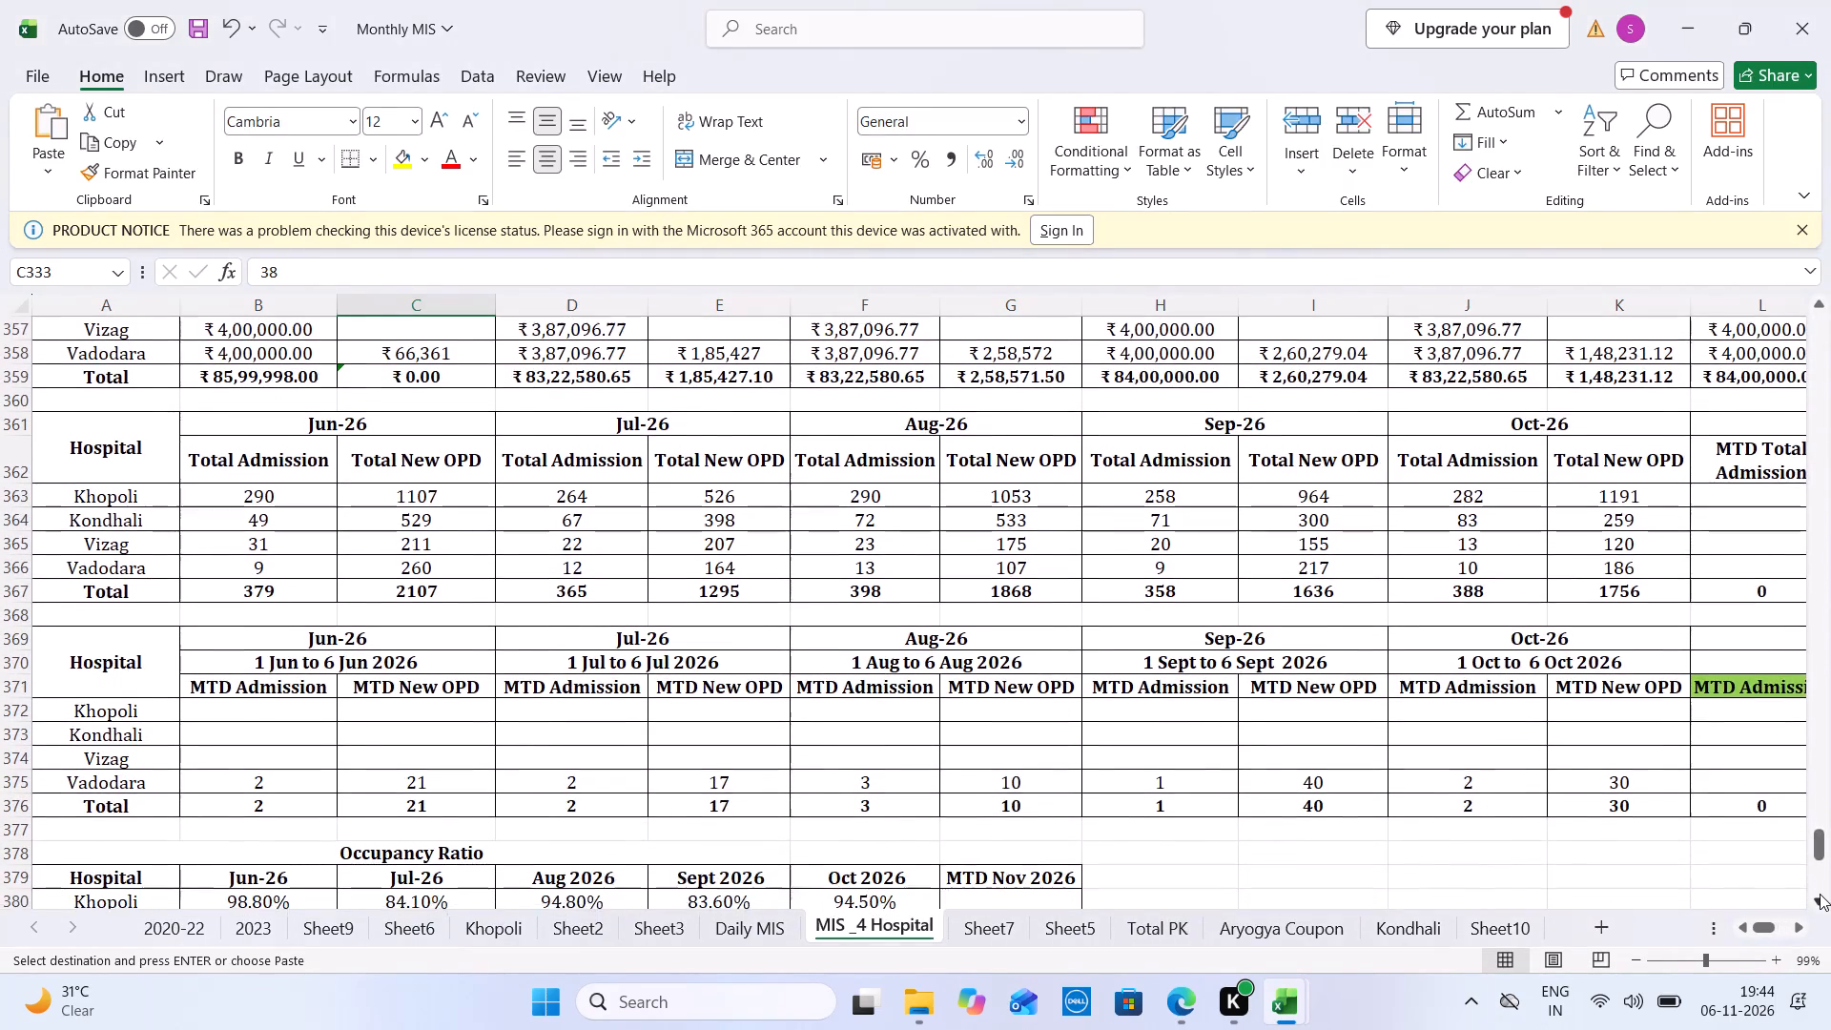
left_click(1820, 894)
left_click(1820, 894)
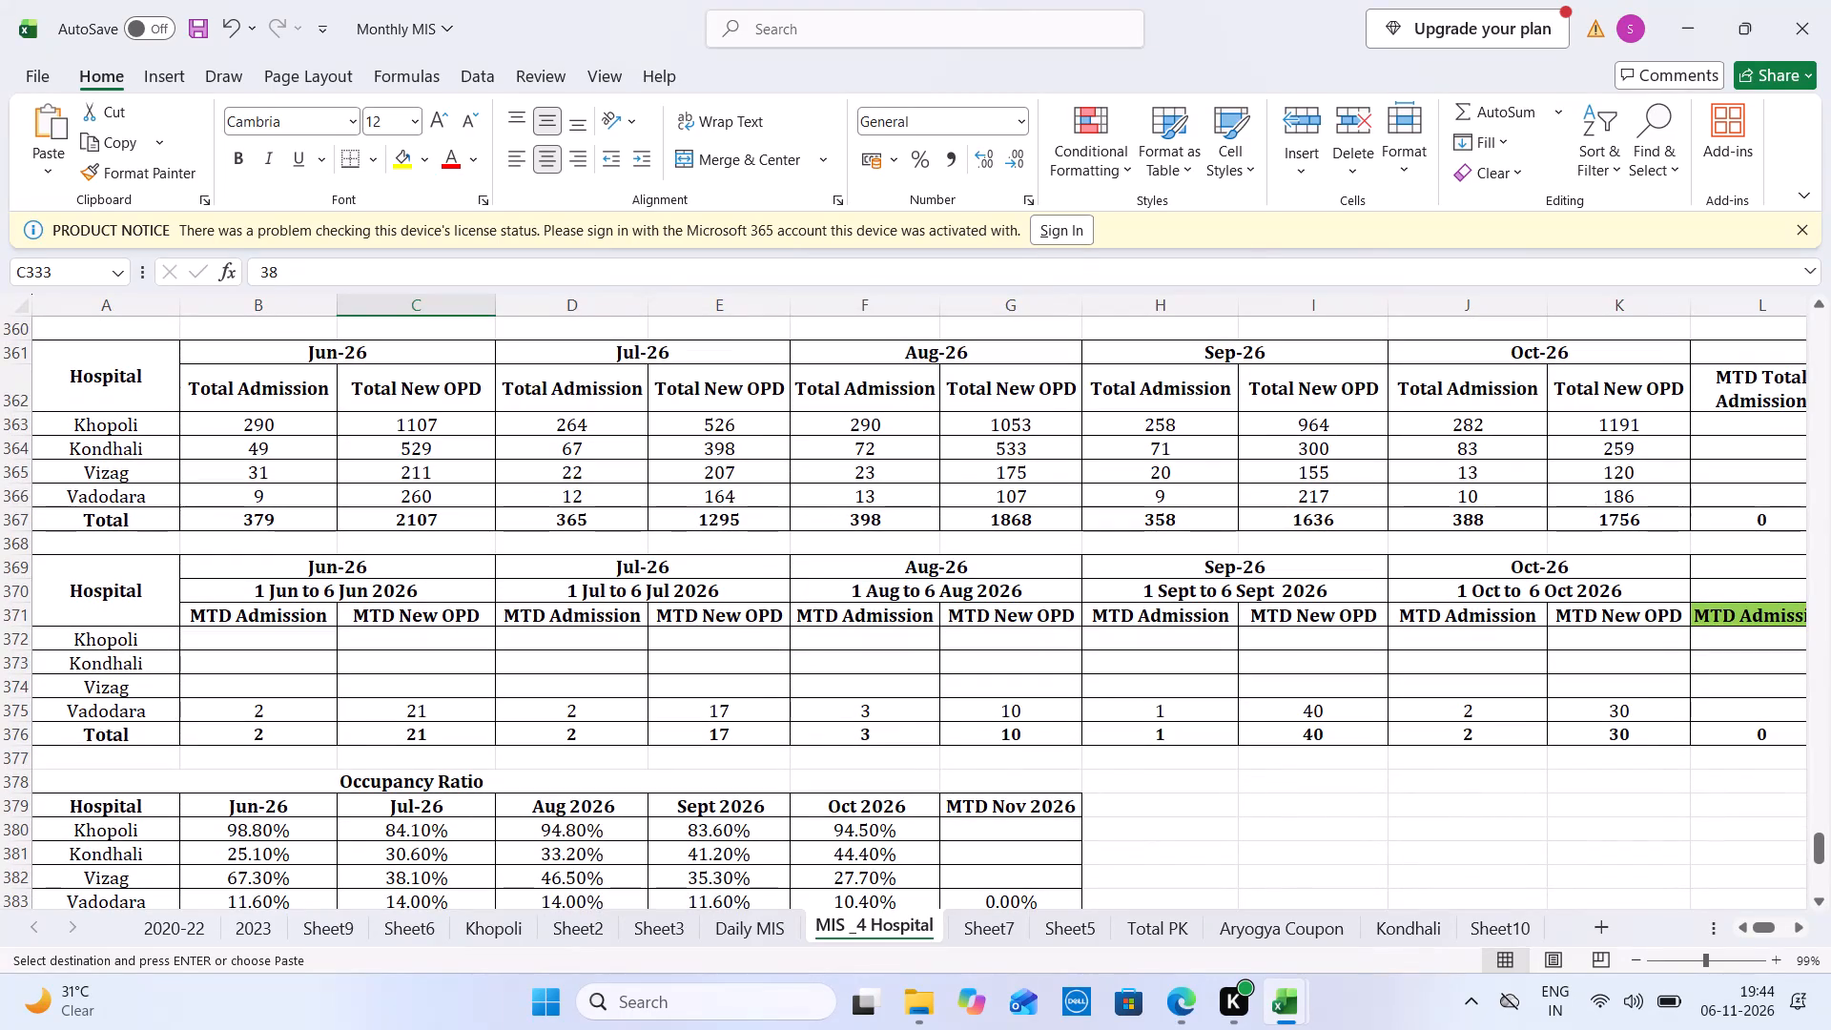
left_click(1041, 875)
type("10")
key("Tab")
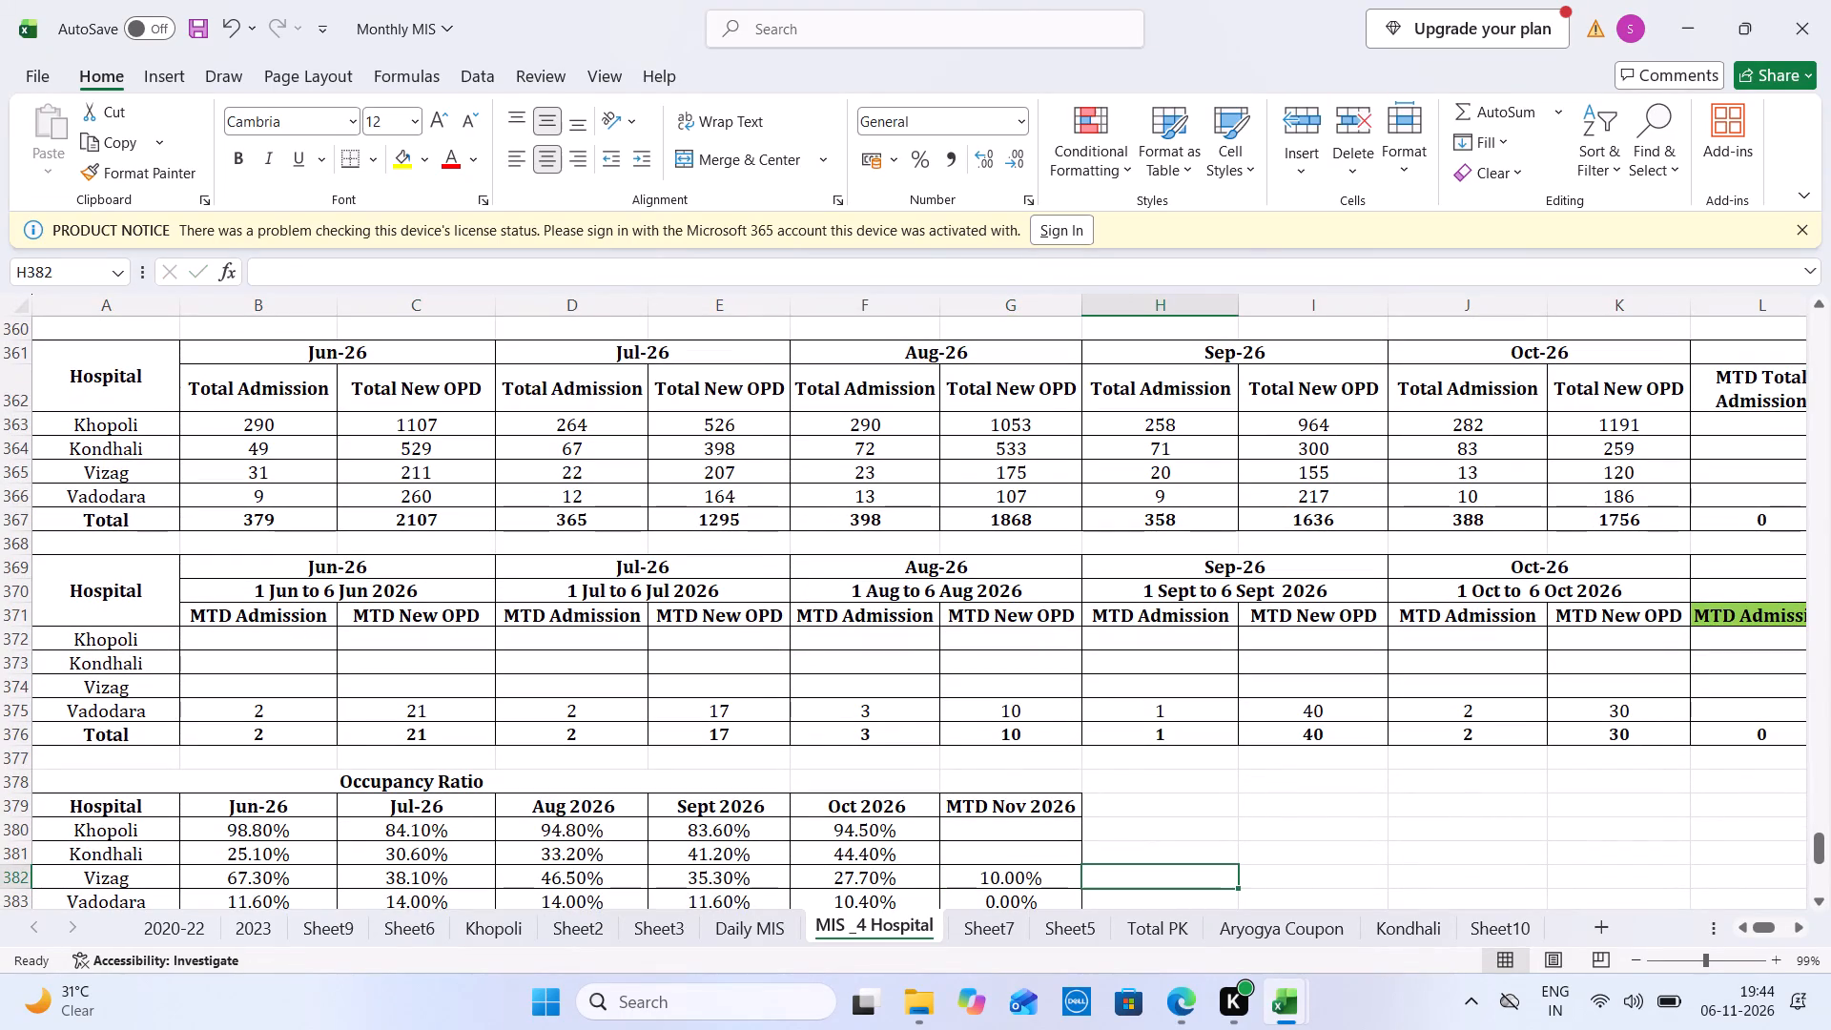
Enter Vizag's Nov-26 MTD Total Admission as 1 and MTD Total New OPD as 25 from the Nov 2026 sheet, and save.
left_click(1721, 485)
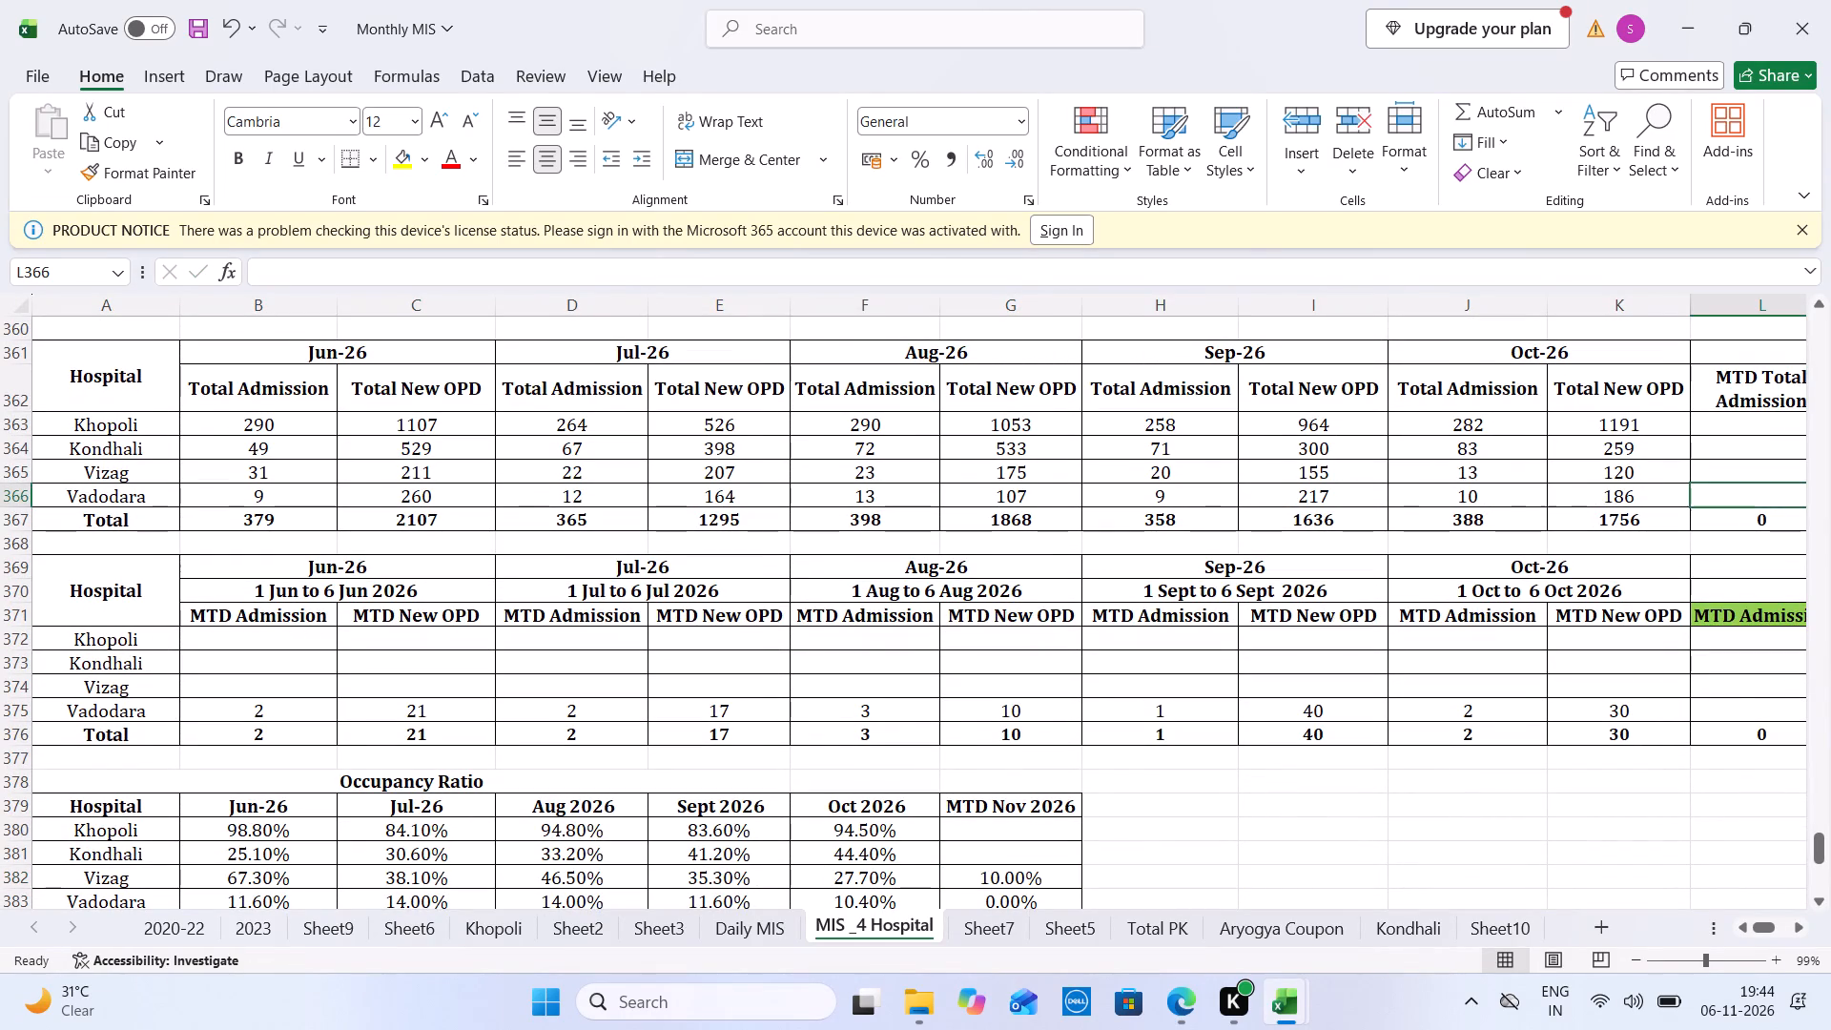
key("Up")
key("Up")
key("Up")
key("Up")
key("Up")
key("Up")
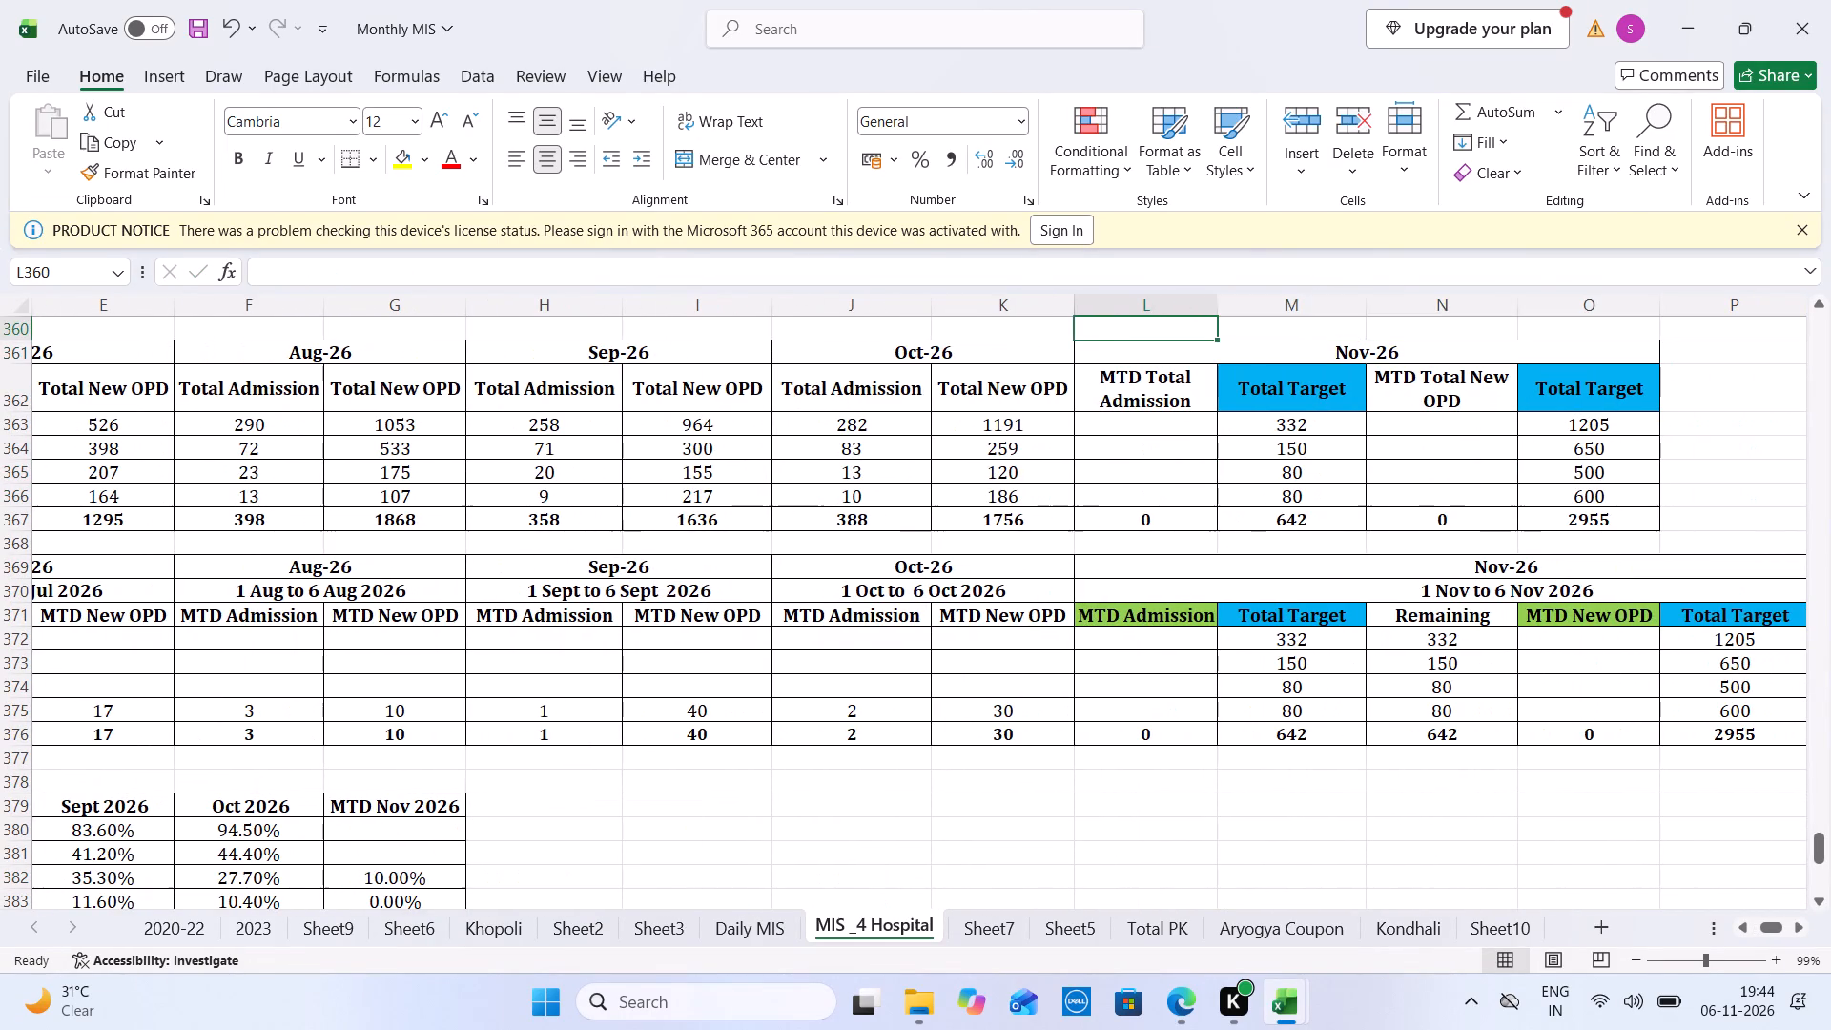
key("Down")
key("Down")
key("Down")
key("Down")
key("Down")
key("ctrl+Tab")
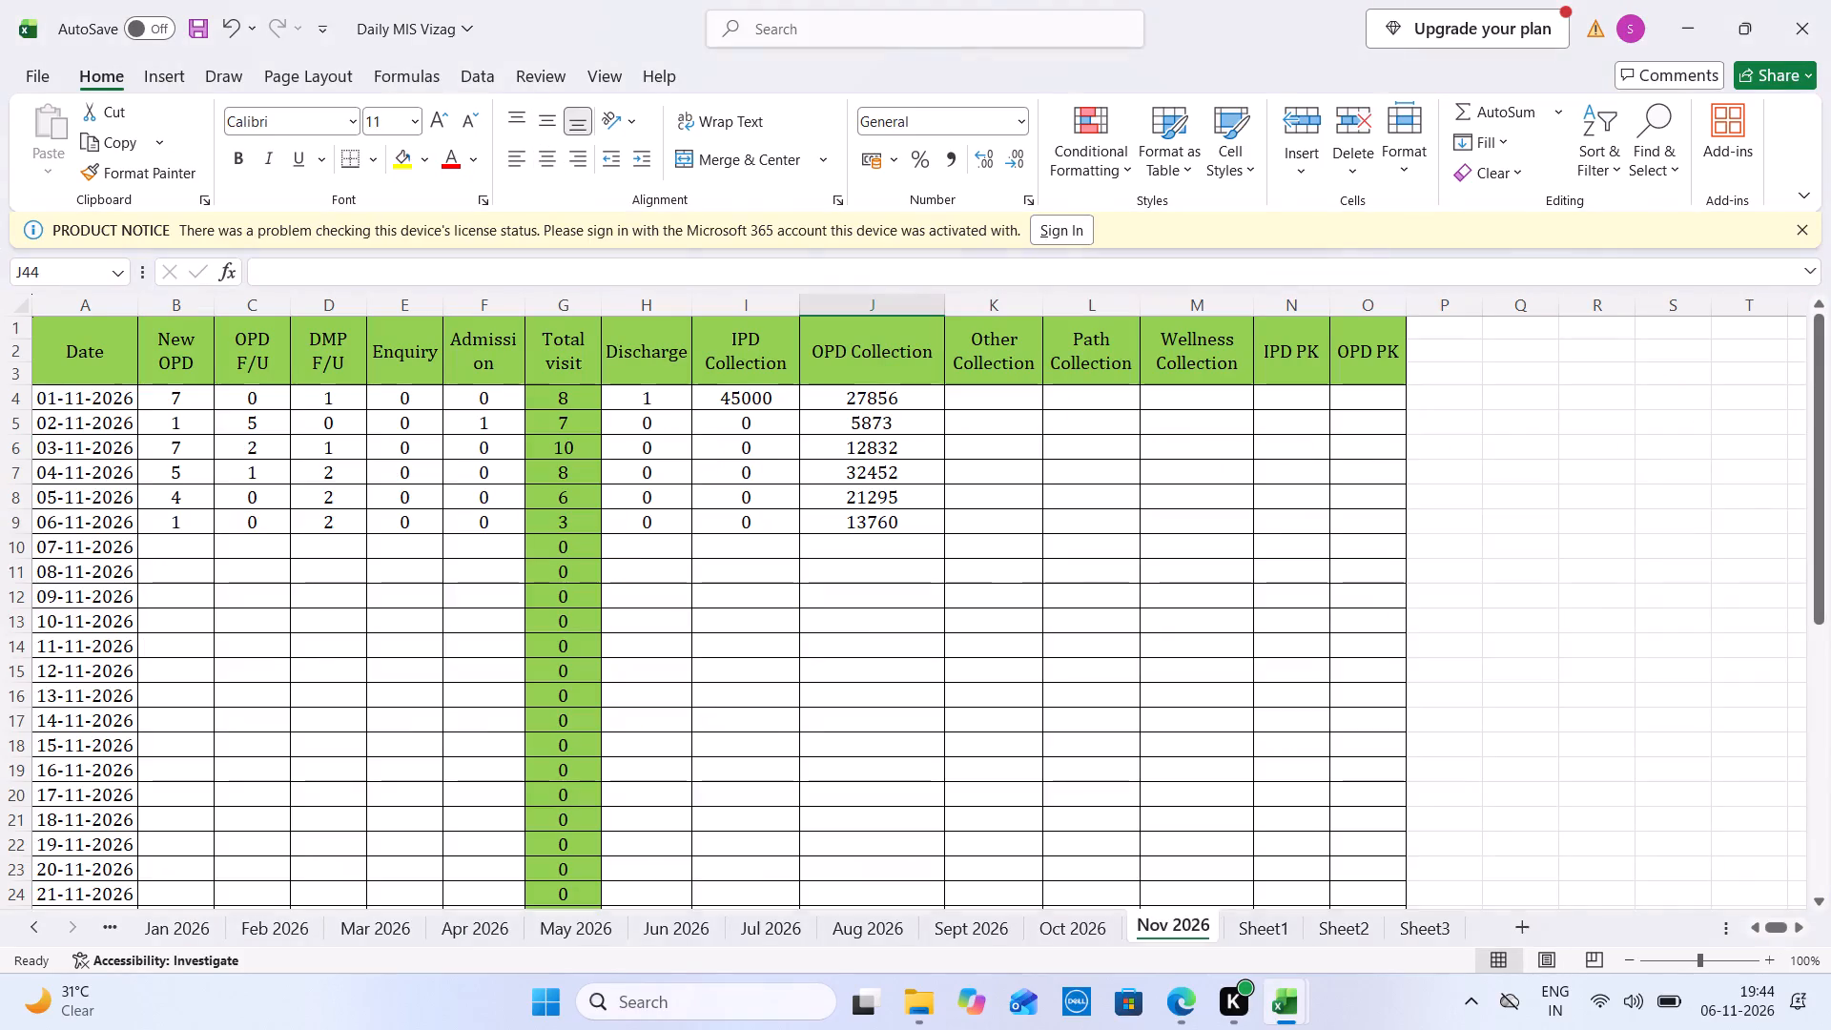
key("Right")
key("ctrl+Tab")
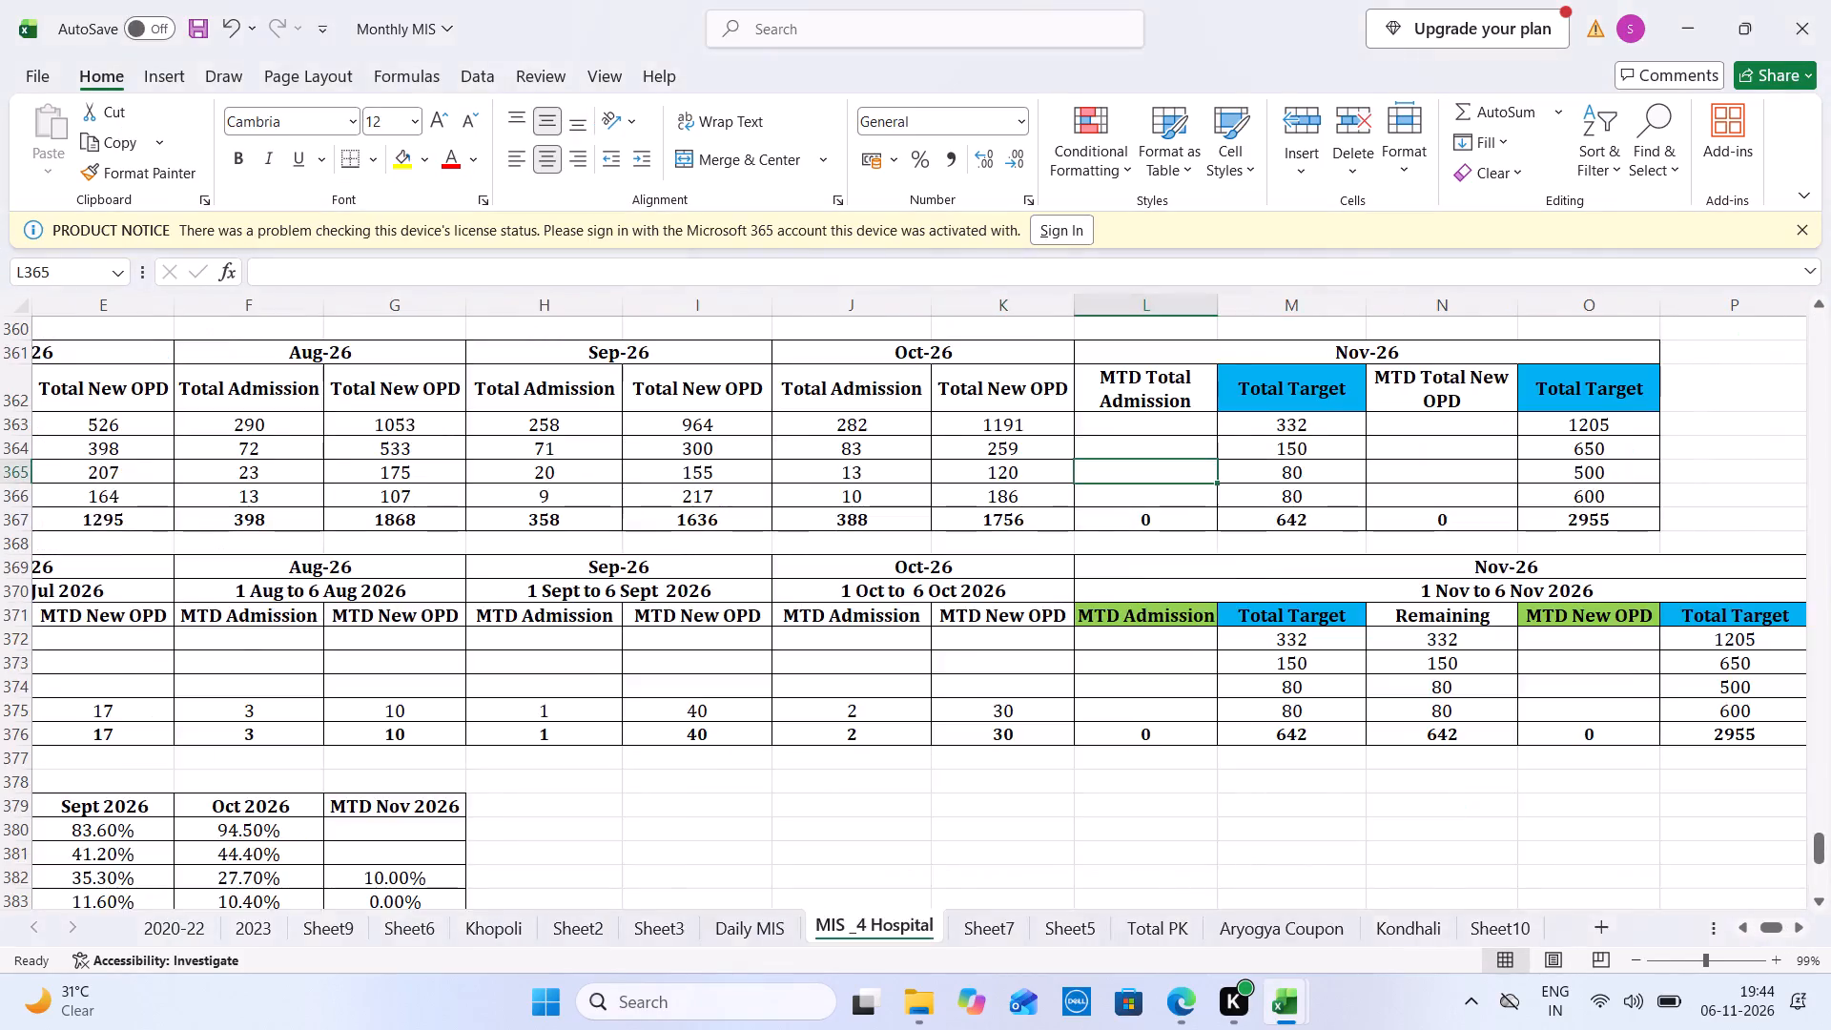
key("ctrl+Tab")
key("ctrl+Tab")
key("1")
key("Tab")
key("Tab")
type("25")
key("ctrl+s")
Sum New OPD for 1 to 6 June on the Jun 2026 sheet and enter 51 as Vizag's June MTD New OPD in Monthly MIS.
key("ctrl+Tab")
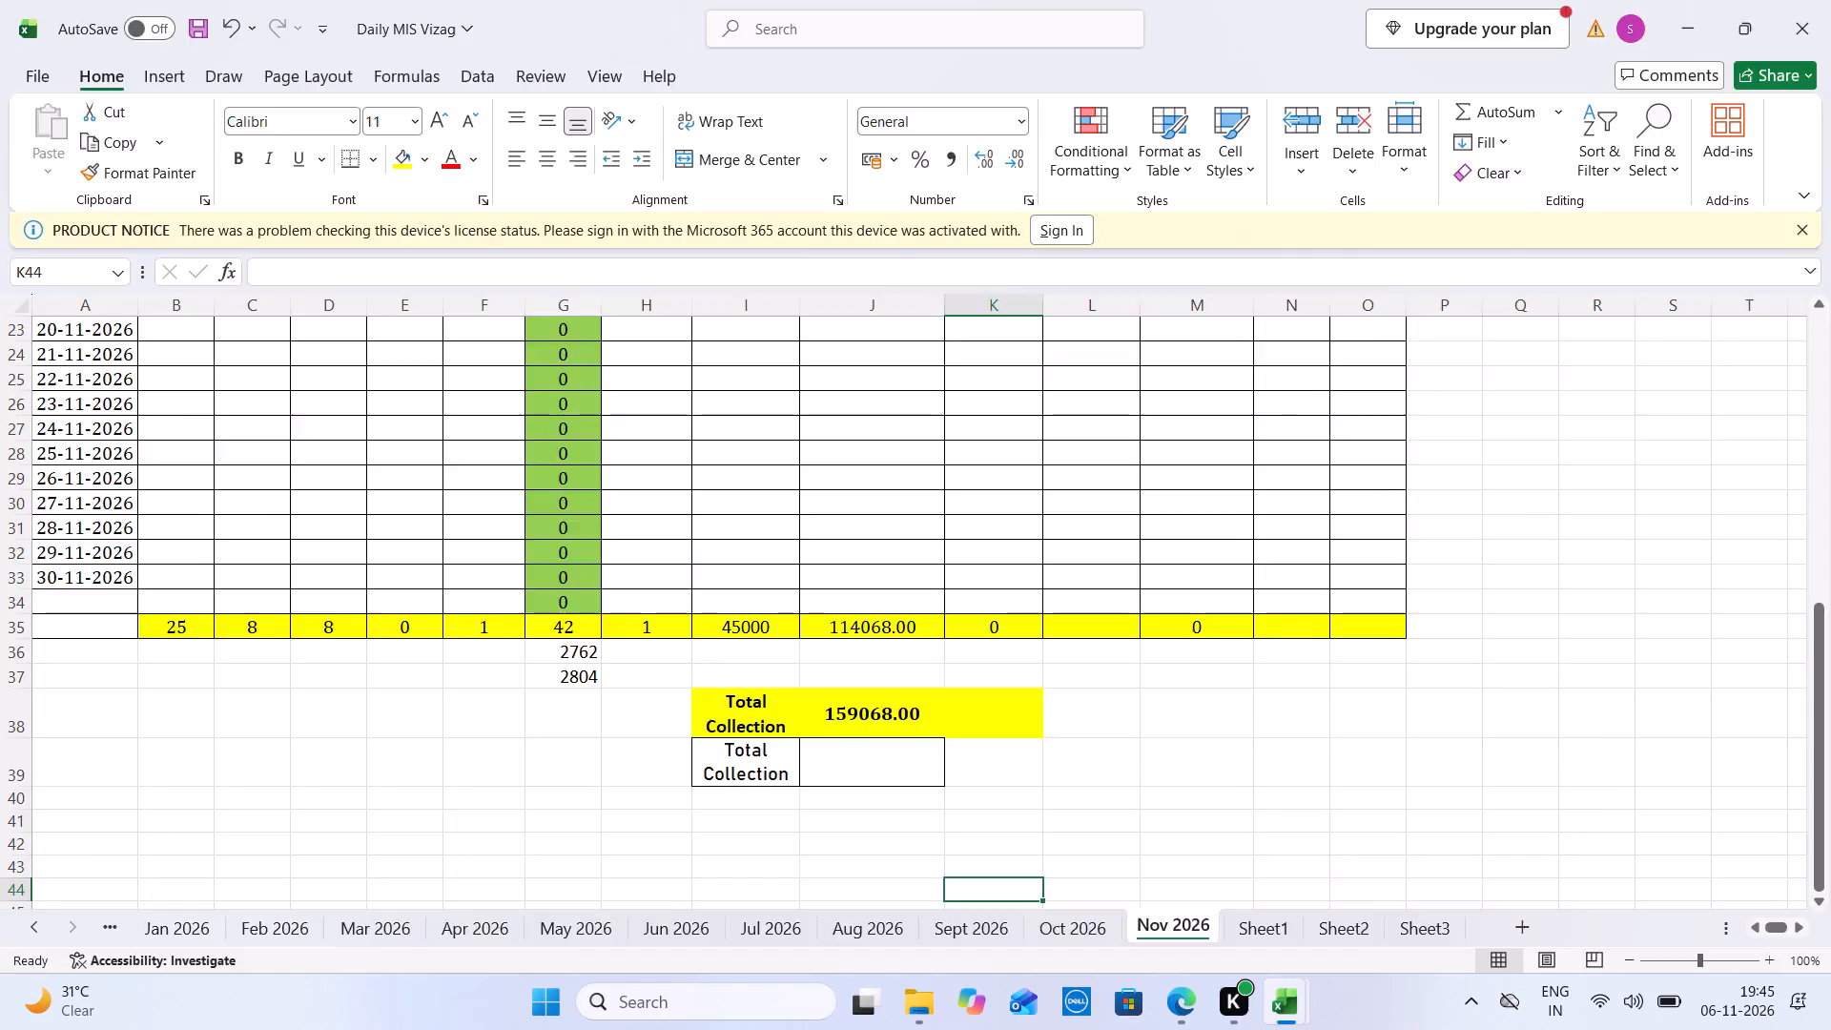
key("ctrl+Tab")
key("ctrl+Tab")
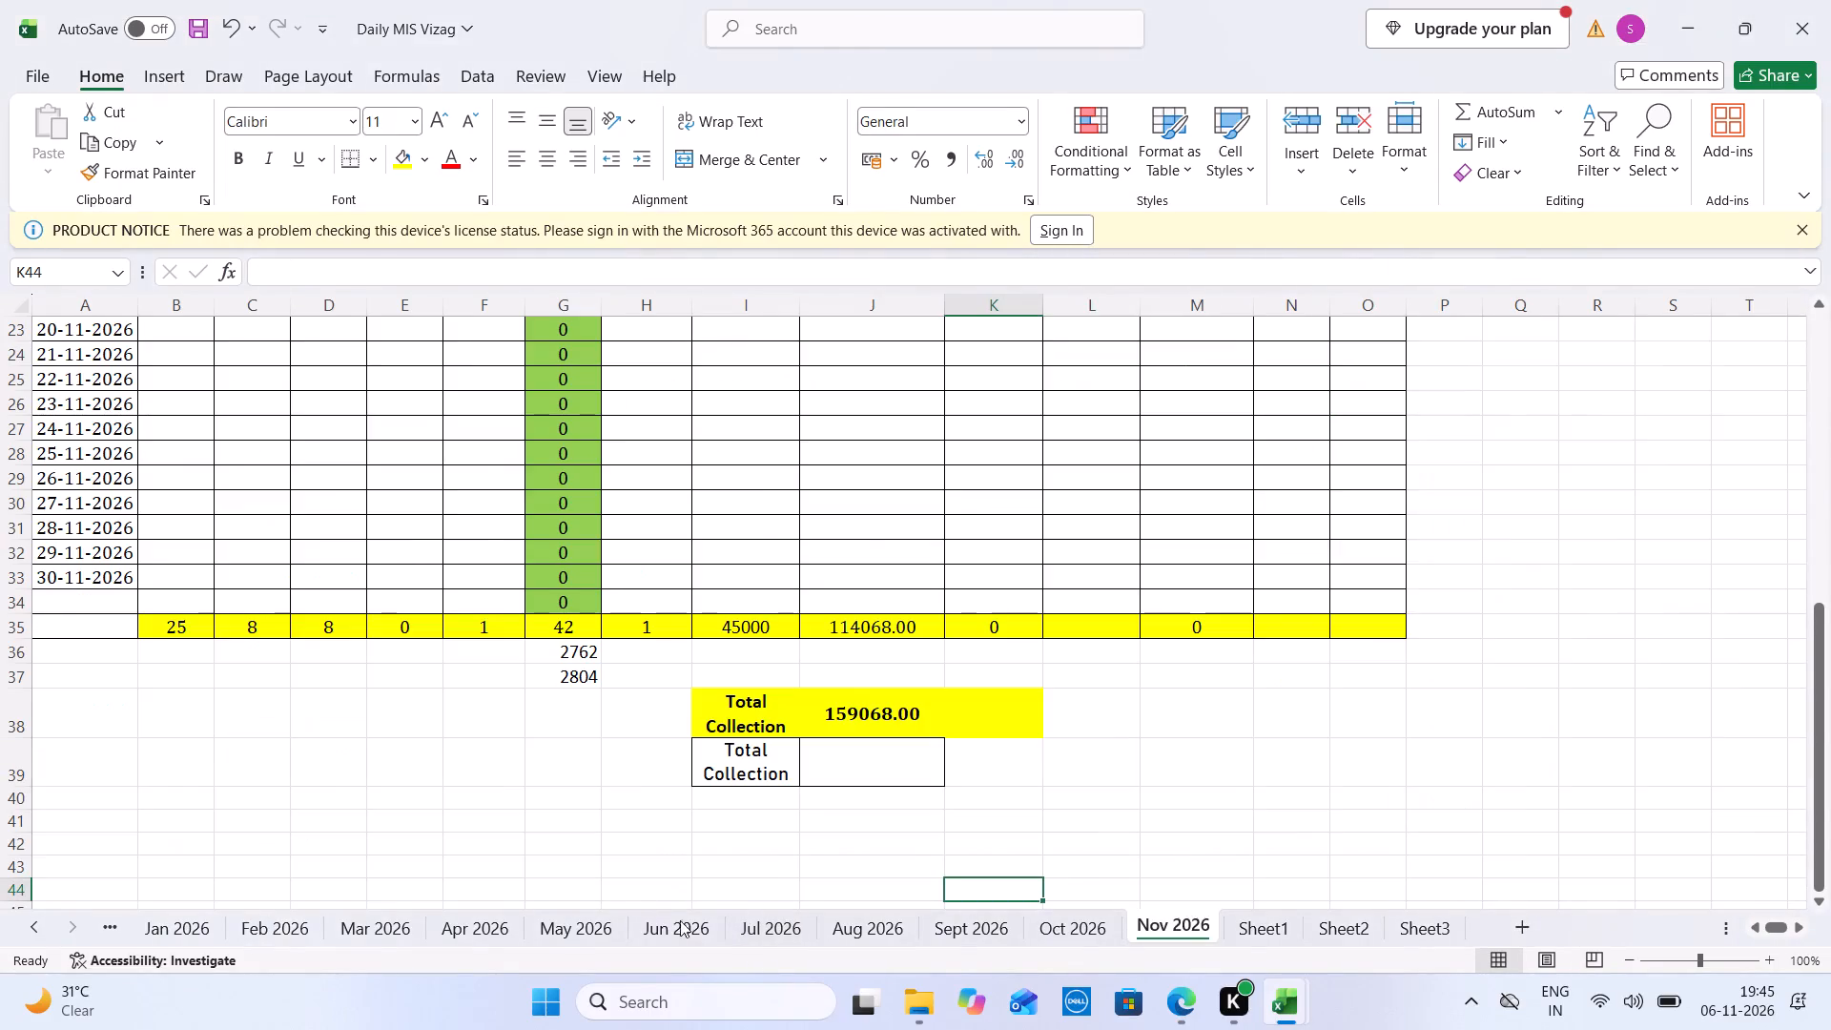
left_click(640, 913)
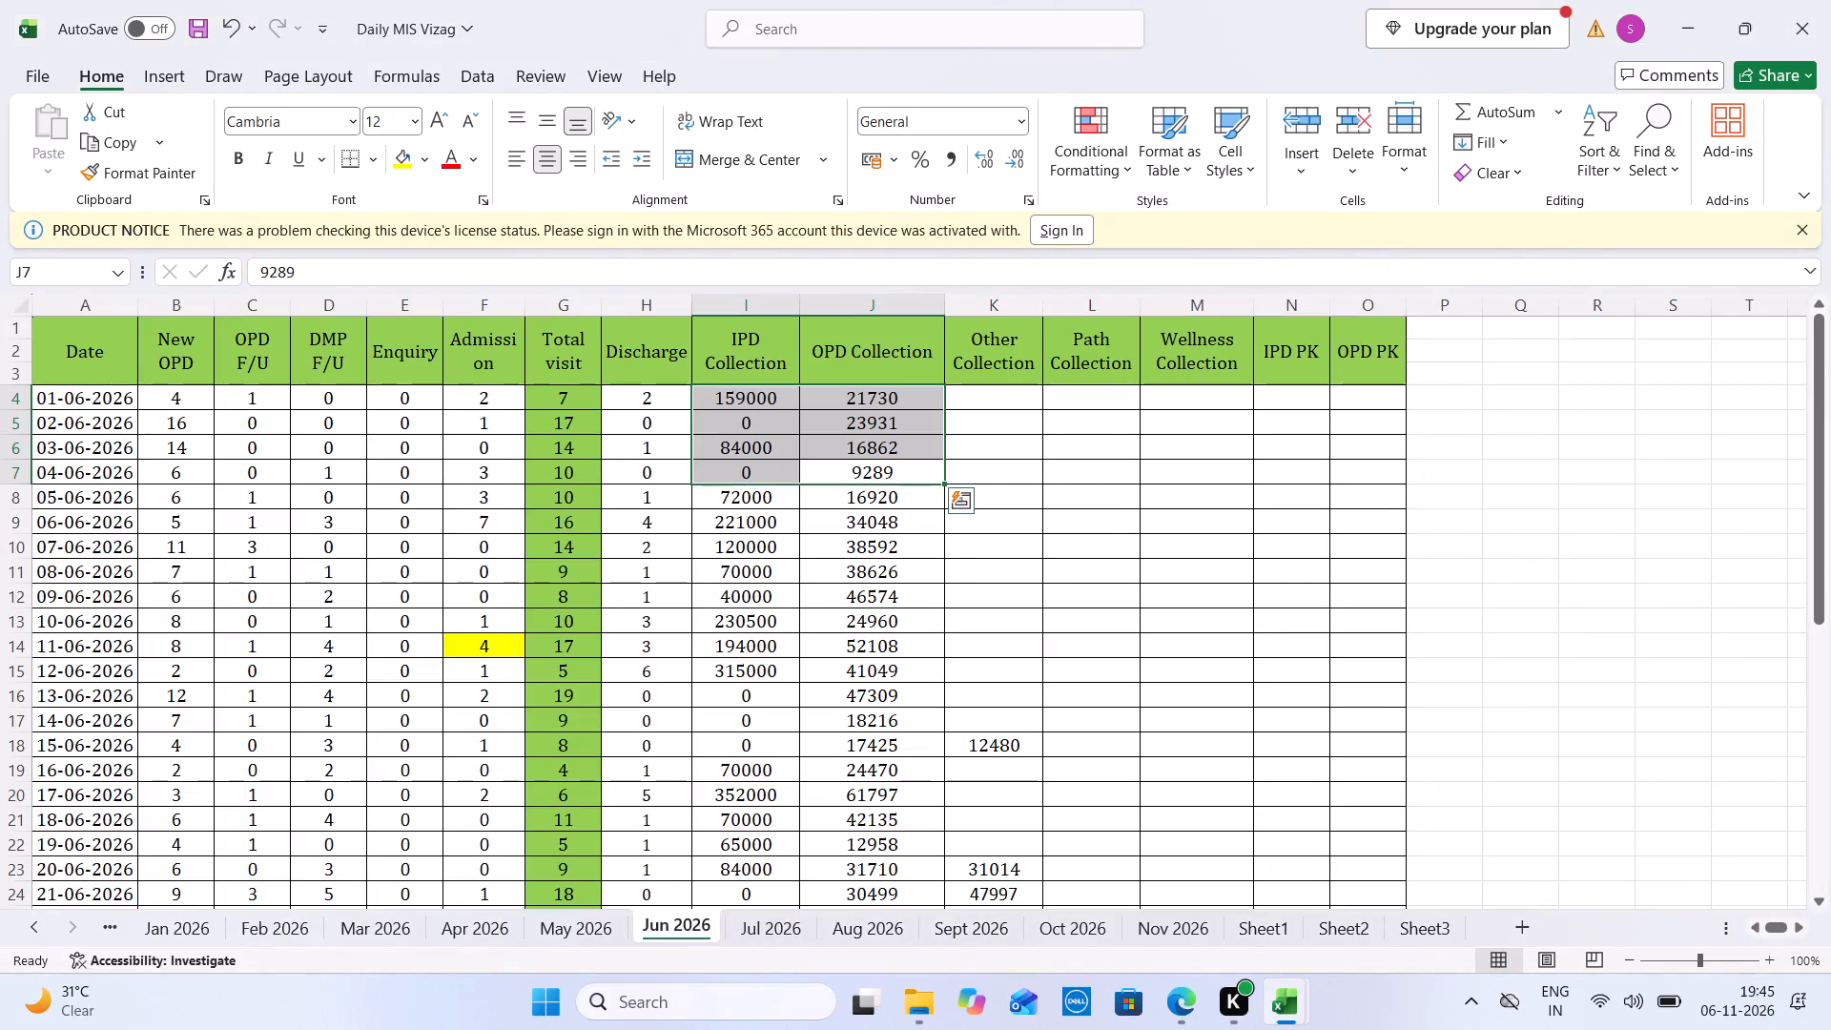
left_click_drag(161, 400, 198, 525)
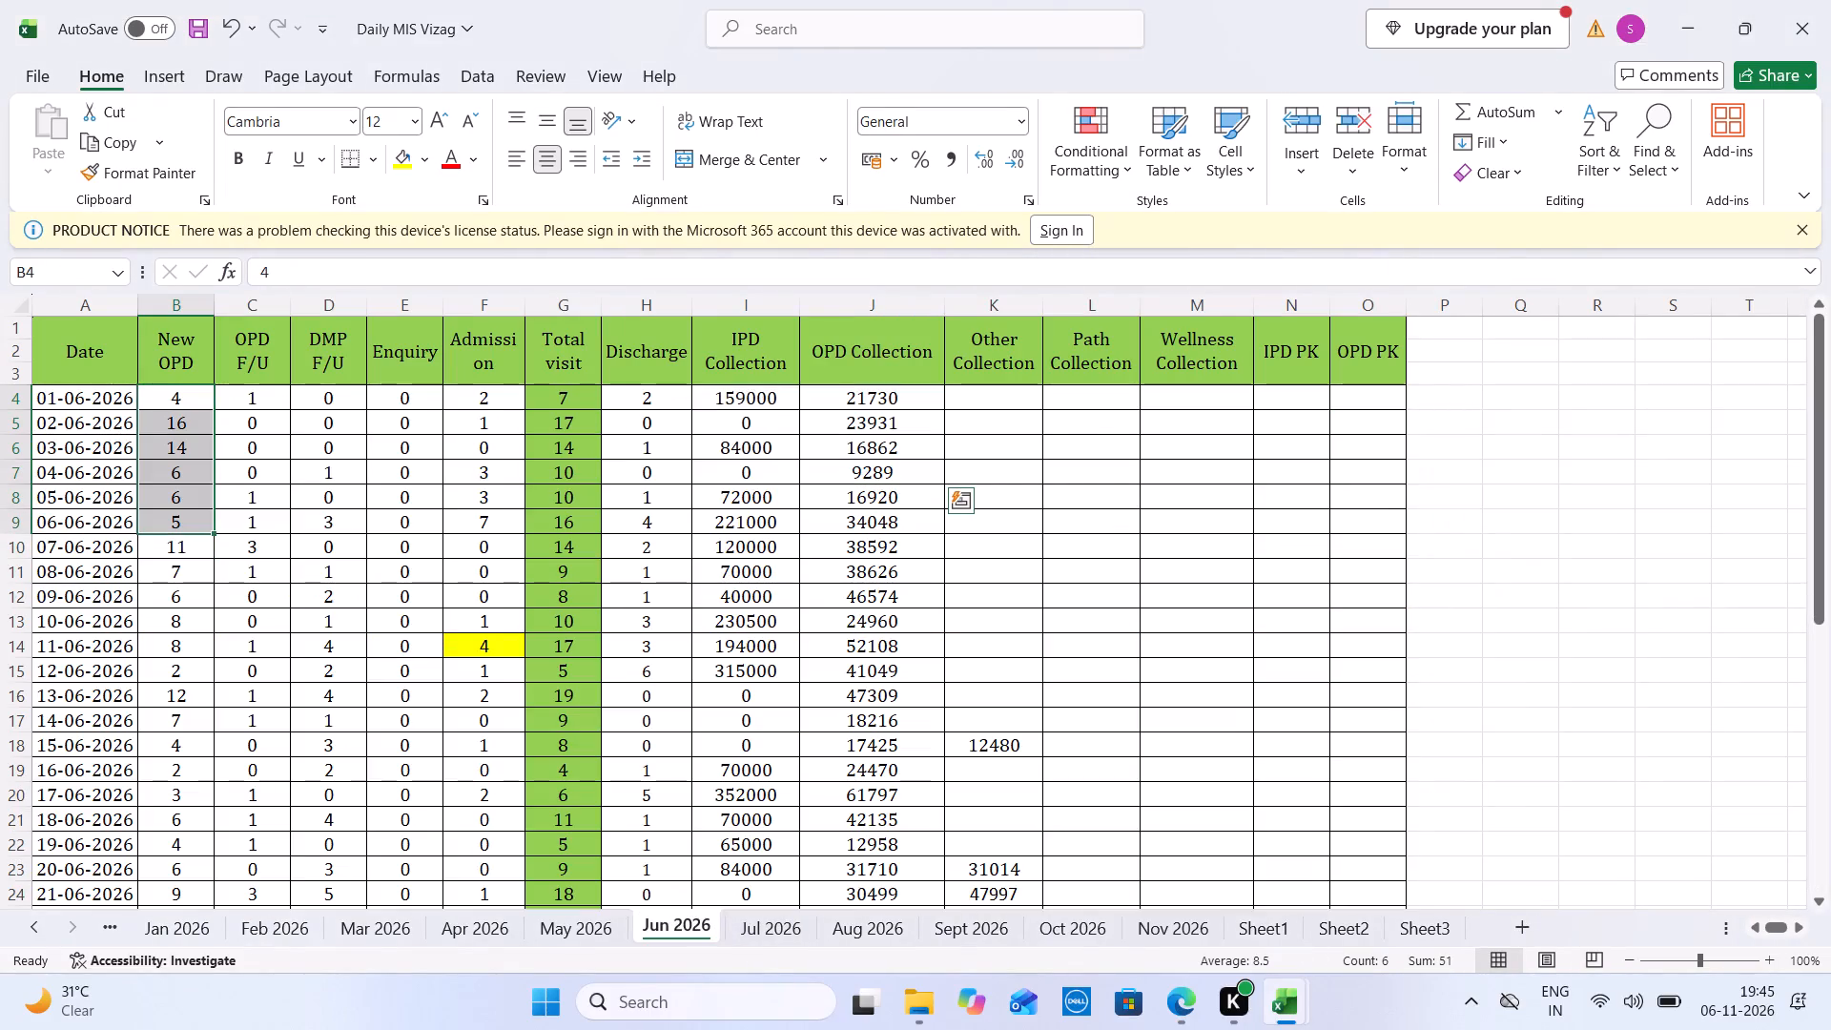
key("ctrl+Tab")
left_click(261, 693)
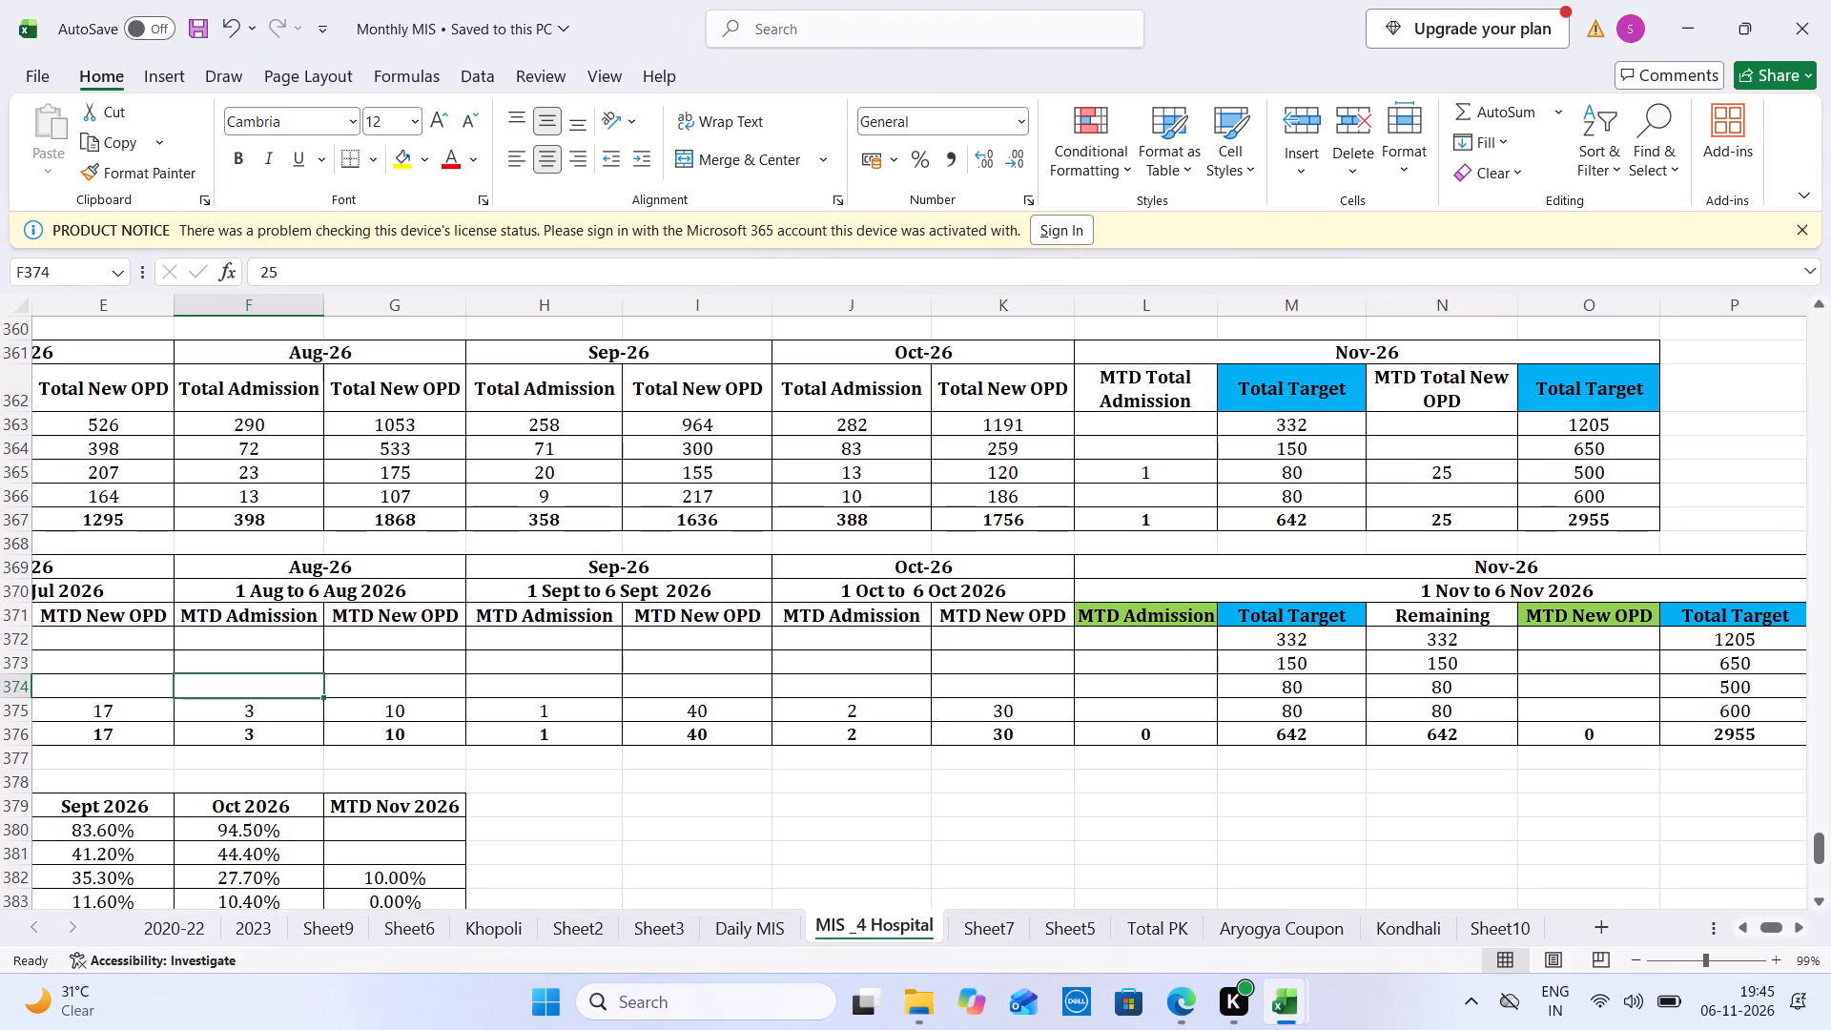
key("Left")
key("Left")
key("Left")
key("Left")
key("Left")
key("Left")
key("Left")
key("Left")
key("Left")
key("Left")
key("Left")
key("Right")
key("Right")
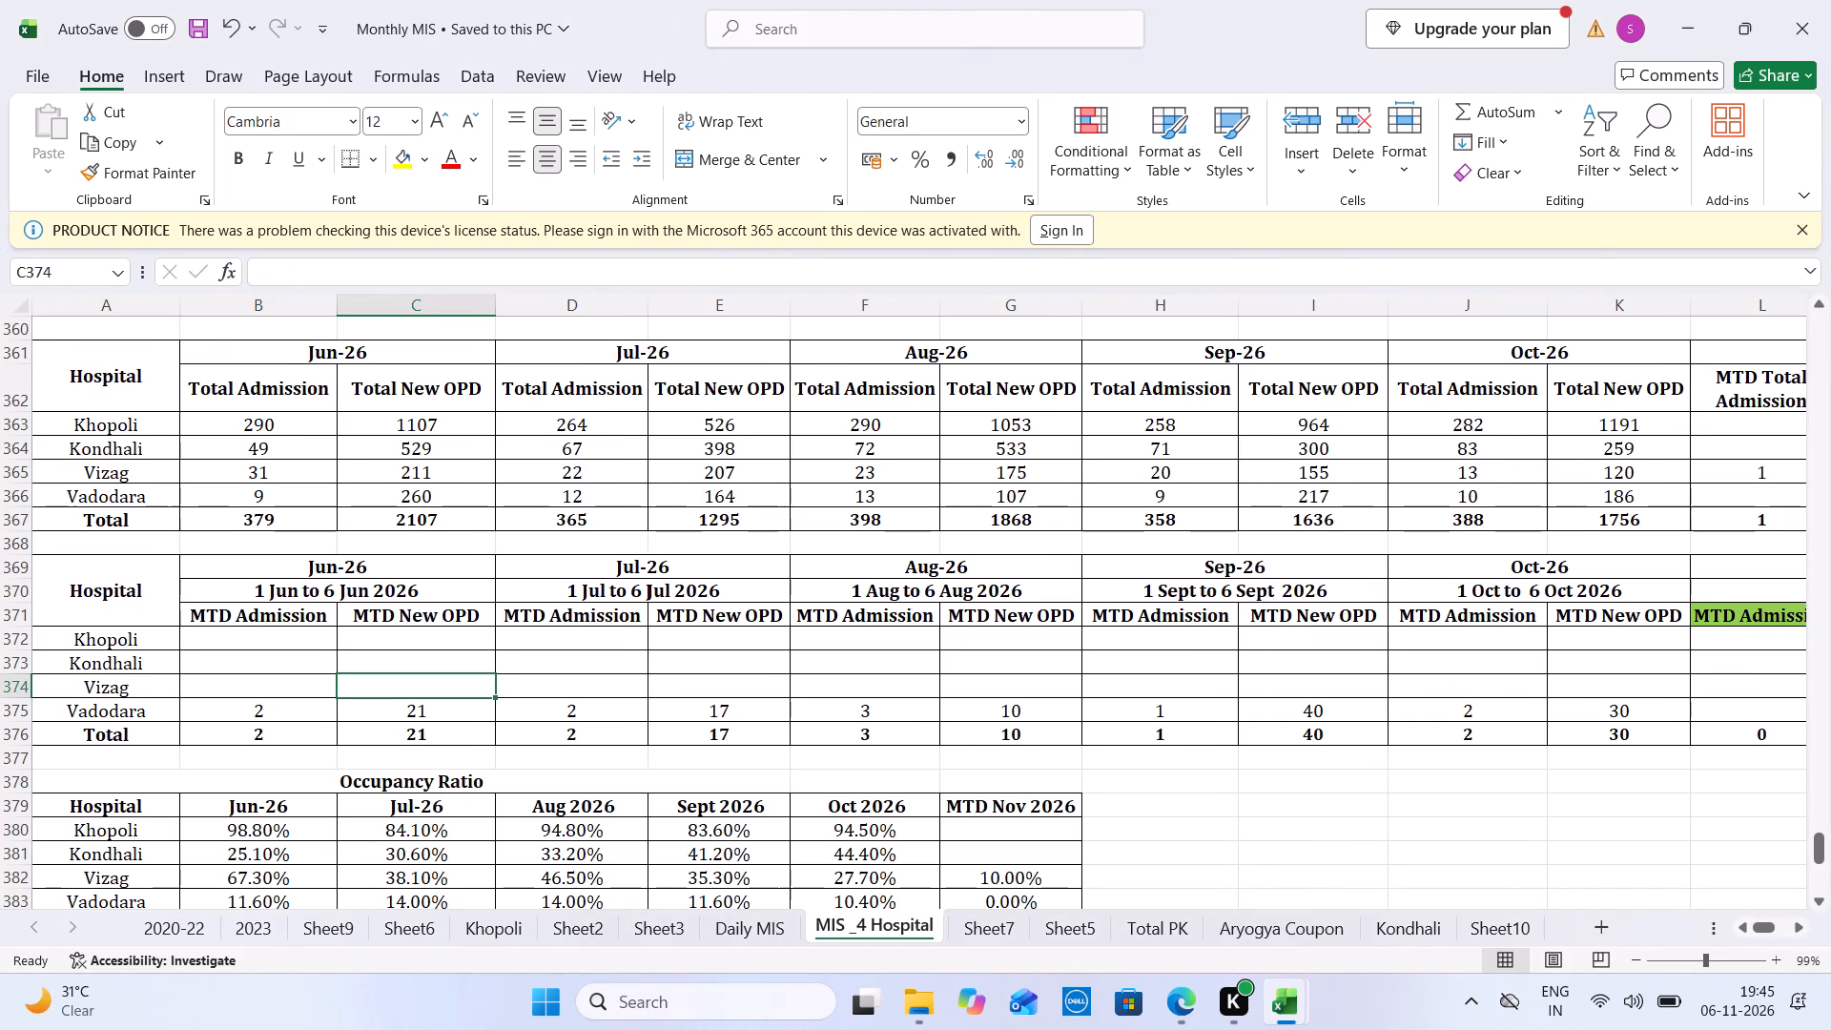
key("5")
key("1")
key("ctrl+Tab")
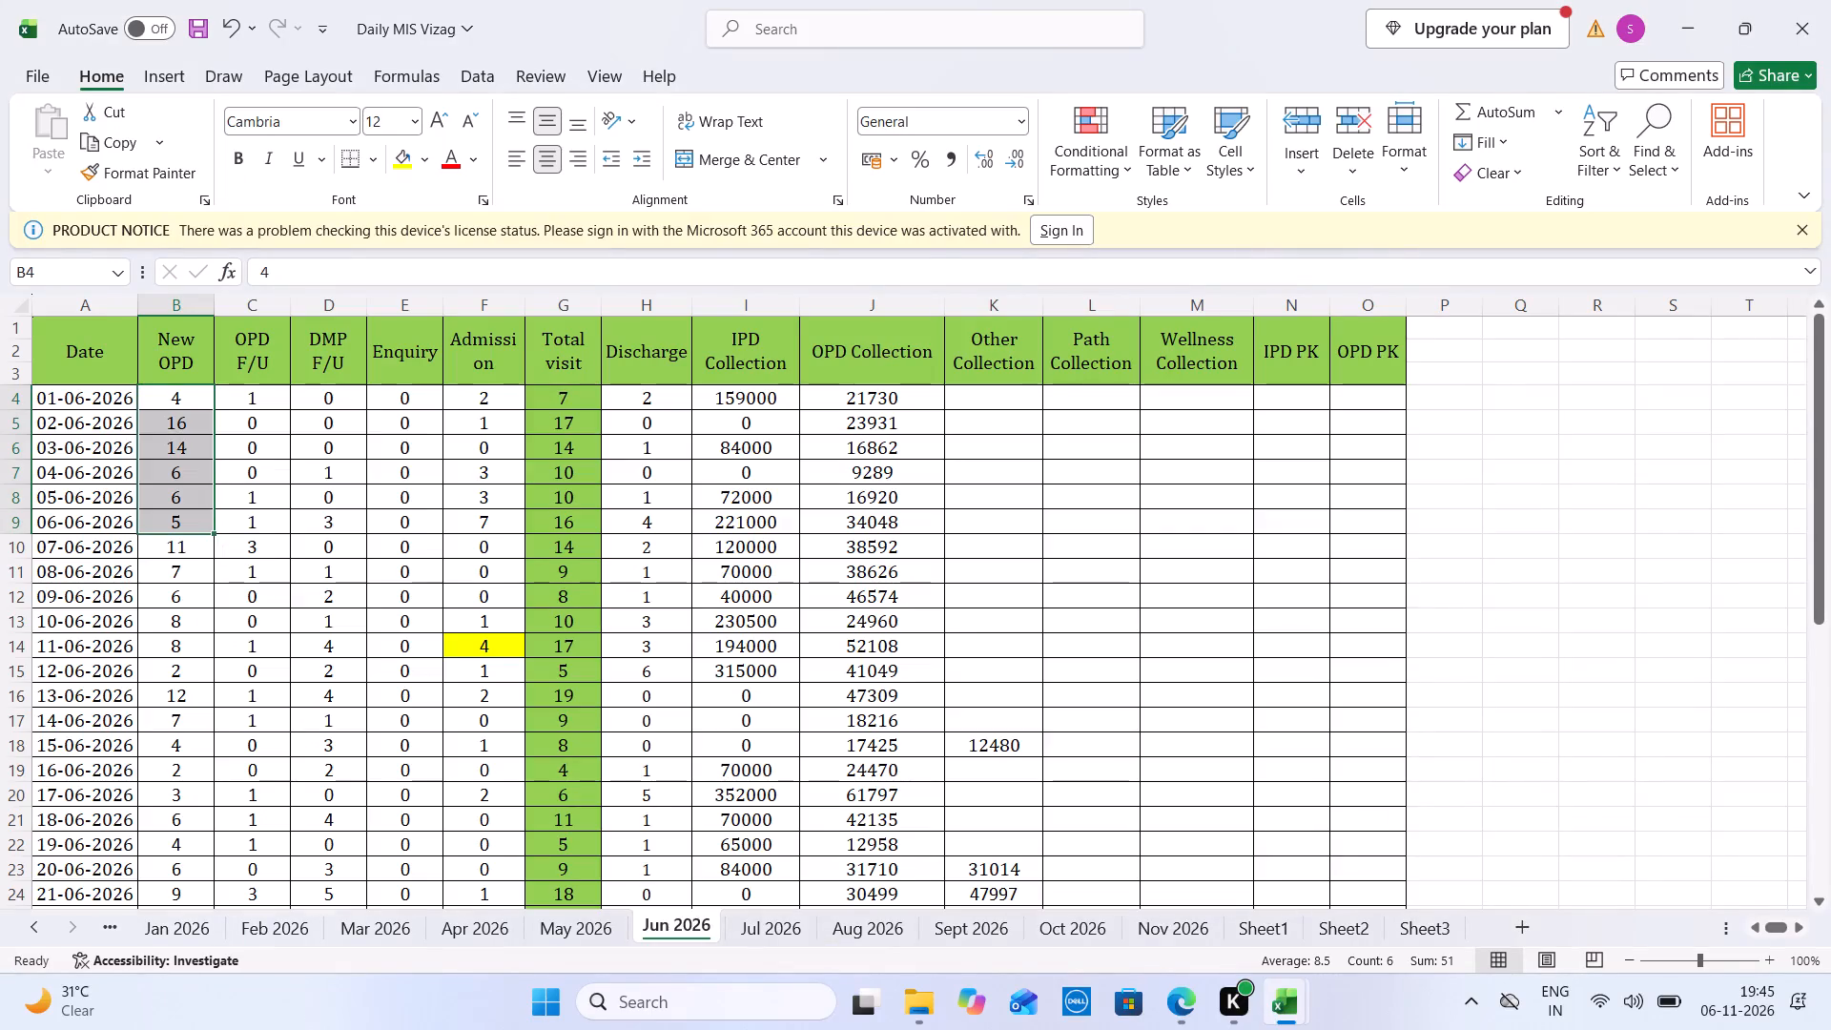
Sum admissions for 1 to 6 June 2026 and enter 16 as Vizag's June MTD Admission in Monthly MIS.
left_click_drag(502, 510, 496, 398)
key("ctrl+Tab")
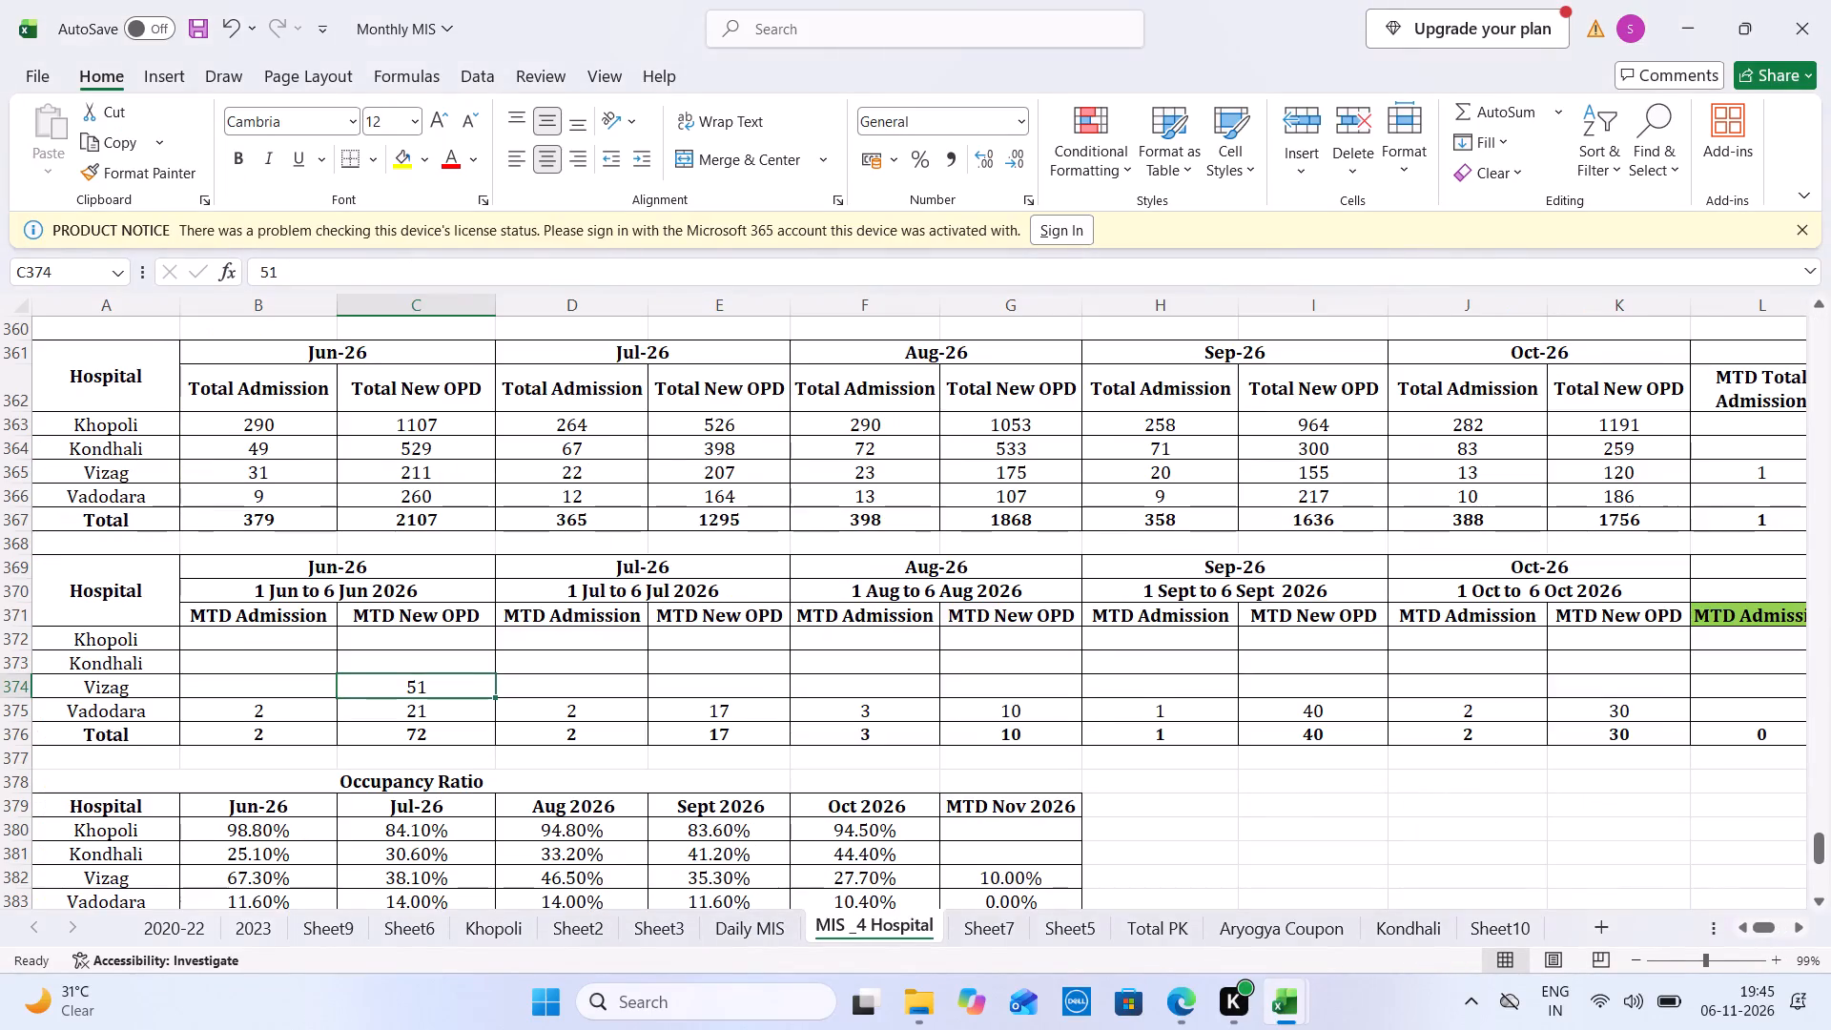
left_click(285, 696)
type("16")
key("Up")
Sum IPD and OPD collections for 1 to 6 June and enter 658780 as Vizag's June MTD beside its Total Budget.
key("Up")
key("Up")
key("Up")
key("Up")
key("Up")
key("Up")
key("Up")
key("Up")
key("Up")
key("Up")
key("Up")
key("Up")
key("Up")
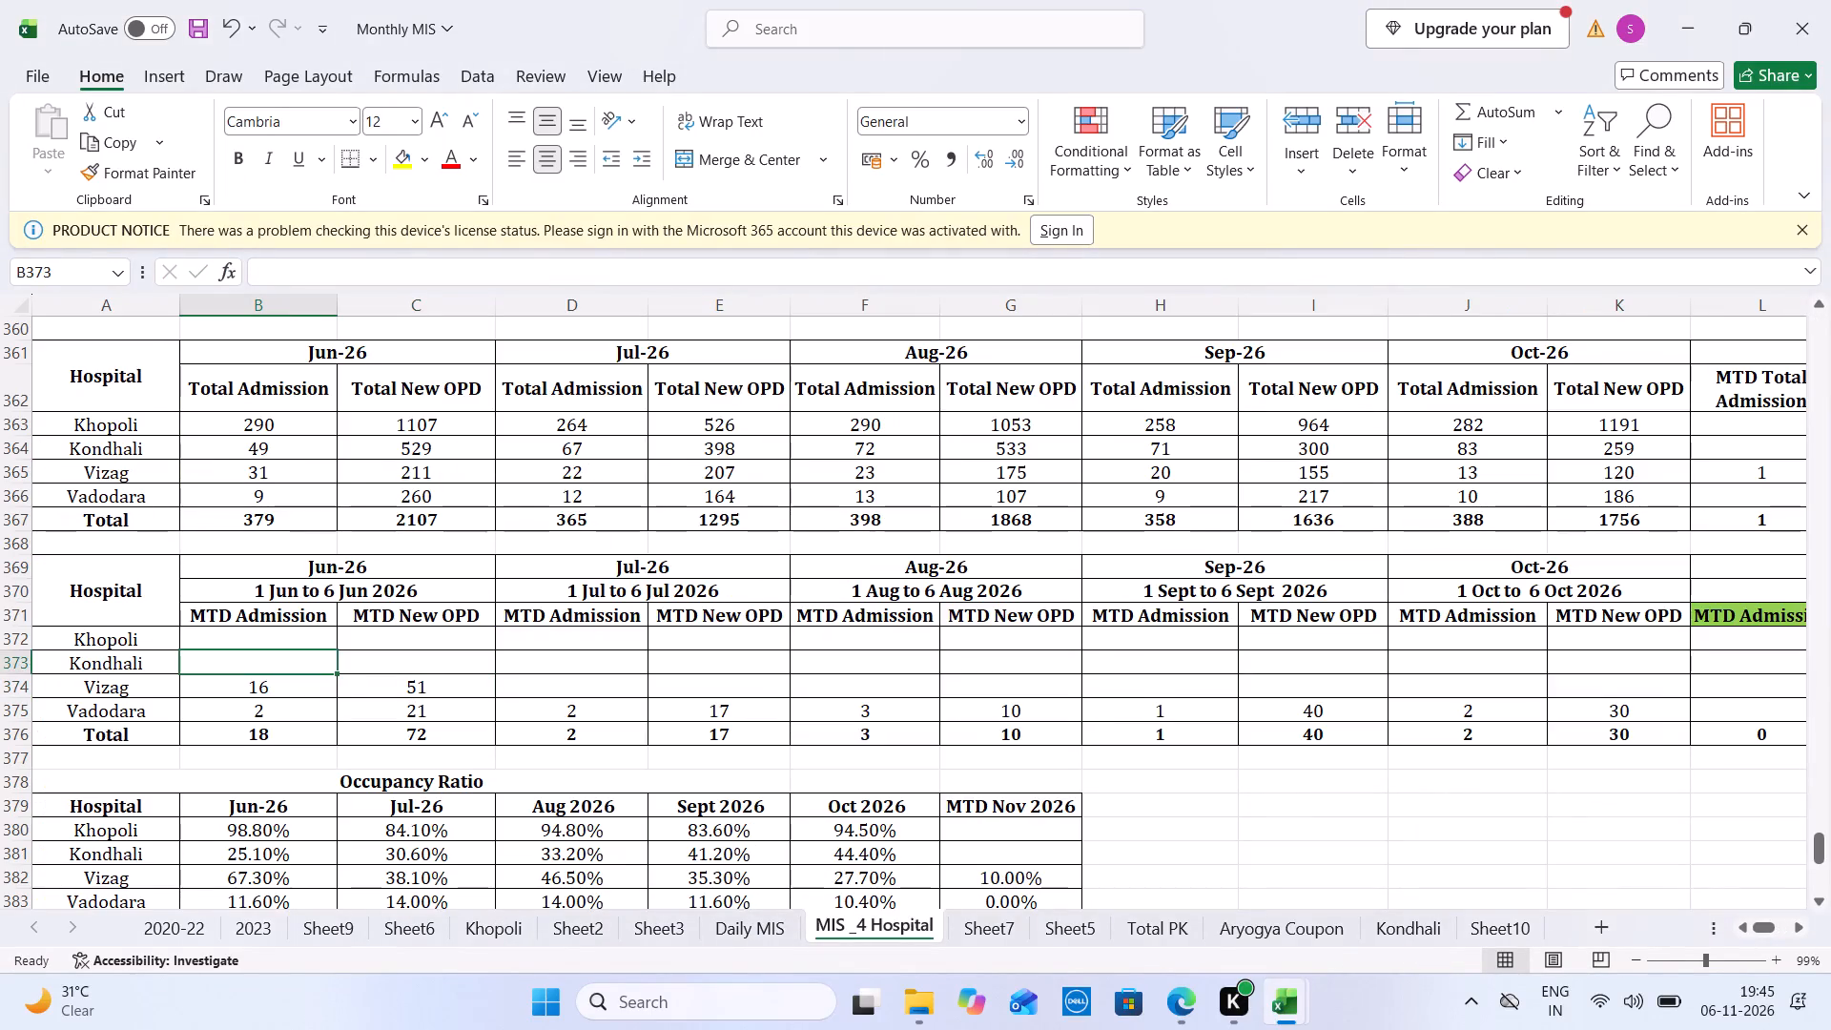
key("Up")
key("Up")
key("Up")
key("Up")
key("Up")
key("Up")
key("Up")
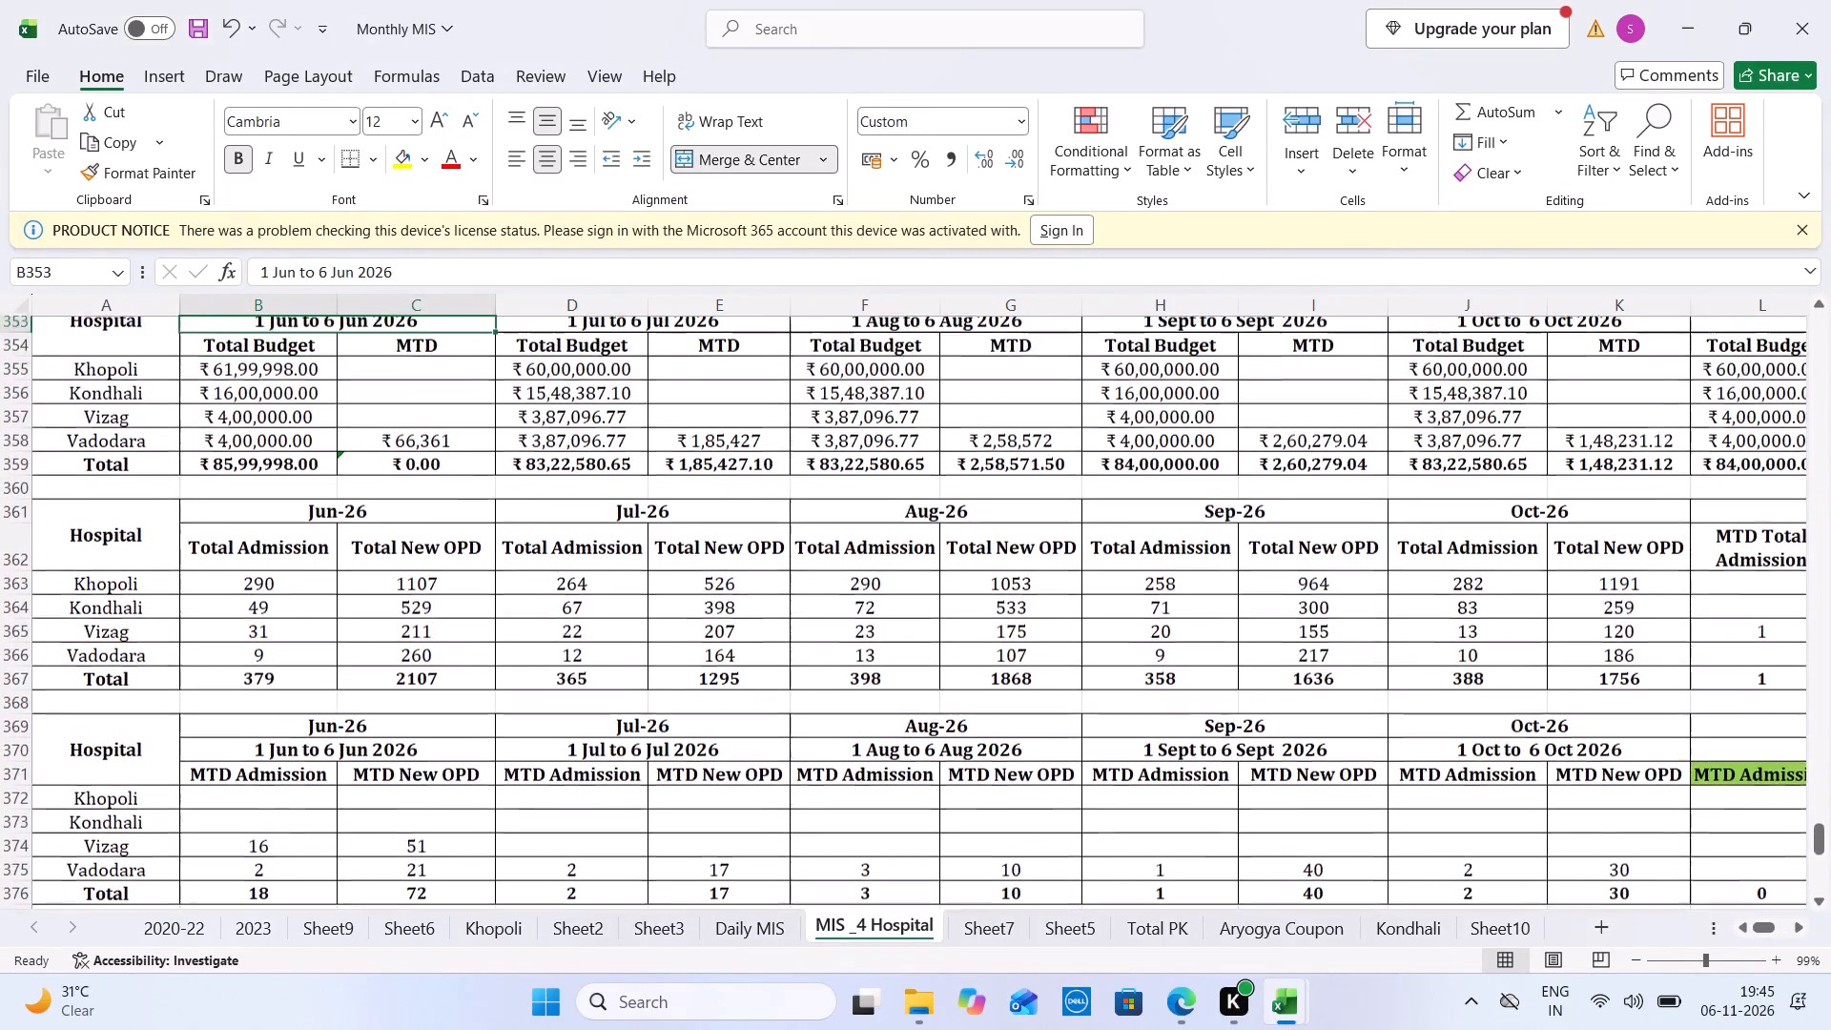
key("ctrl+Tab")
left_click_drag(756, 406, 849, 463)
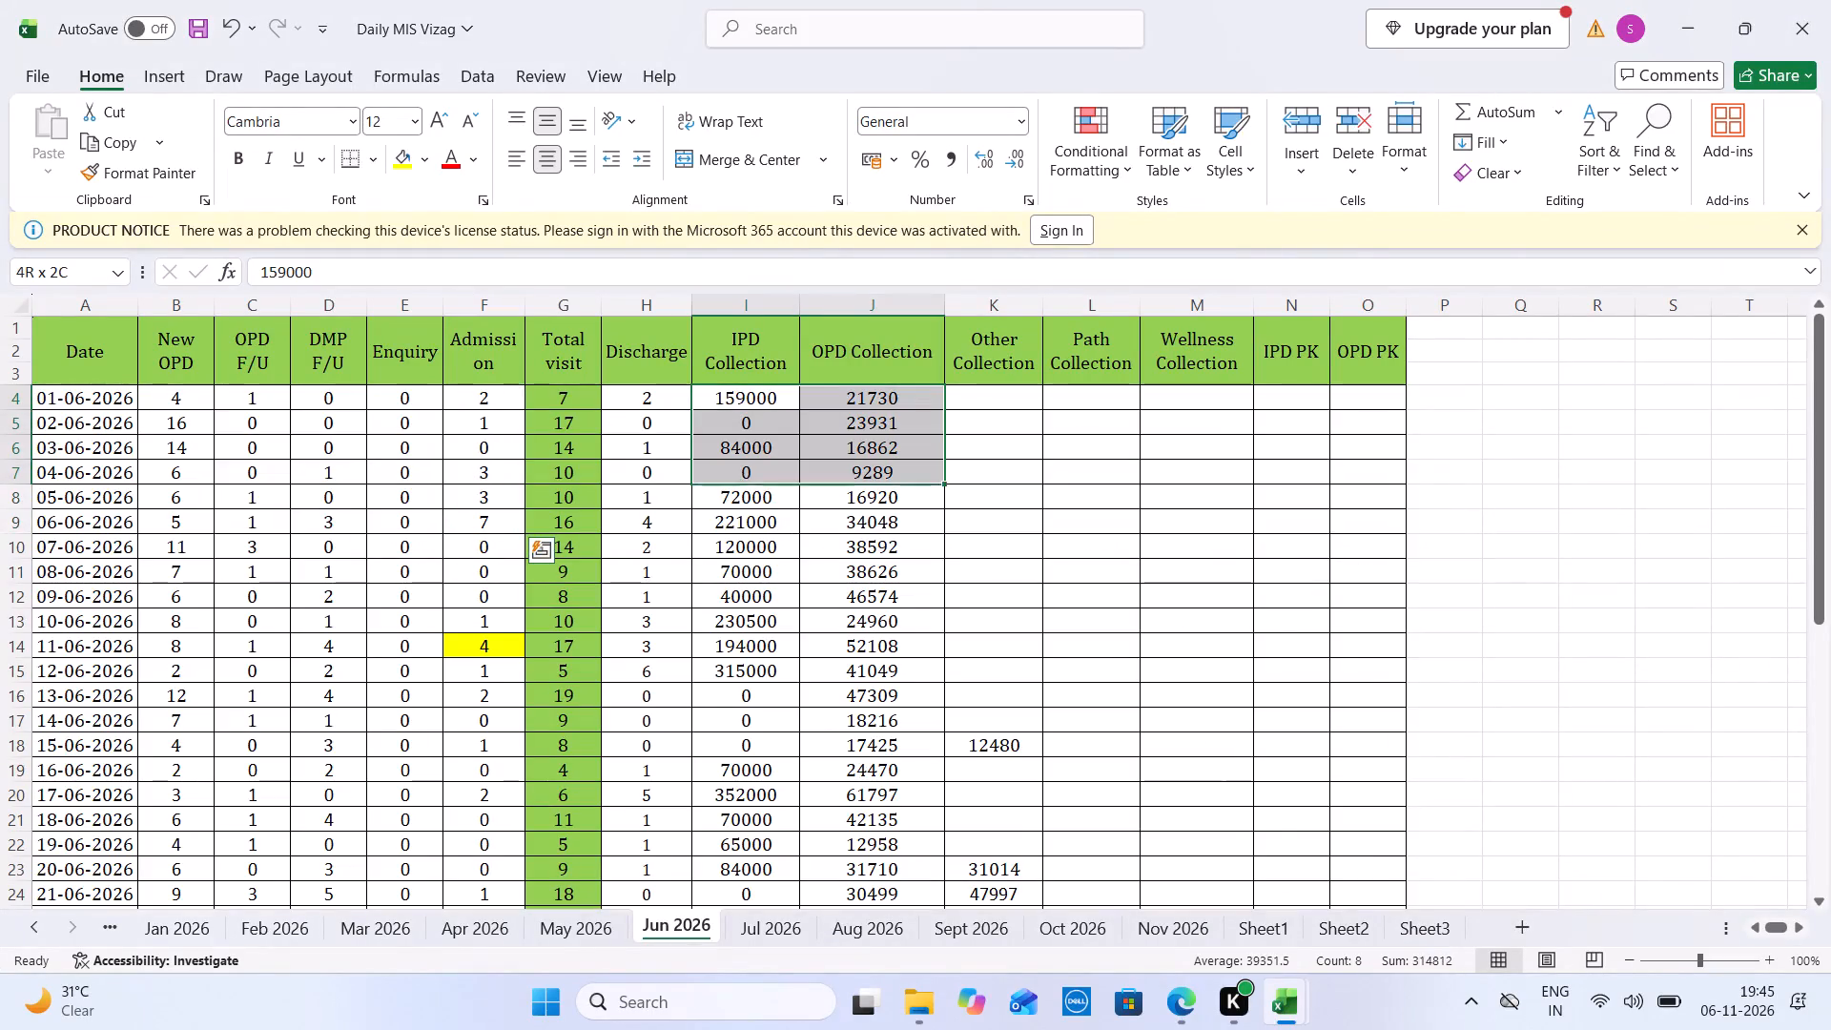
left_click_drag(849, 463, 854, 510)
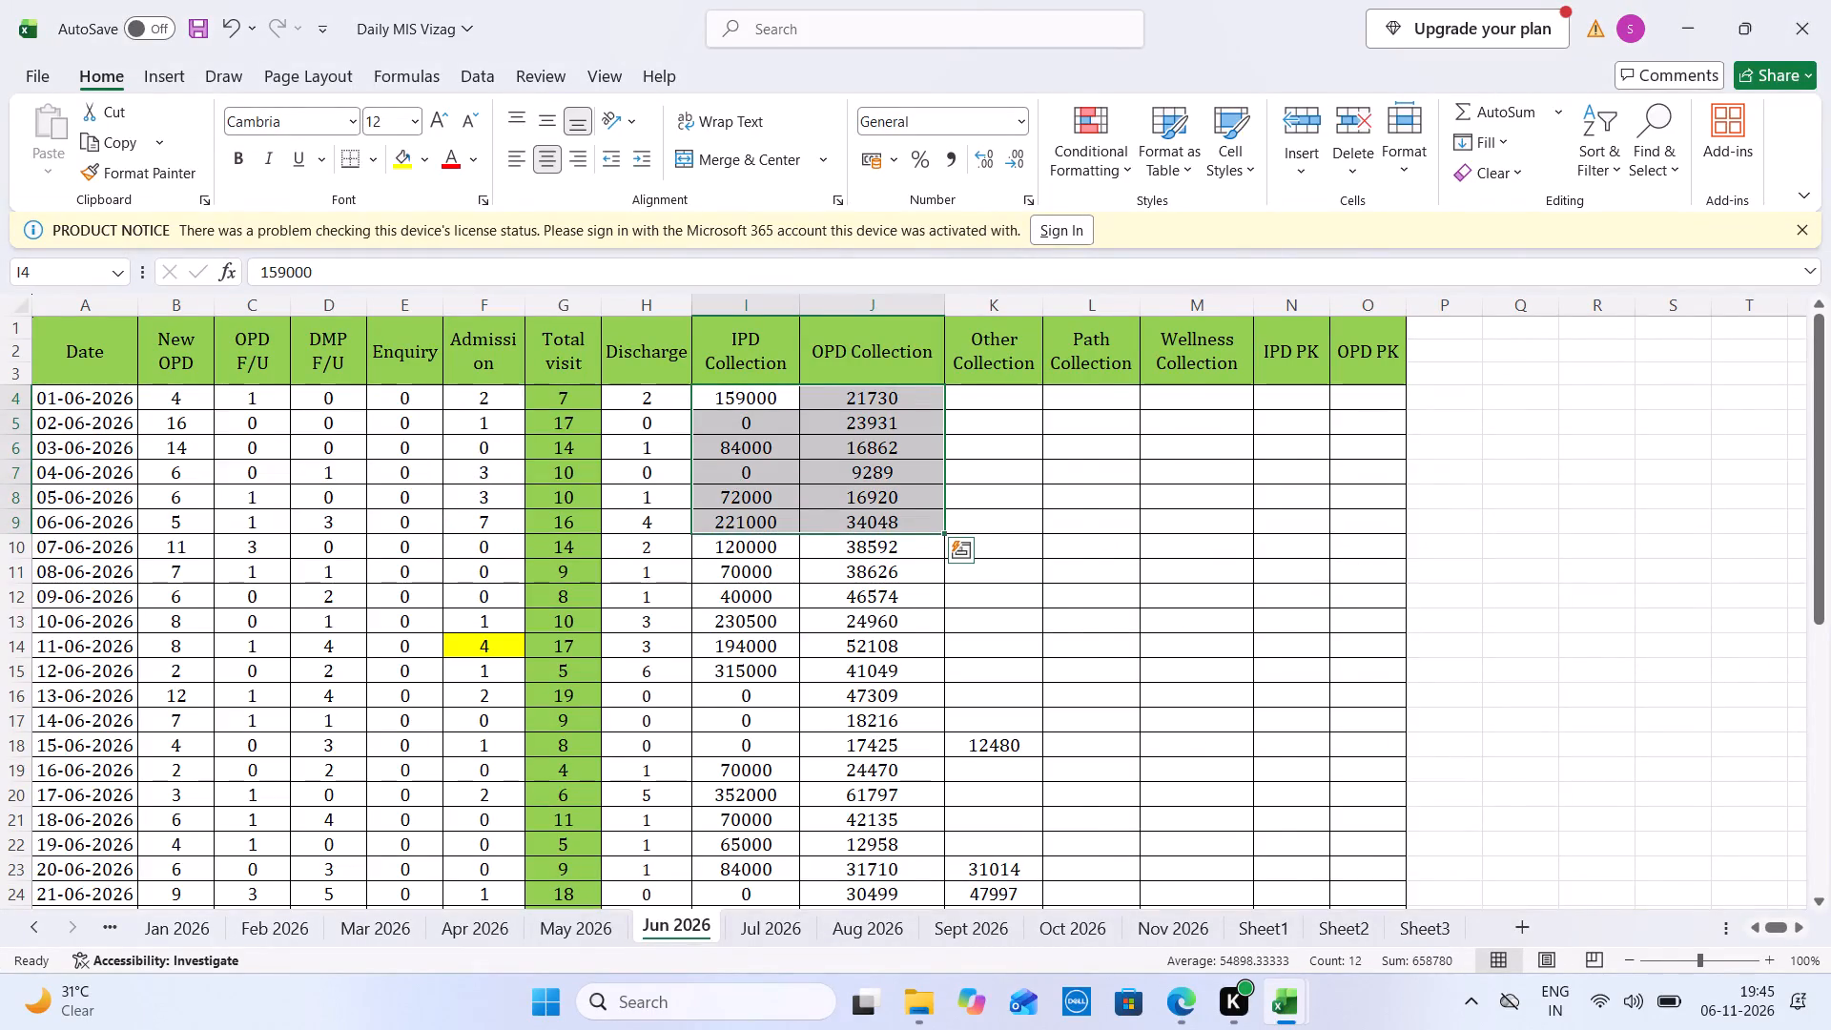
key("ctrl+Tab")
left_click(419, 421)
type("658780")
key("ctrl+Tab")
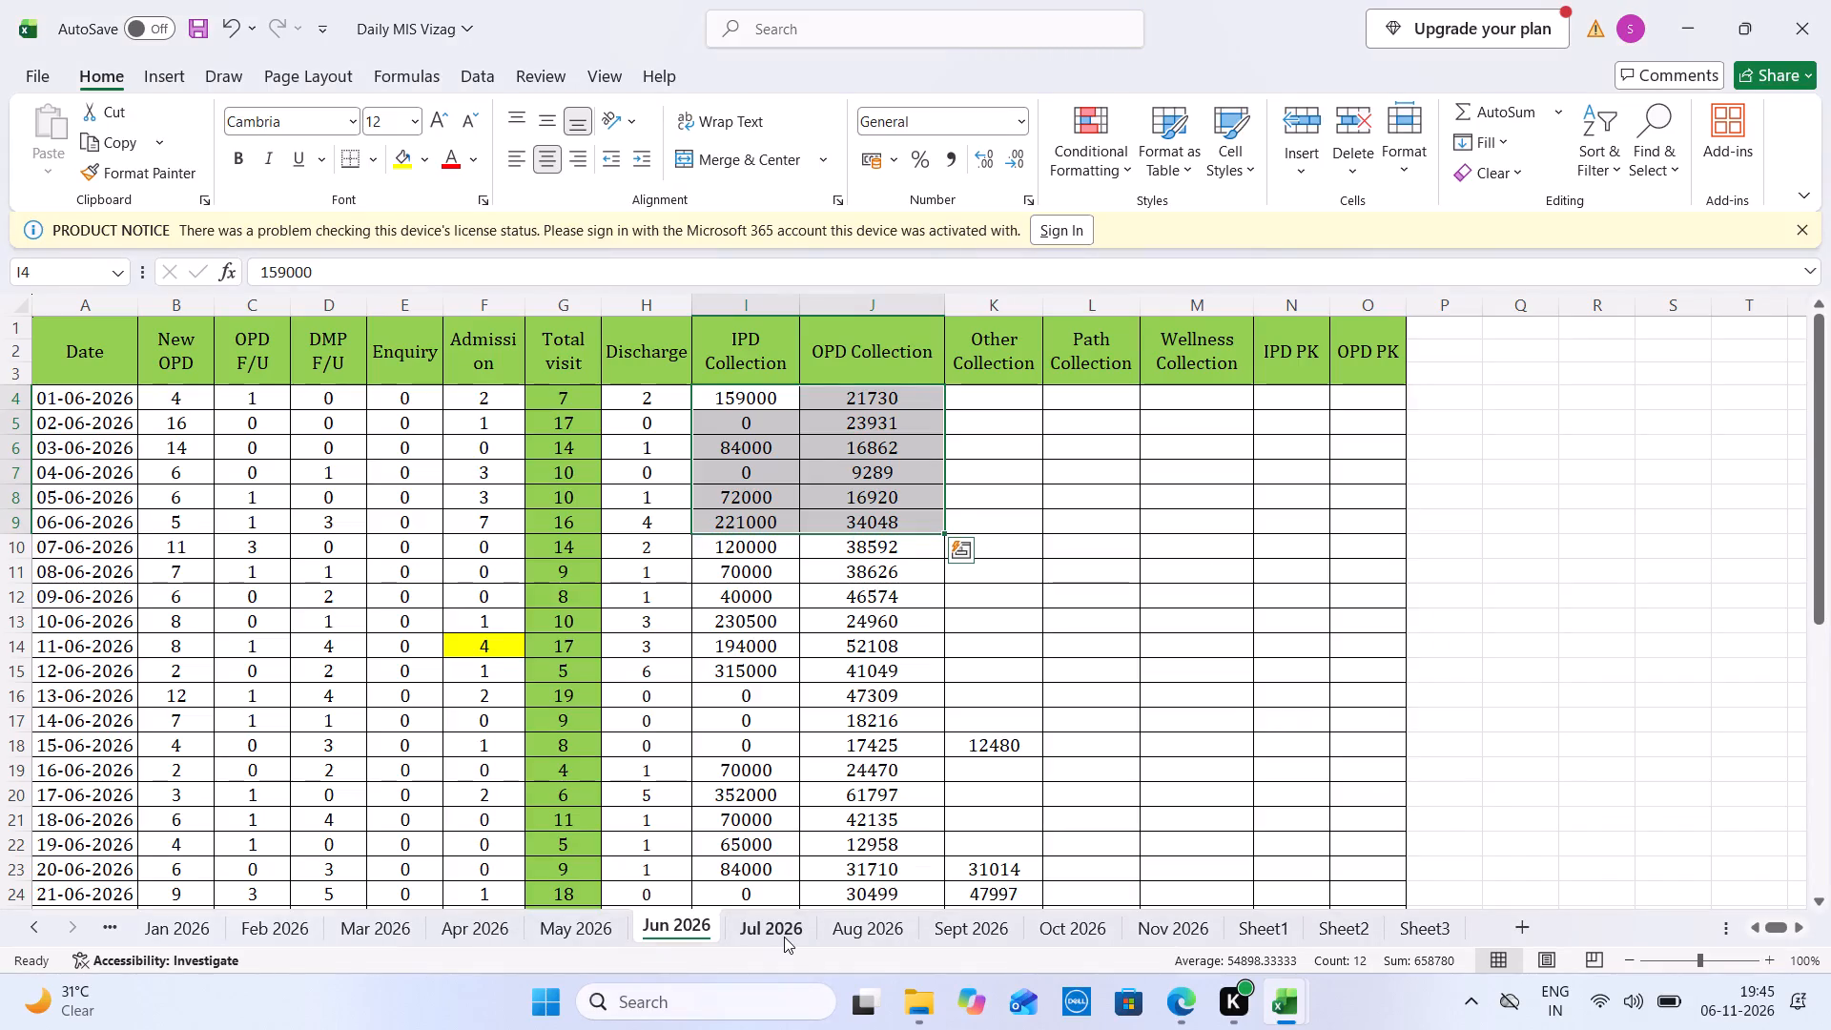
Sum New OPD for 1 to 6 July on the Jul 2026 sheet and enter 36 as Vizag's July MTD New OPD.
left_click(784, 937)
left_click_drag(186, 392, 187, 514)
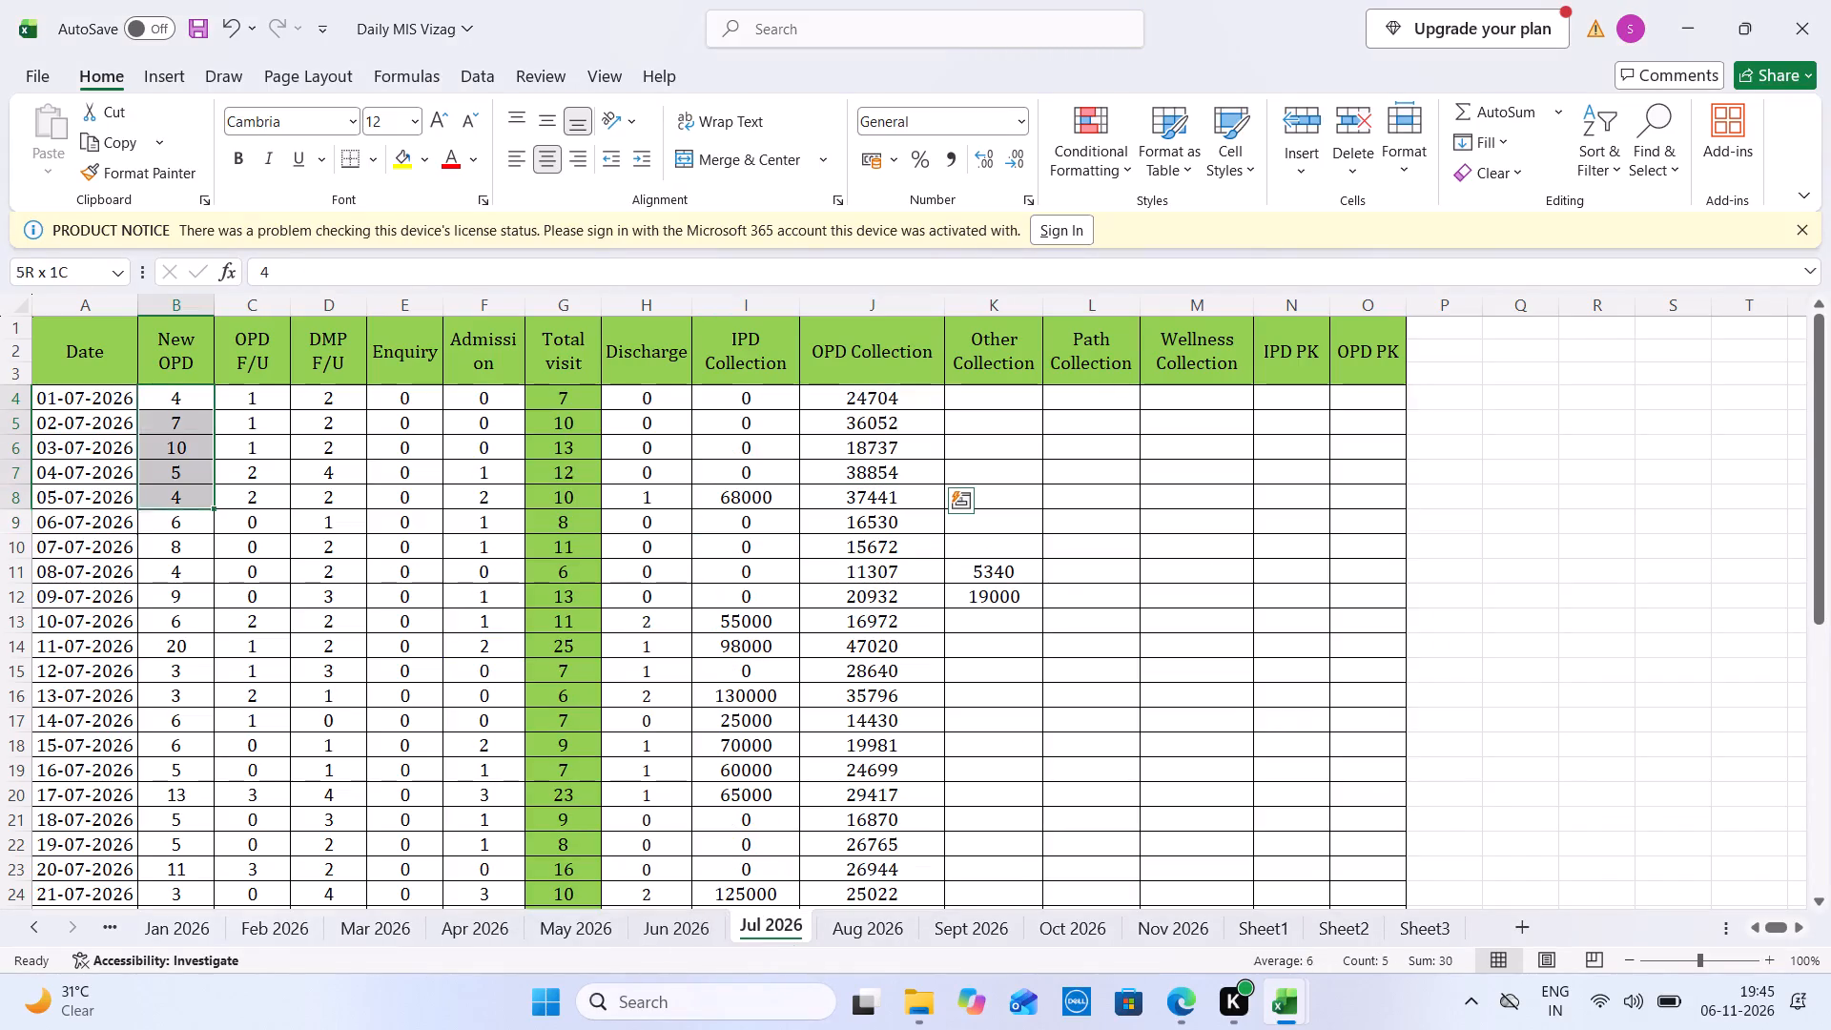
left_click_drag(187, 514, 192, 526)
key("ctrl+Tab")
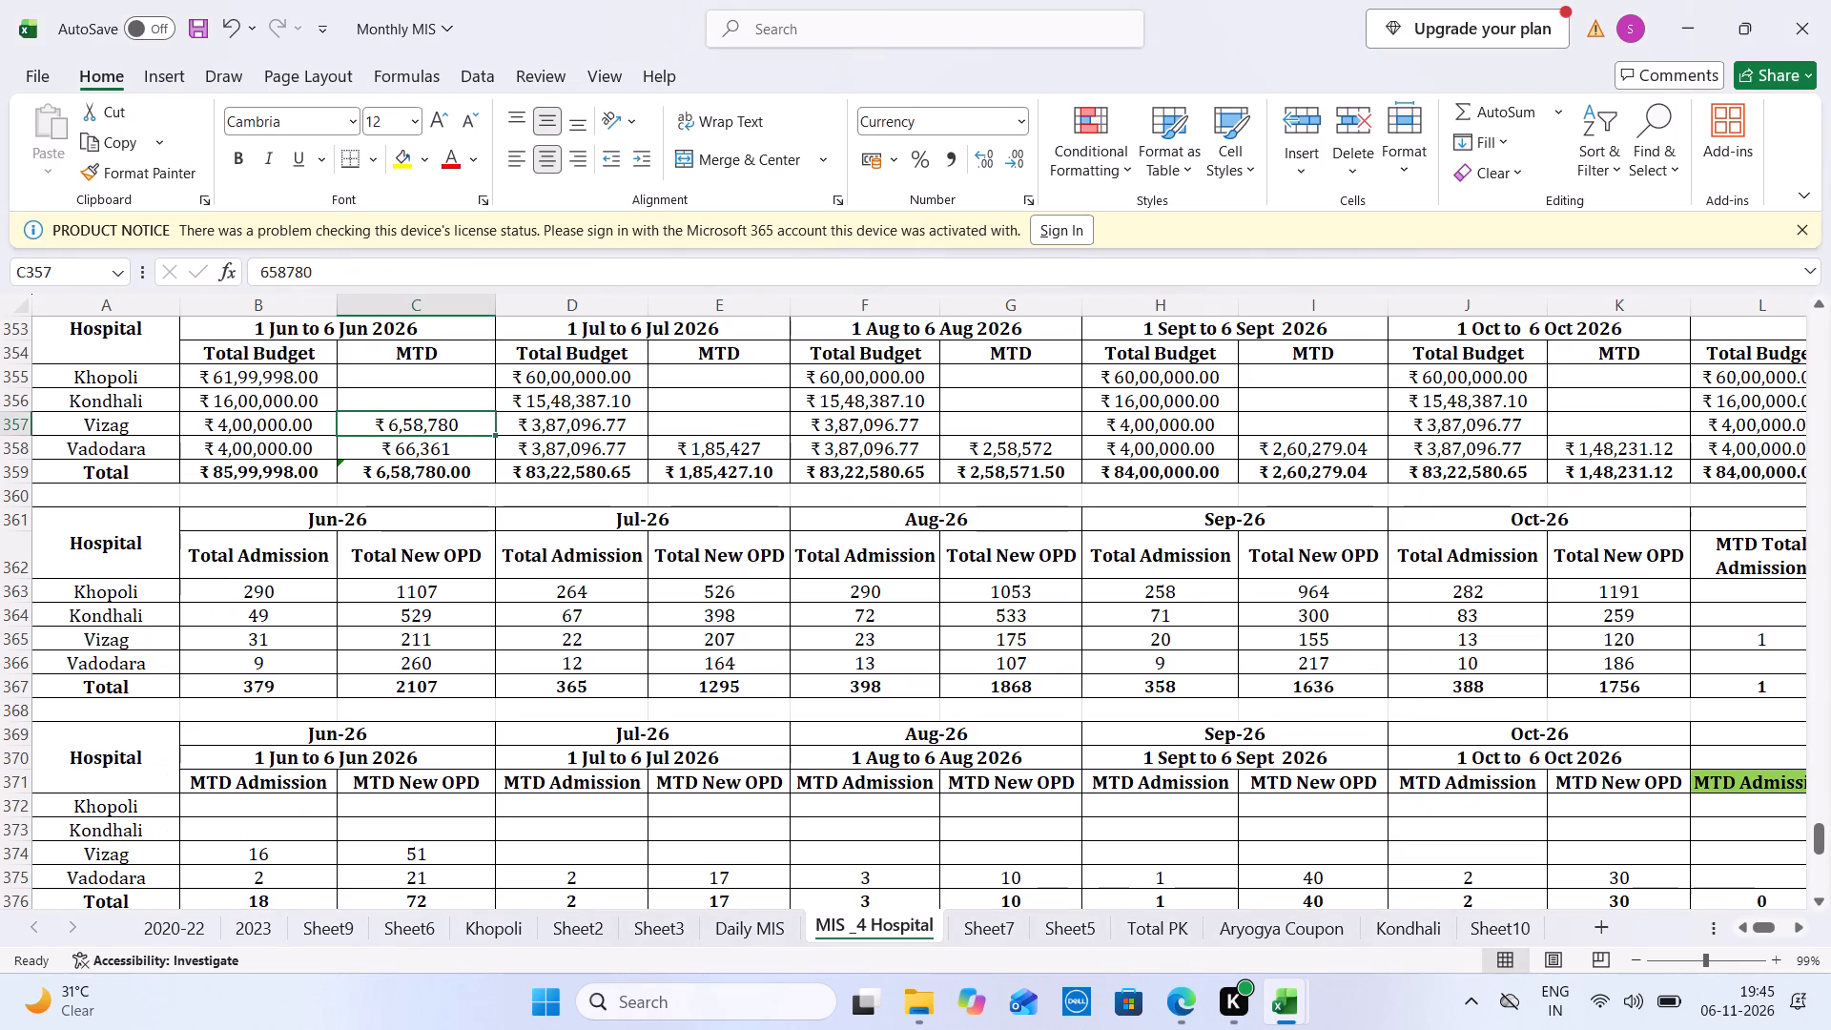
left_click(732, 855)
type("36")
key("ctrl+Tab")
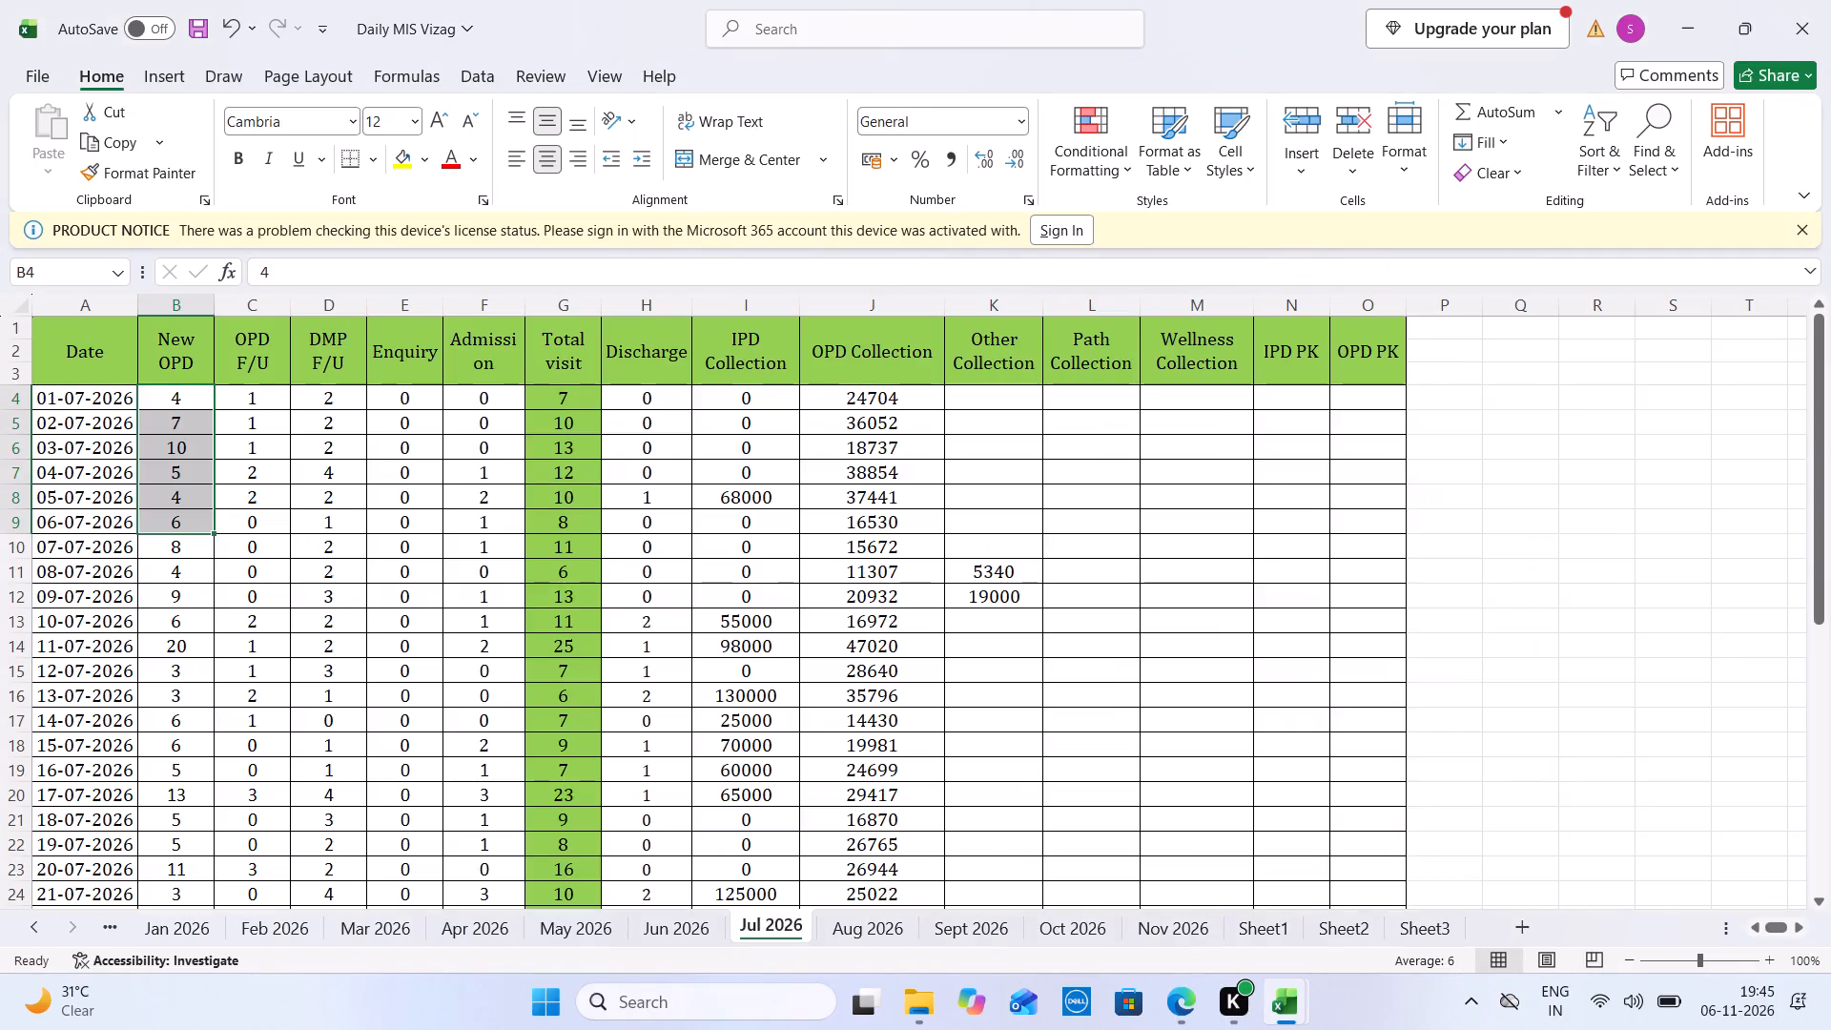
Sum admissions for 1 to 6 July 2026 and enter 4 as Vizag's July MTD Admission in Monthly MIS.
left_click_drag(439, 510, 477, 400)
left_click_drag(477, 400, 479, 459)
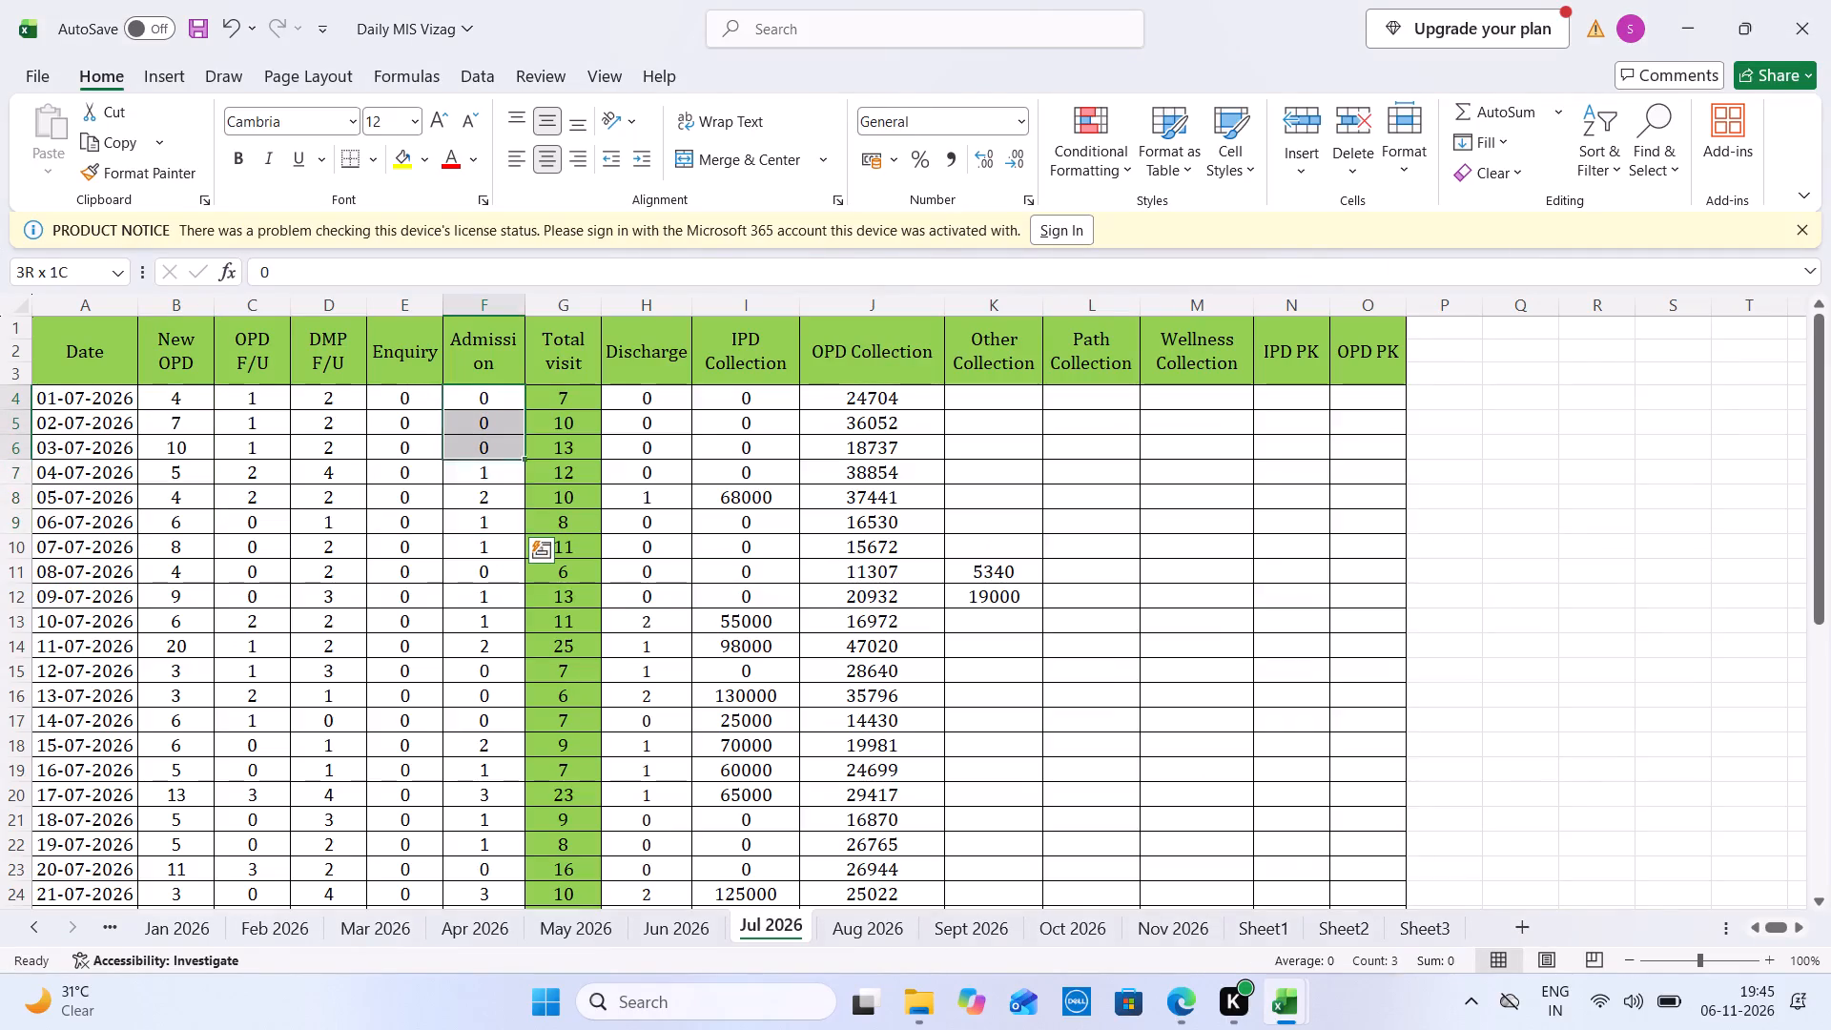
left_click_drag(479, 459, 479, 534)
left_click_drag(478, 526, 479, 390)
key("ctrl+Tab")
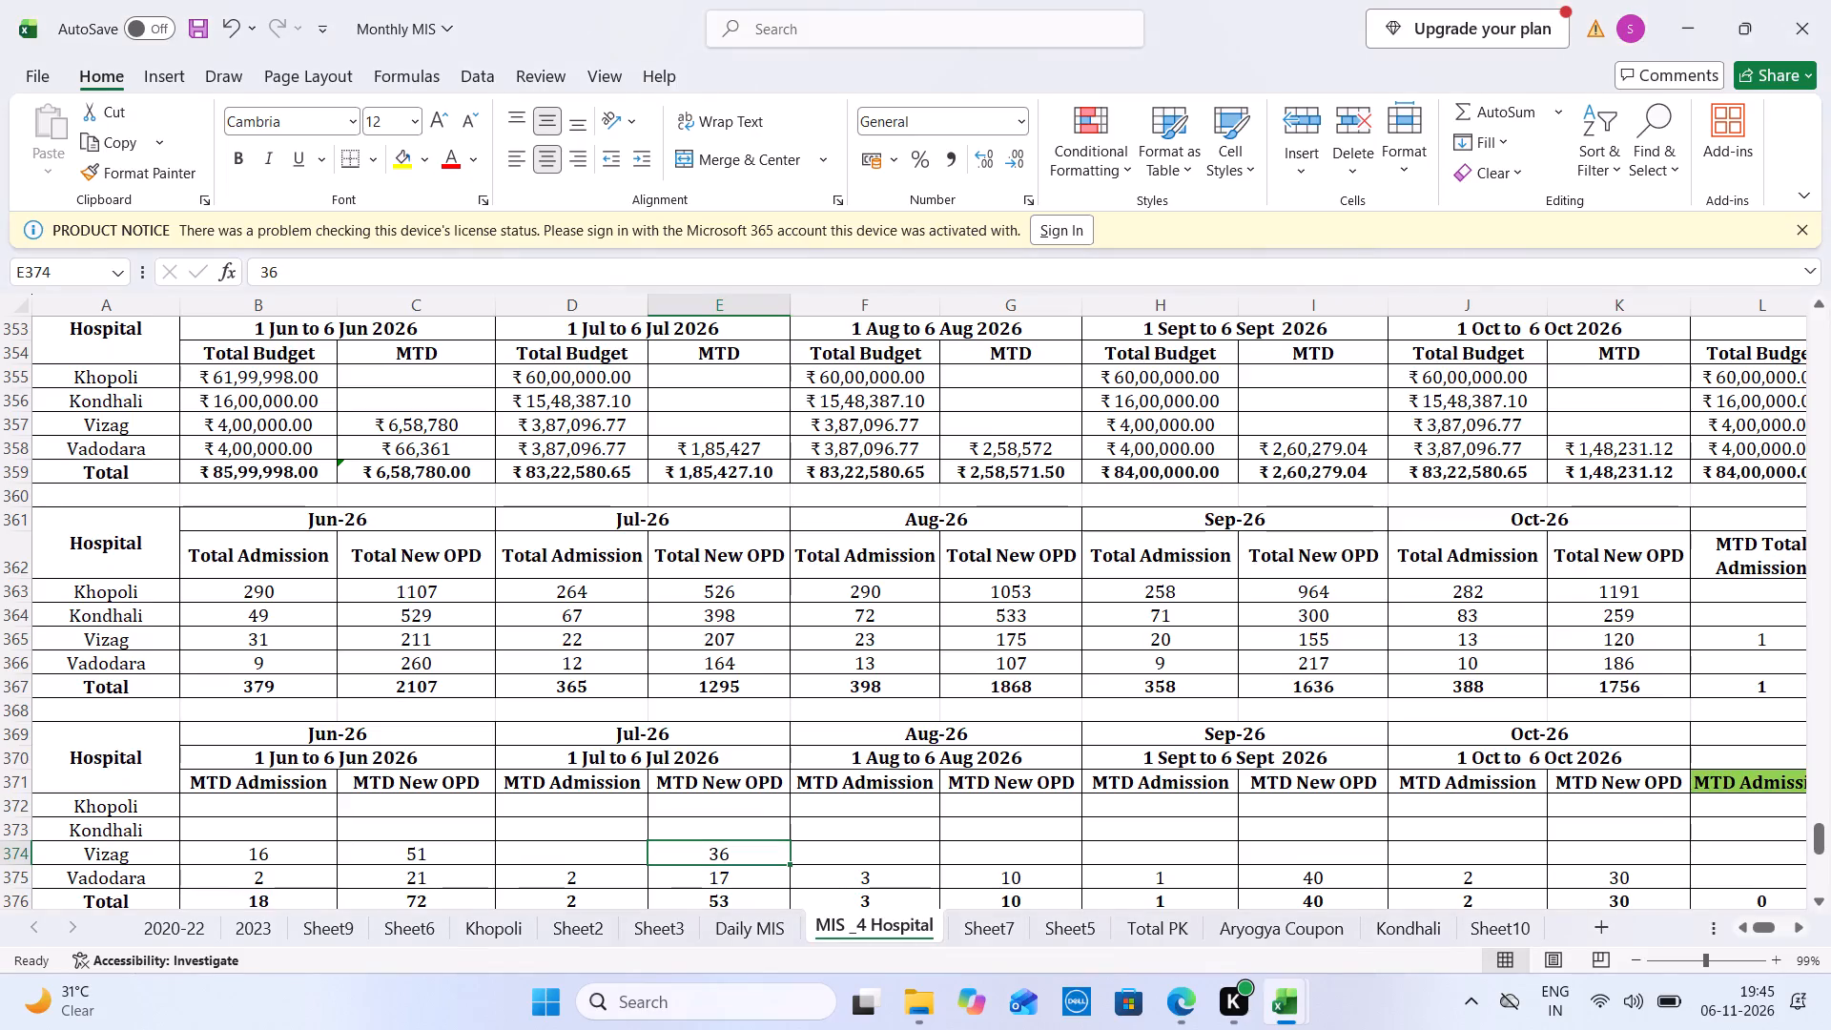
left_click(567, 844)
key("4")
key("ctrl+Tab")
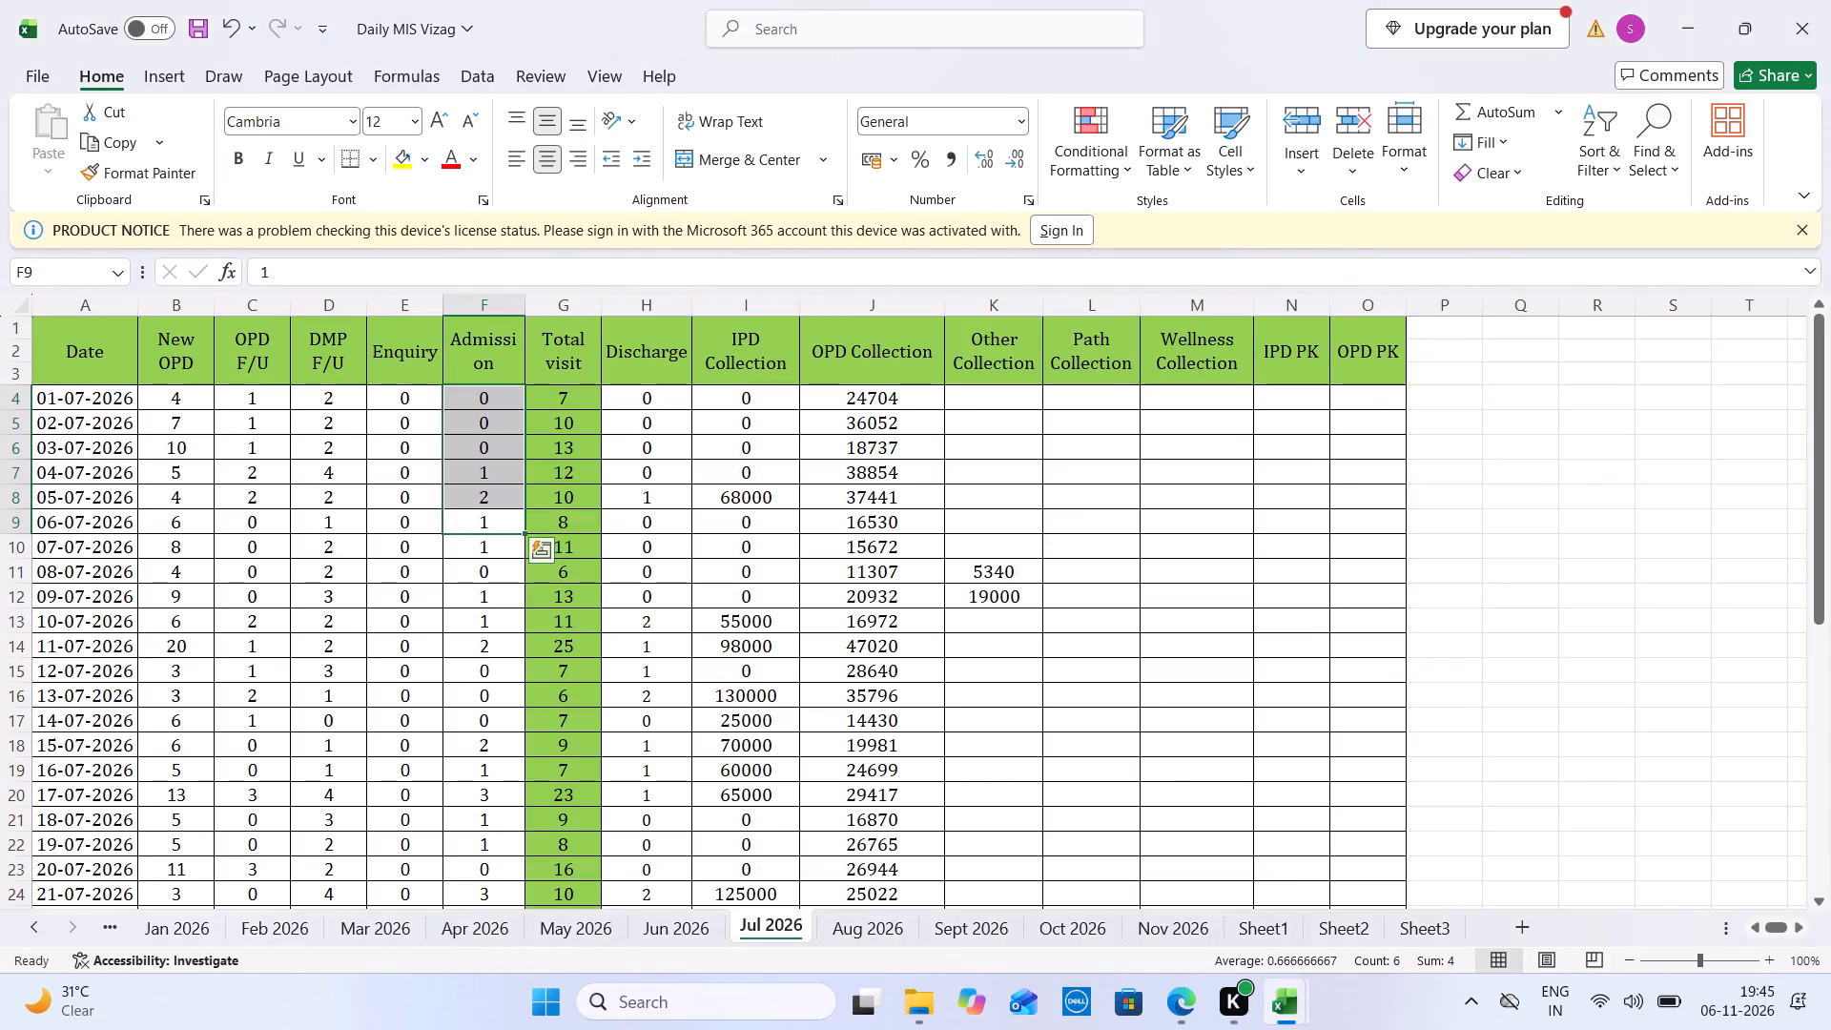
Sum IPD and OPD collections for 1 to 6 July and enter 240318 as Vizag's July MTD beside its Total Budget.
left_click_drag(714, 393, 885, 487)
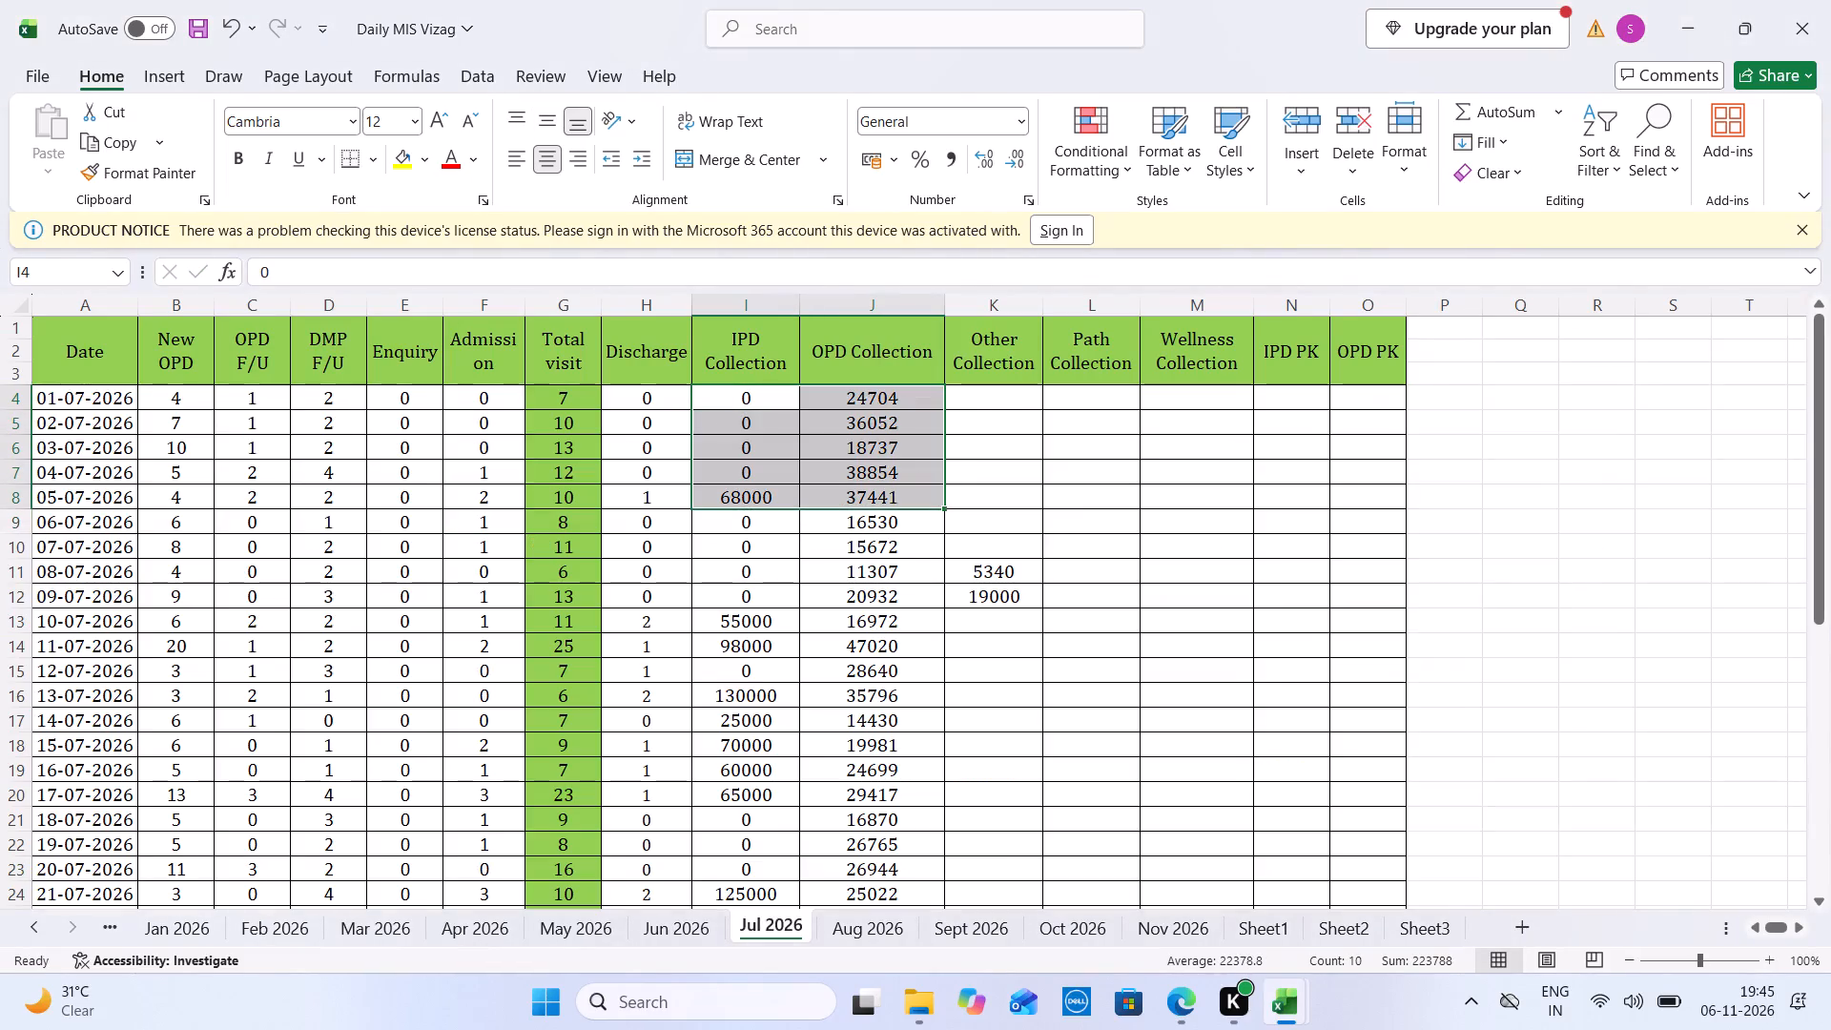
left_click_drag(864, 523, 740, 402)
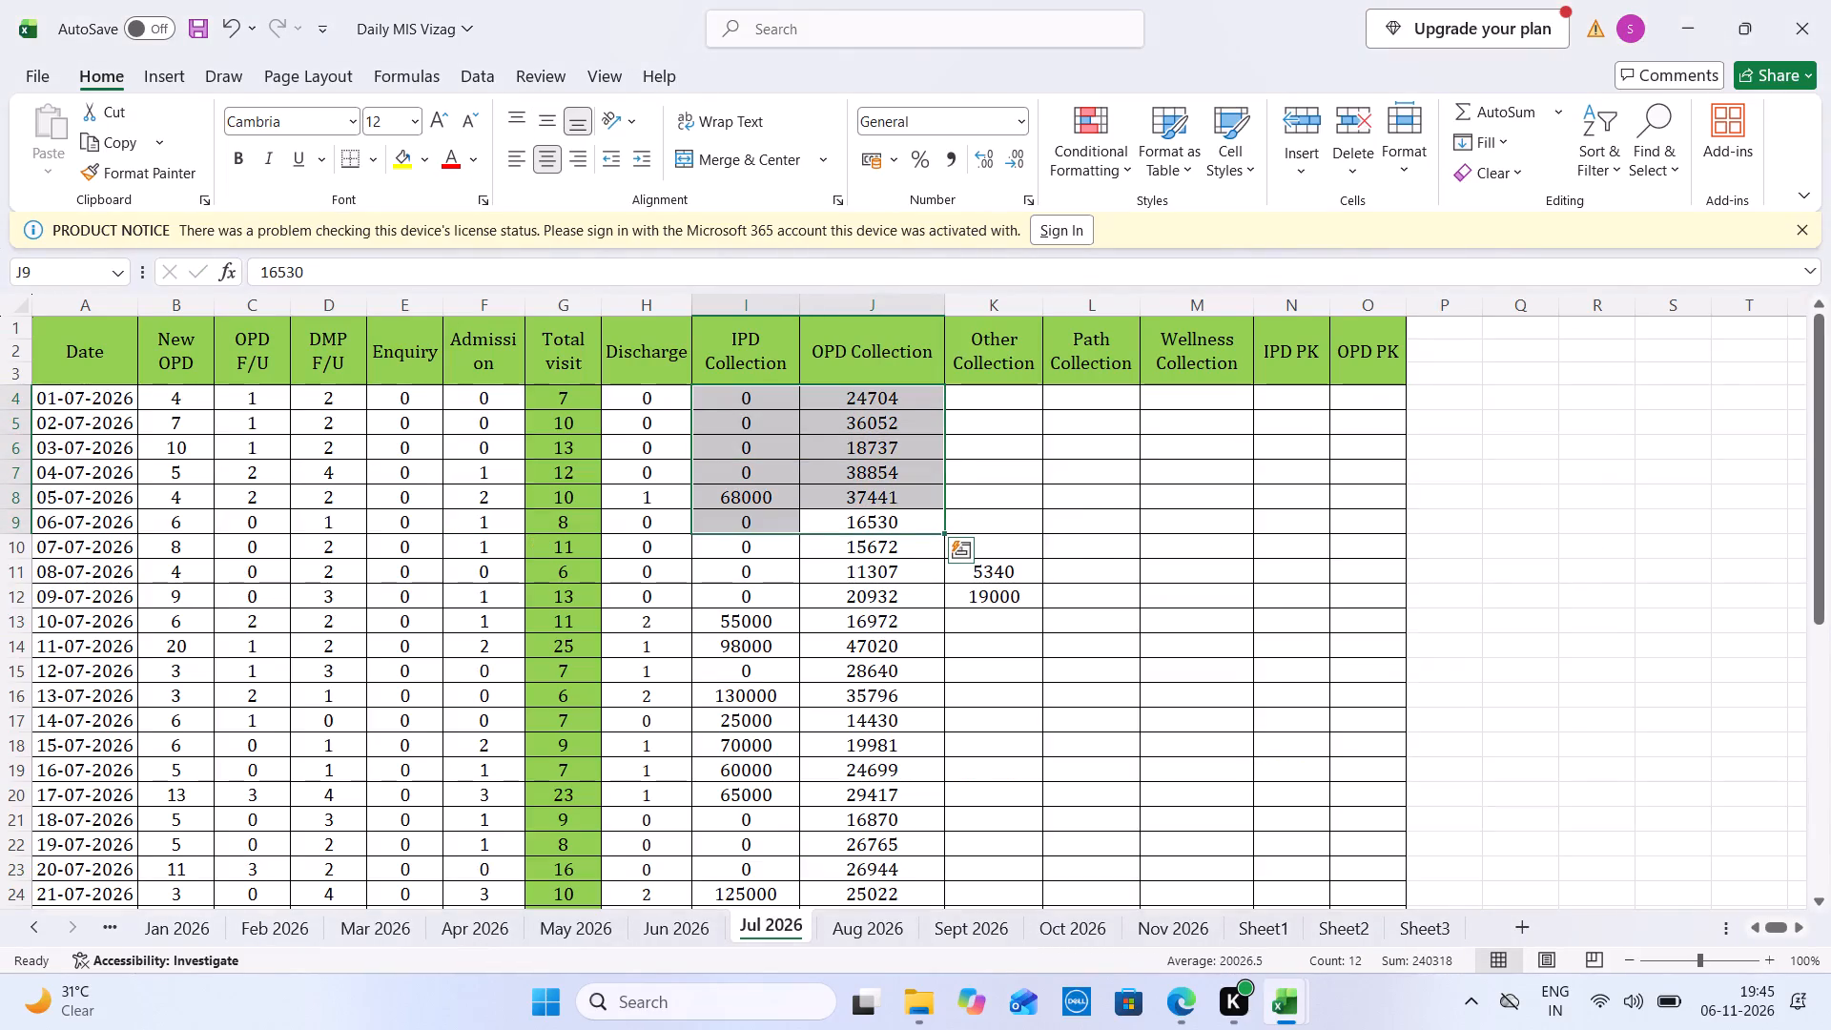
key("ctrl+Tab")
left_click(718, 422)
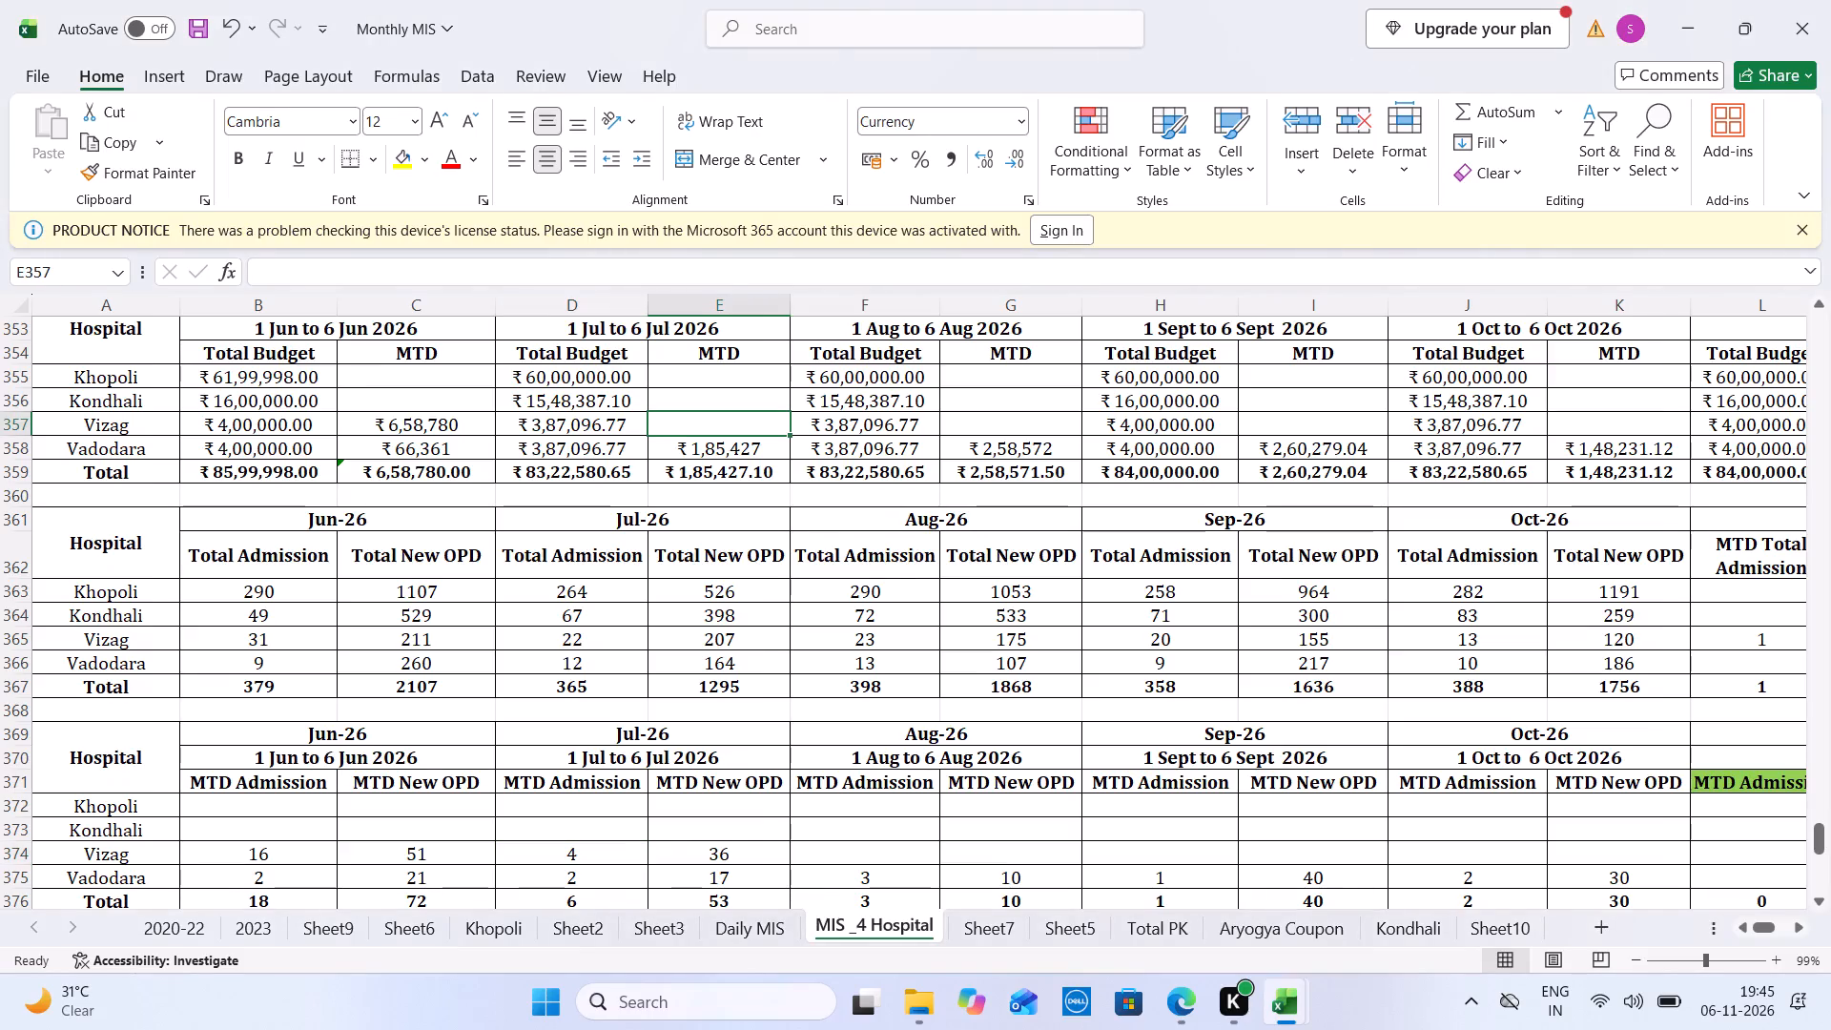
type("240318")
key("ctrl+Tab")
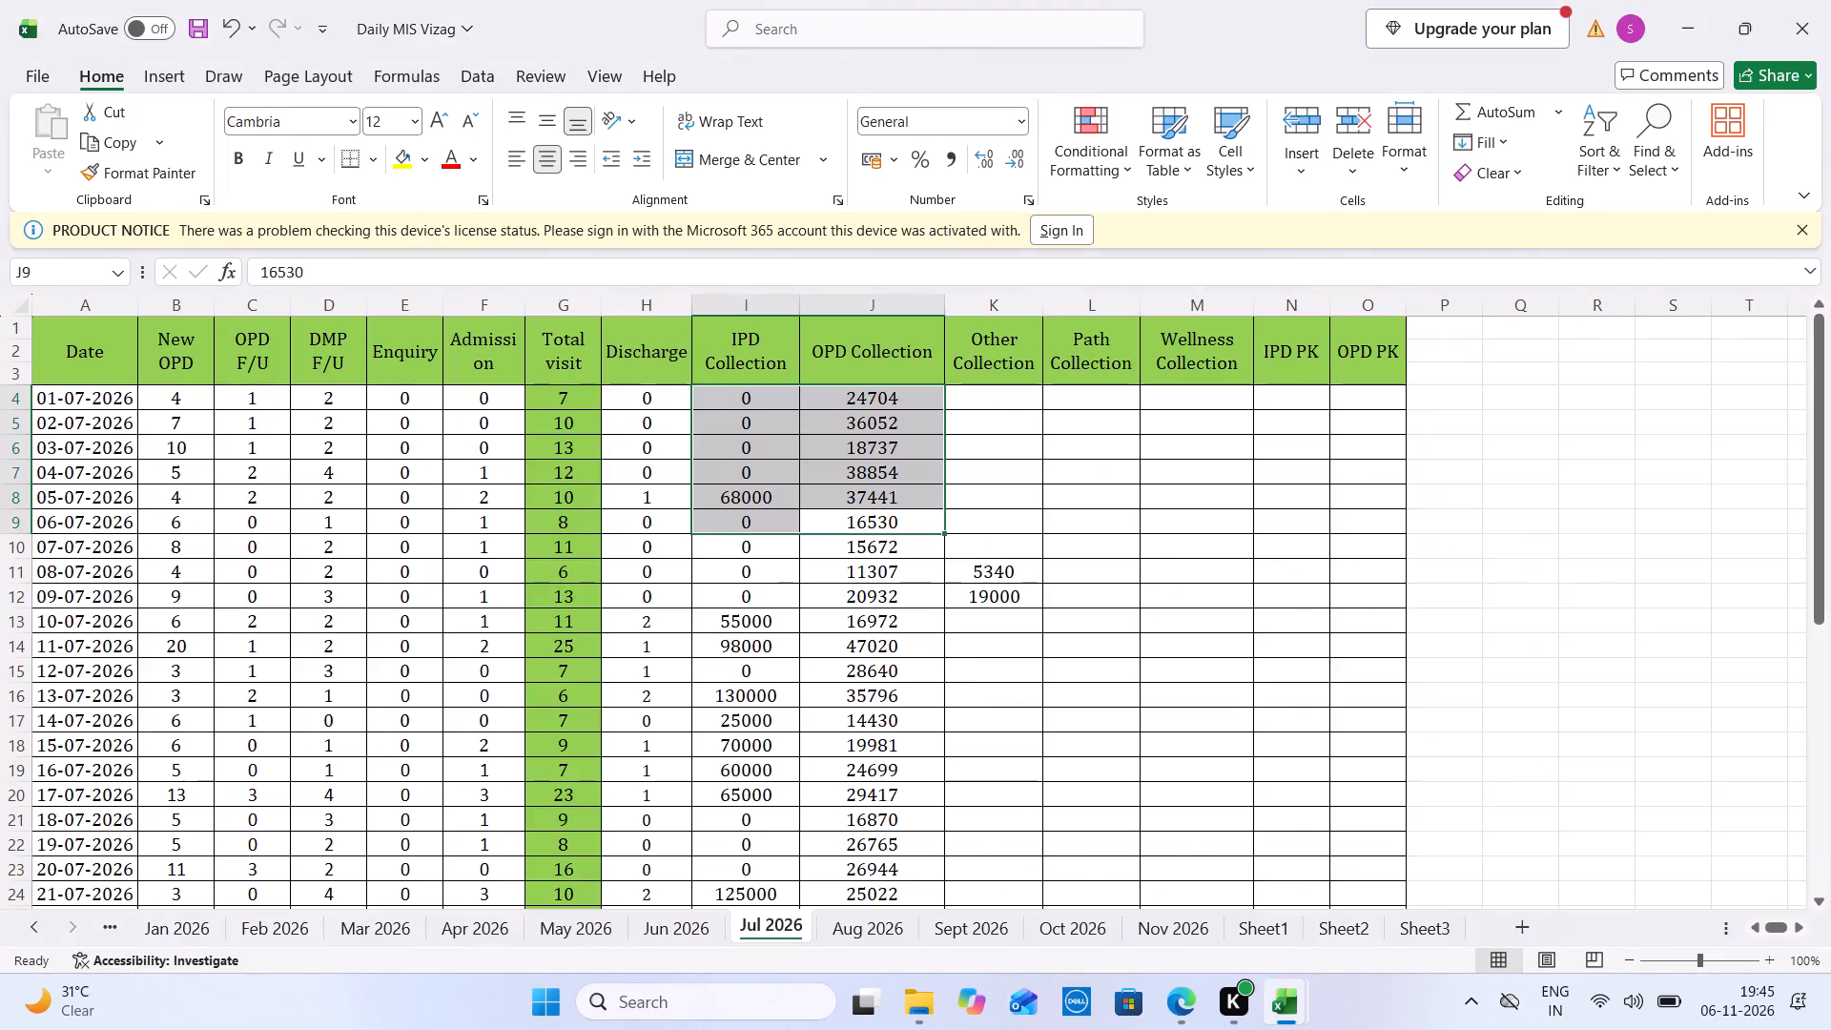
Sum New OPD for 1 to 6 August on the Aug 2026 sheet and enter 32 as Vizag's August MTD New OPD.
left_click(868, 925)
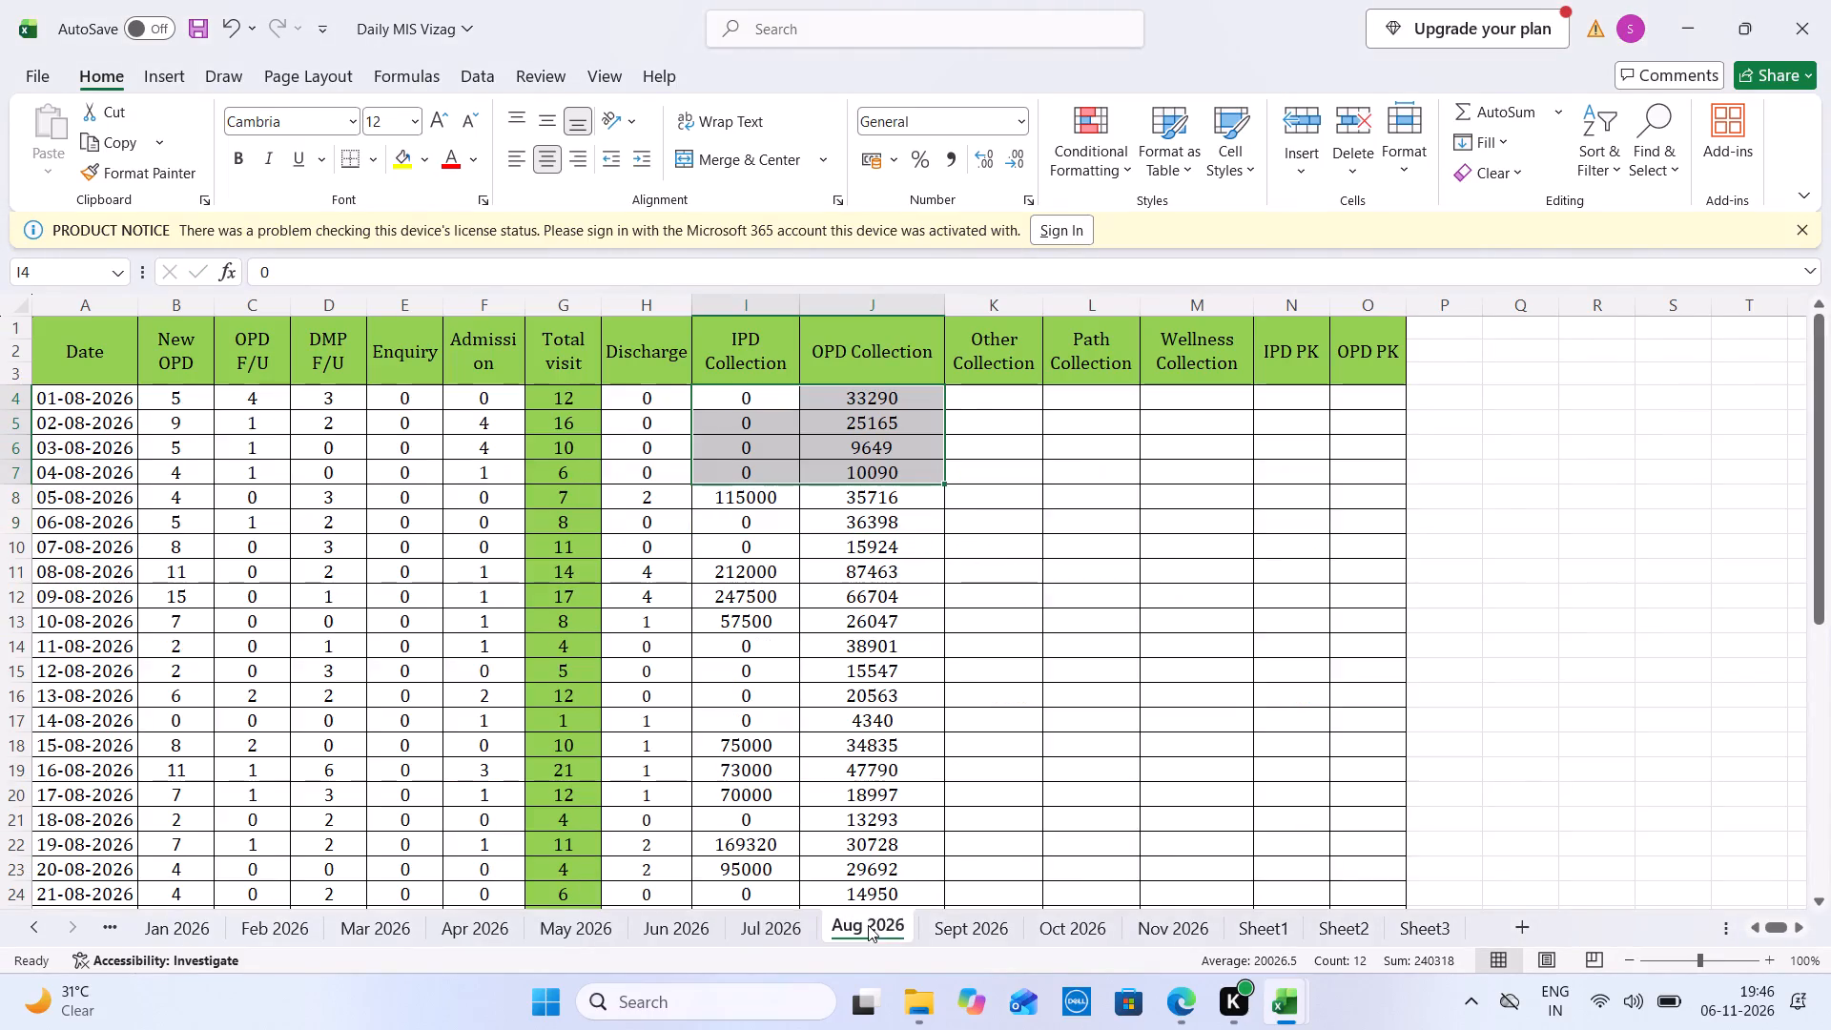
left_click_drag(181, 409, 179, 511)
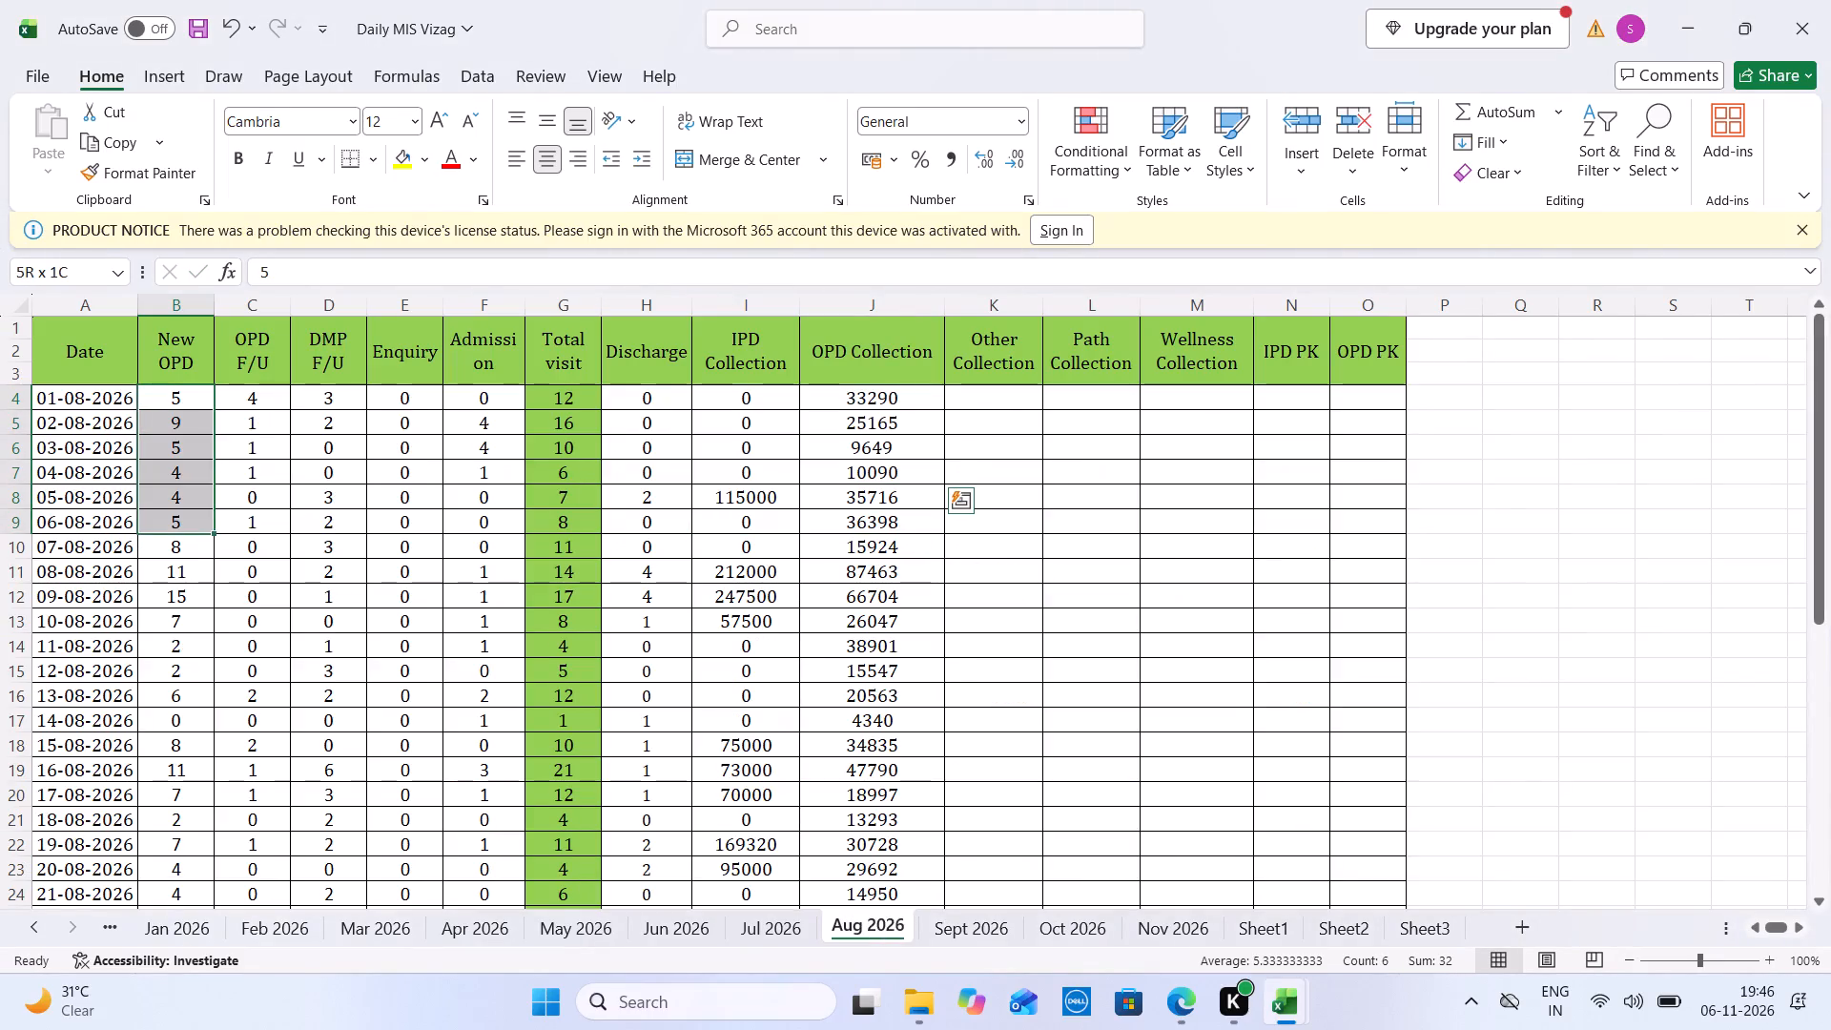
left_click_drag(179, 511, 179, 518)
key("ctrl+Tab")
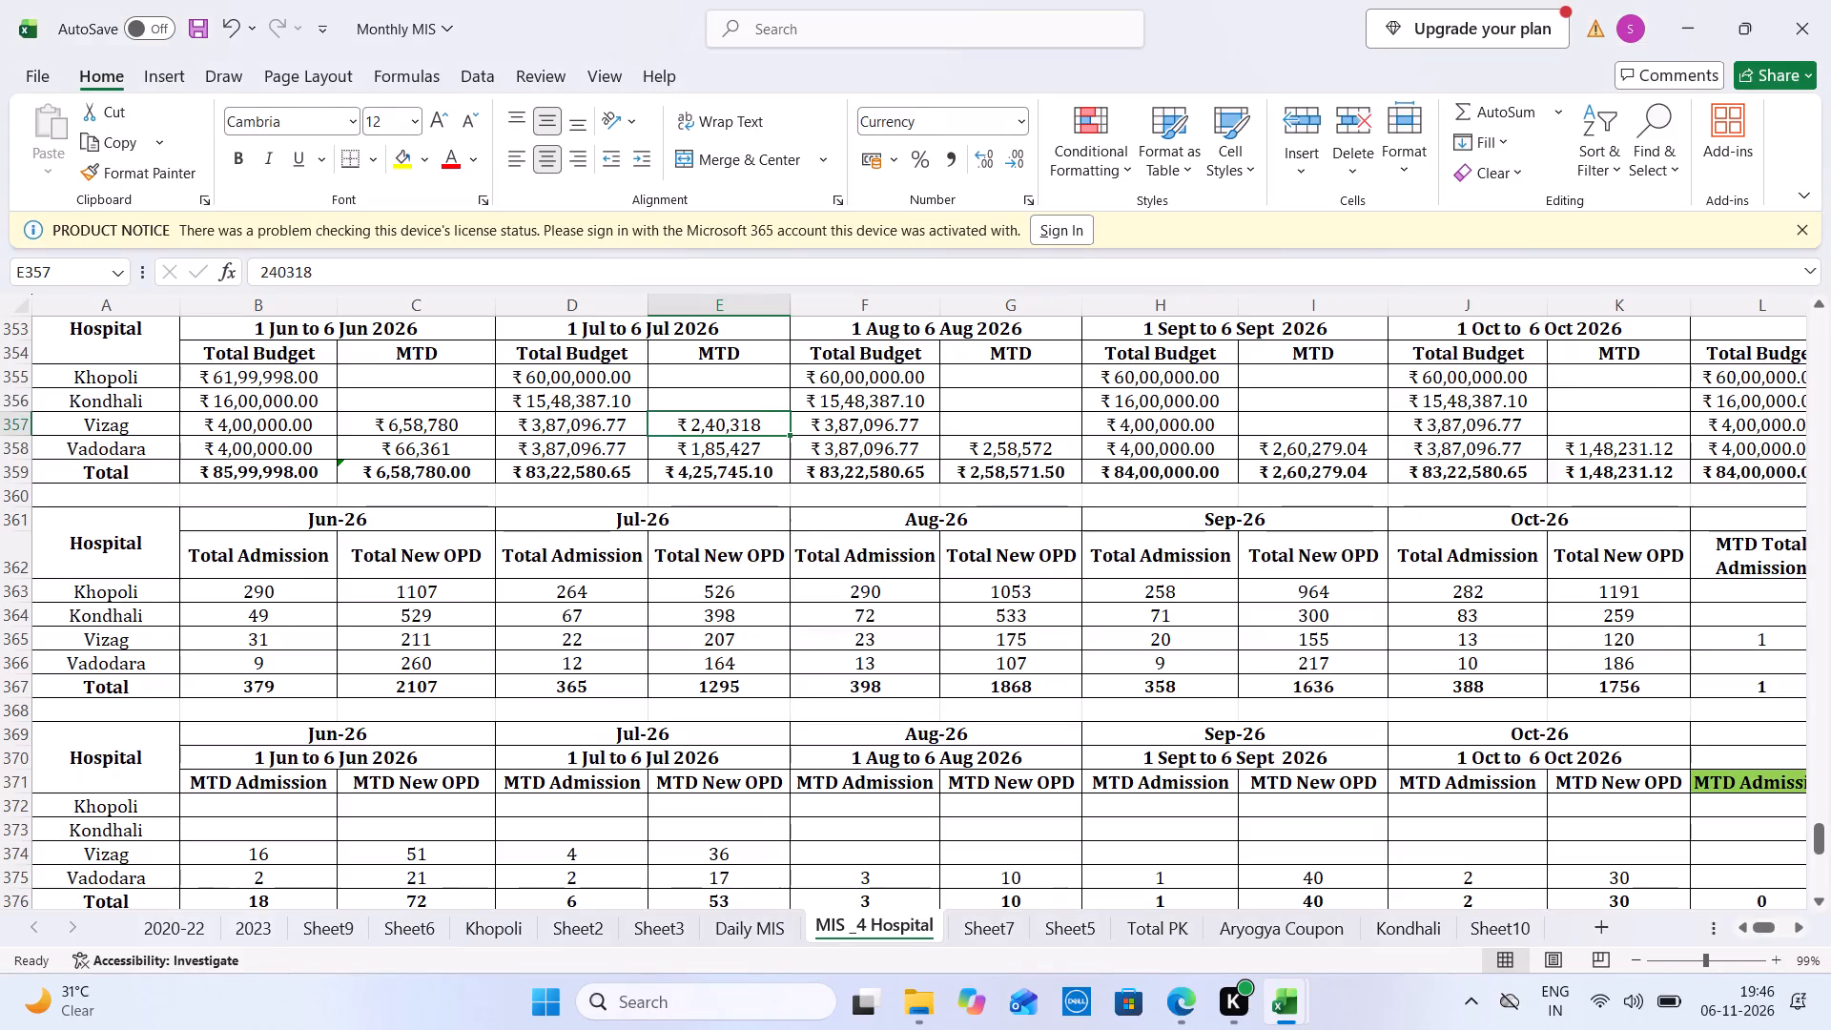
left_click(988, 849)
type("32")
key("ctrl+Tab")
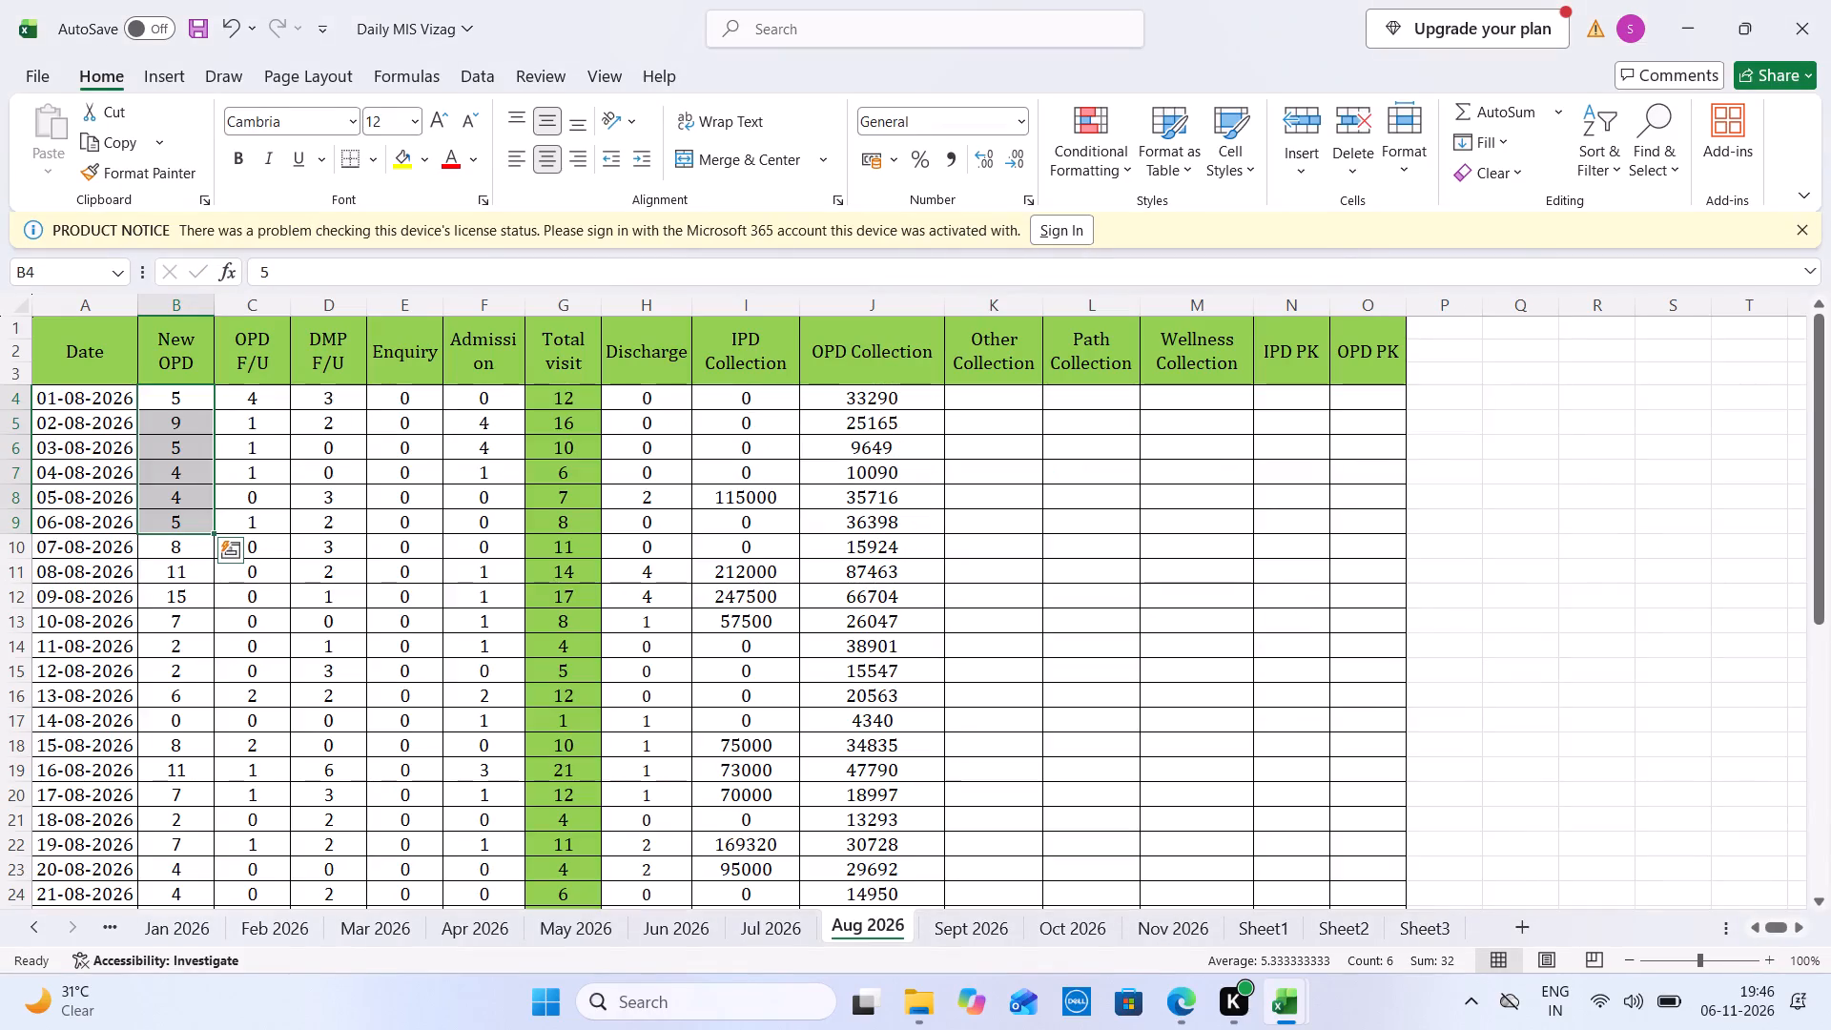
Sum admissions for 1 to 6 August 2026 and enter 9 as Vizag's August MTD Admission in Monthly MIS.
left_click_drag(468, 527, 479, 401)
key("ctrl+Tab")
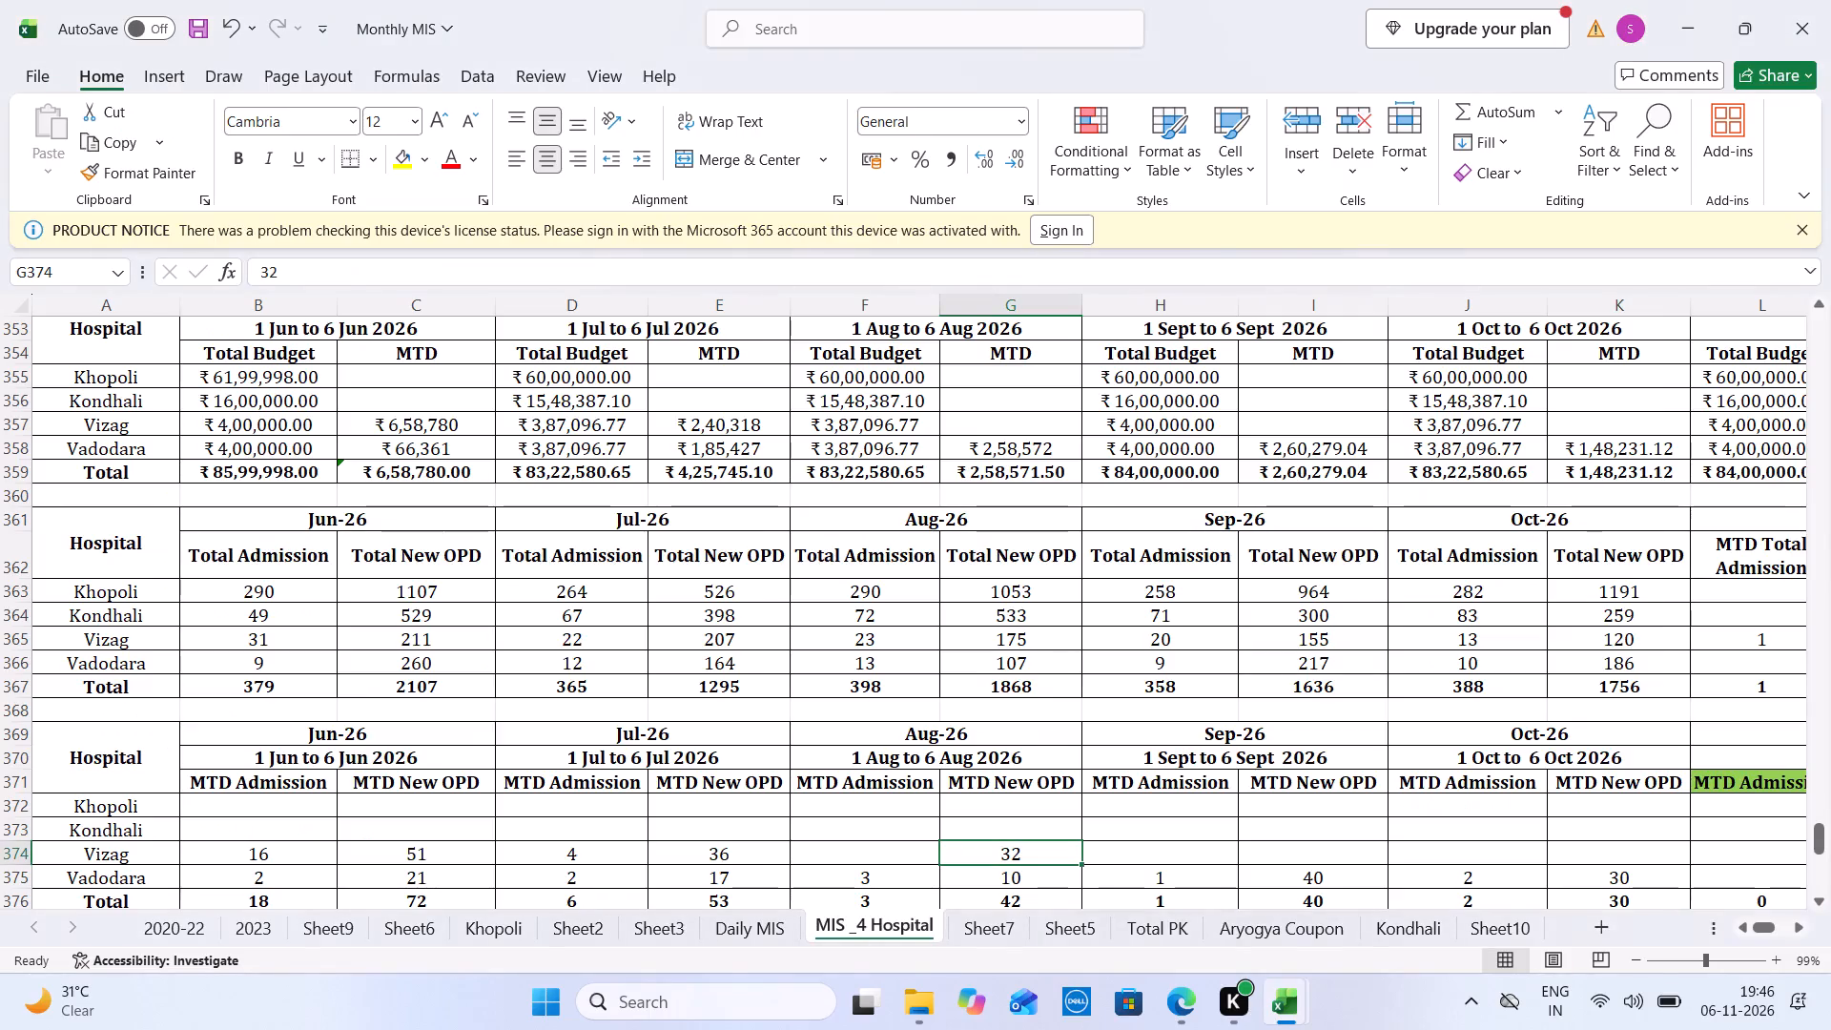
left_click(844, 850)
key("9")
key("ctrl+Tab")
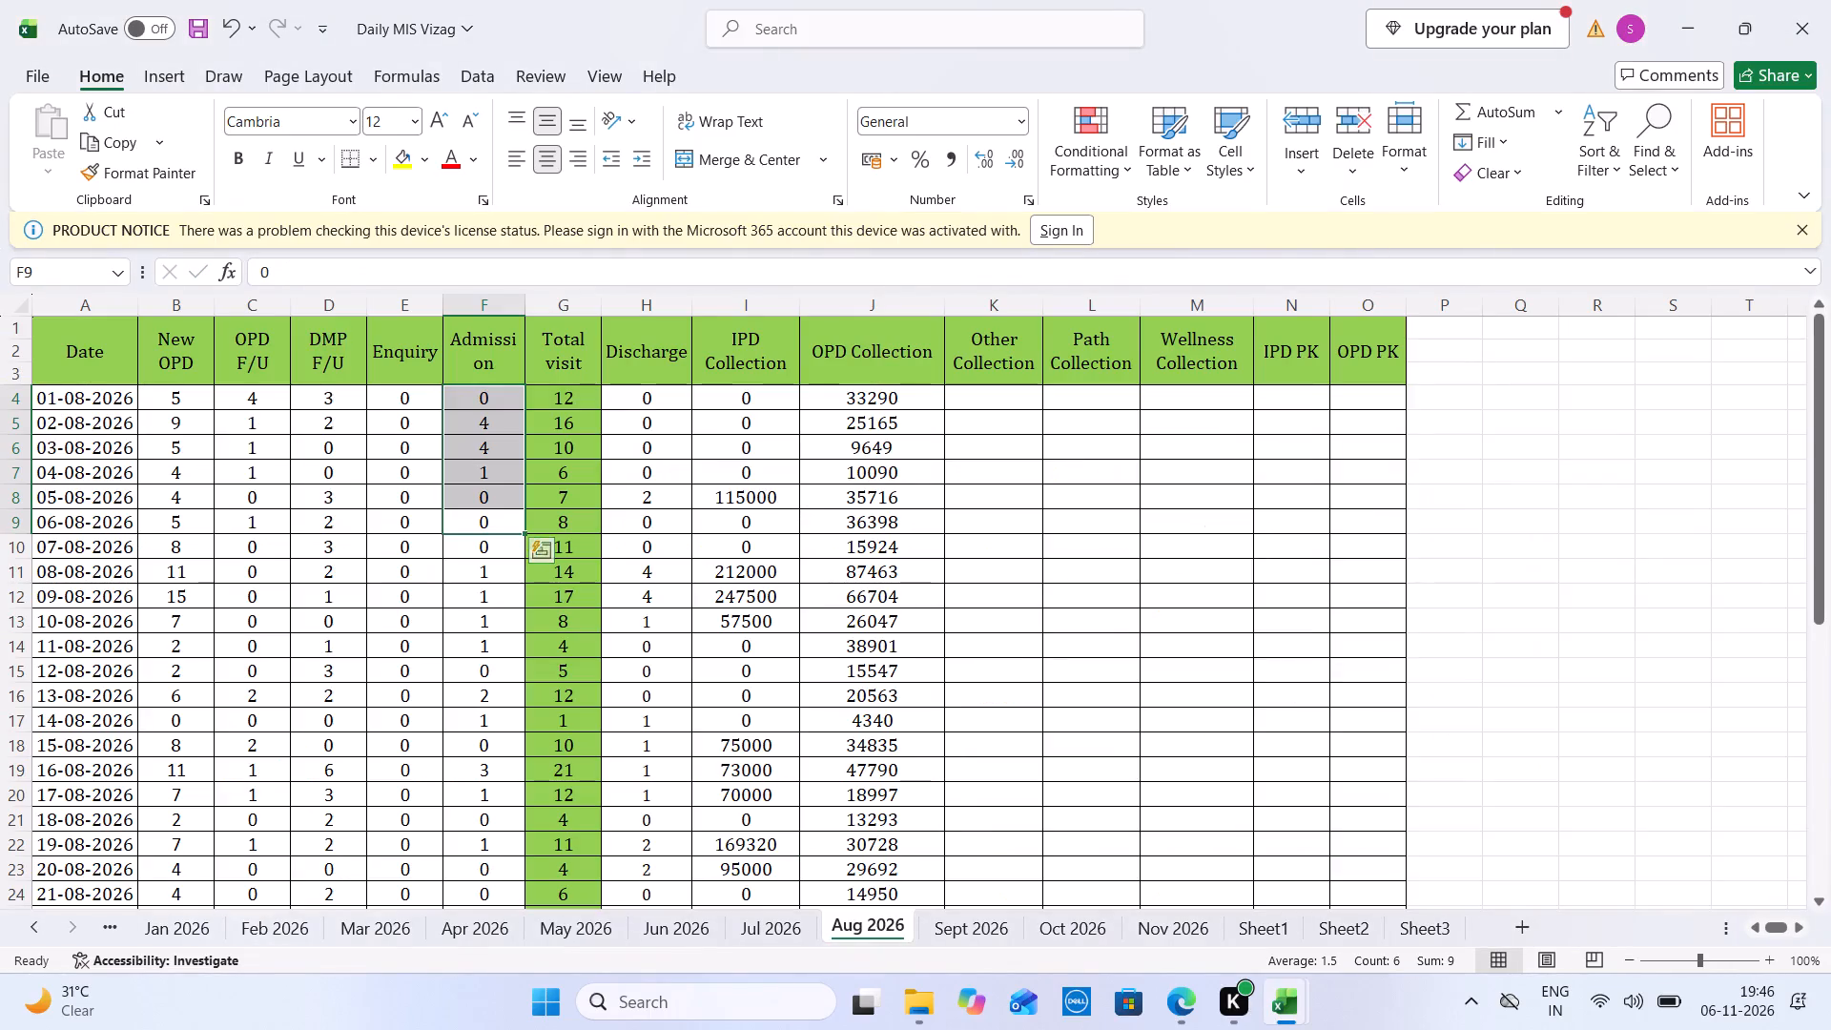
Sum IPD and OPD collections for 1 to 6 August and enter 265308 as Vizag's August MTD beside its Total Budget.
left_click(860, 502)
left_click_drag(824, 525, 730, 382)
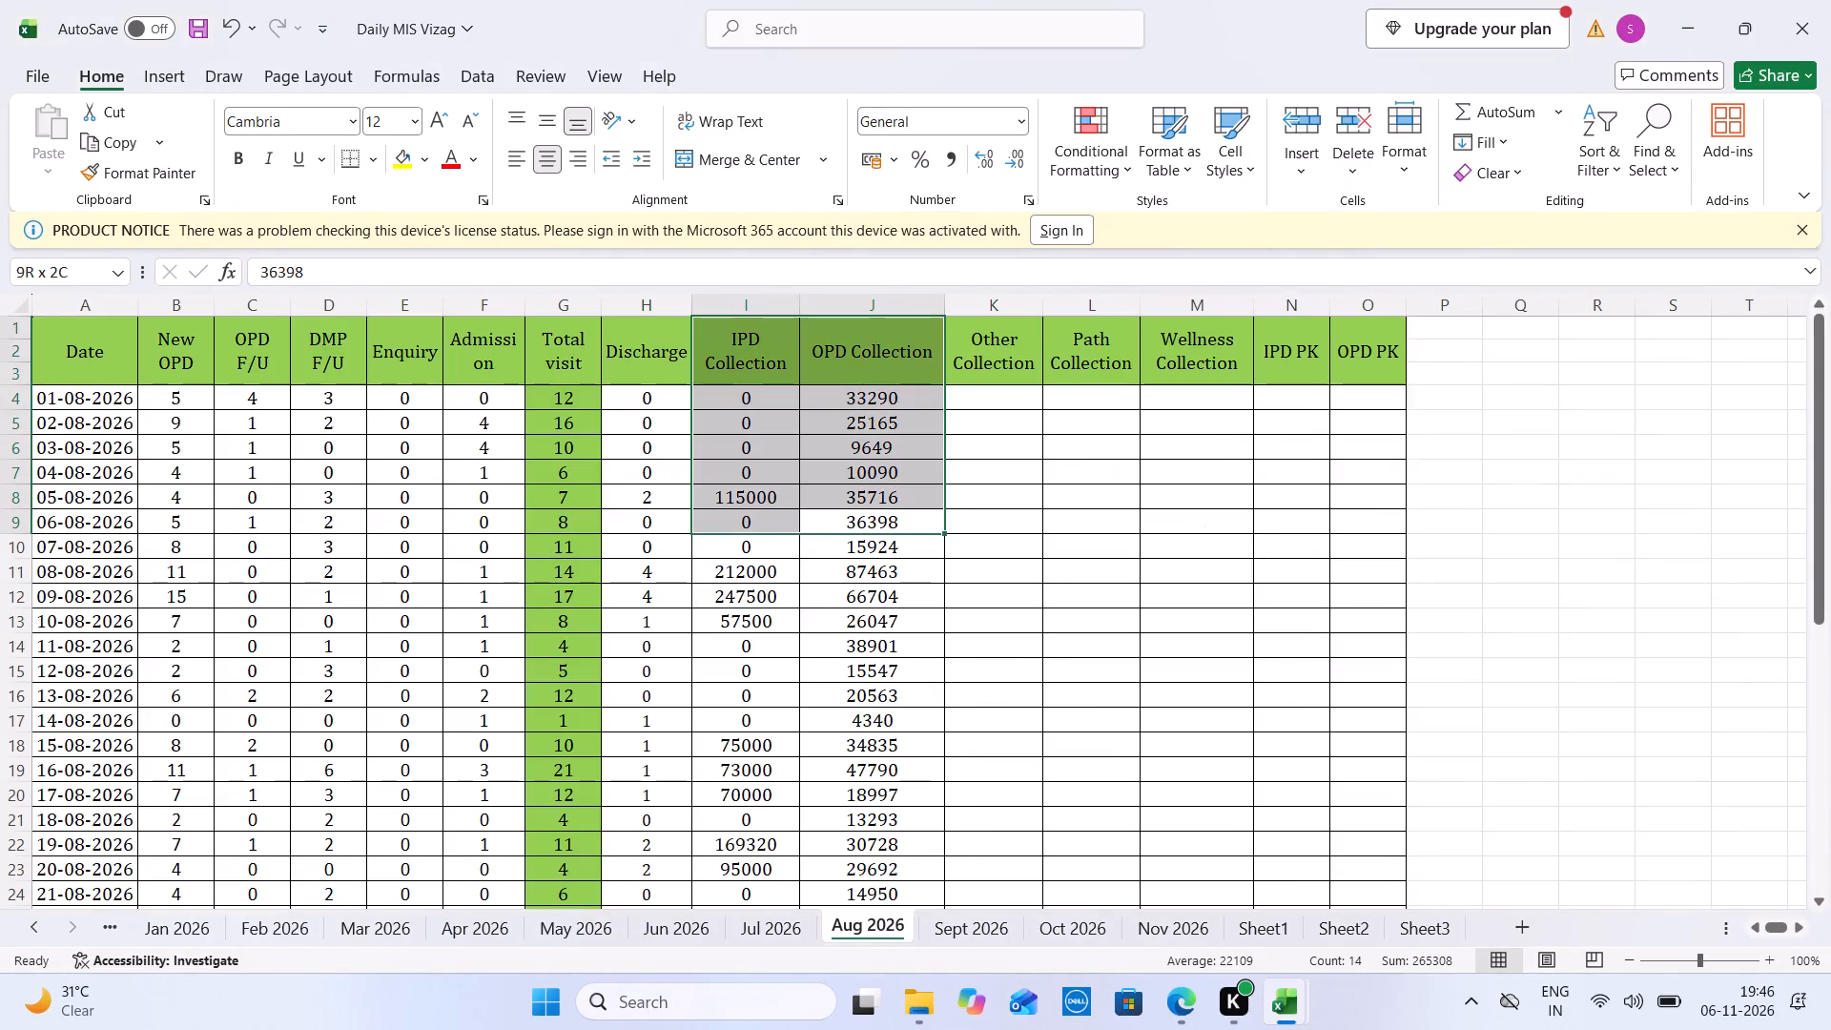
left_click_drag(730, 382, 731, 401)
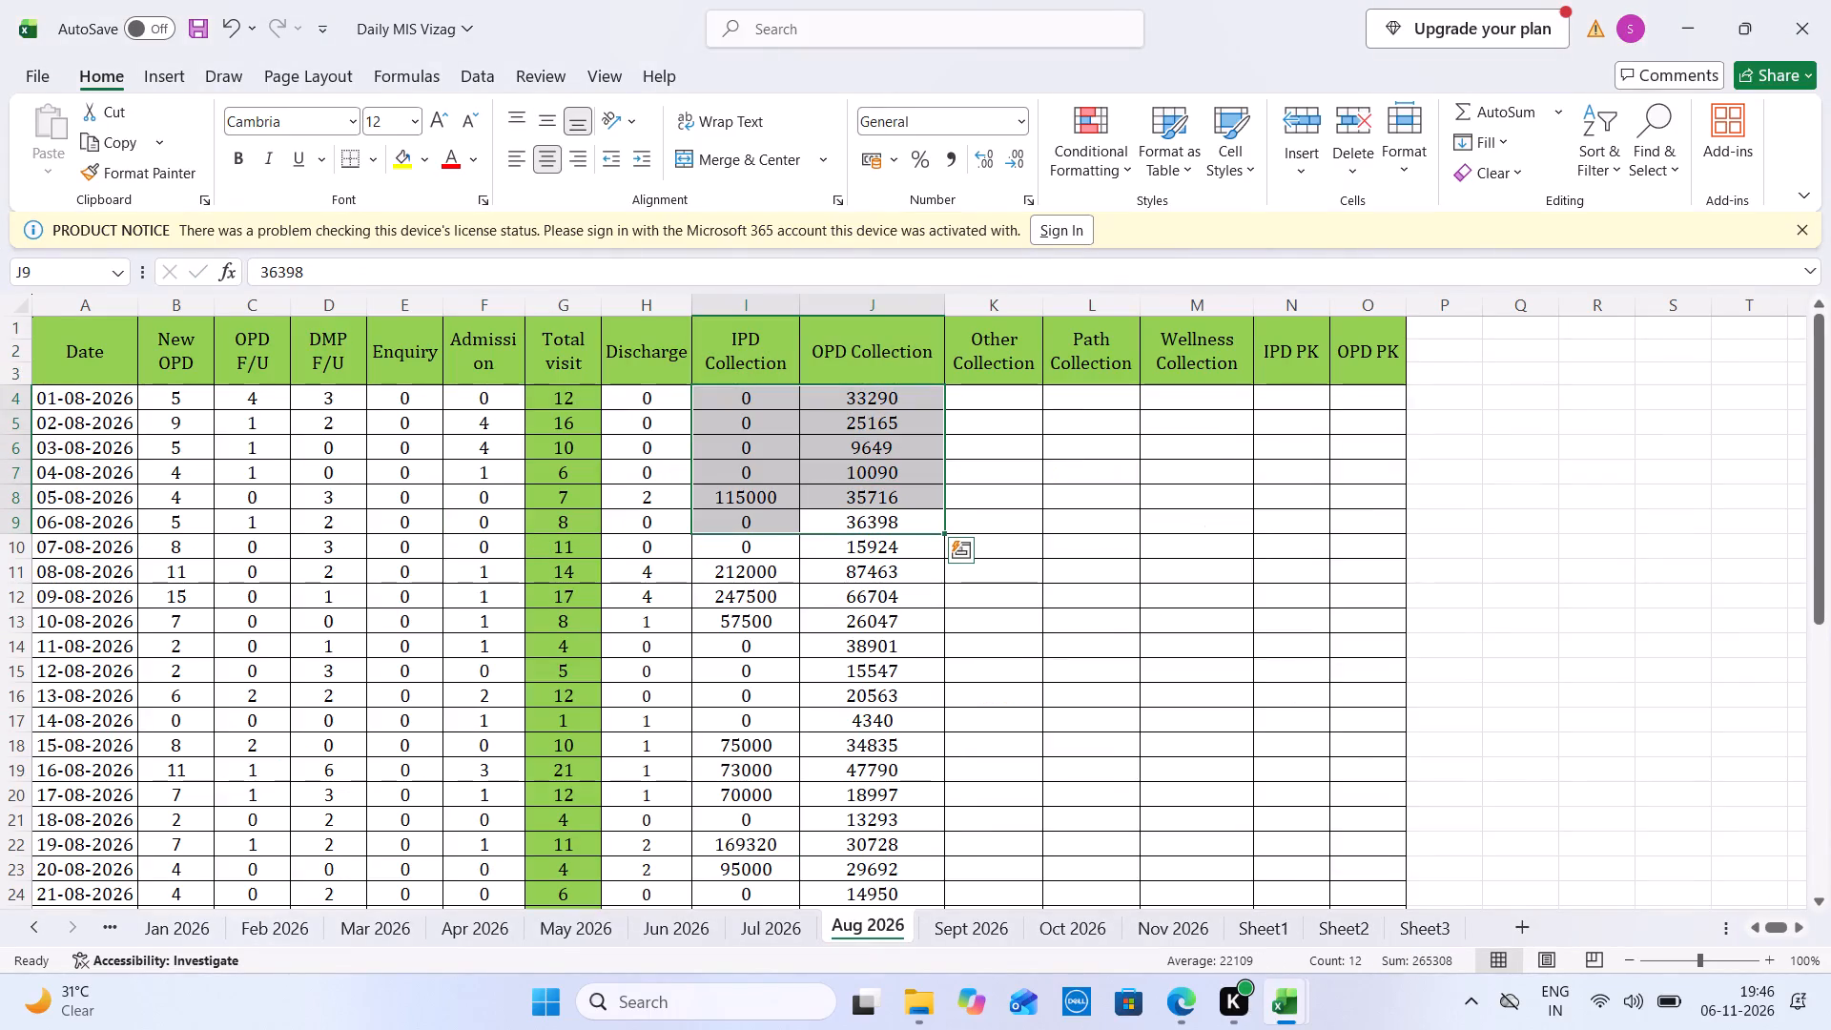
key("ctrl+Tab")
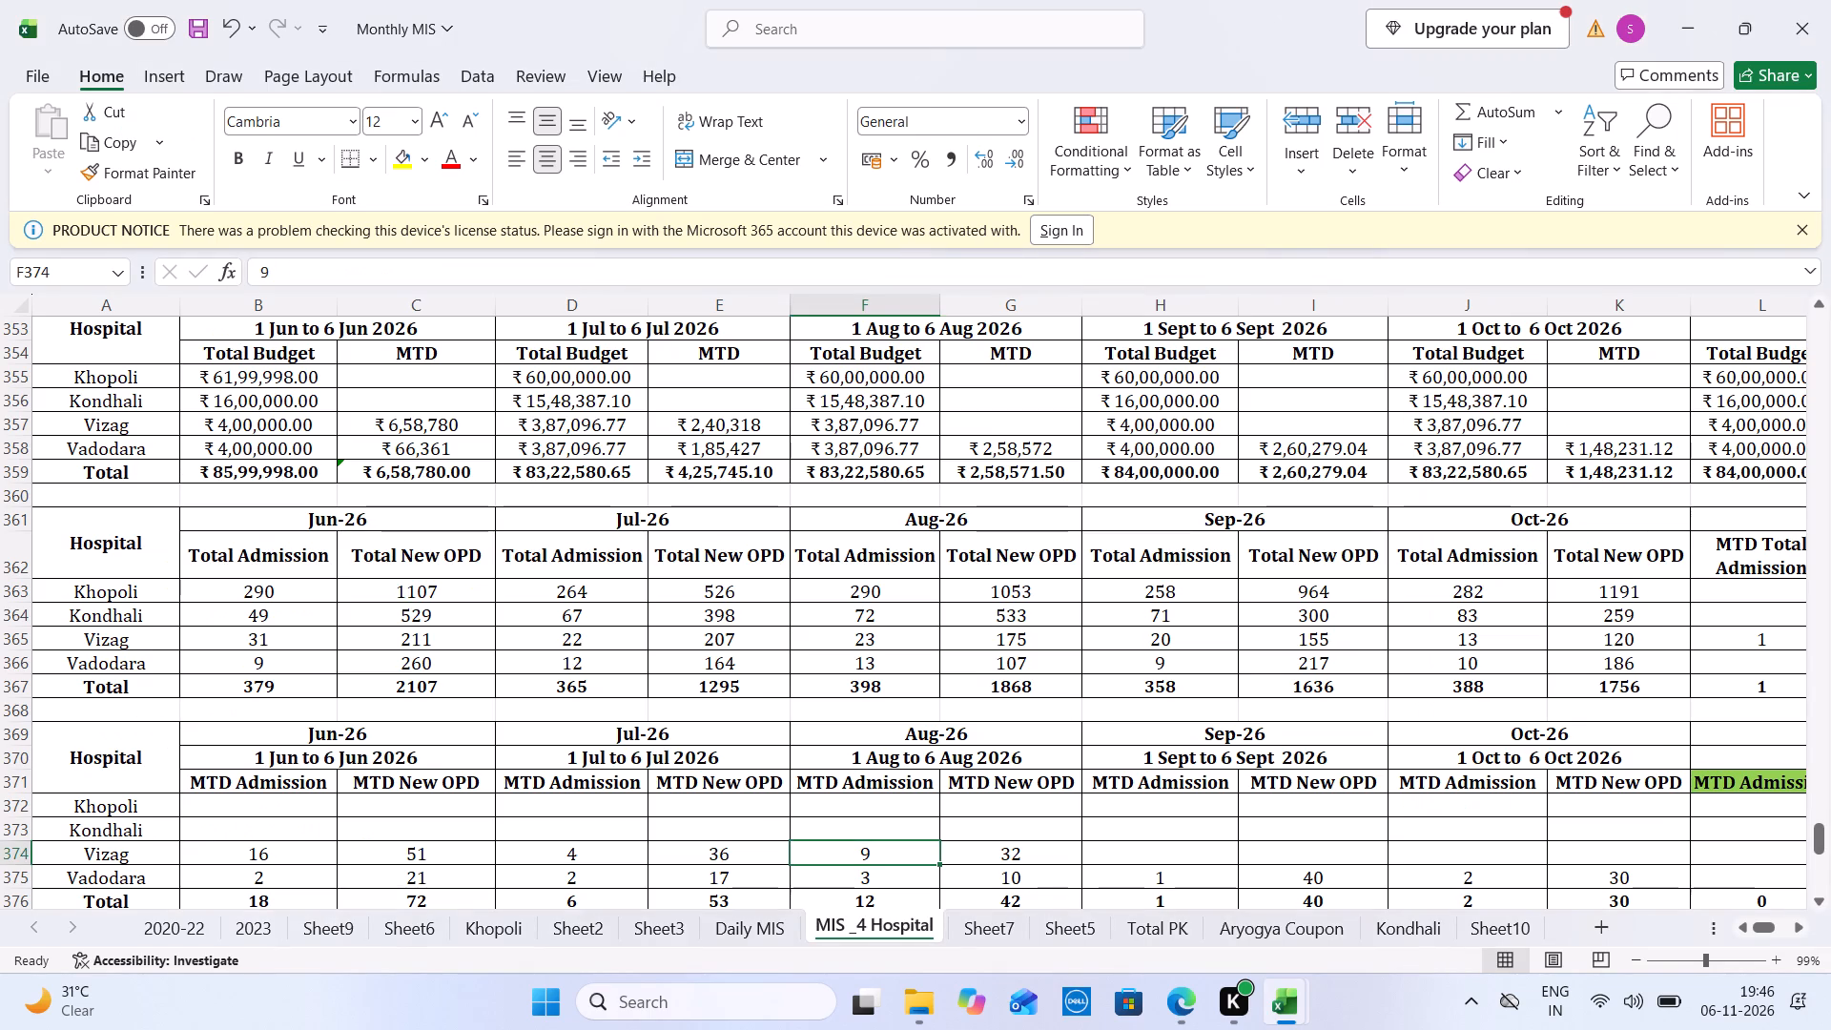
left_click(1014, 433)
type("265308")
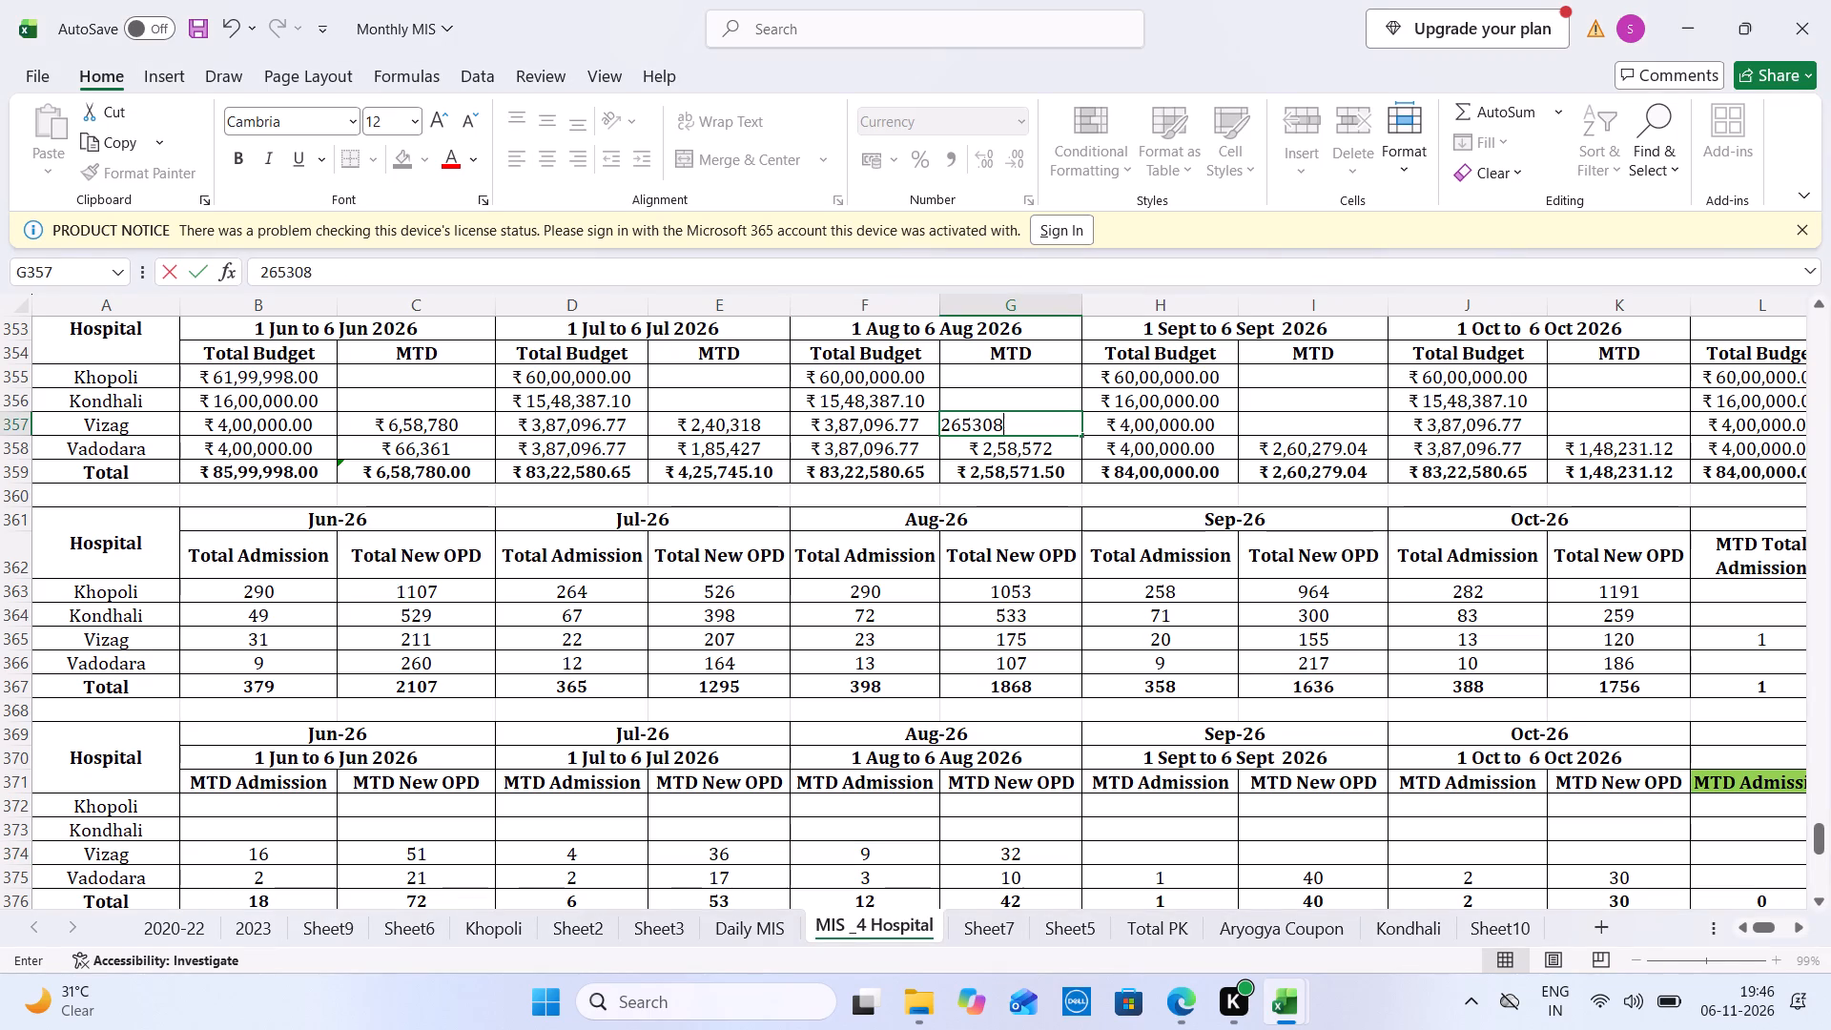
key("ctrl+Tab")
Sum New OPD for 1 to 6 September on the Sept 2026 sheet and enter 23 as Vizag's September MTD New OPD.
left_click(995, 921)
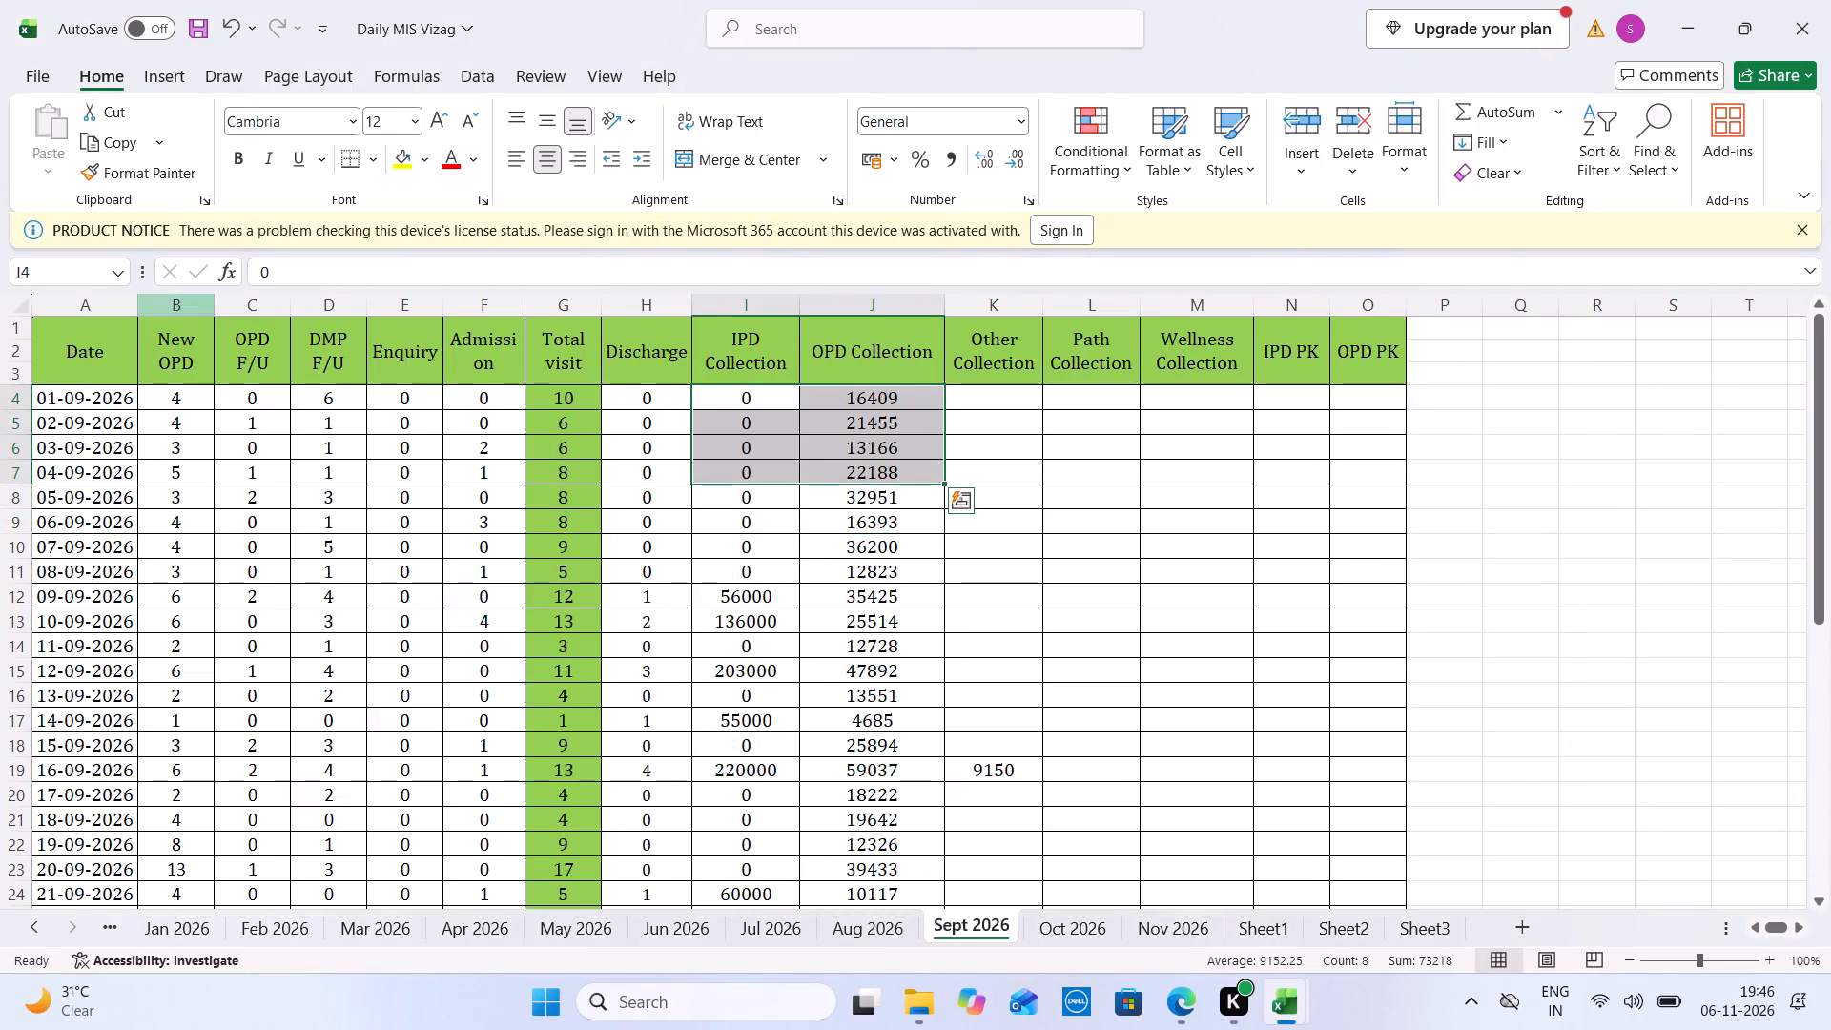
left_click_drag(175, 394, 173, 522)
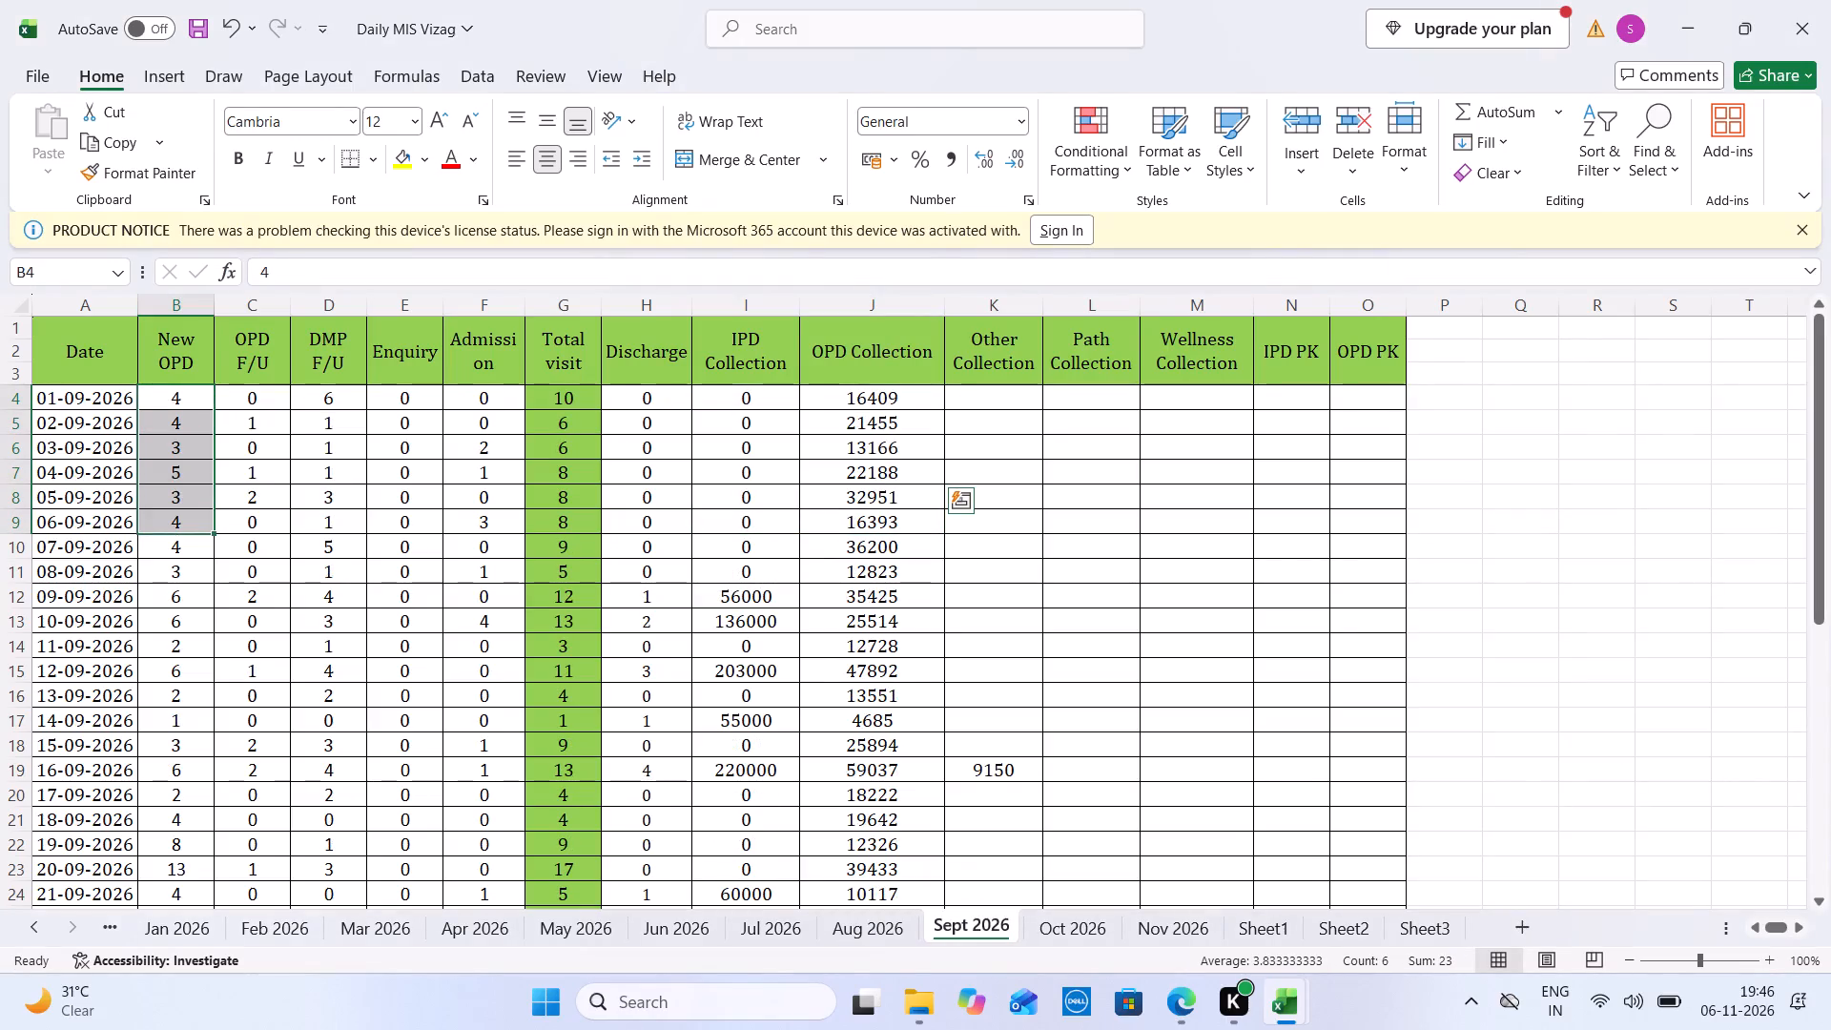
key("ctrl+Tab")
left_click(1278, 854)
type("23")
key("ctrl+Tab")
Sum admissions for 1 to 6 September 2026 and enter 6 as Vizag's September MTD Admission in Monthly MIS.
left_click_drag(511, 525, 507, 517)
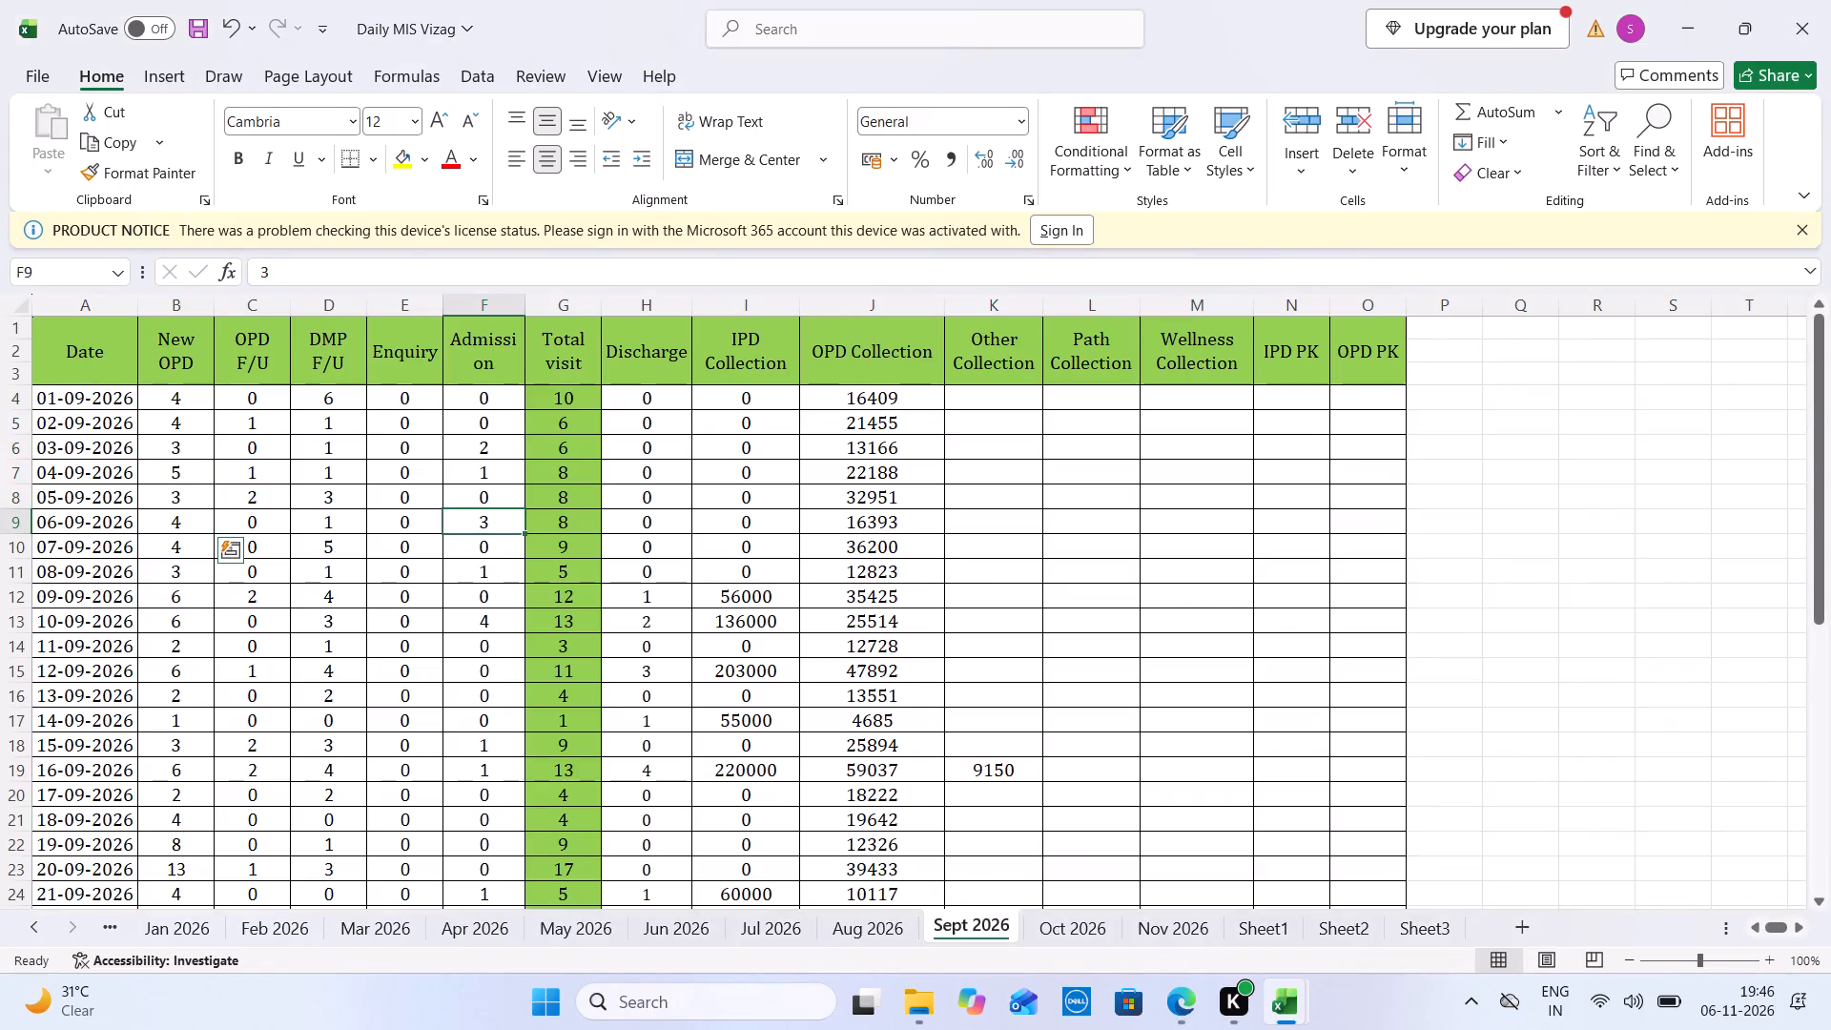
left_click_drag(507, 517, 493, 397)
key("ctrl+Tab")
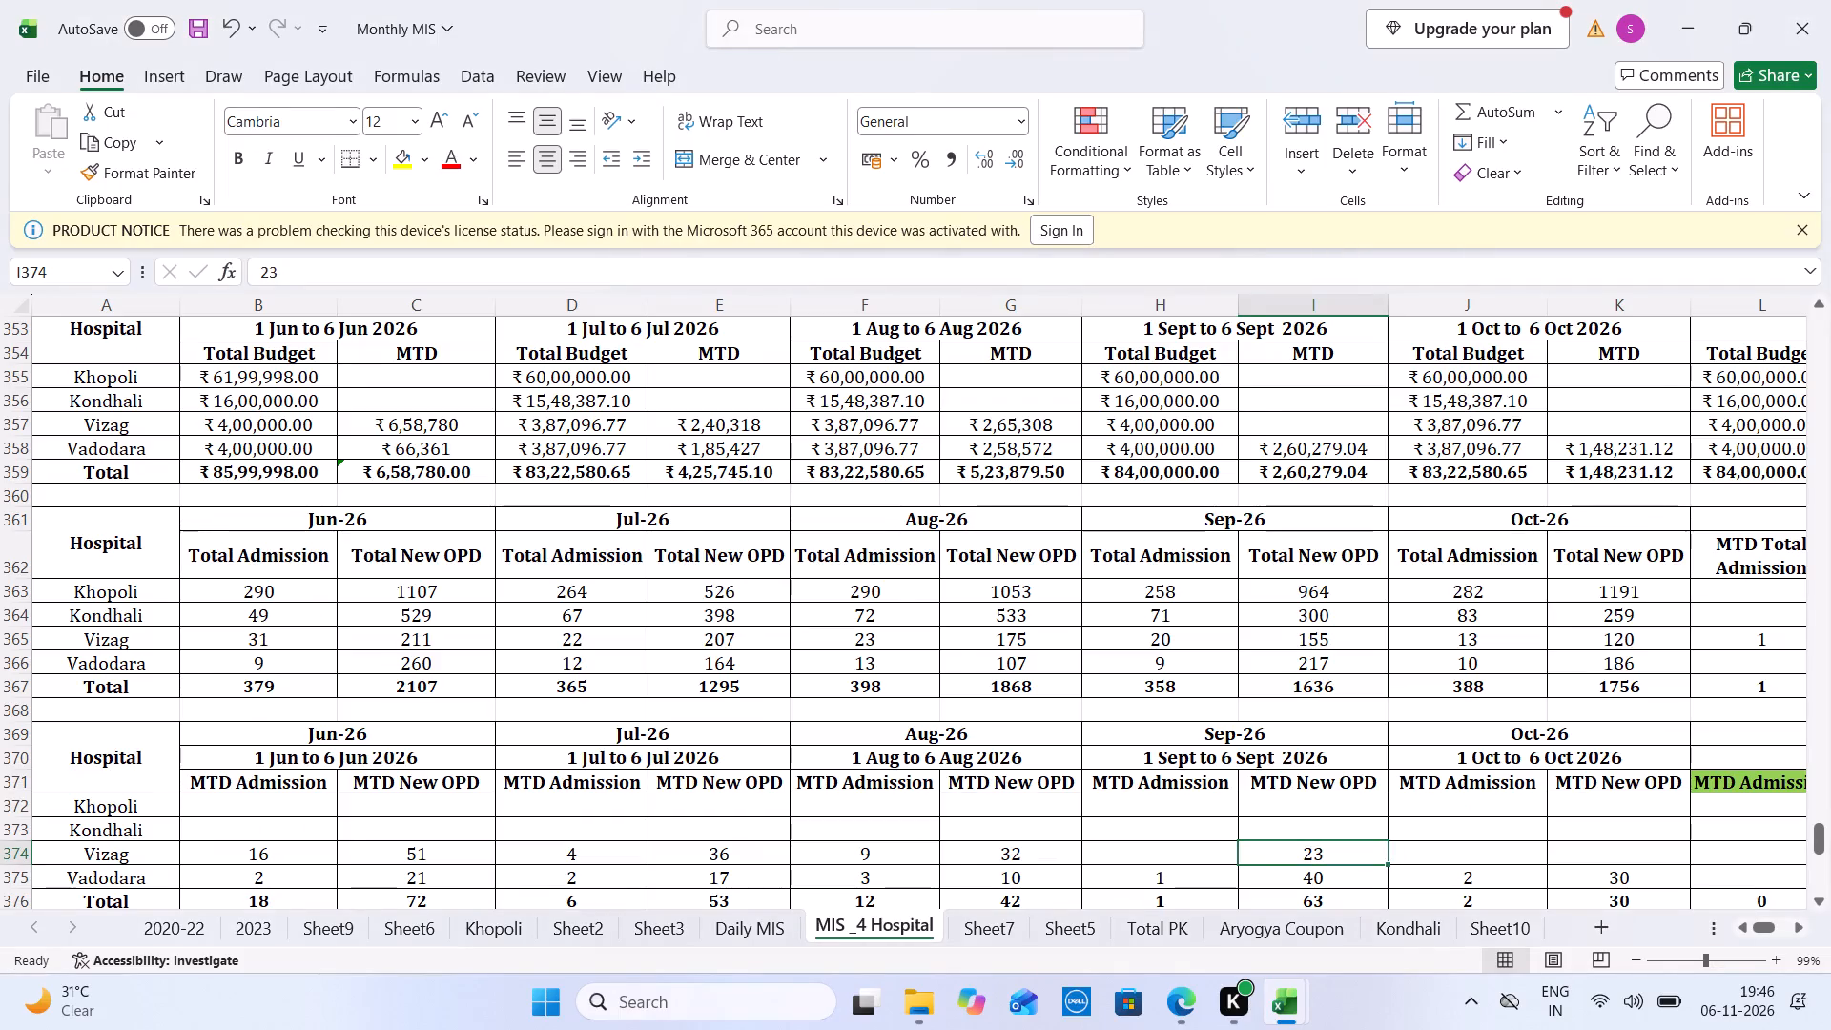
left_click(1139, 855)
key("6")
key("ctrl+Tab")
Sum IPD and OPD collections for 1 to 6 September and enter 122562 as Vizag's September MTD beside its Total Budget.
left_click_drag(868, 531, 844, 520)
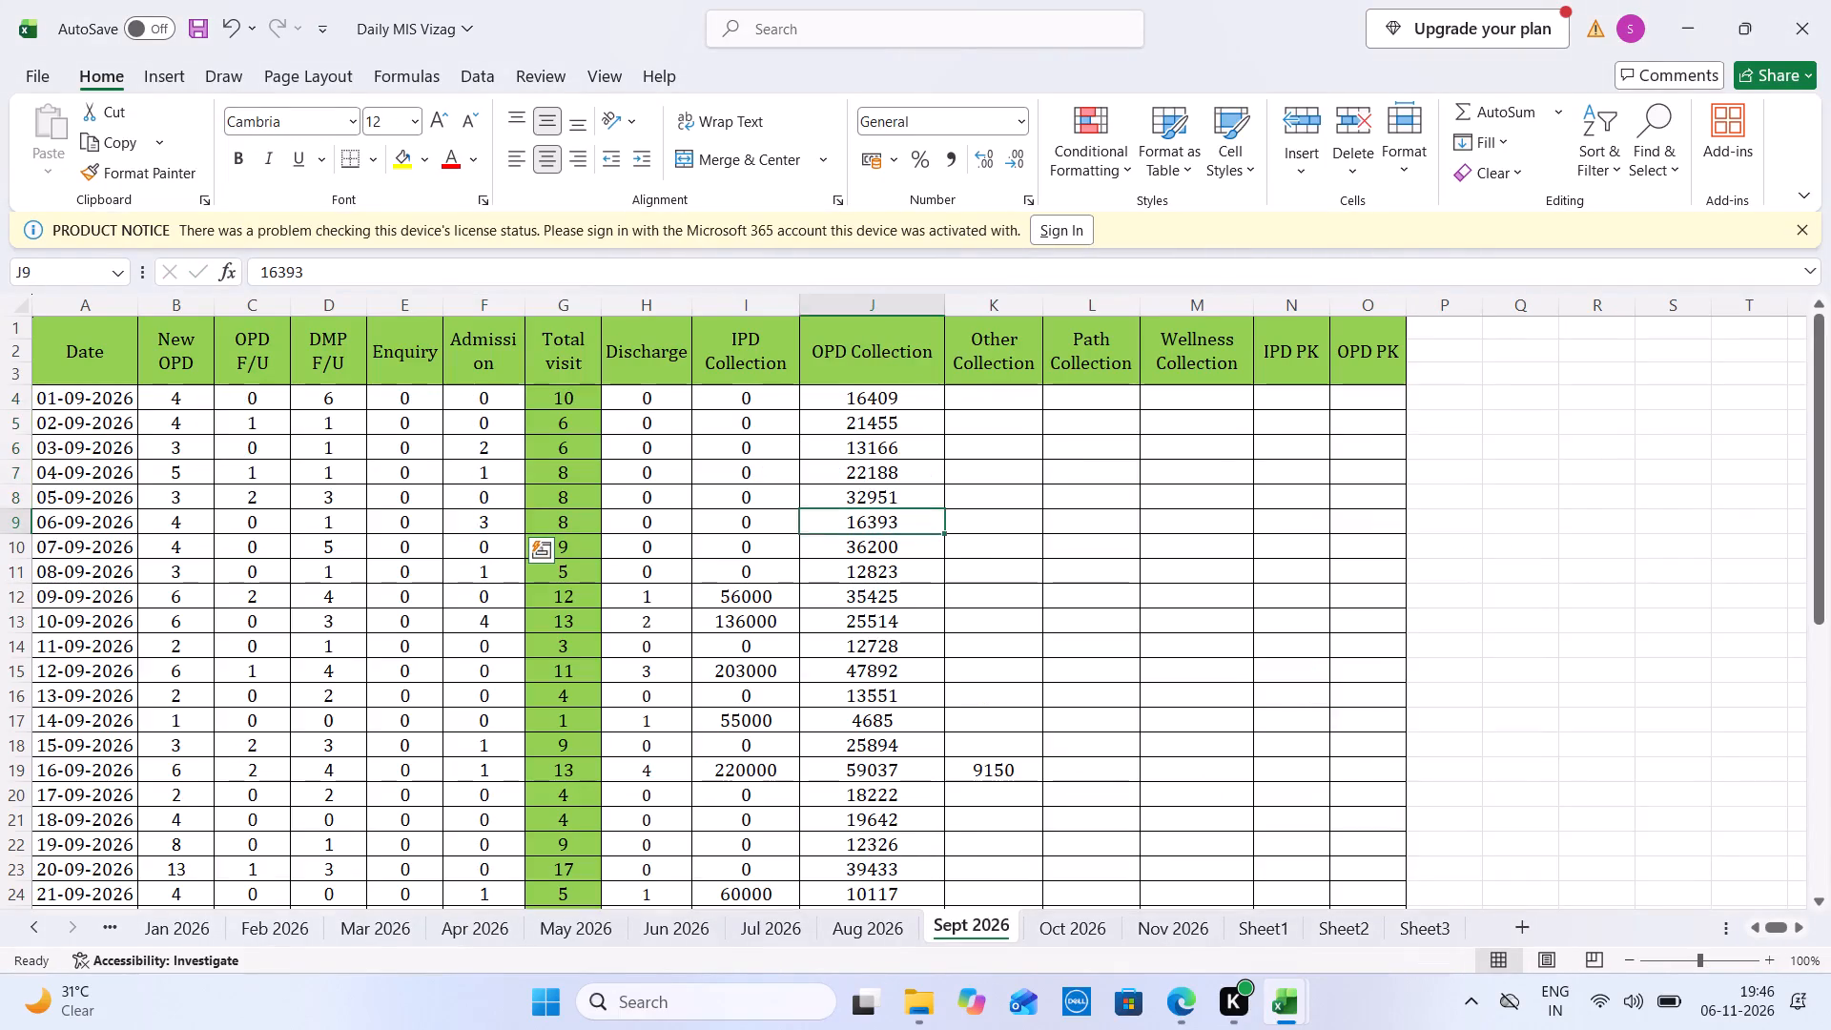
left_click_drag(844, 520, 727, 403)
key("ctrl+Tab")
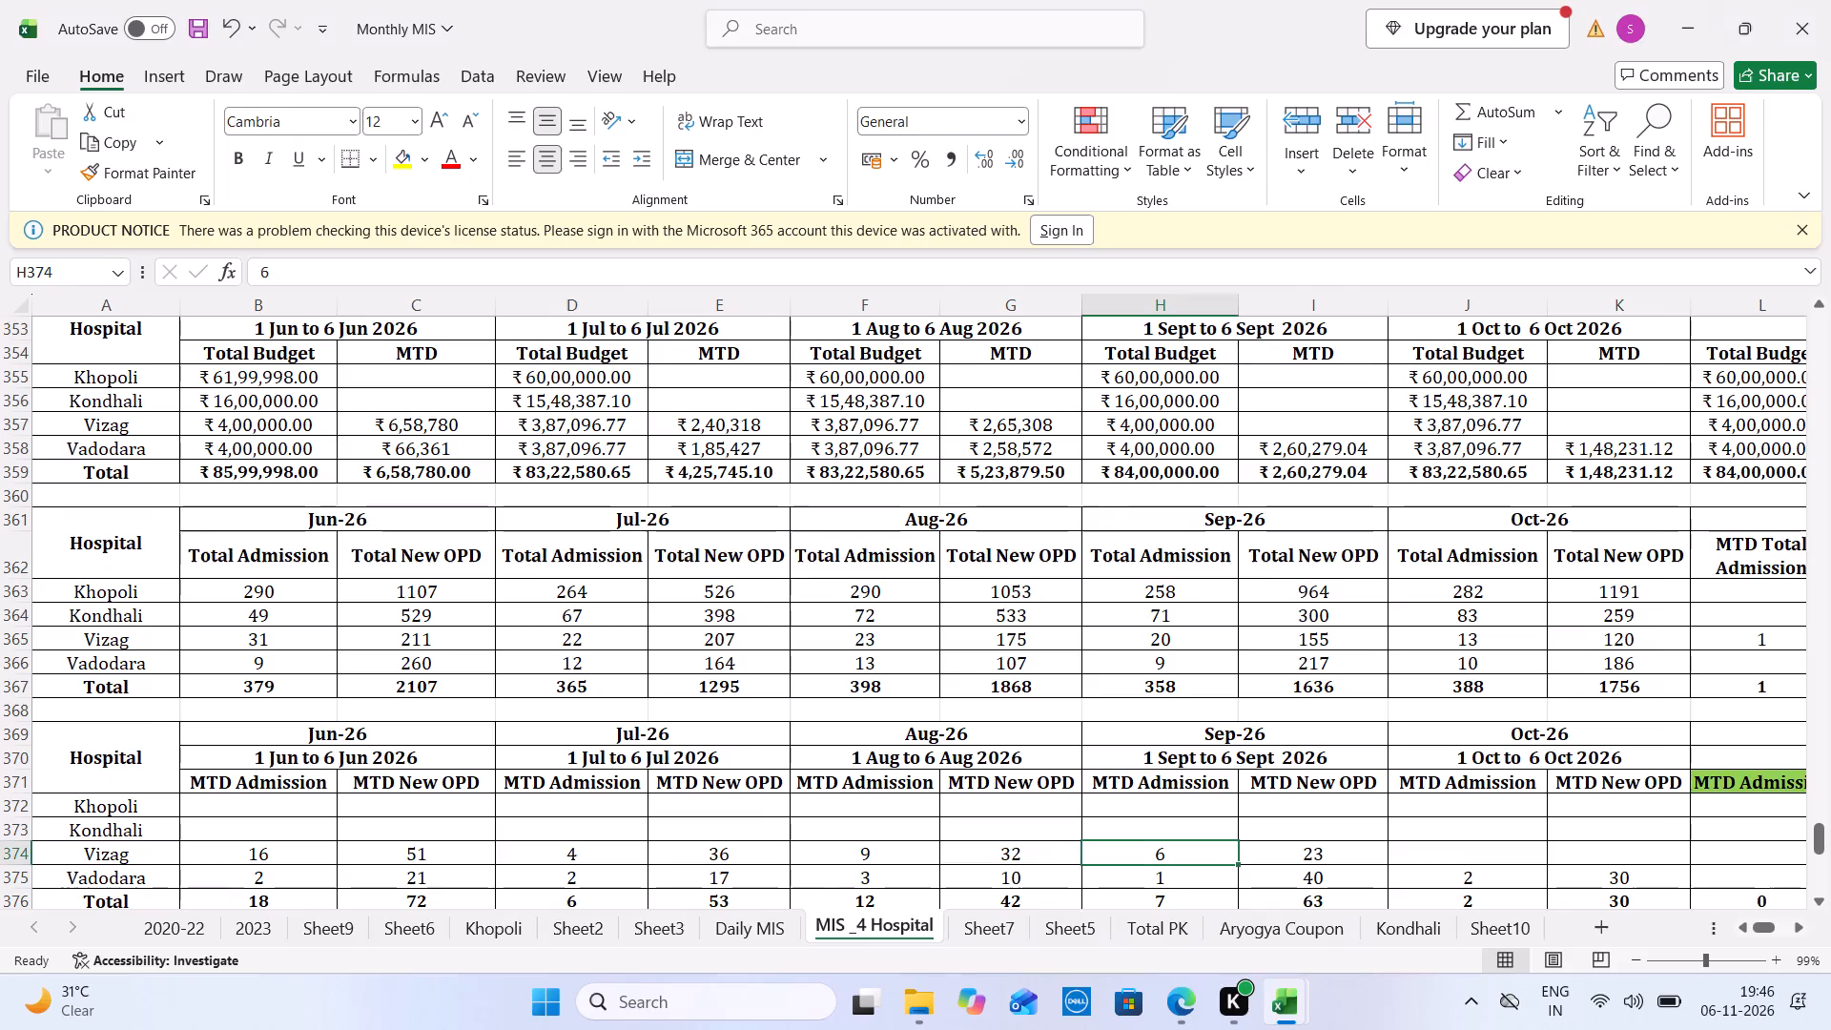
left_click(1294, 427)
key("2")
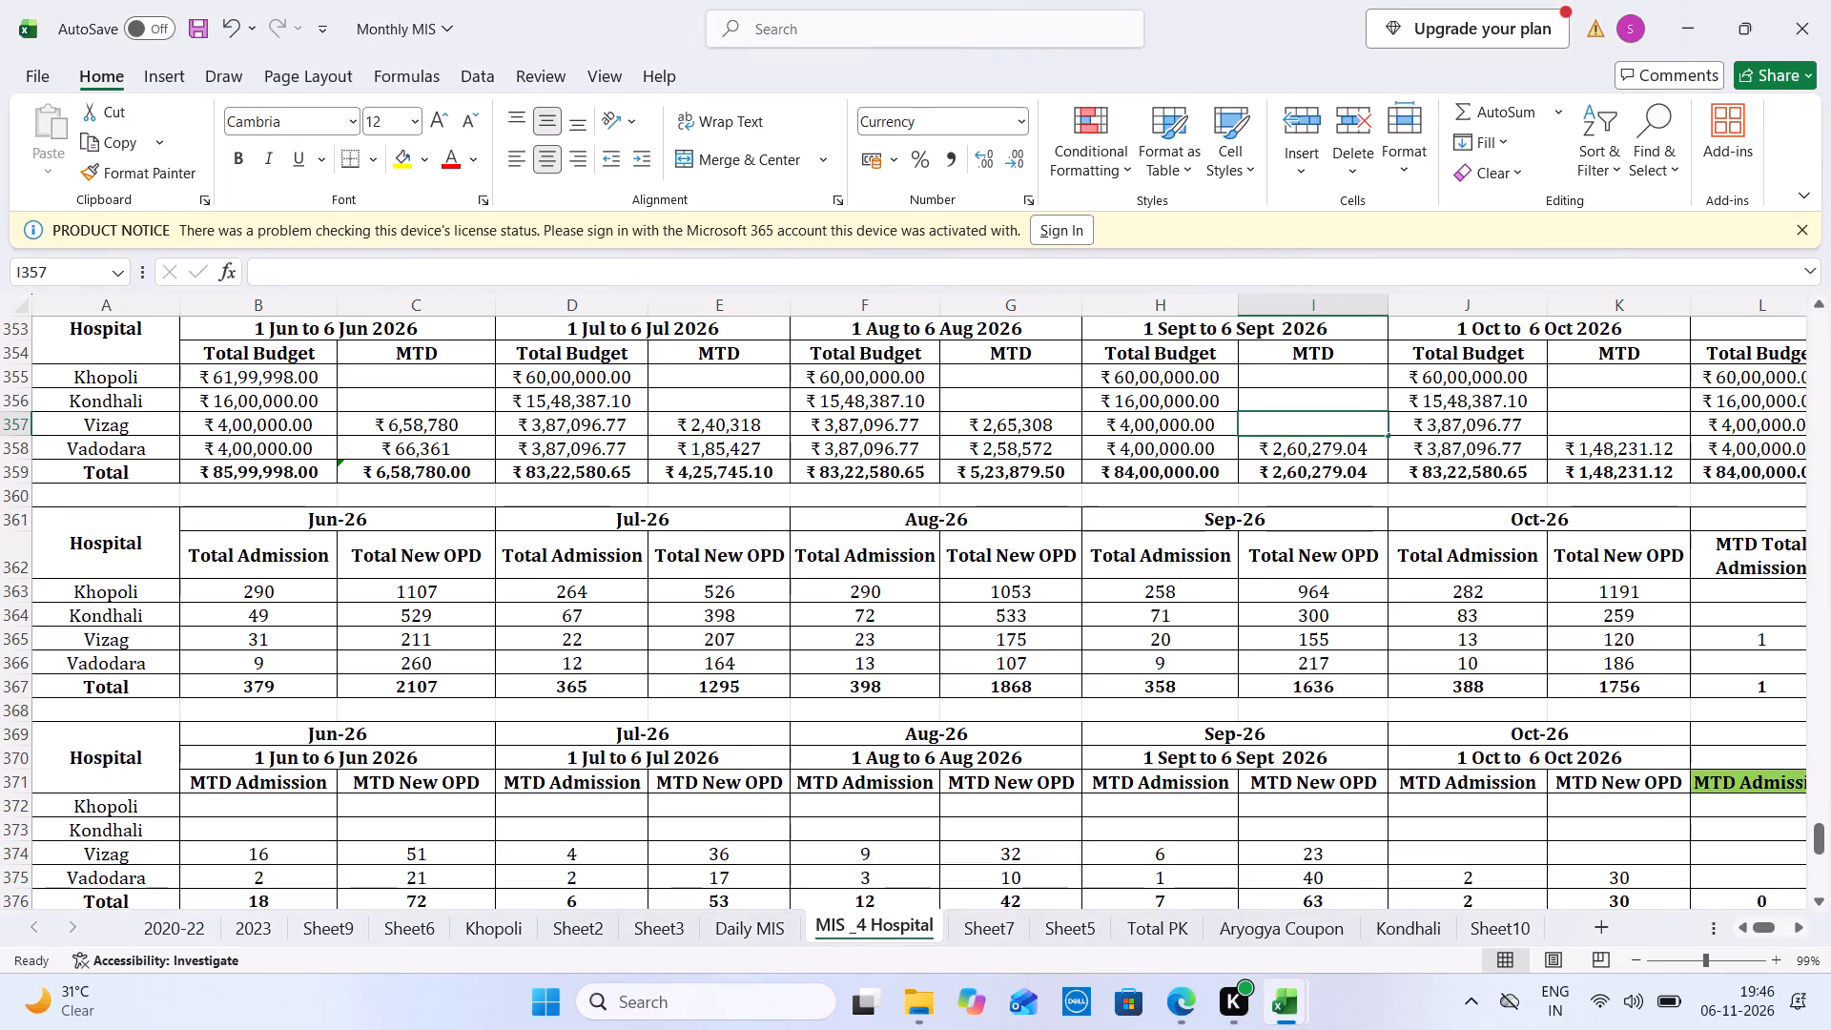
key("BackSpace")
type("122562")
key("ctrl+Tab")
Sum New OPD for 1 to 6 October on the Oct 2026 sheet and enter 42 as Vizag's October MTD New OPD.
left_click(1091, 928)
left_click_drag(1091, 928, 868, 834)
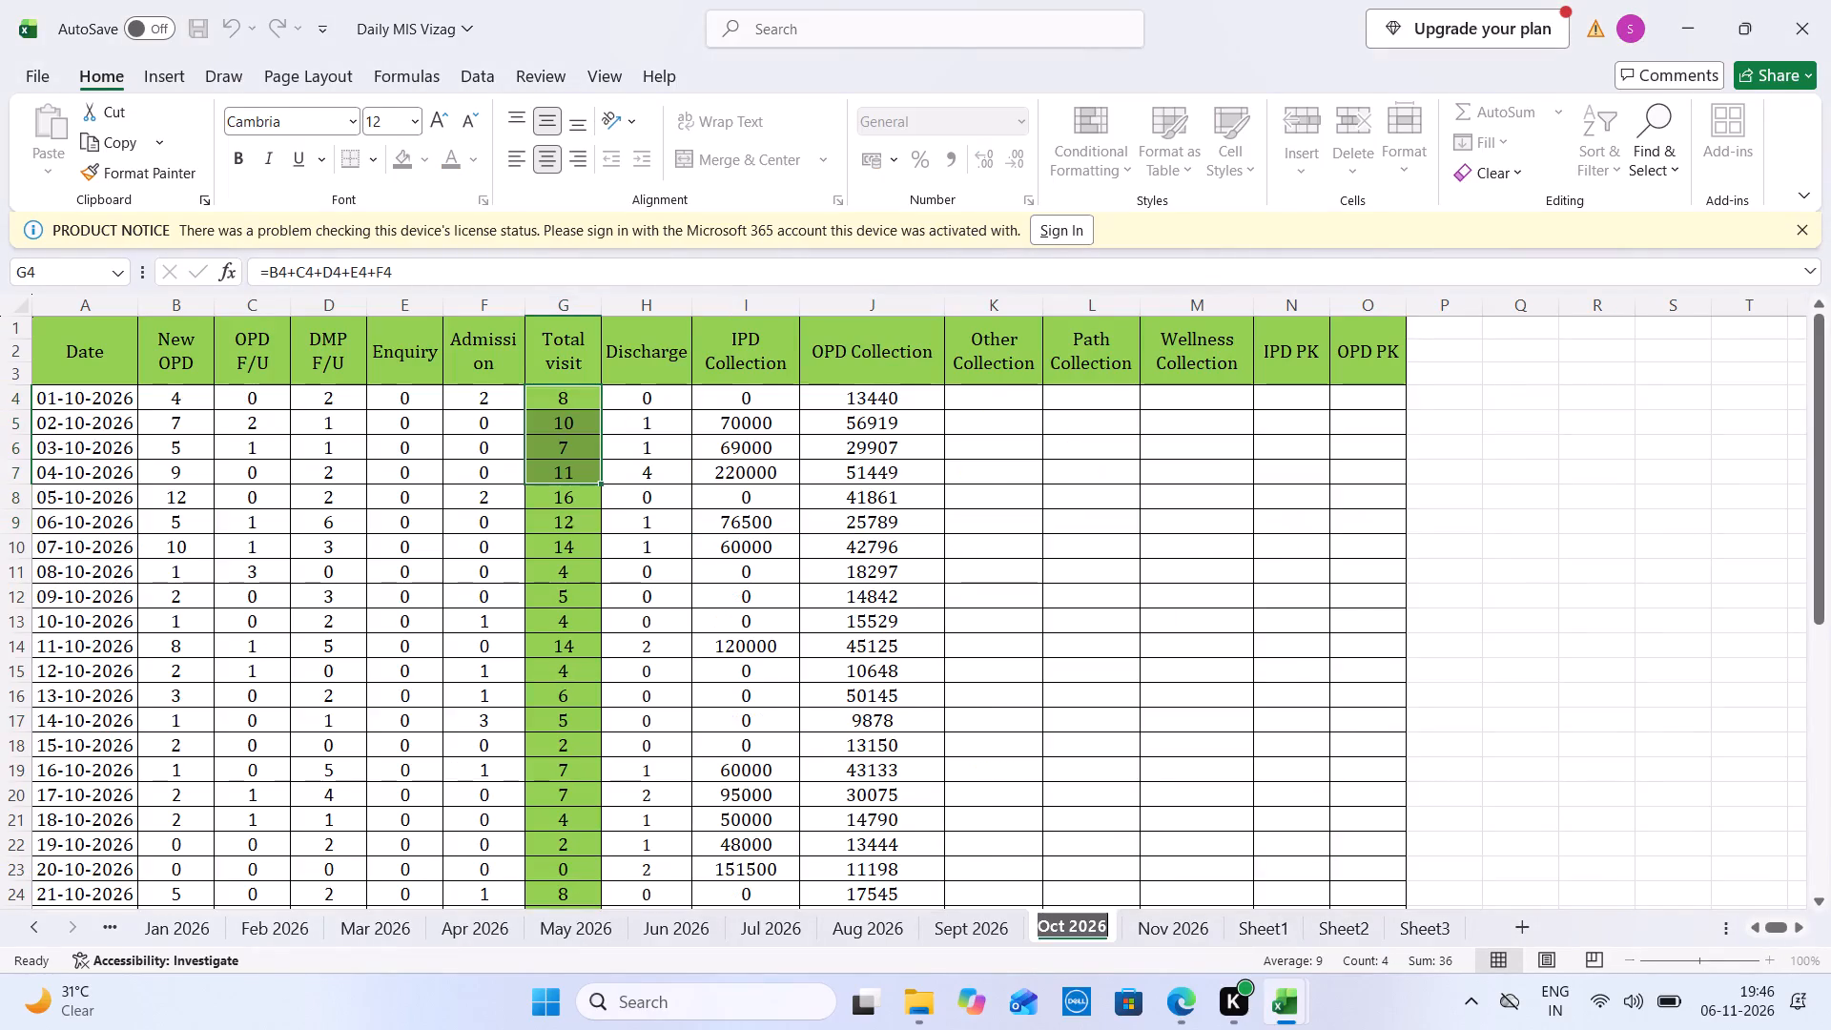
left_click_drag(868, 834, 158, 397)
left_click(158, 397)
left_click_drag(158, 397, 160, 511)
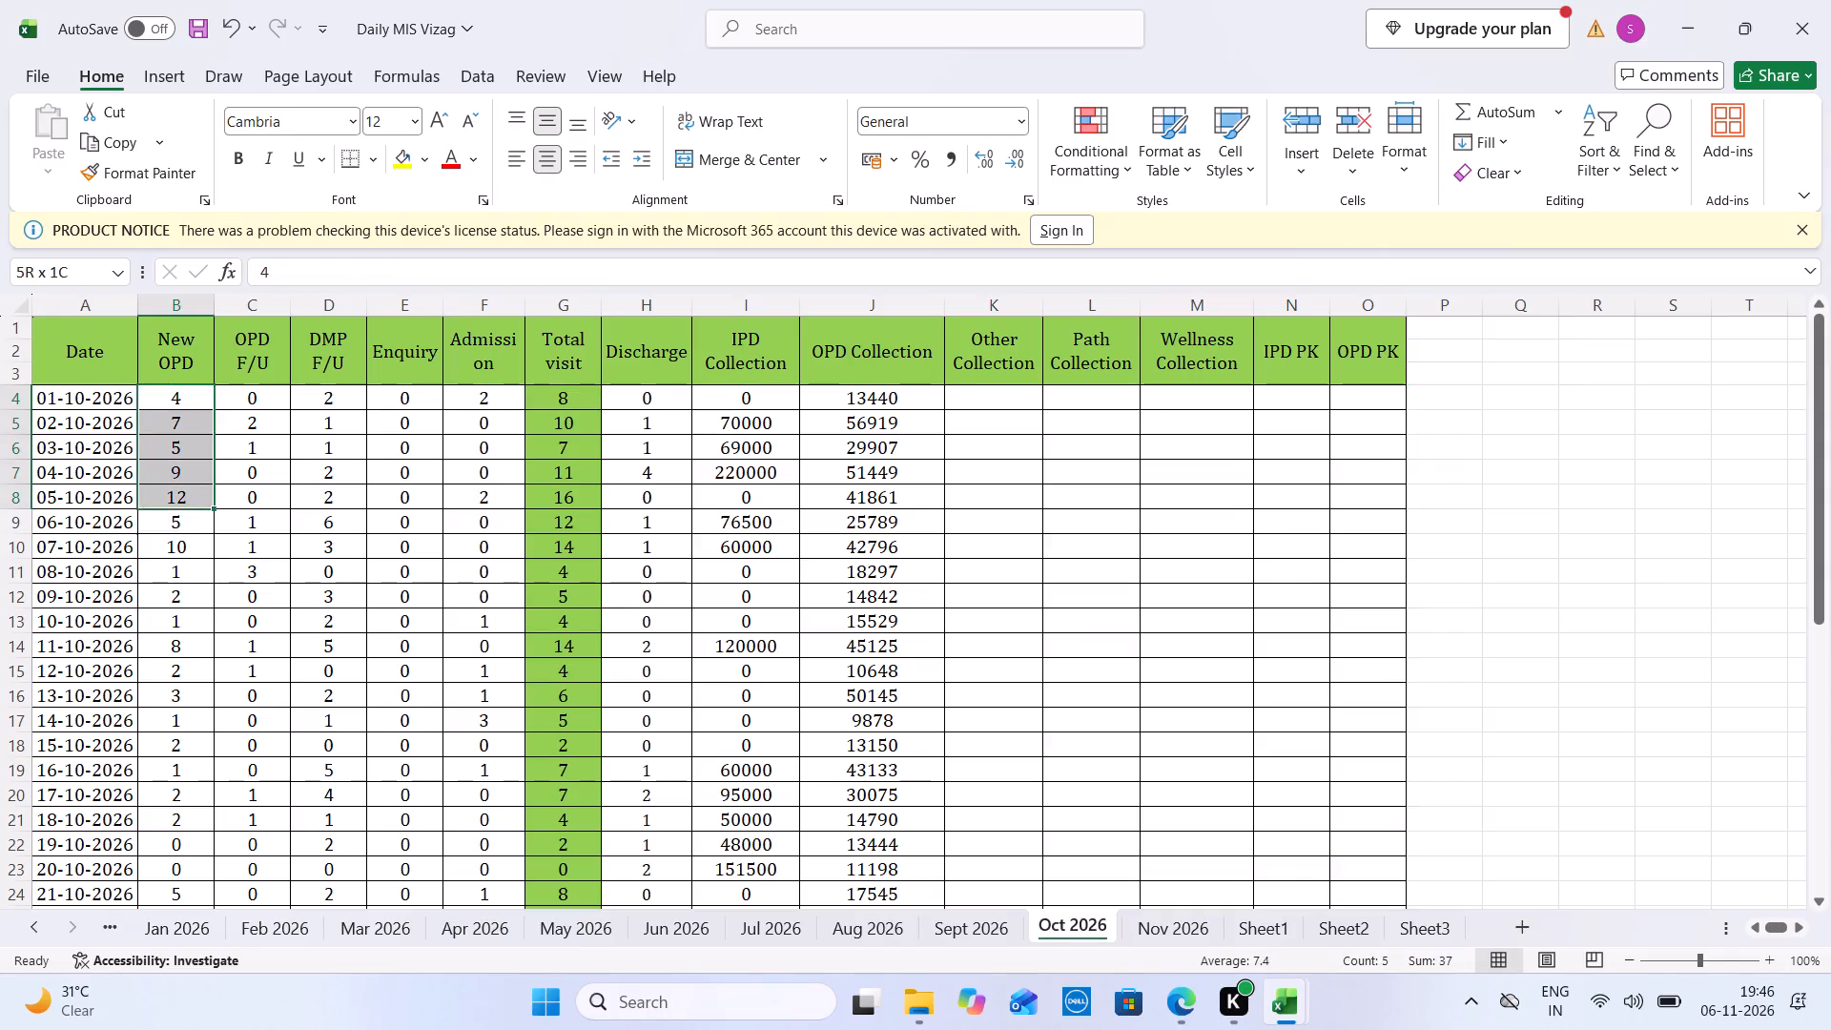
left_click_drag(160, 511, 160, 512)
key("ctrl+Tab")
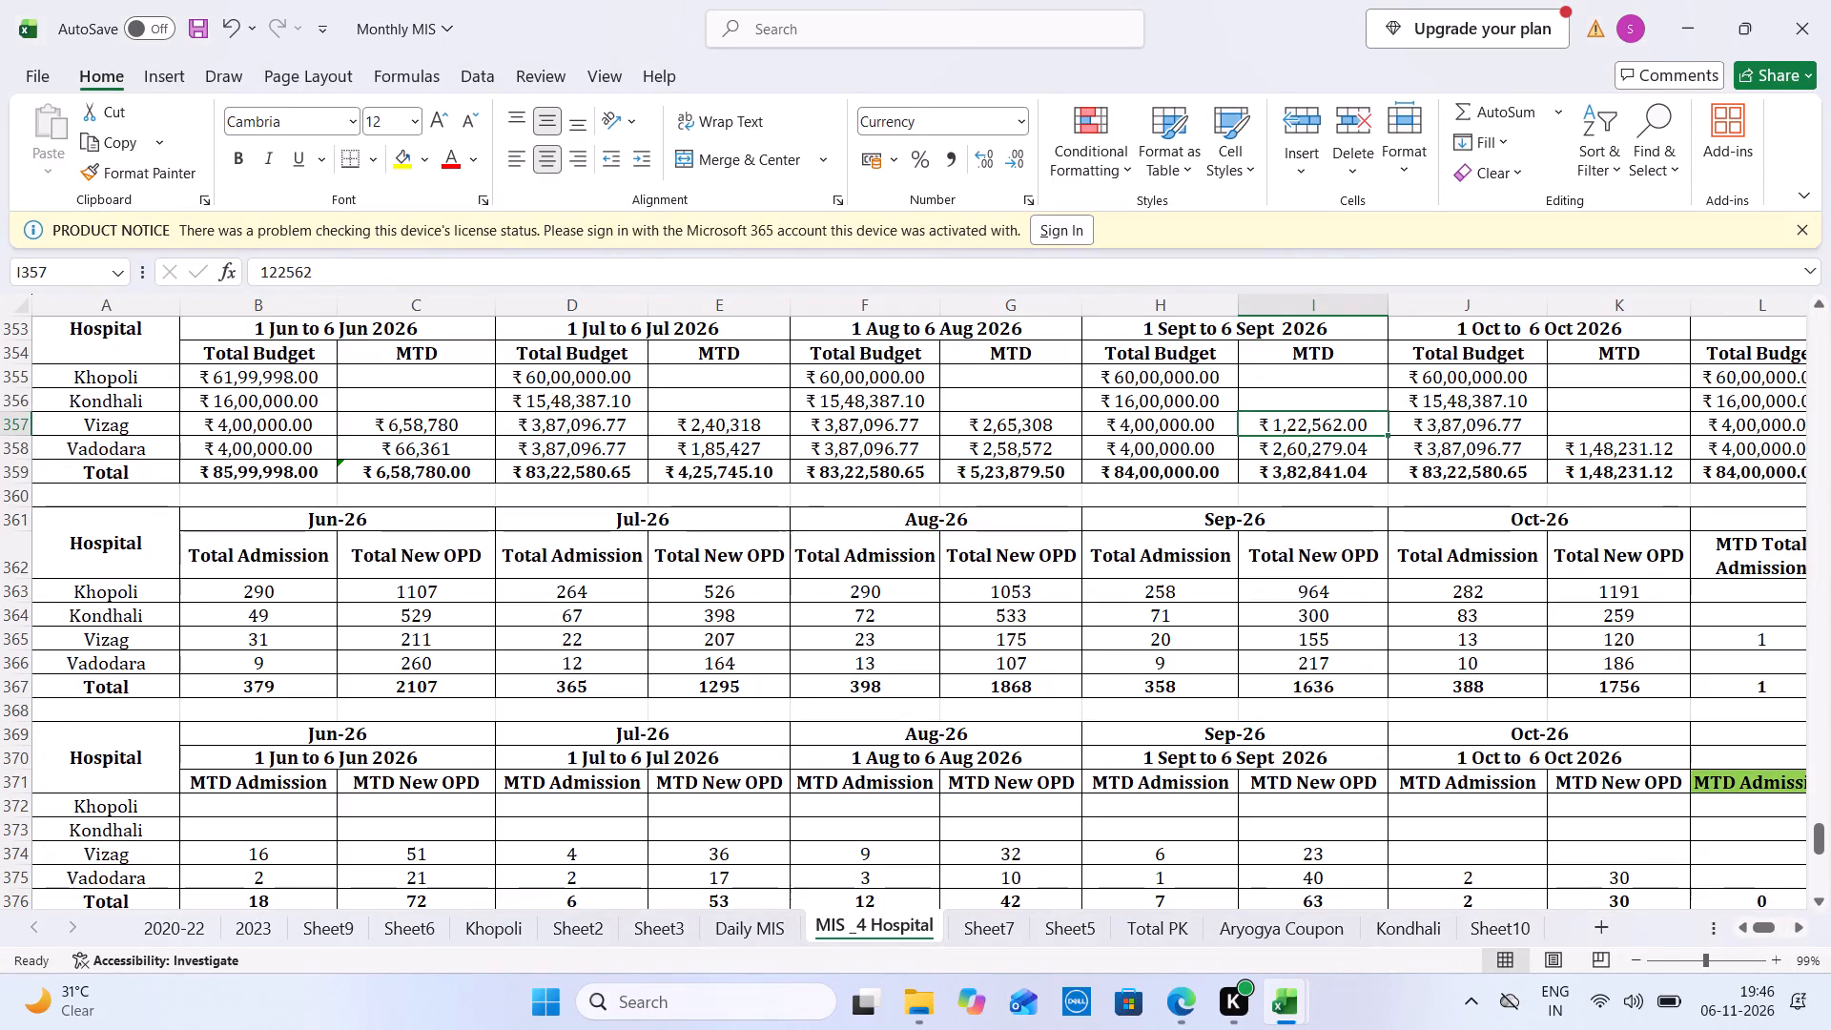
left_click(1607, 852)
type("42")
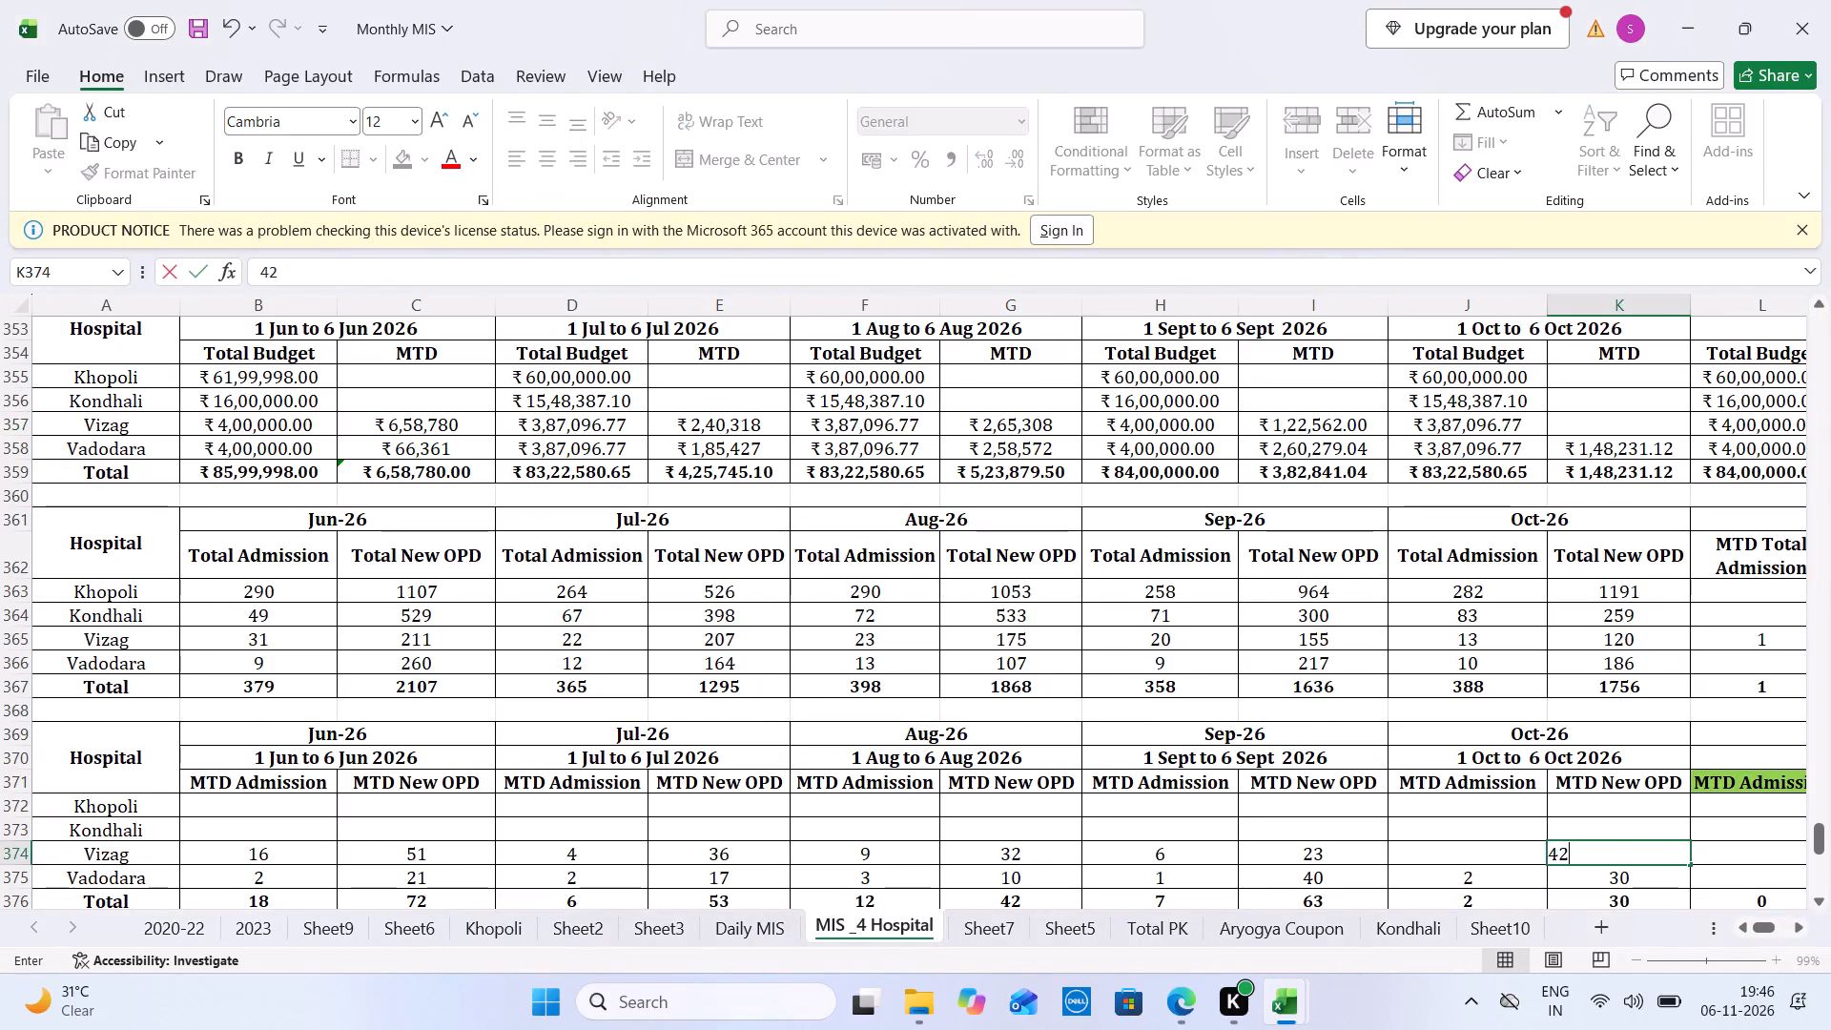
key("ctrl+Tab")
Sum admissions for 1 to 6 October 2026 and enter 4 as Vizag's October MTD Admission in Monthly MIS.
left_click_drag(508, 520, 485, 402)
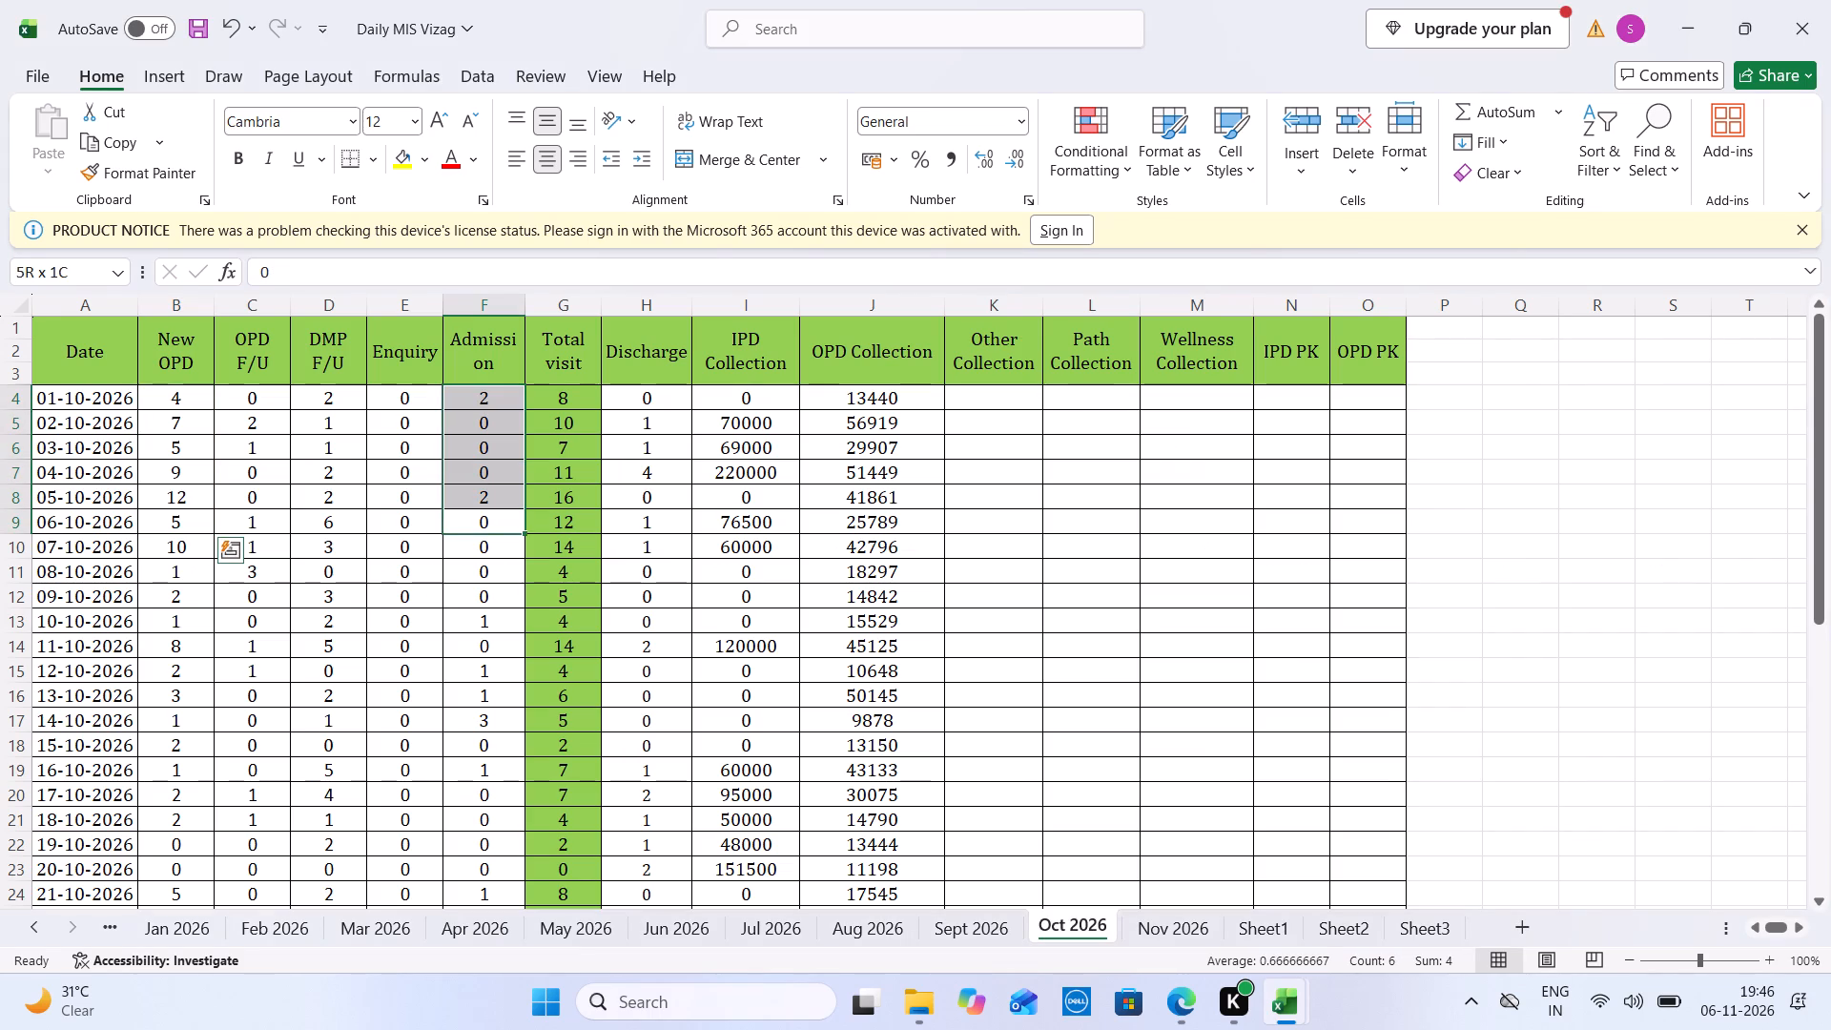
left_click_drag(485, 402, 487, 391)
key("ctrl+Tab")
left_click(1472, 852)
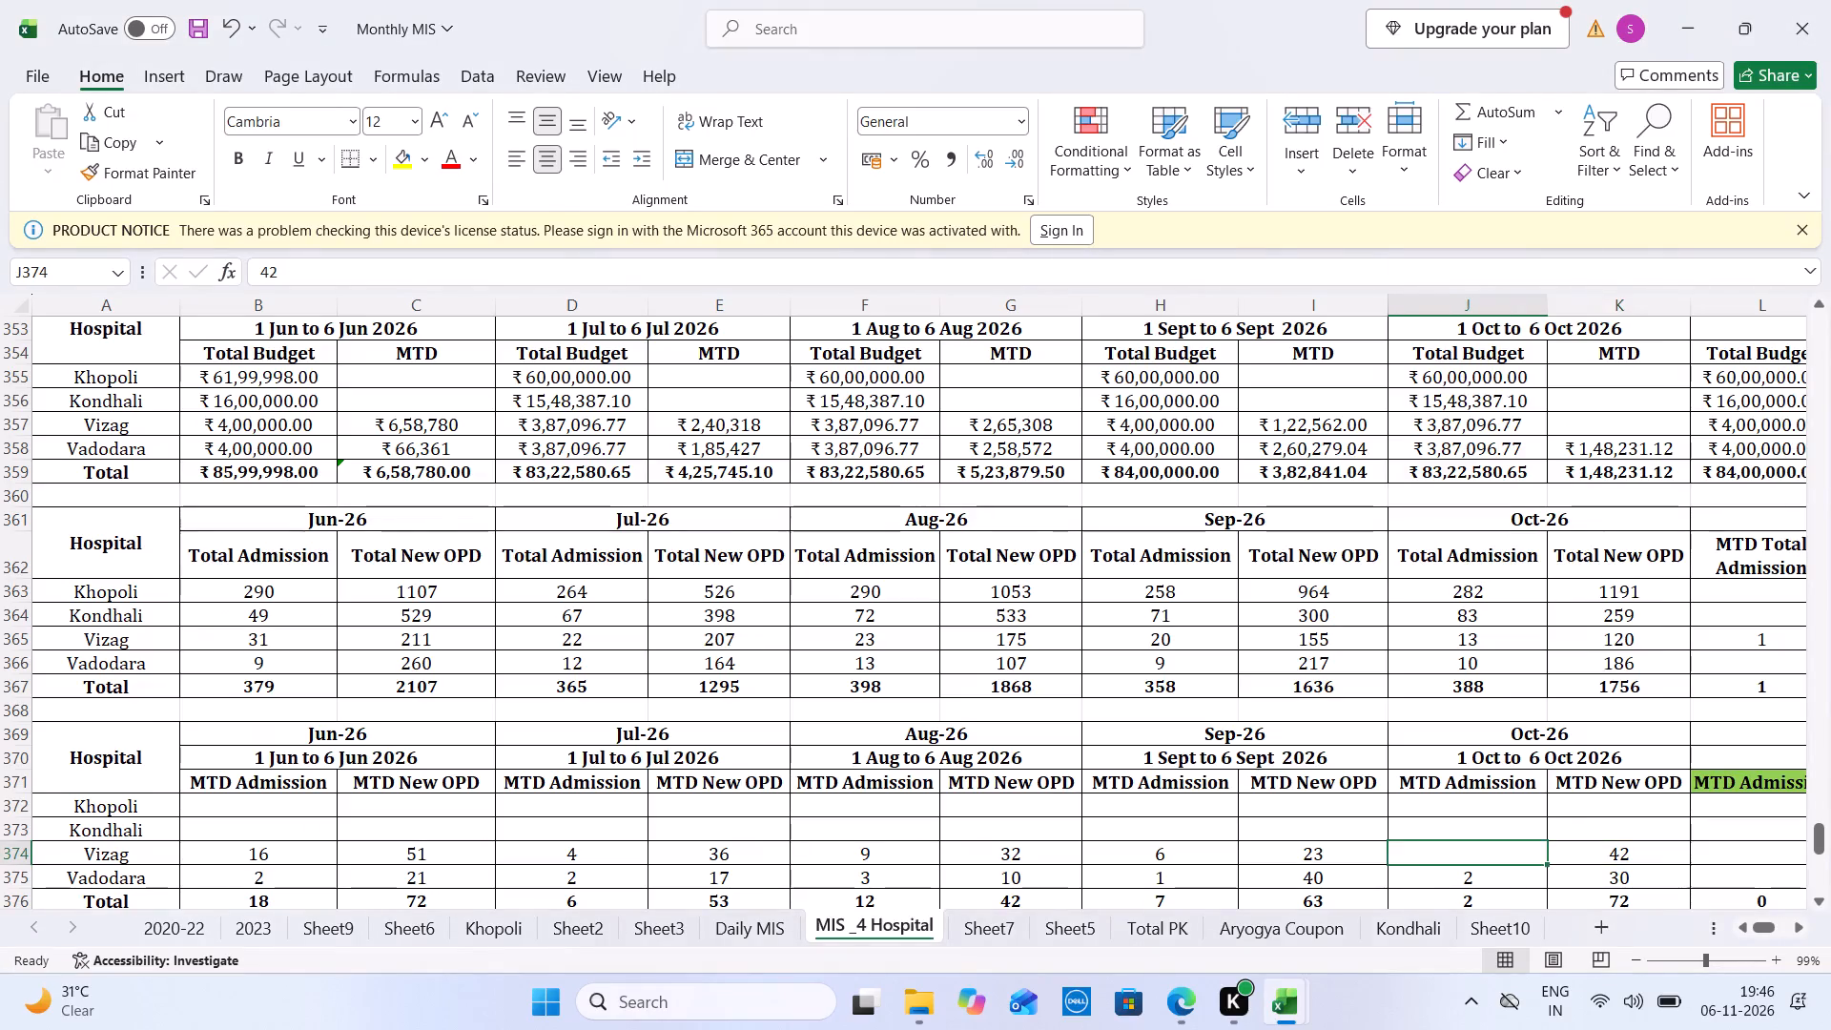
key("4")
key("Tab")
key("ctrl+Tab")
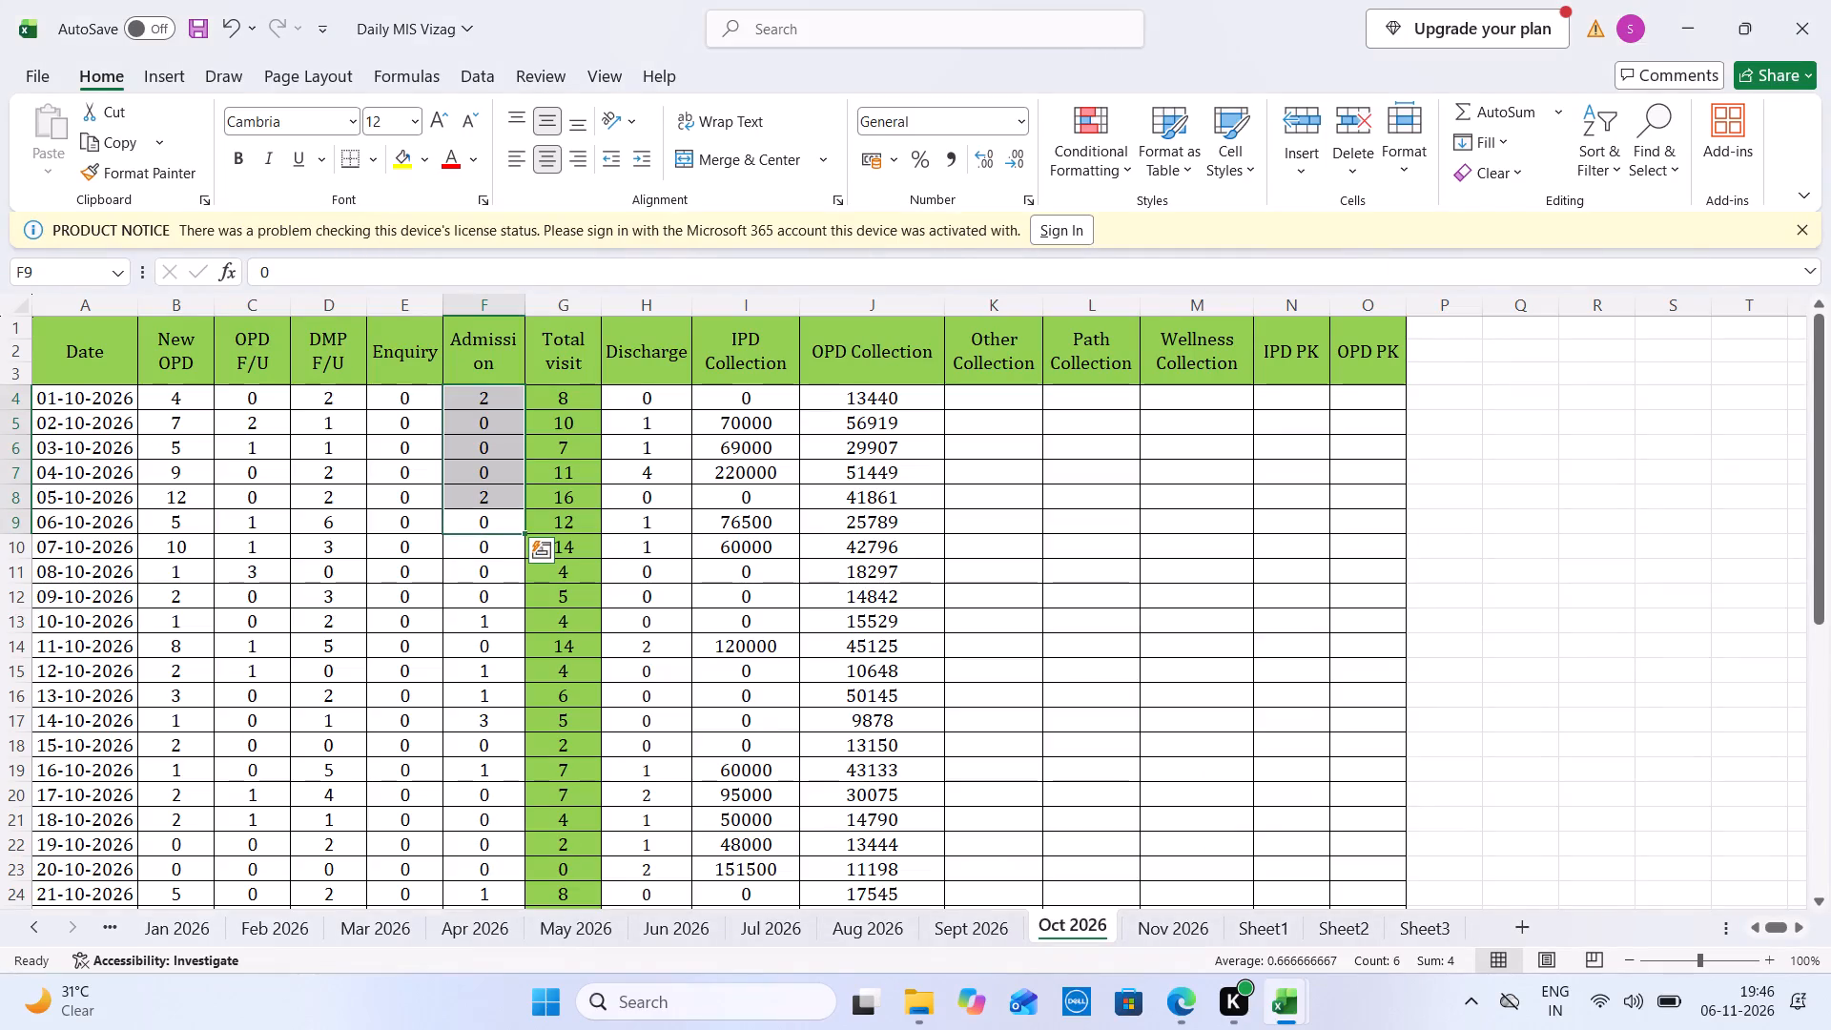
Sum IPD and OPD collections for 1 to 6 October, enter 654865 as Vizag's October MTD beside its Total Budget, and save.
left_click_drag(879, 528, 746, 402)
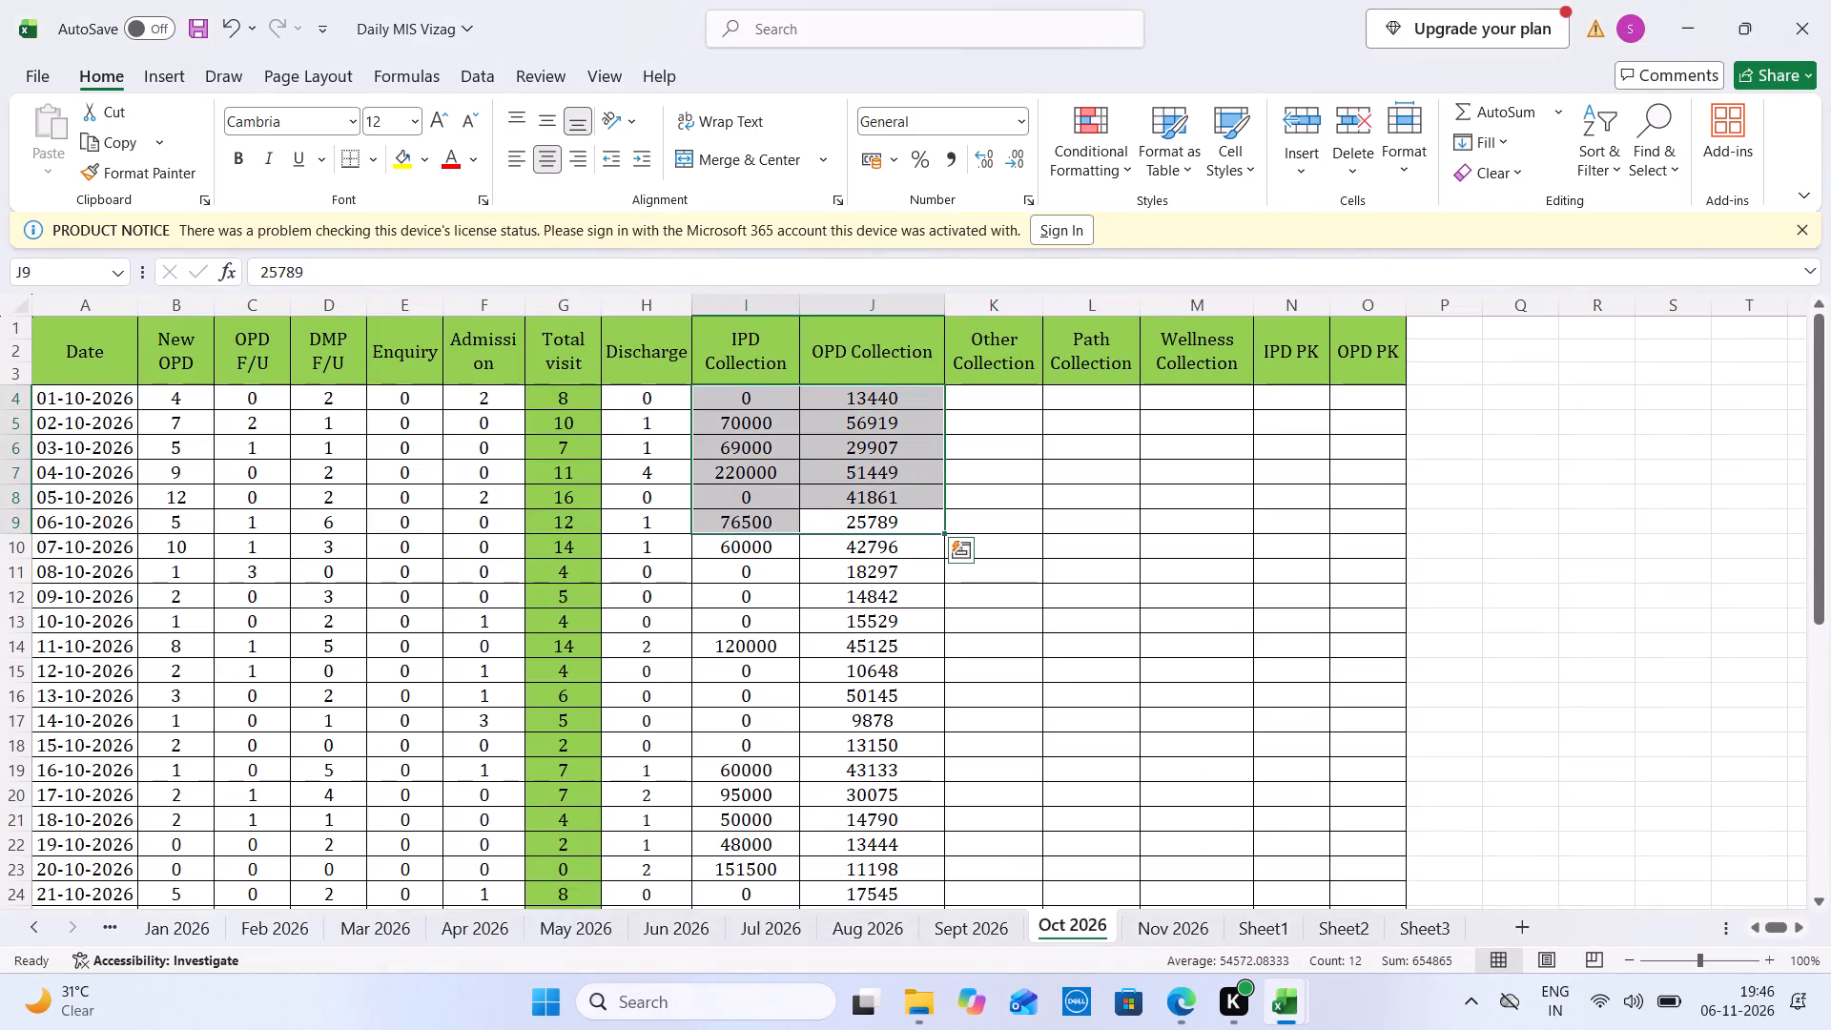
key("ctrl+Tab")
key("ctrl+Tab")
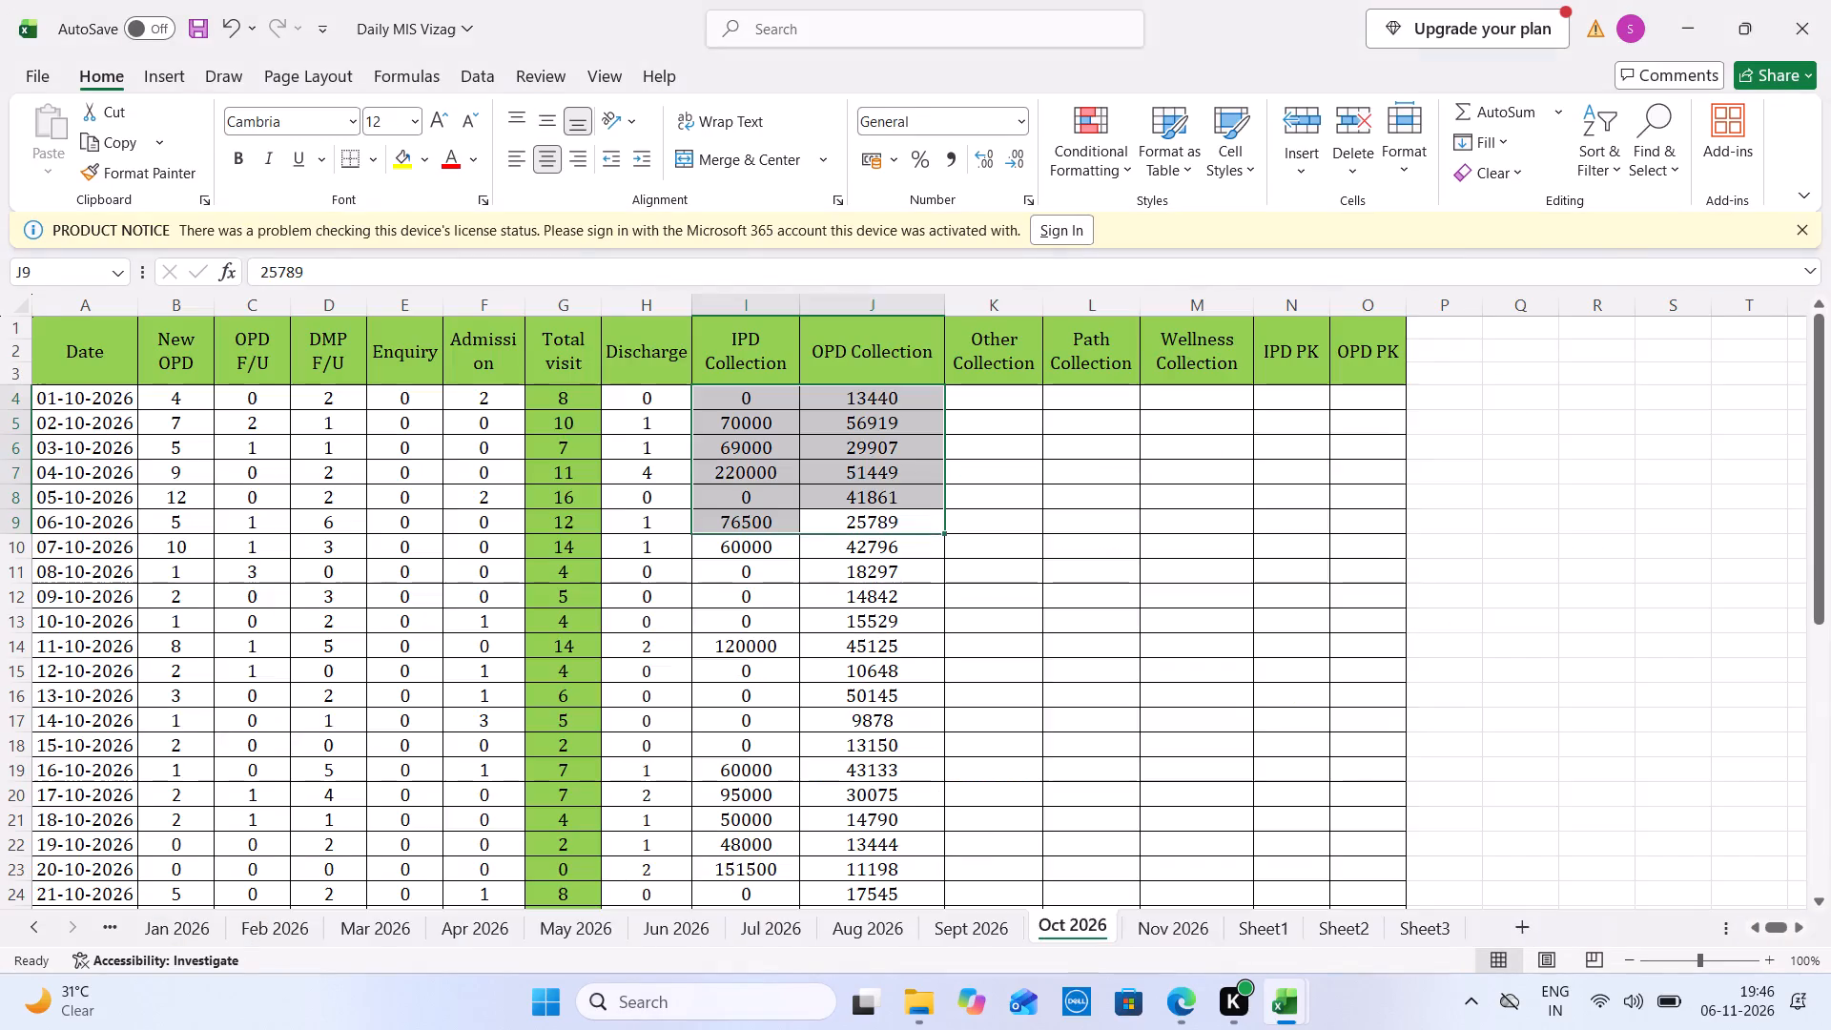
key("ctrl+Tab")
left_click(1570, 422)
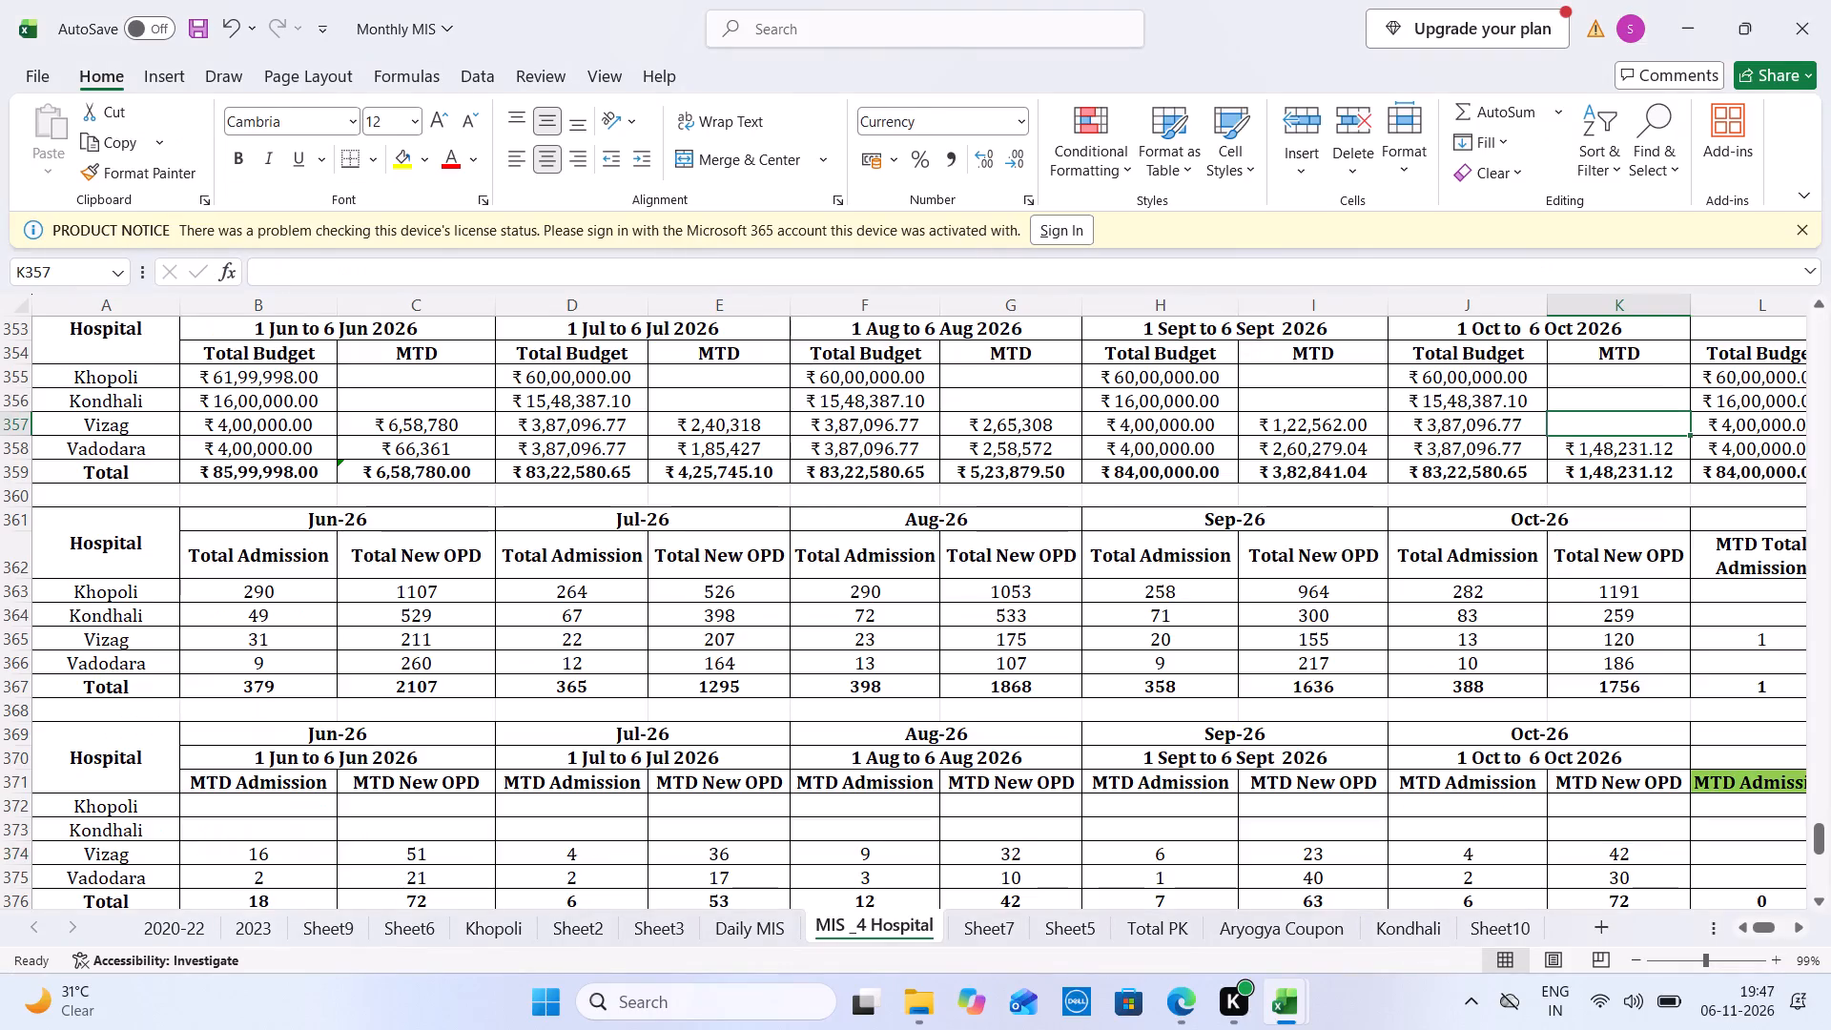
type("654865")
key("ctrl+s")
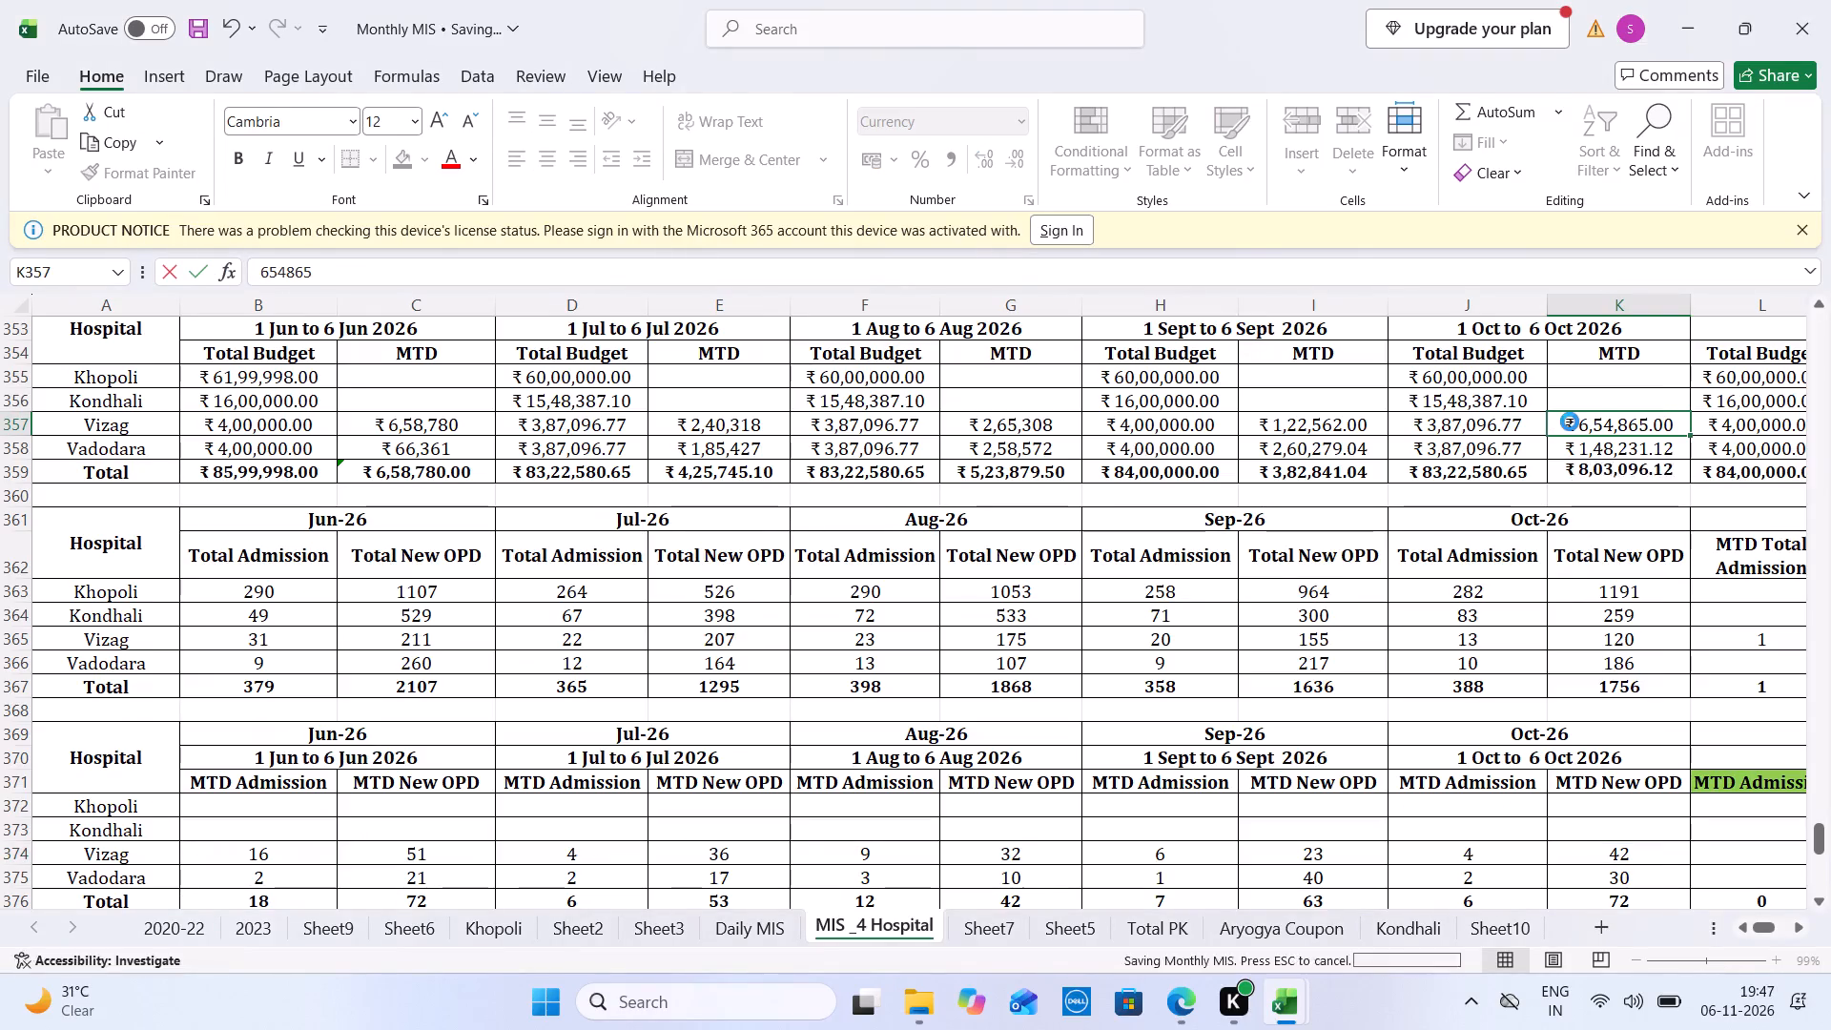
Copy Vizag's October MTD collection into its 1 Oct to 6 Oct 2026 cell in the Total Sale table.
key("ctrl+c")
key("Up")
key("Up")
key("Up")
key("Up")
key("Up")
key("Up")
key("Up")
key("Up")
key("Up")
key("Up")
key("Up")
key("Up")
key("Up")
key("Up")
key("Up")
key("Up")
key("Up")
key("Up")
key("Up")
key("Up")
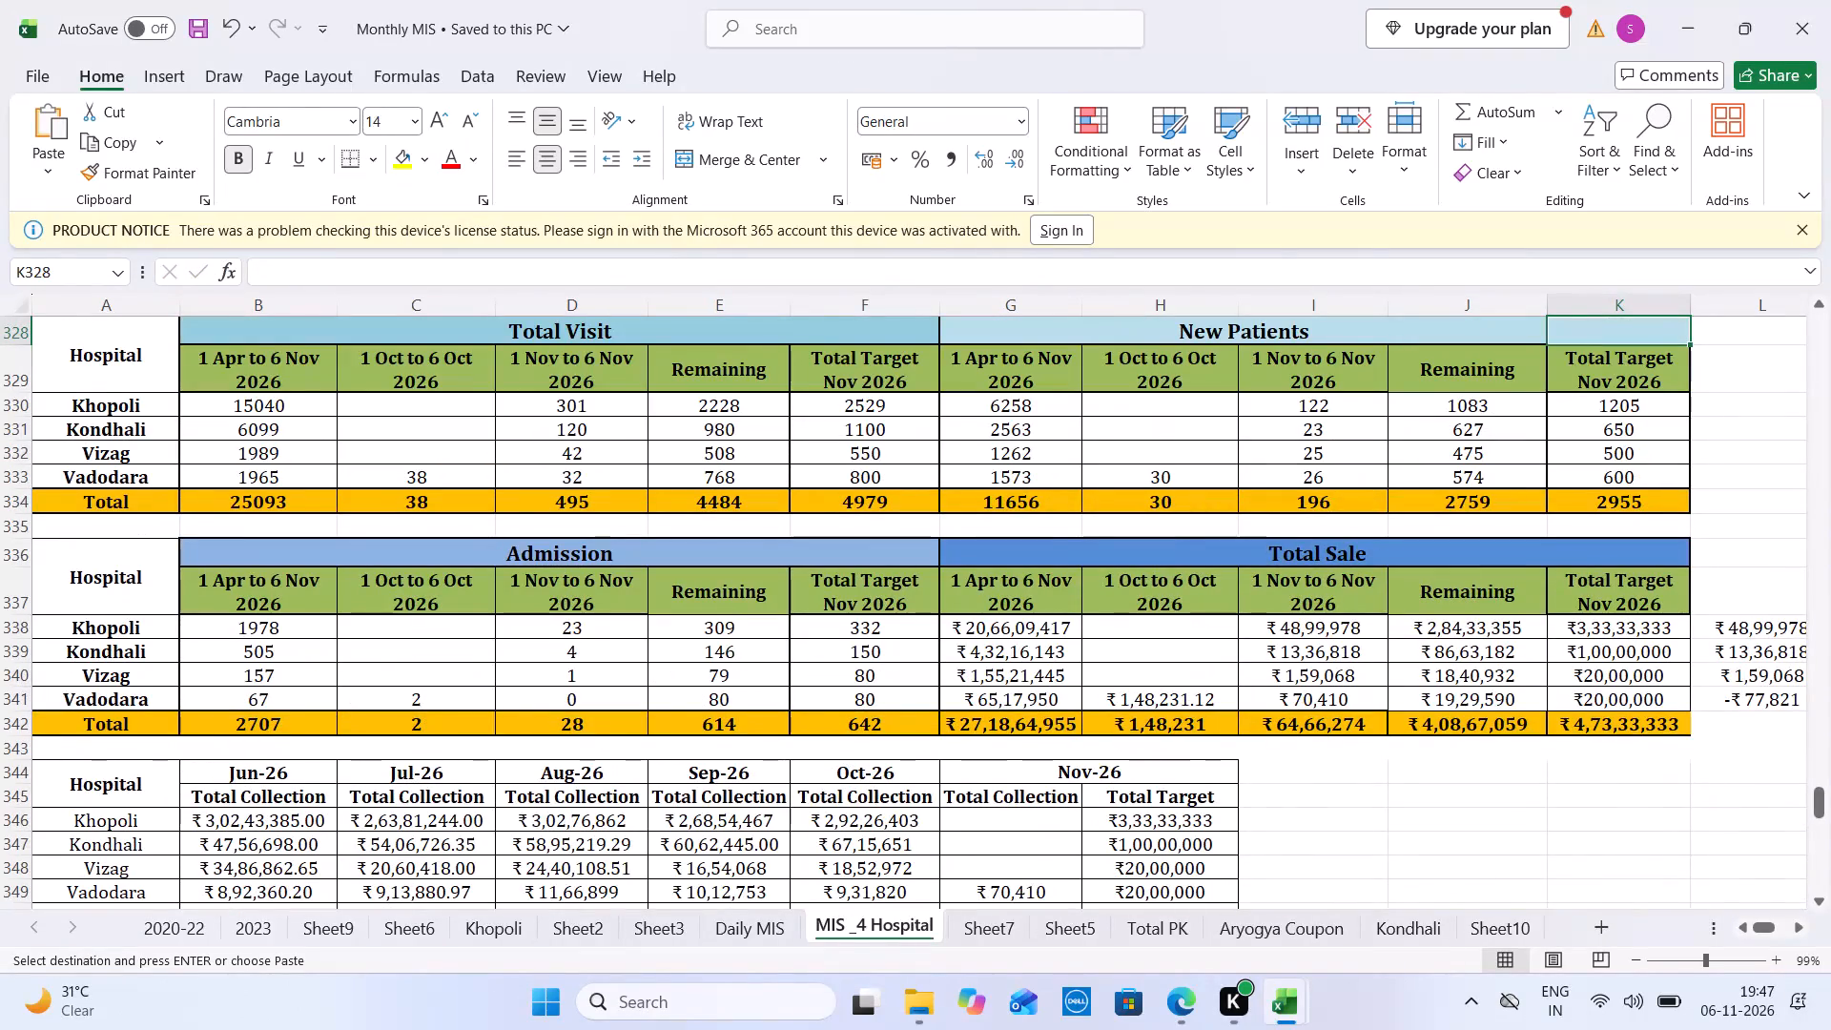
left_click(1180, 681)
key("ctrl+v")
Fill Vizag's 1 Oct to 6 Oct 2026 cells with 42 under New Patients and 4 under Admission.
left_click(1209, 446)
type("42")
left_click(412, 649)
key("Down")
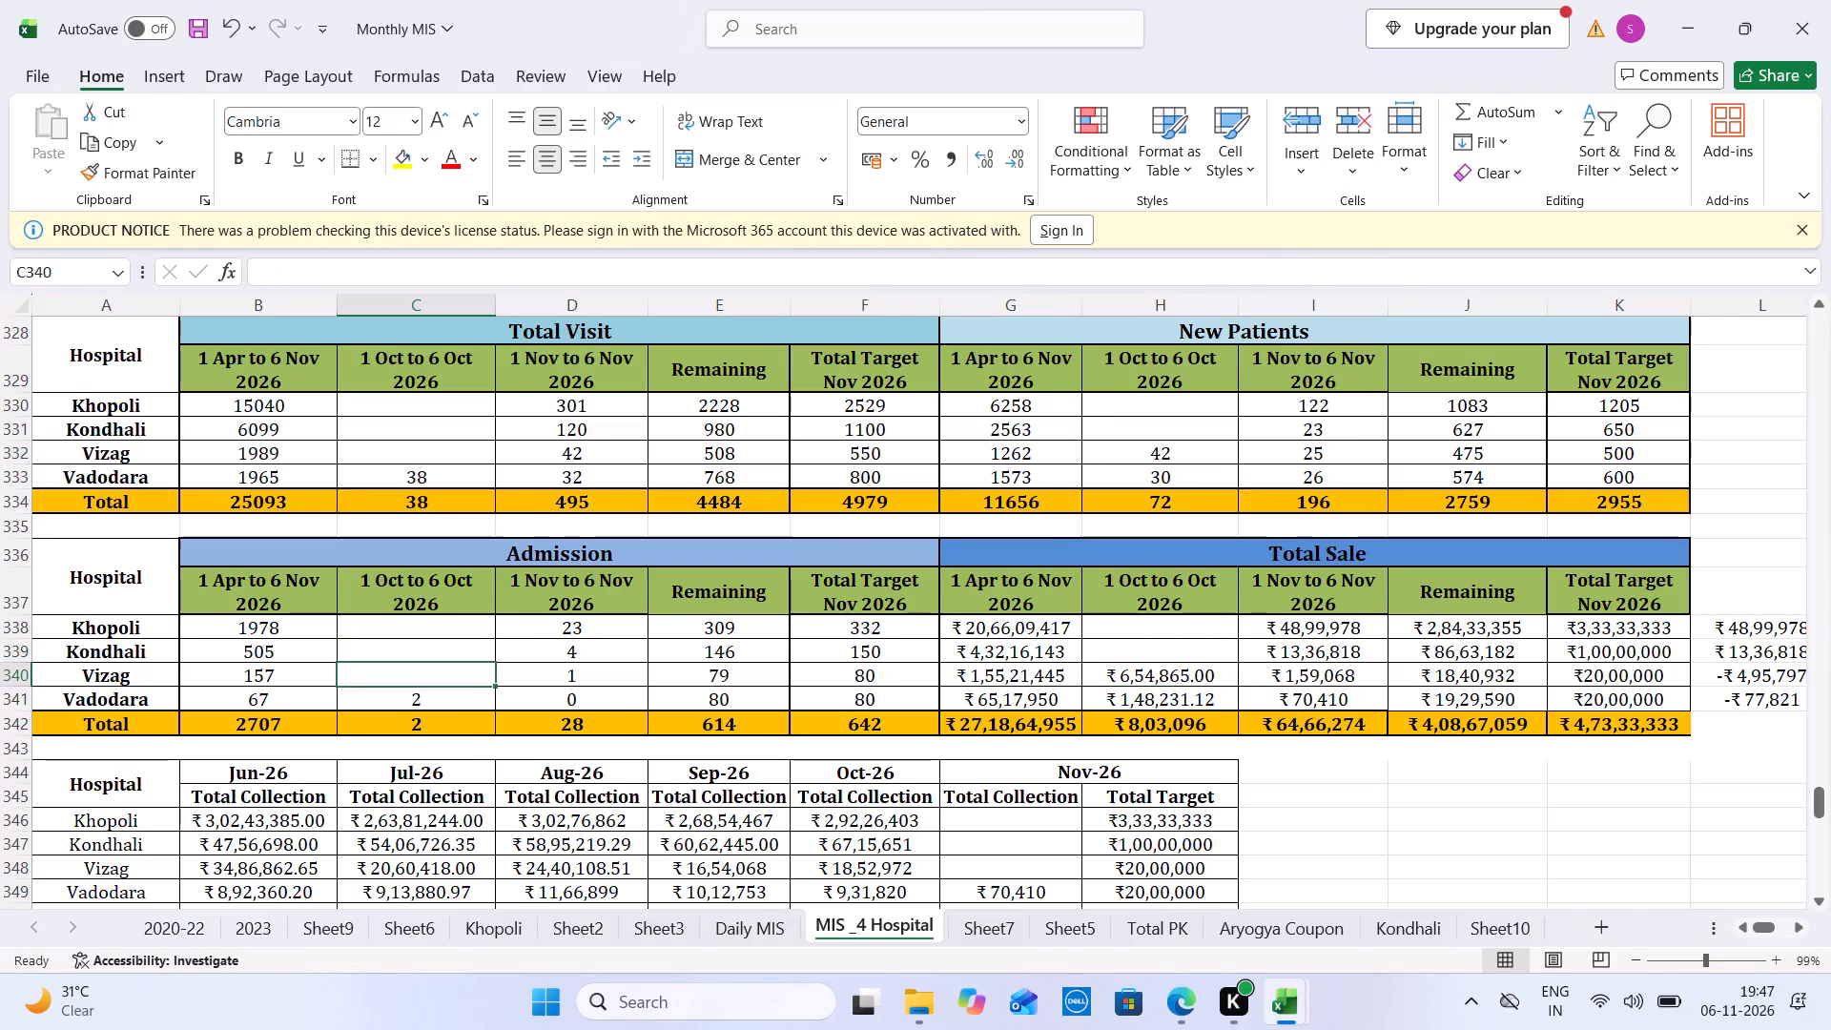
key("4")
key("ctrl+Tab")
Sum total visits for 1 to 6 October, enter 64 as Vizag's 1 Oct to 6 Oct Total Visit, and save Monthly MIS.
left_click_drag(578, 514, 582, 402)
key("ctrl+Tab")
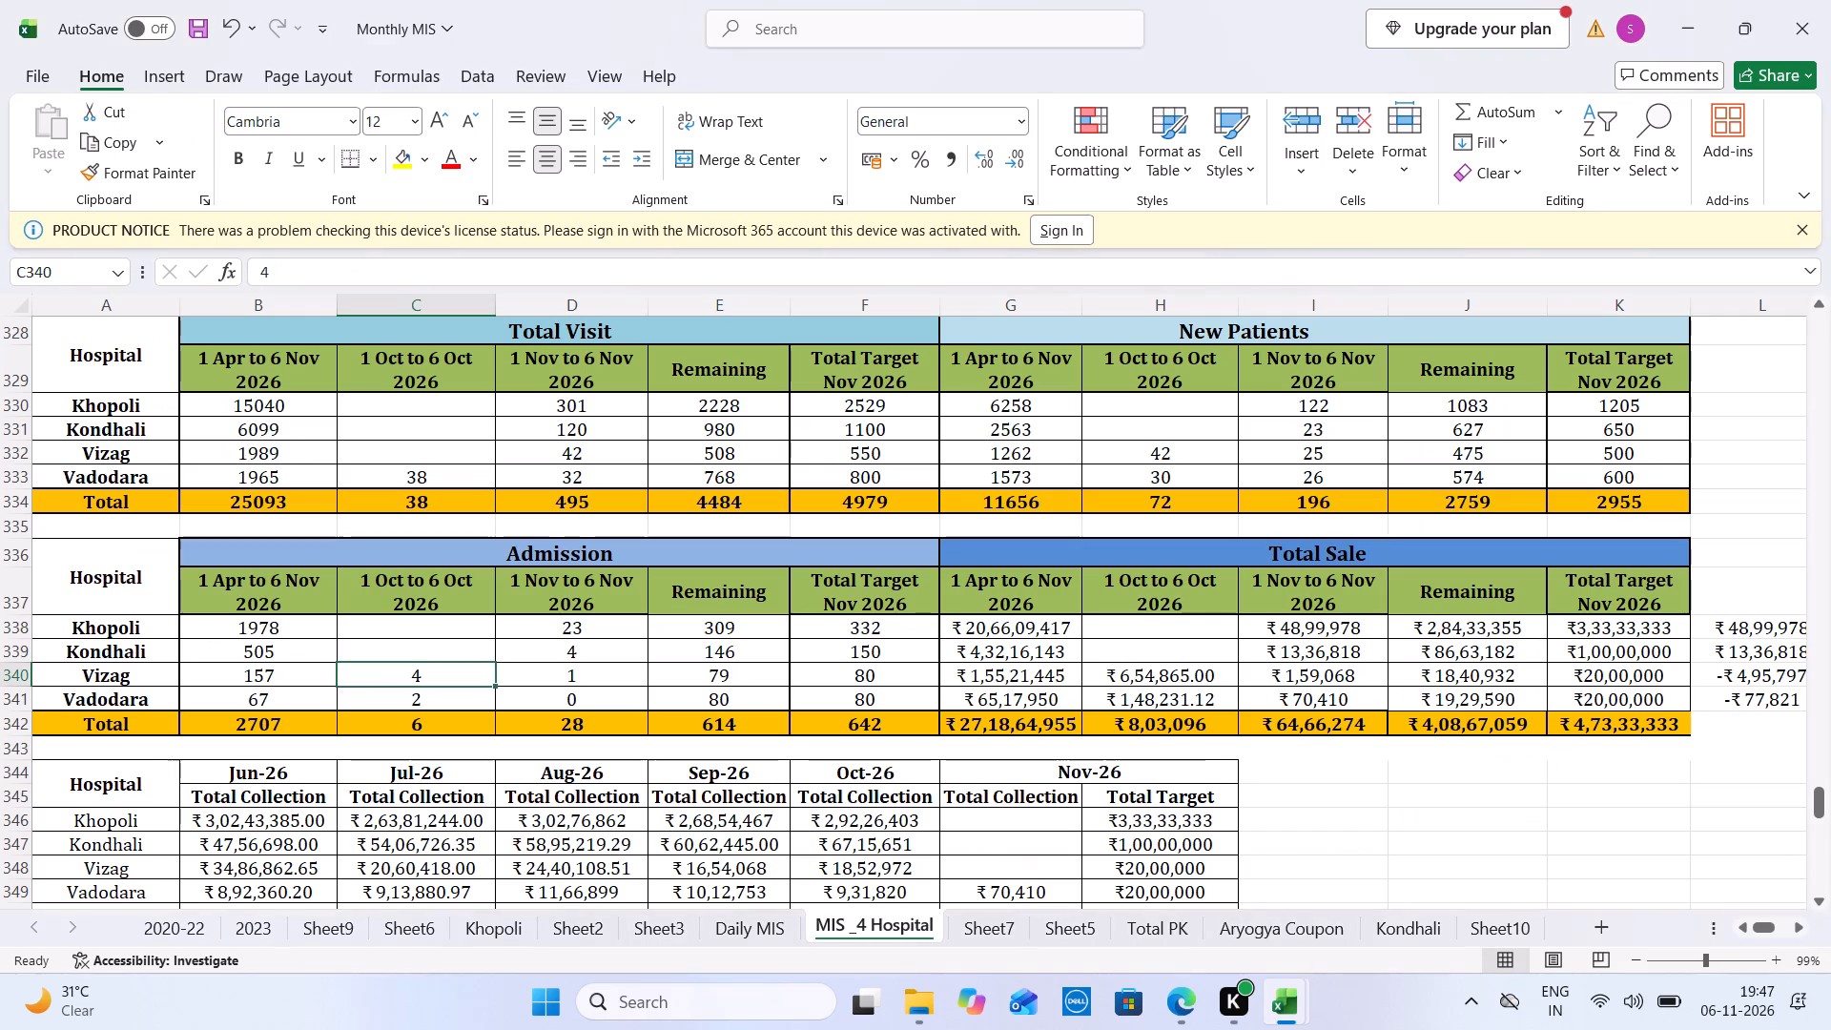
left_click(448, 450)
type("64")
key("ctrl+s")
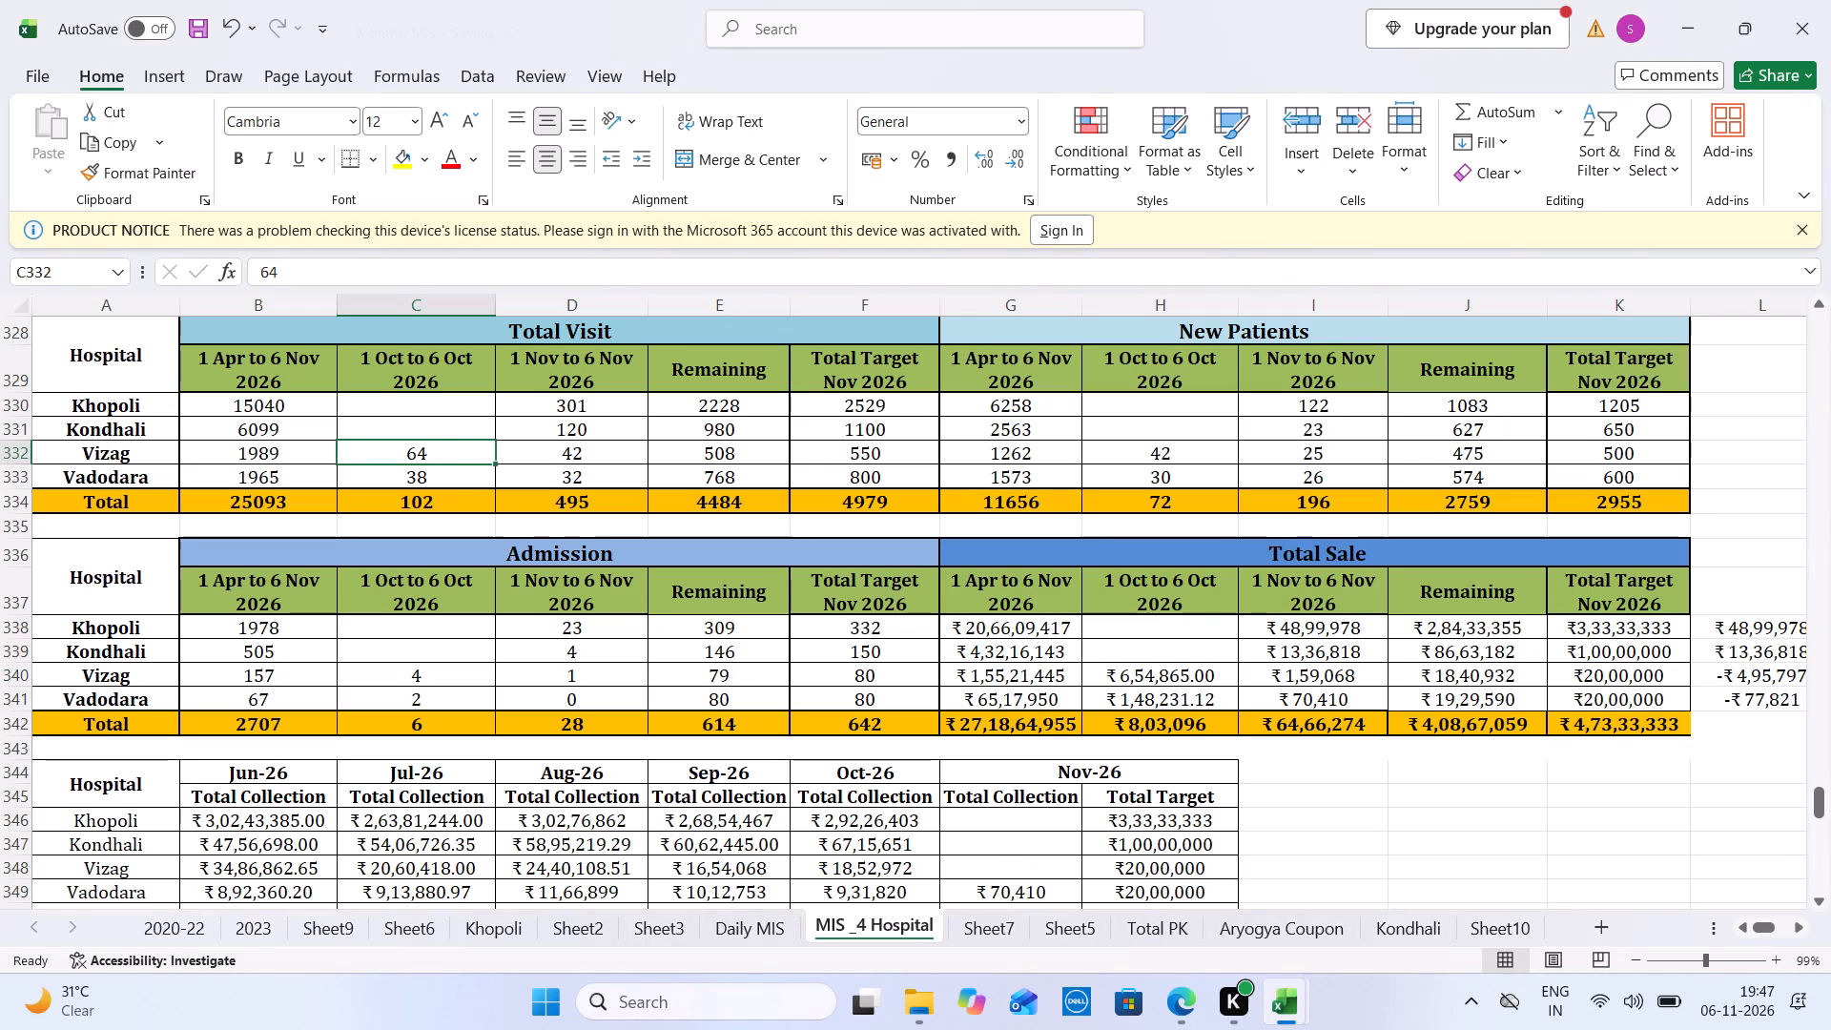
key("ctrl+s")
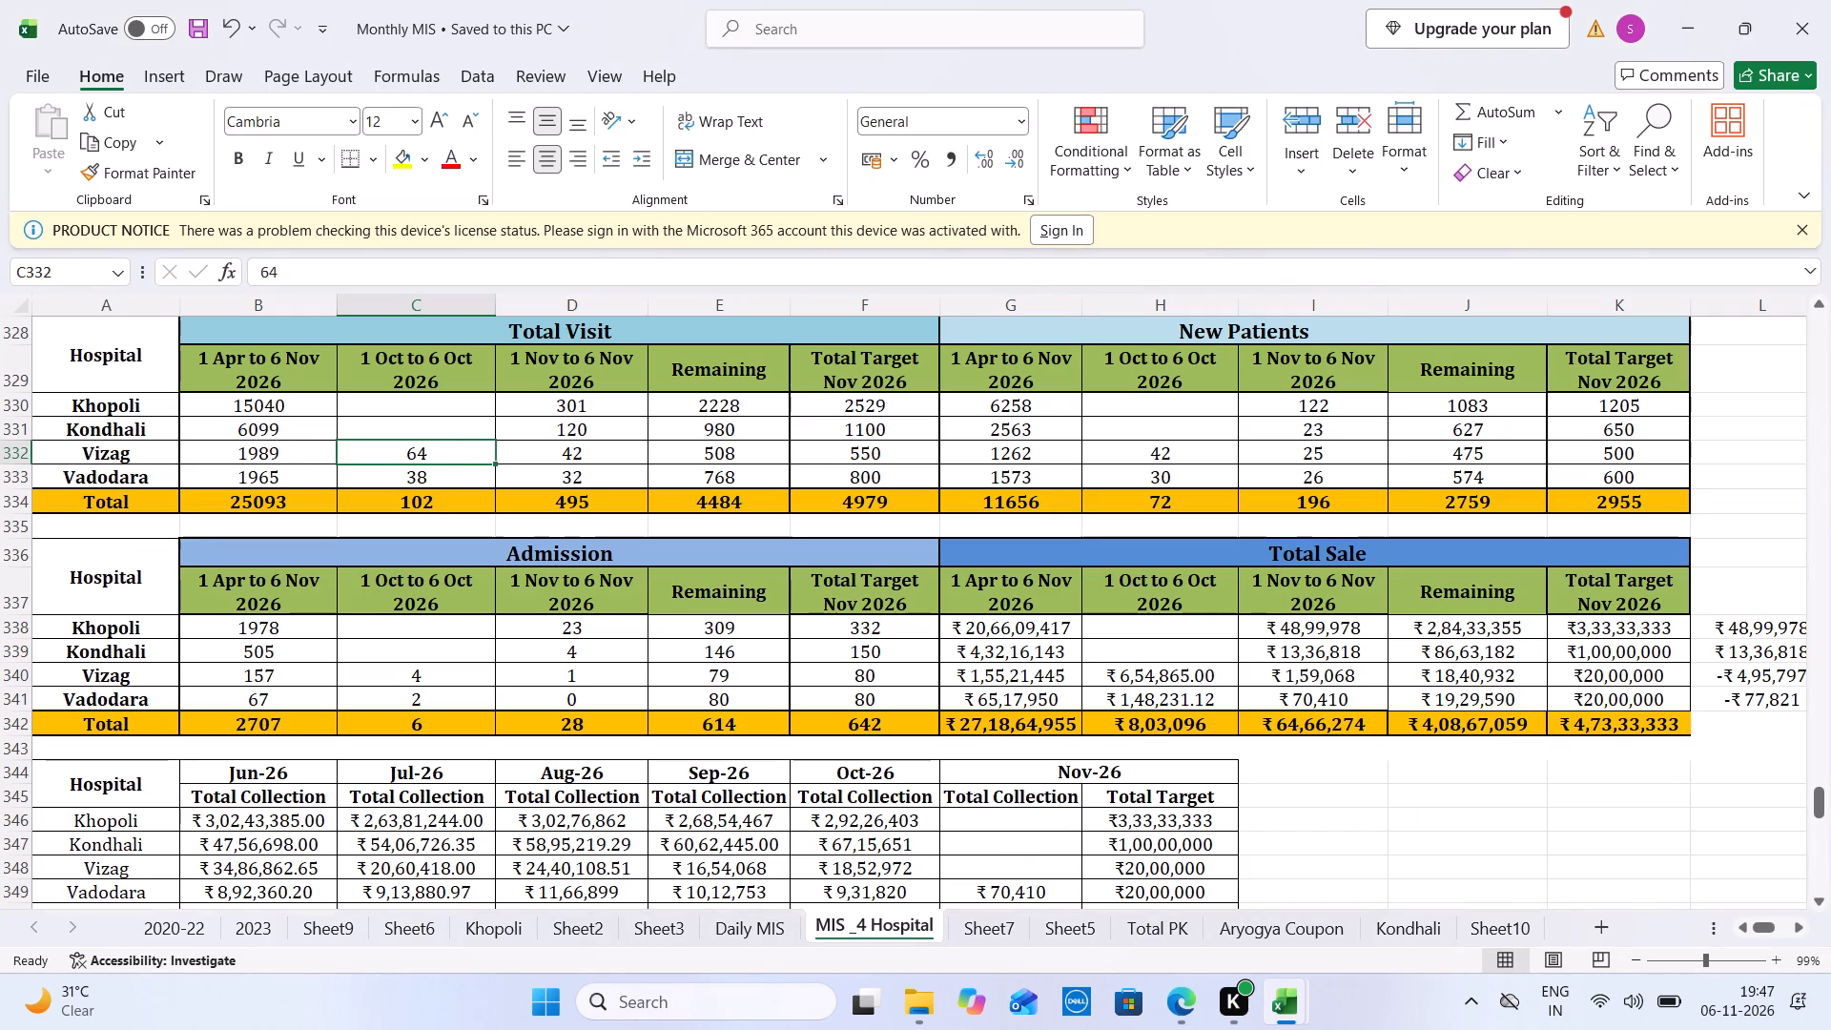
Enter 159068 as Vizag's Nov-26 Total Collection and save the workbook.
left_click(1047, 867)
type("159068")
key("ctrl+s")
Review the MIS_4 Hospital tables from Total Visit down to Revenue Per Occupied Bed and save Monthly MIS.
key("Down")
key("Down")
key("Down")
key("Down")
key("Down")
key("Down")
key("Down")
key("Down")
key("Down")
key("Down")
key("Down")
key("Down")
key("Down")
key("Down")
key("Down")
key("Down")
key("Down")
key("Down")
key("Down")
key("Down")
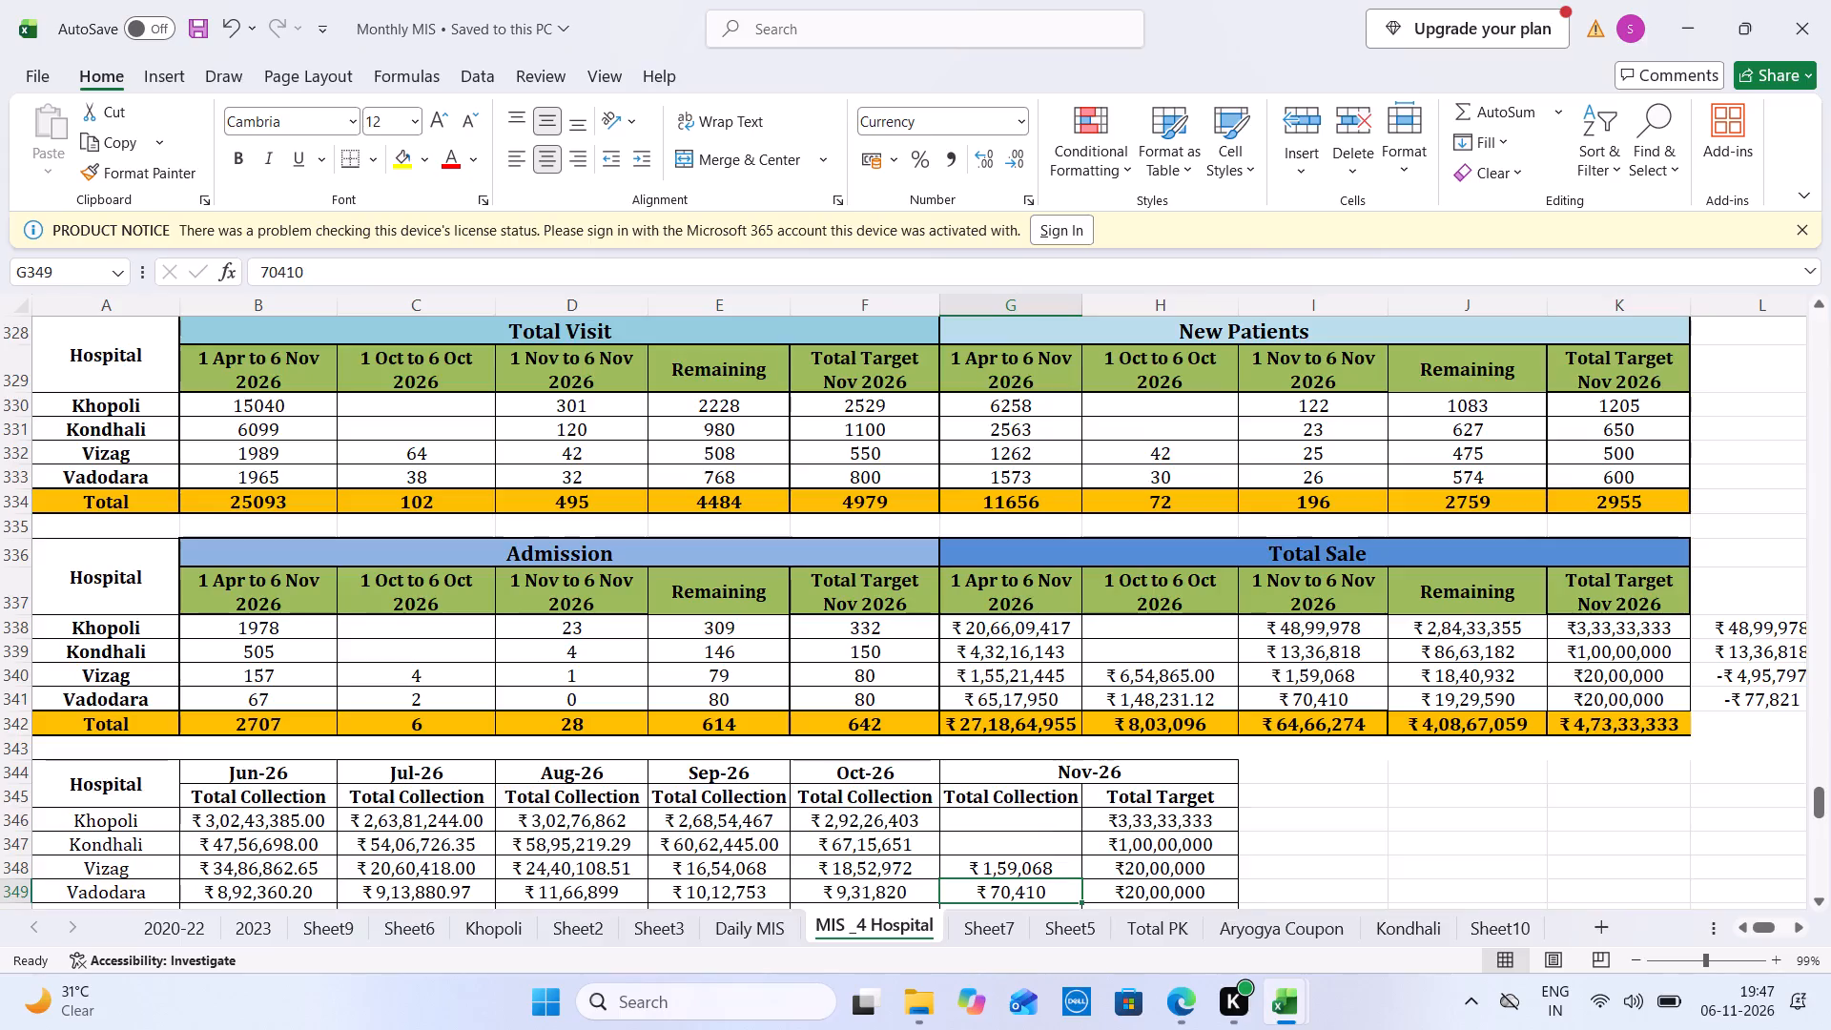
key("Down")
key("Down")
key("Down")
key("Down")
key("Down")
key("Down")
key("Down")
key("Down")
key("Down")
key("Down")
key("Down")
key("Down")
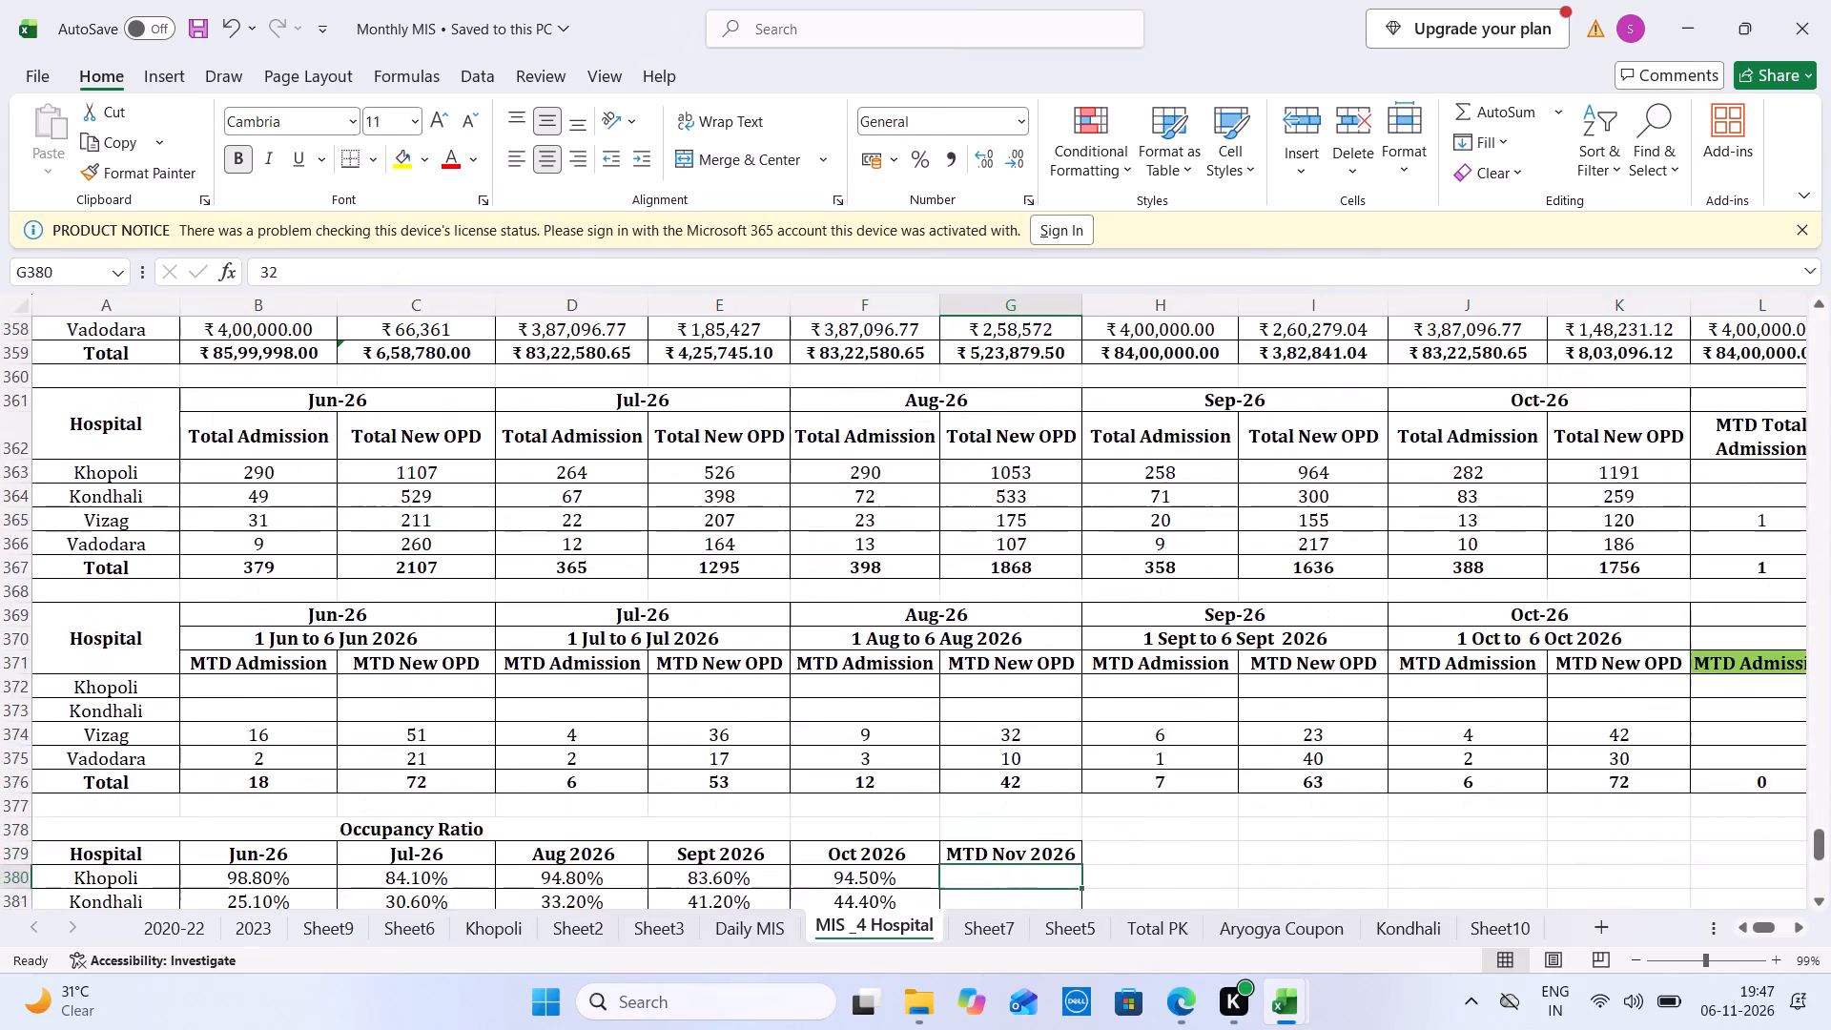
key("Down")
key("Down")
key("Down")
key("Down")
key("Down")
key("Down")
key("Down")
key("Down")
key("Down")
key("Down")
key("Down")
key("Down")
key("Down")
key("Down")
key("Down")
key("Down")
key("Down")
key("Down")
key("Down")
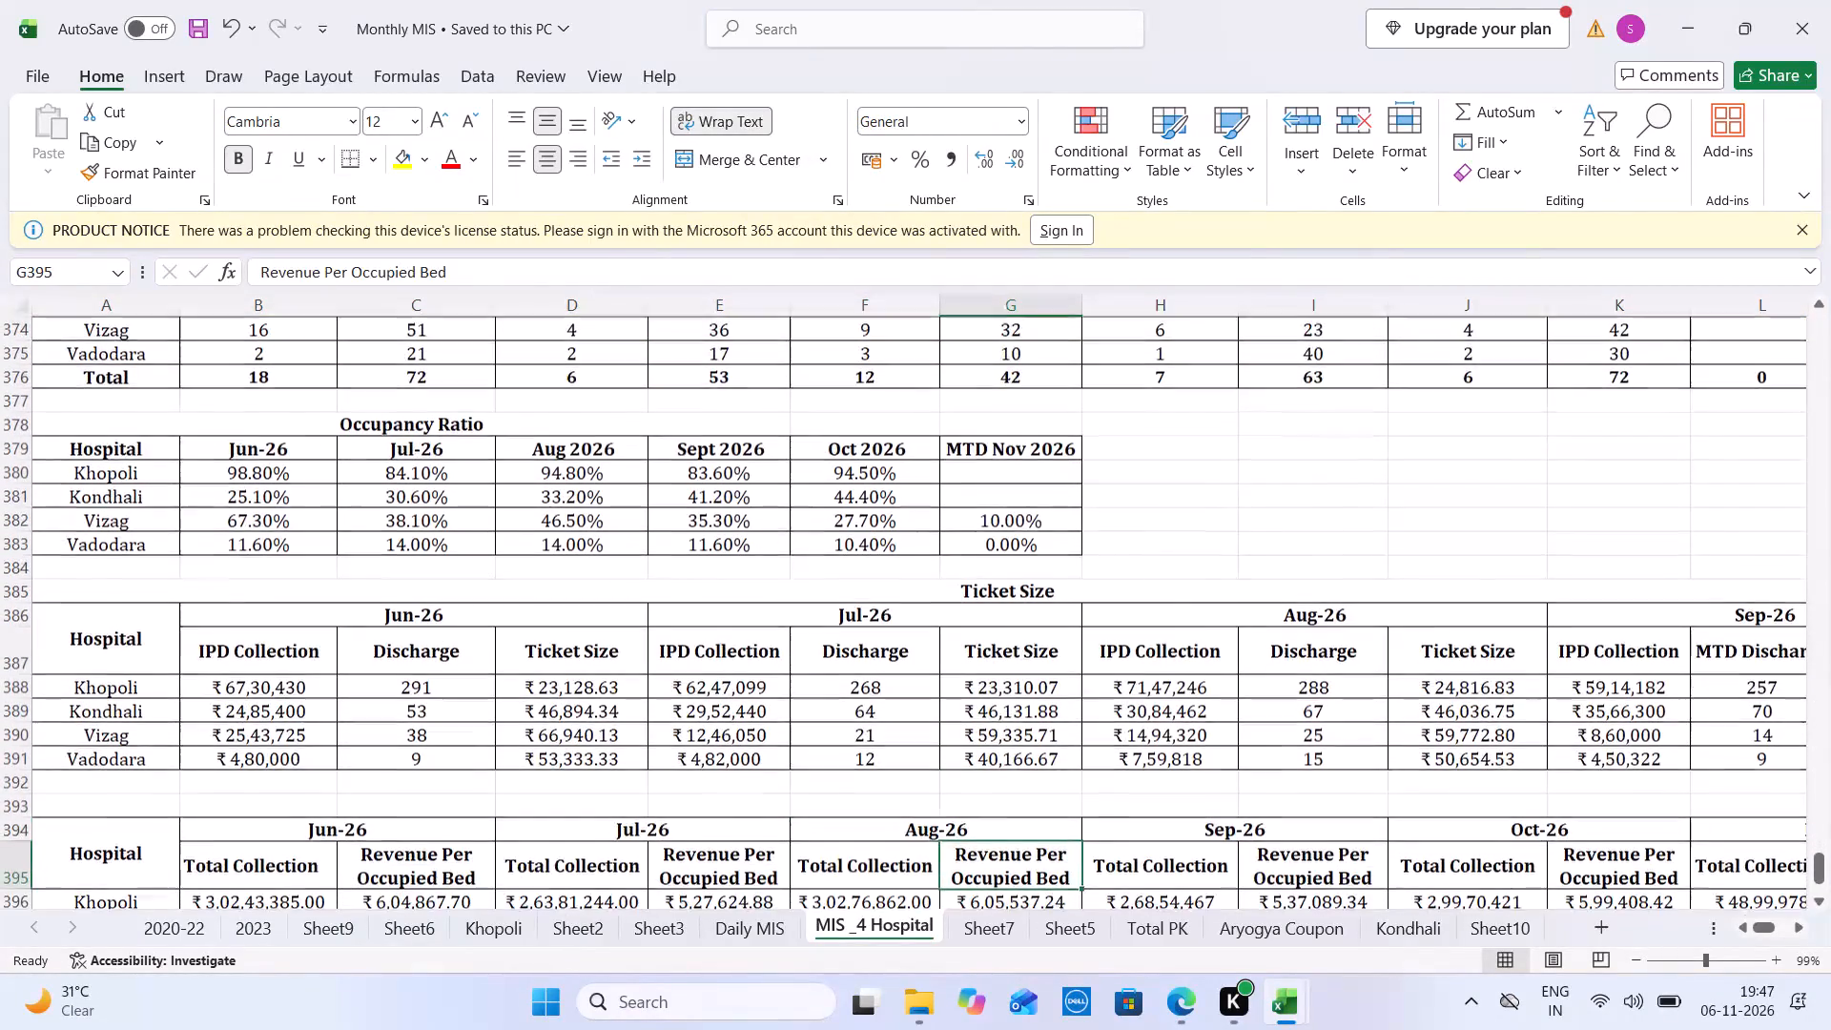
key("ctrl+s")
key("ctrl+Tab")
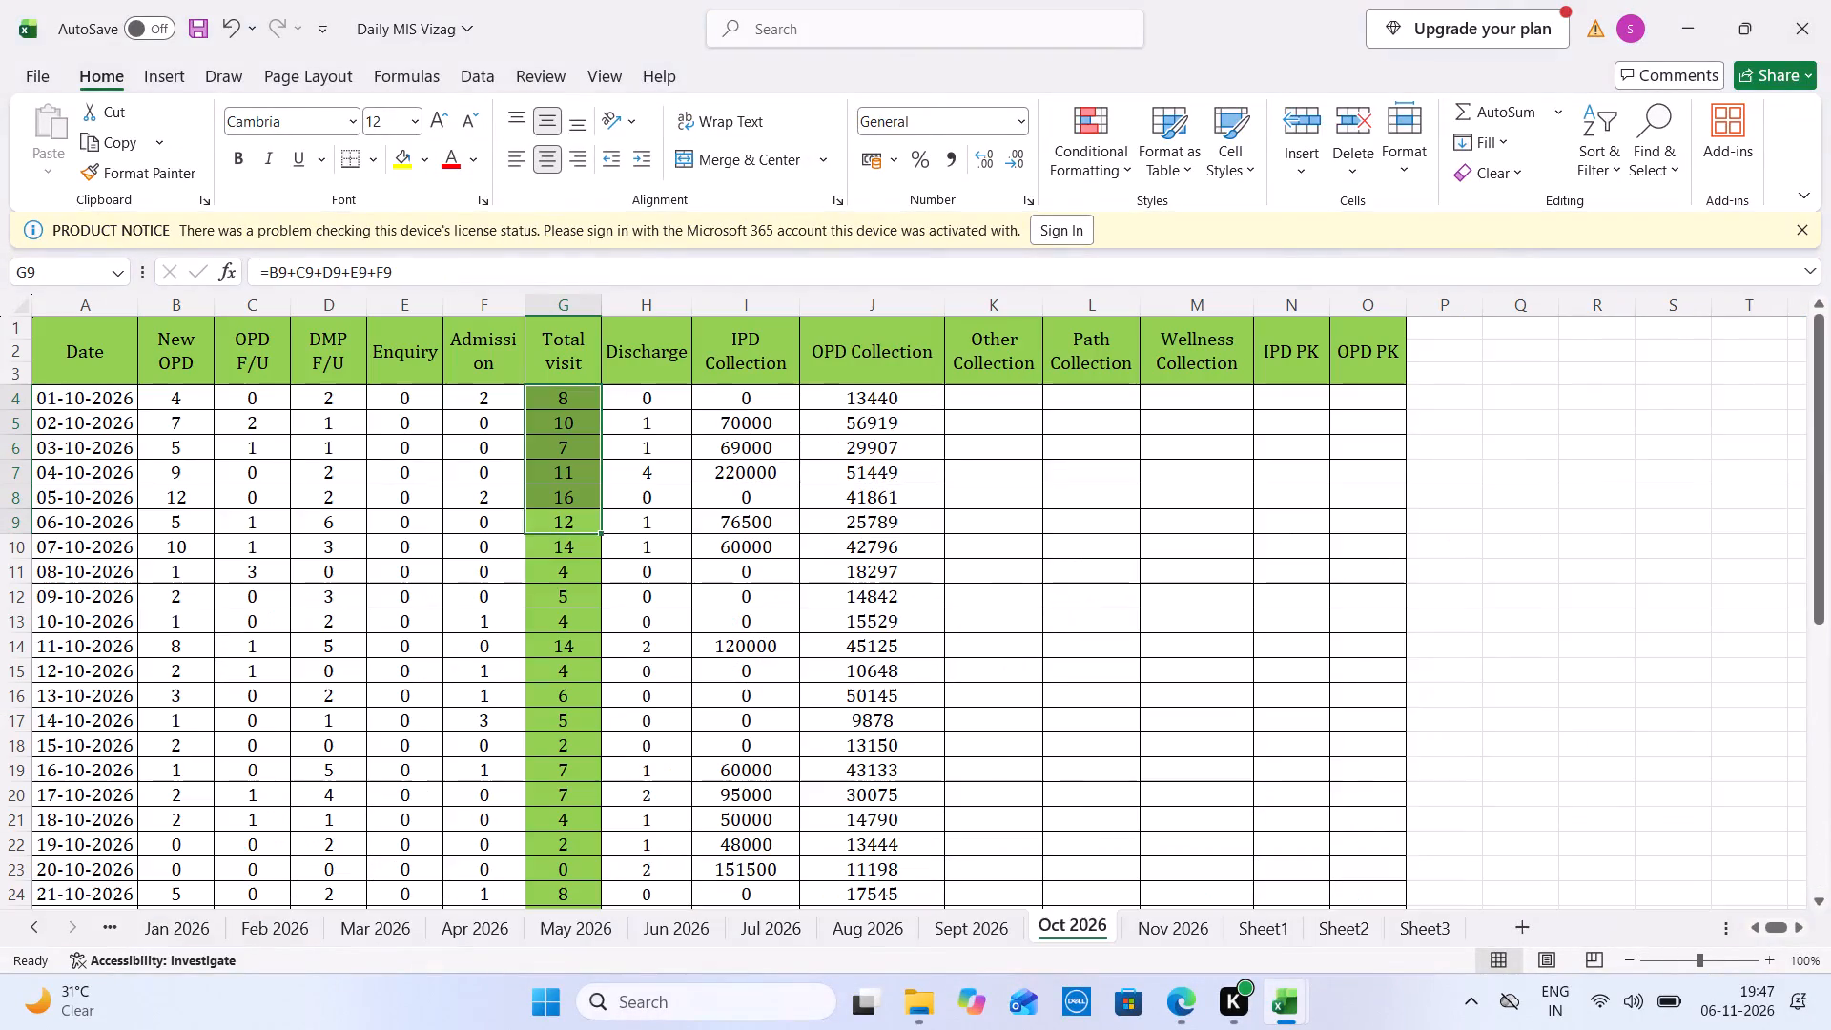
In File Explorer's Downloads folder, delete Daily Collection Report vizag-NOV 26 and OPD SHEET 2025 - 2026.
left_click(923, 1020)
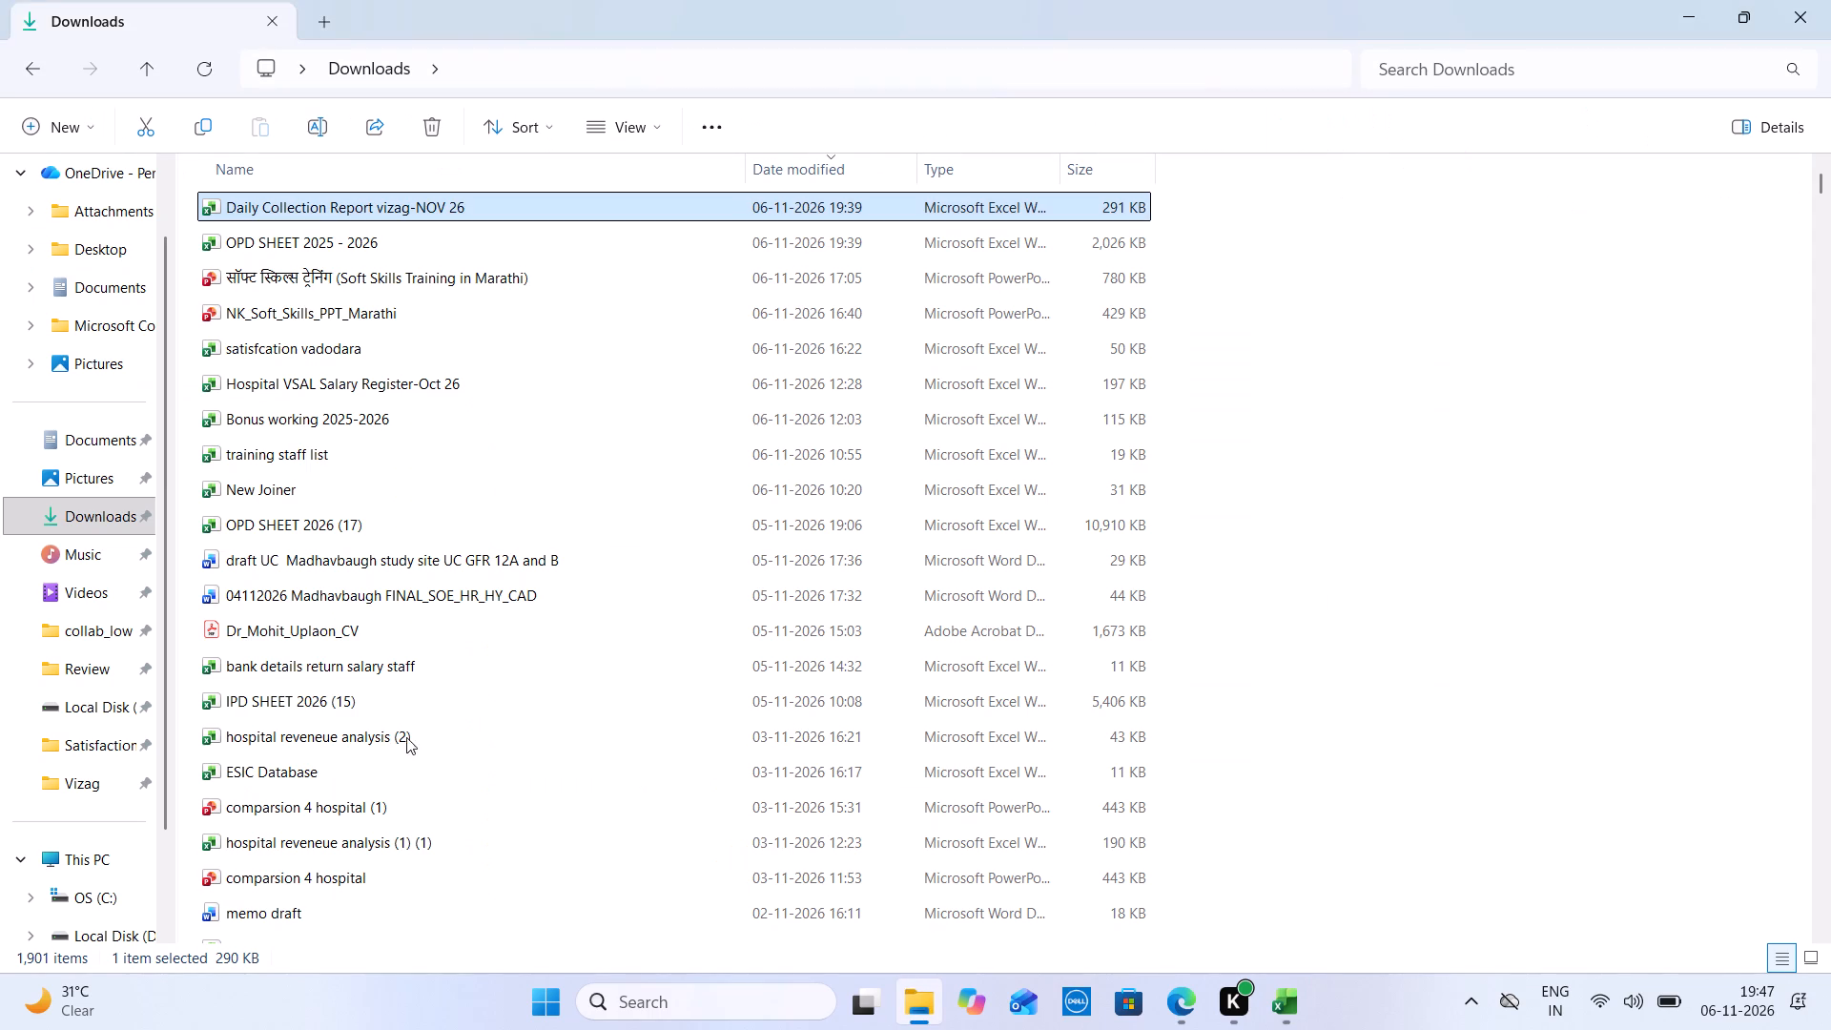
left_click(309, 244, "ctrl")
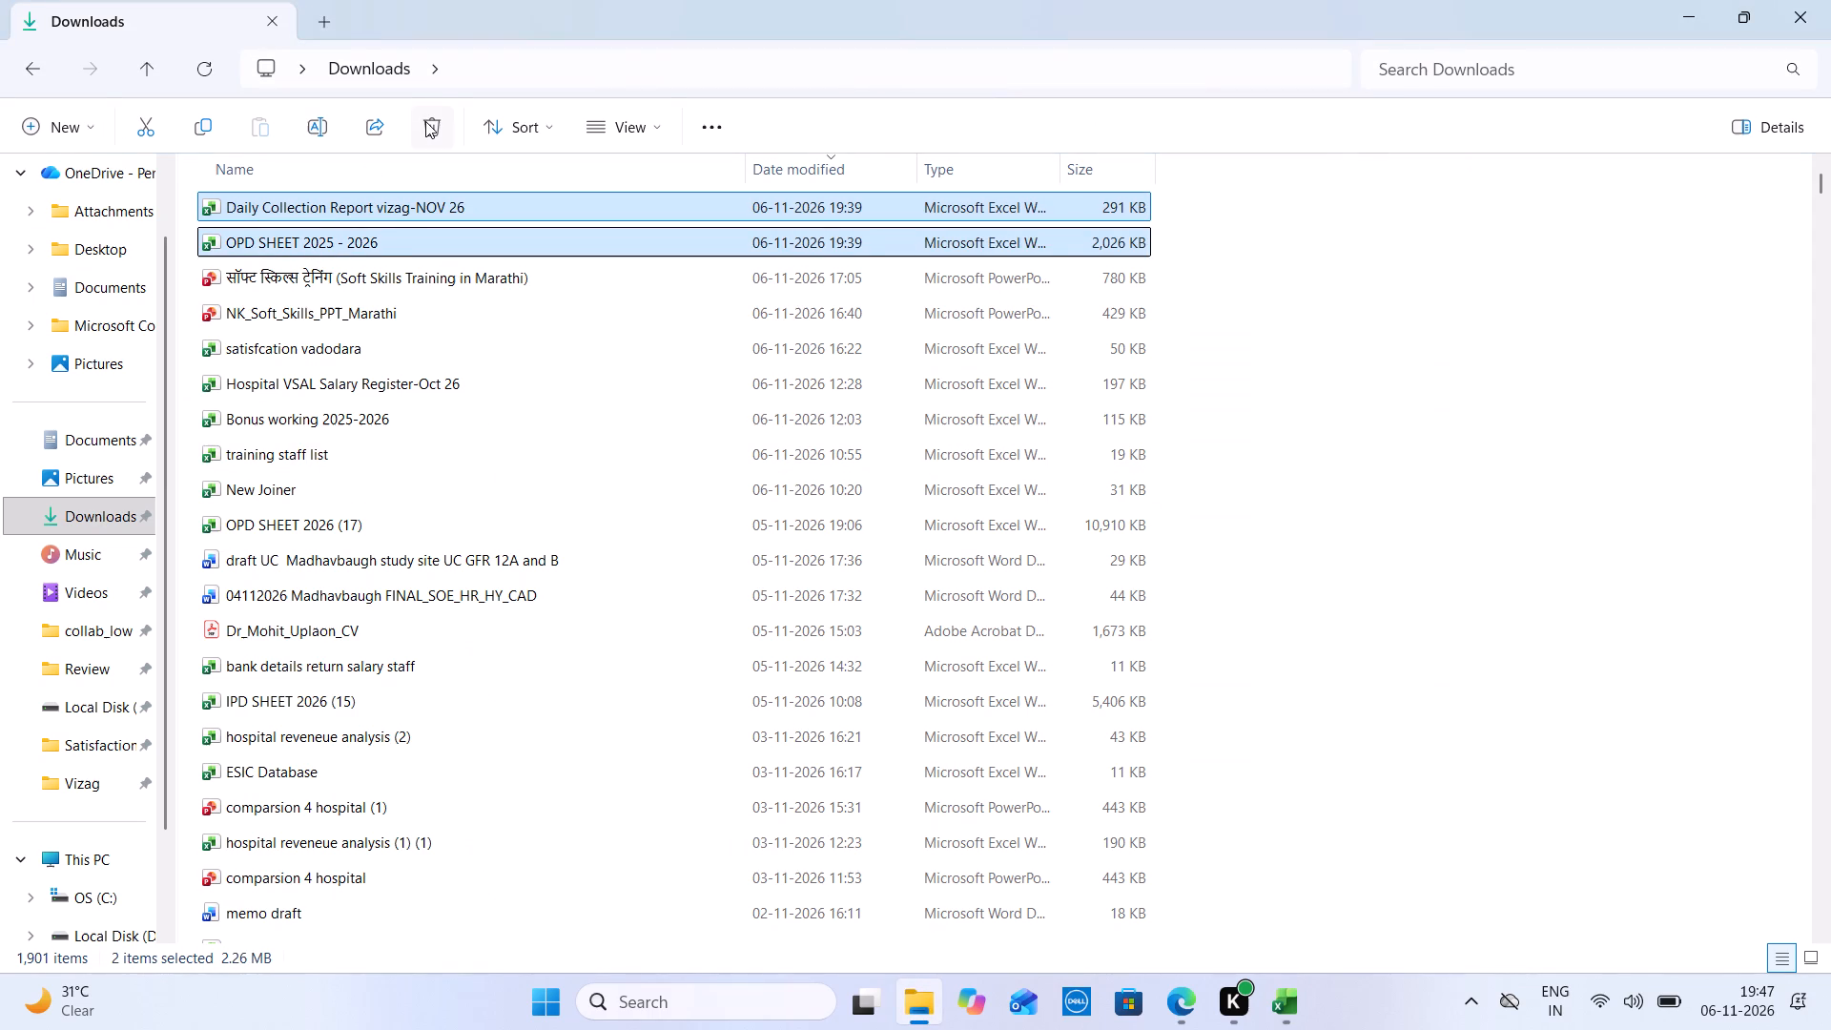
left_click(425, 121)
left_click(139, 657)
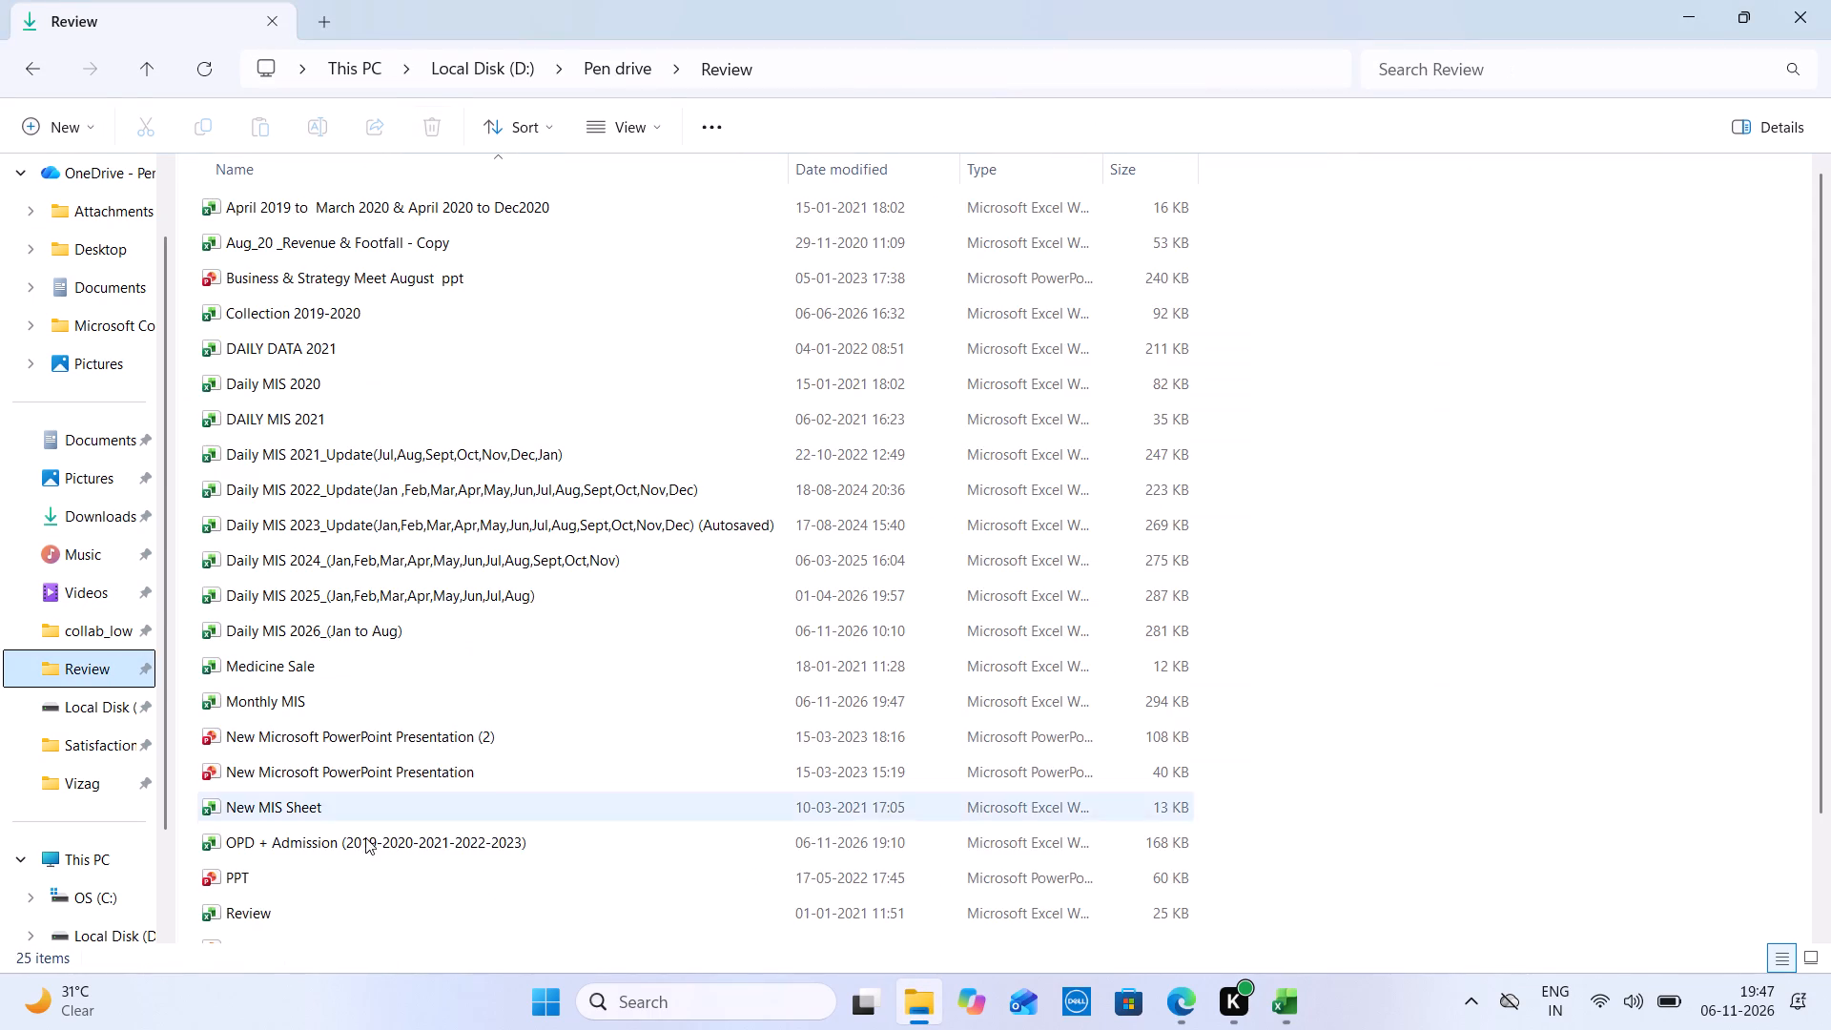
double_click(386, 850)
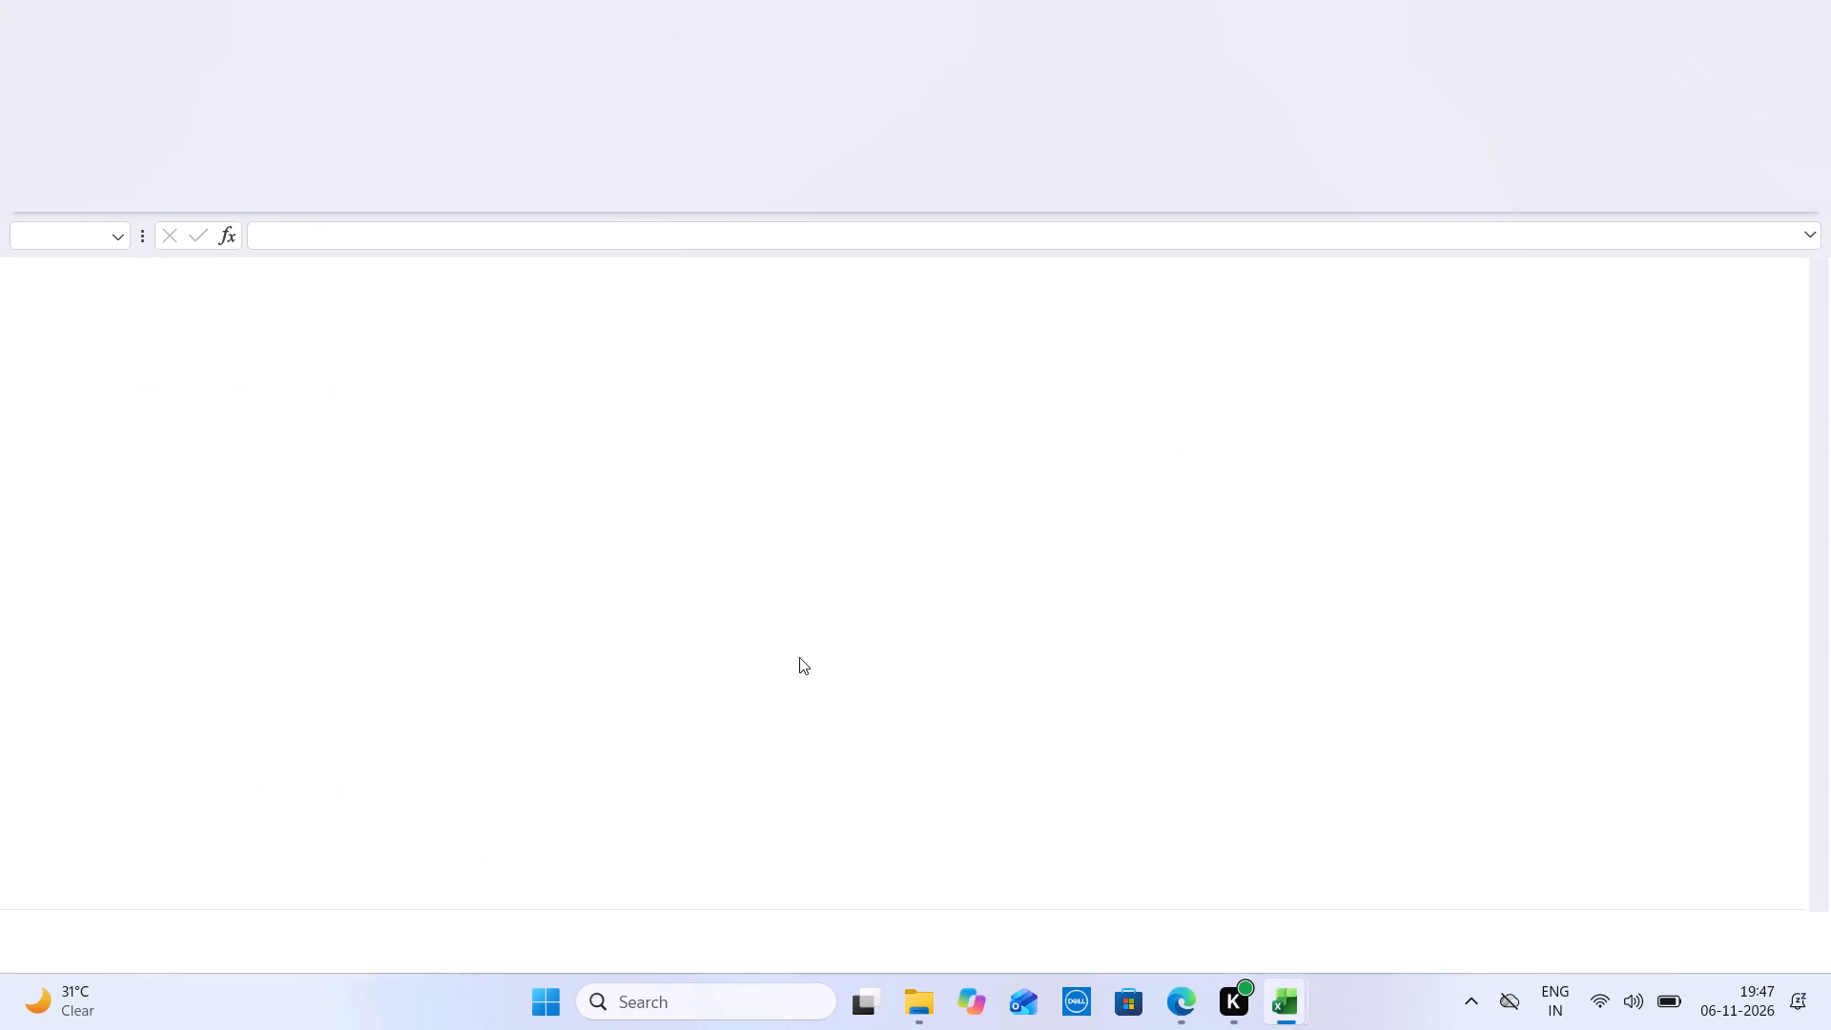
left_click(1097, 353)
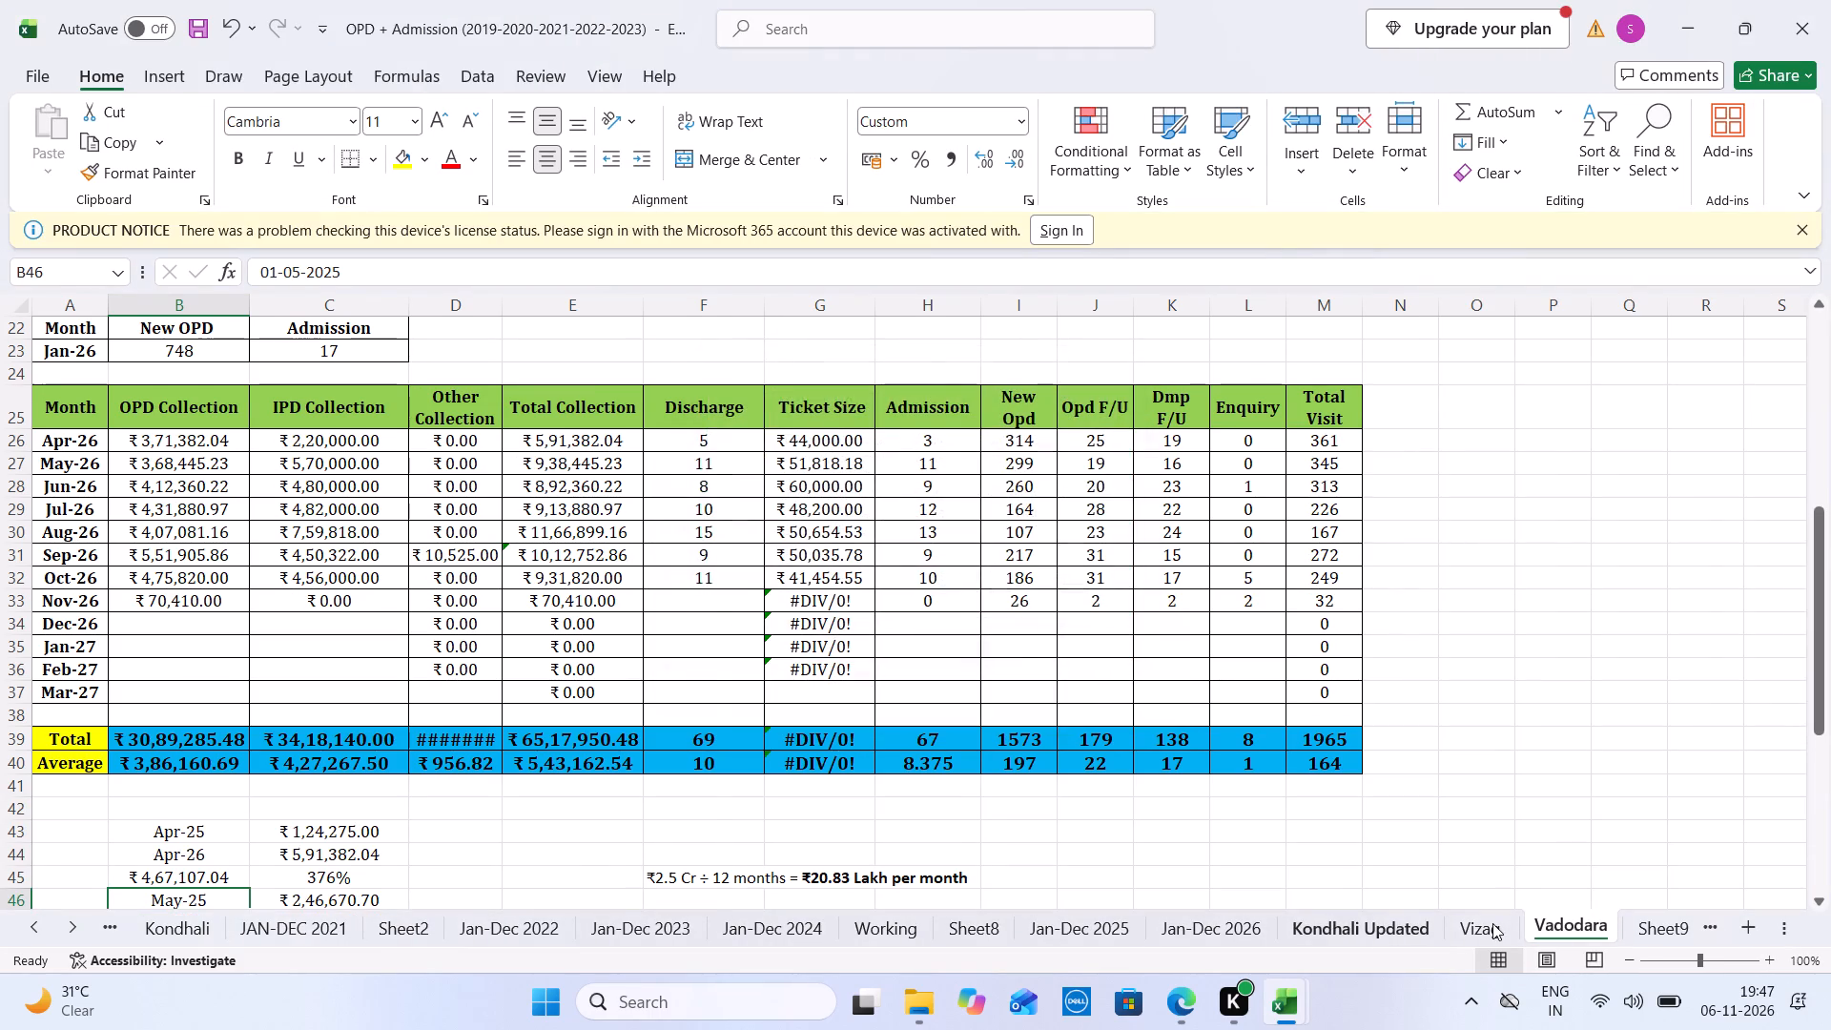
left_click(1492, 923)
left_click(1830, 14)
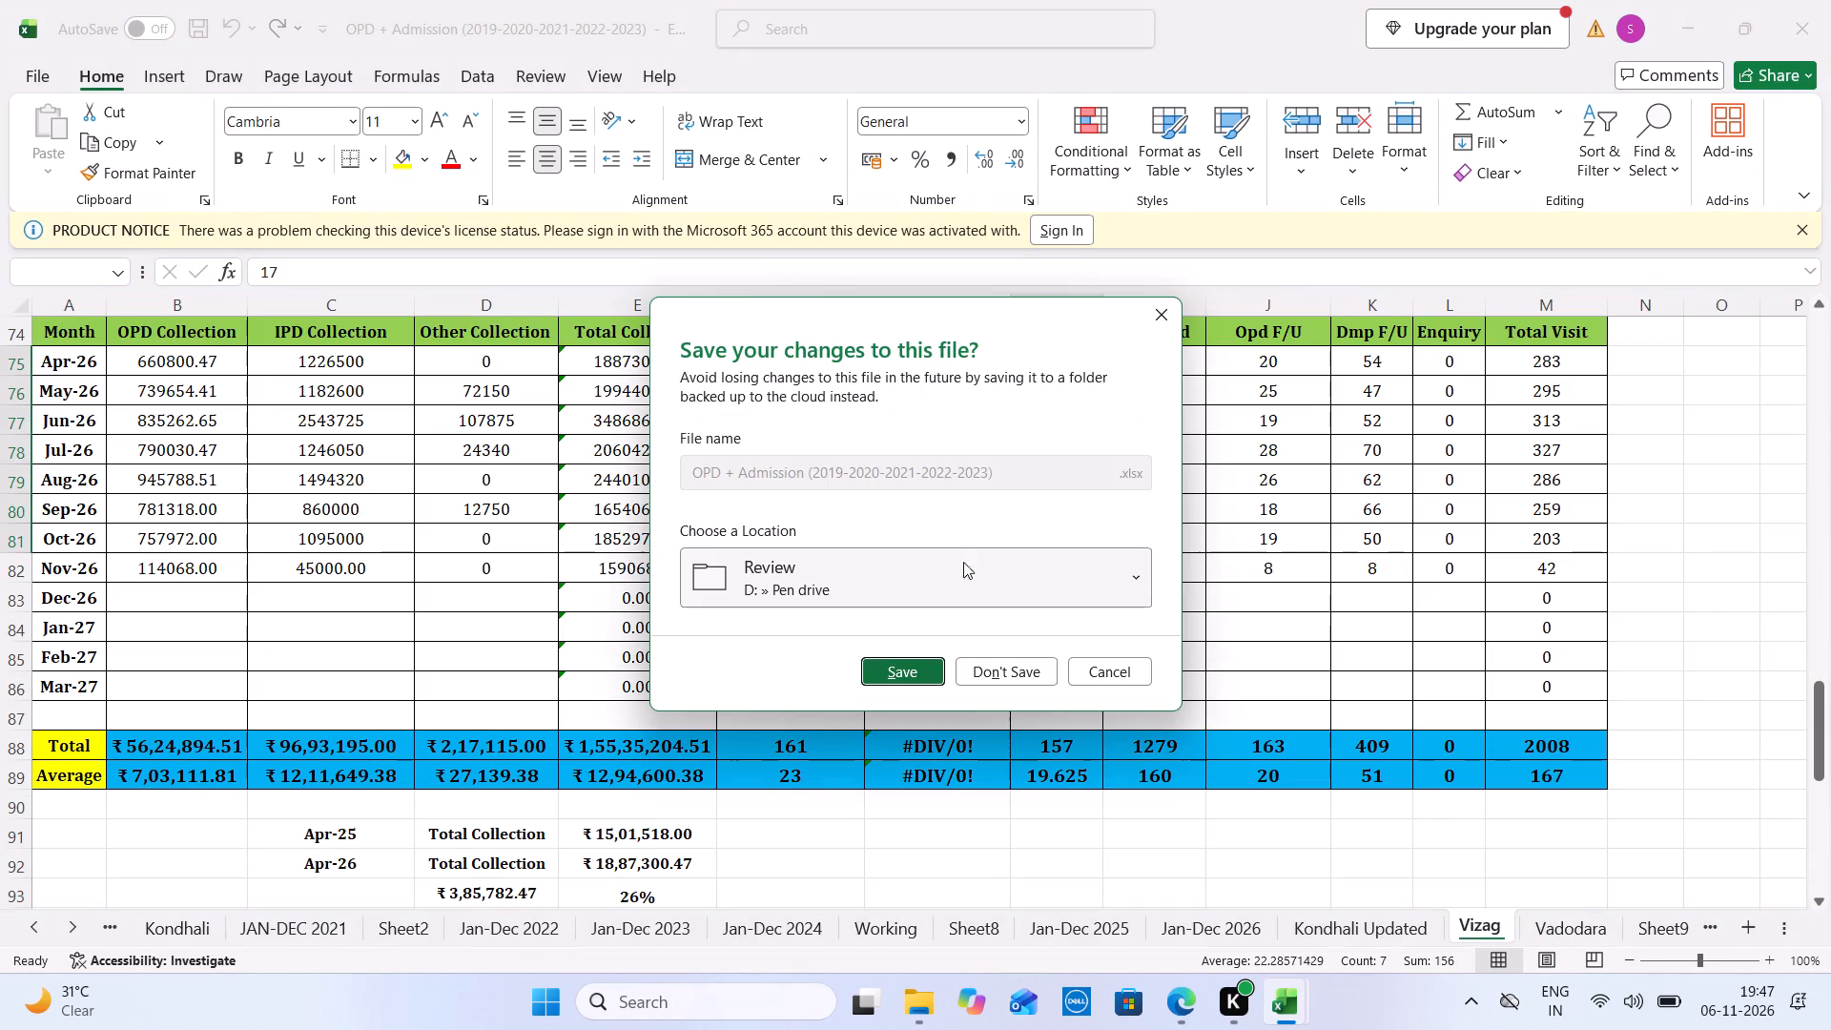
left_click(911, 666)
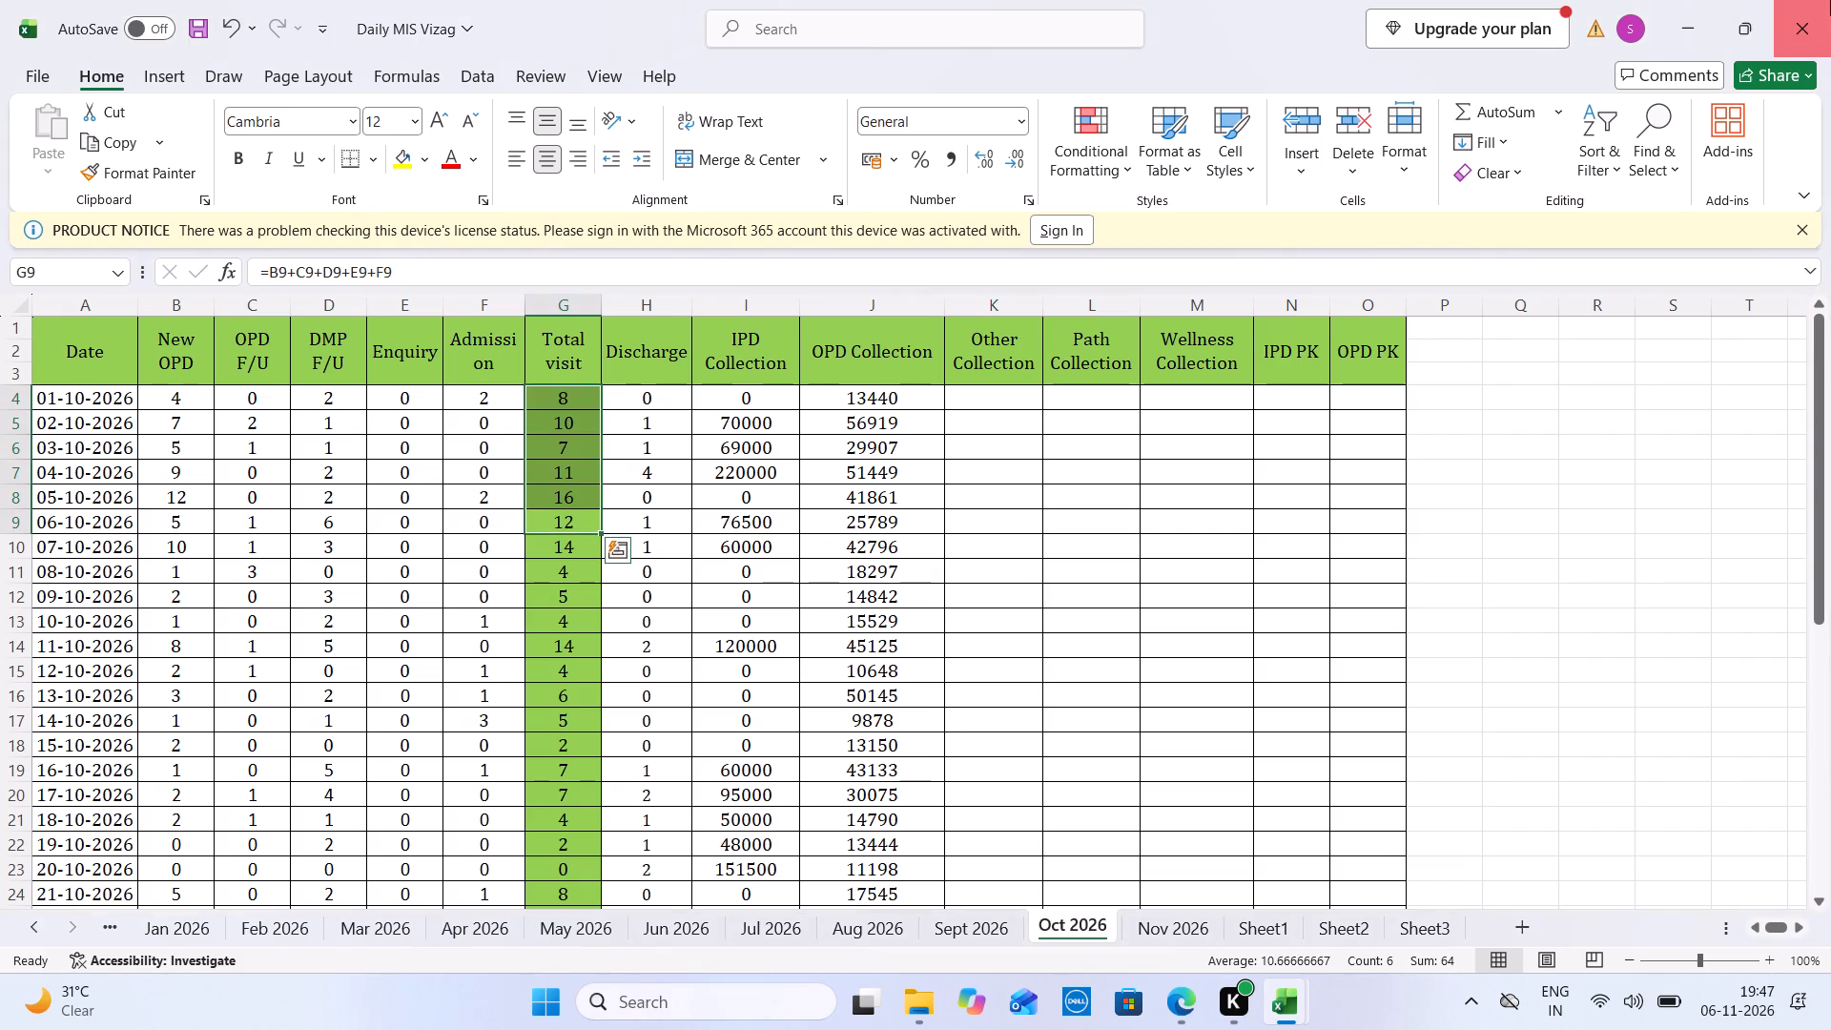
Close the Daily MIS Vizag workbook, saving its changes.
left_click(1830, 0)
left_click(890, 688)
left_click(915, 669)
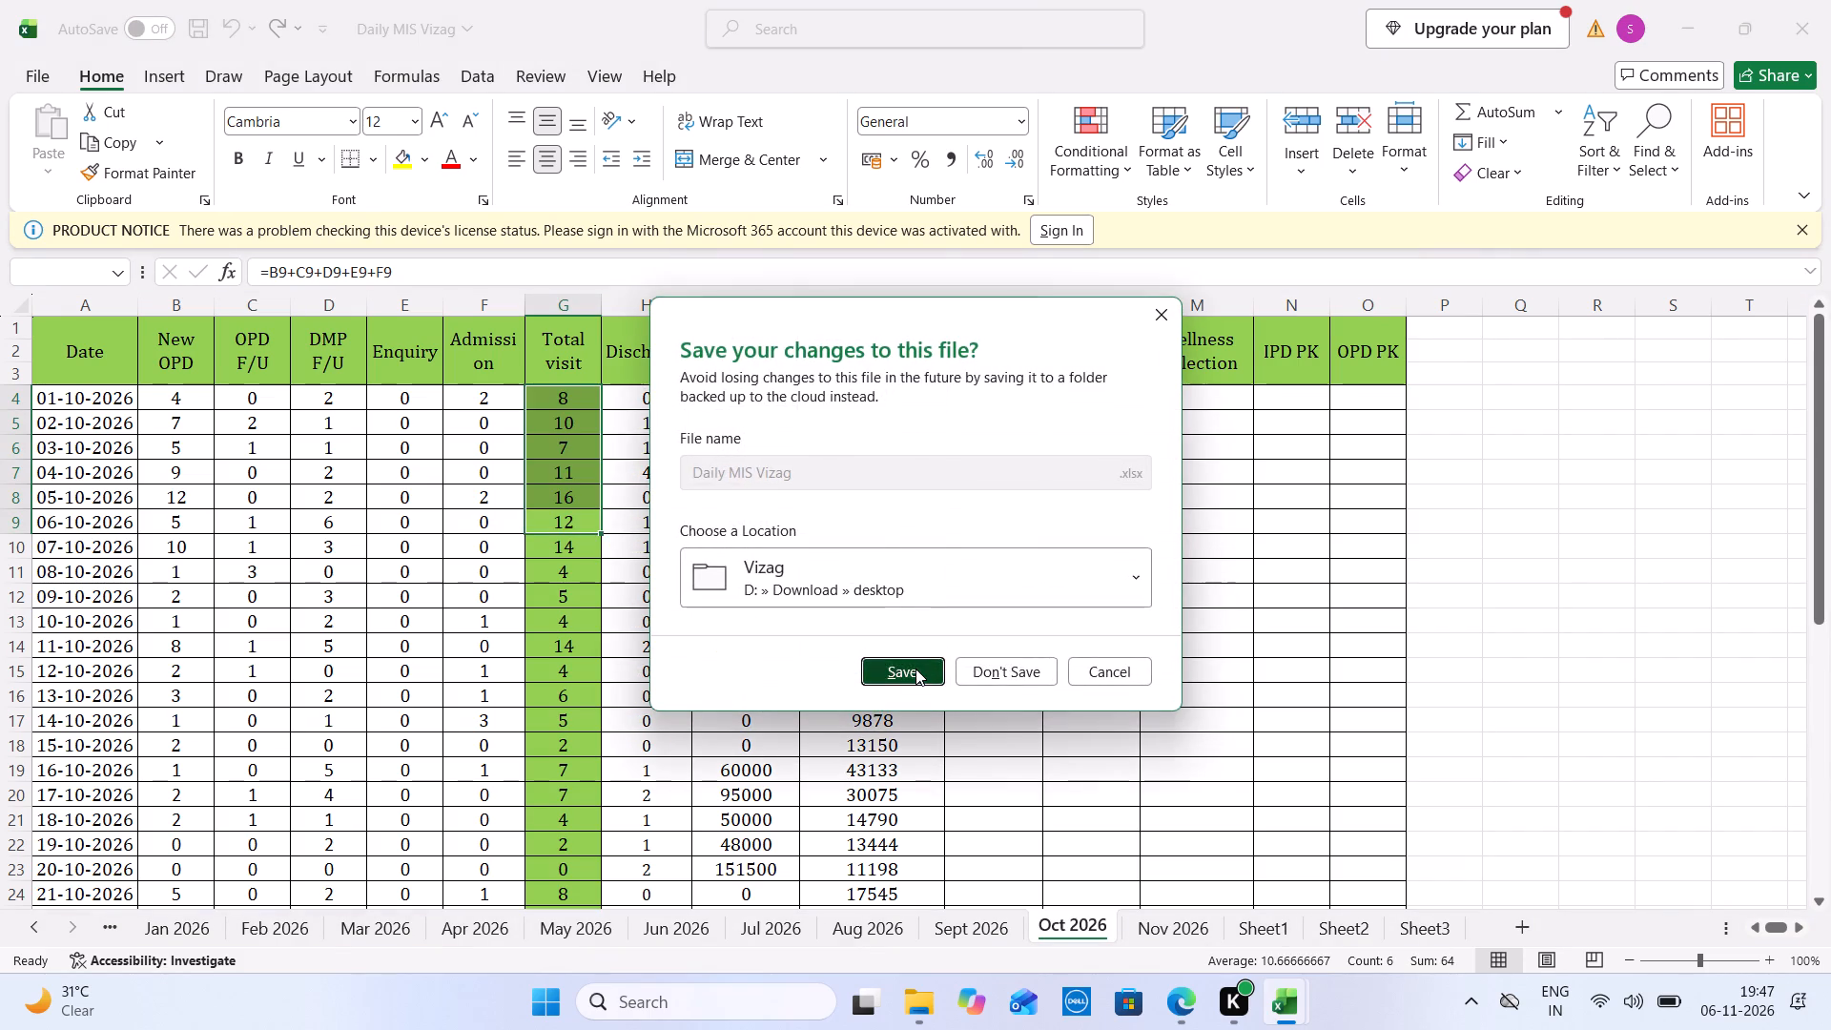
Open OPD Sheet Vadodara from the Vizag folder and bring up its Nov 2026 sheet.
left_click(928, 1008)
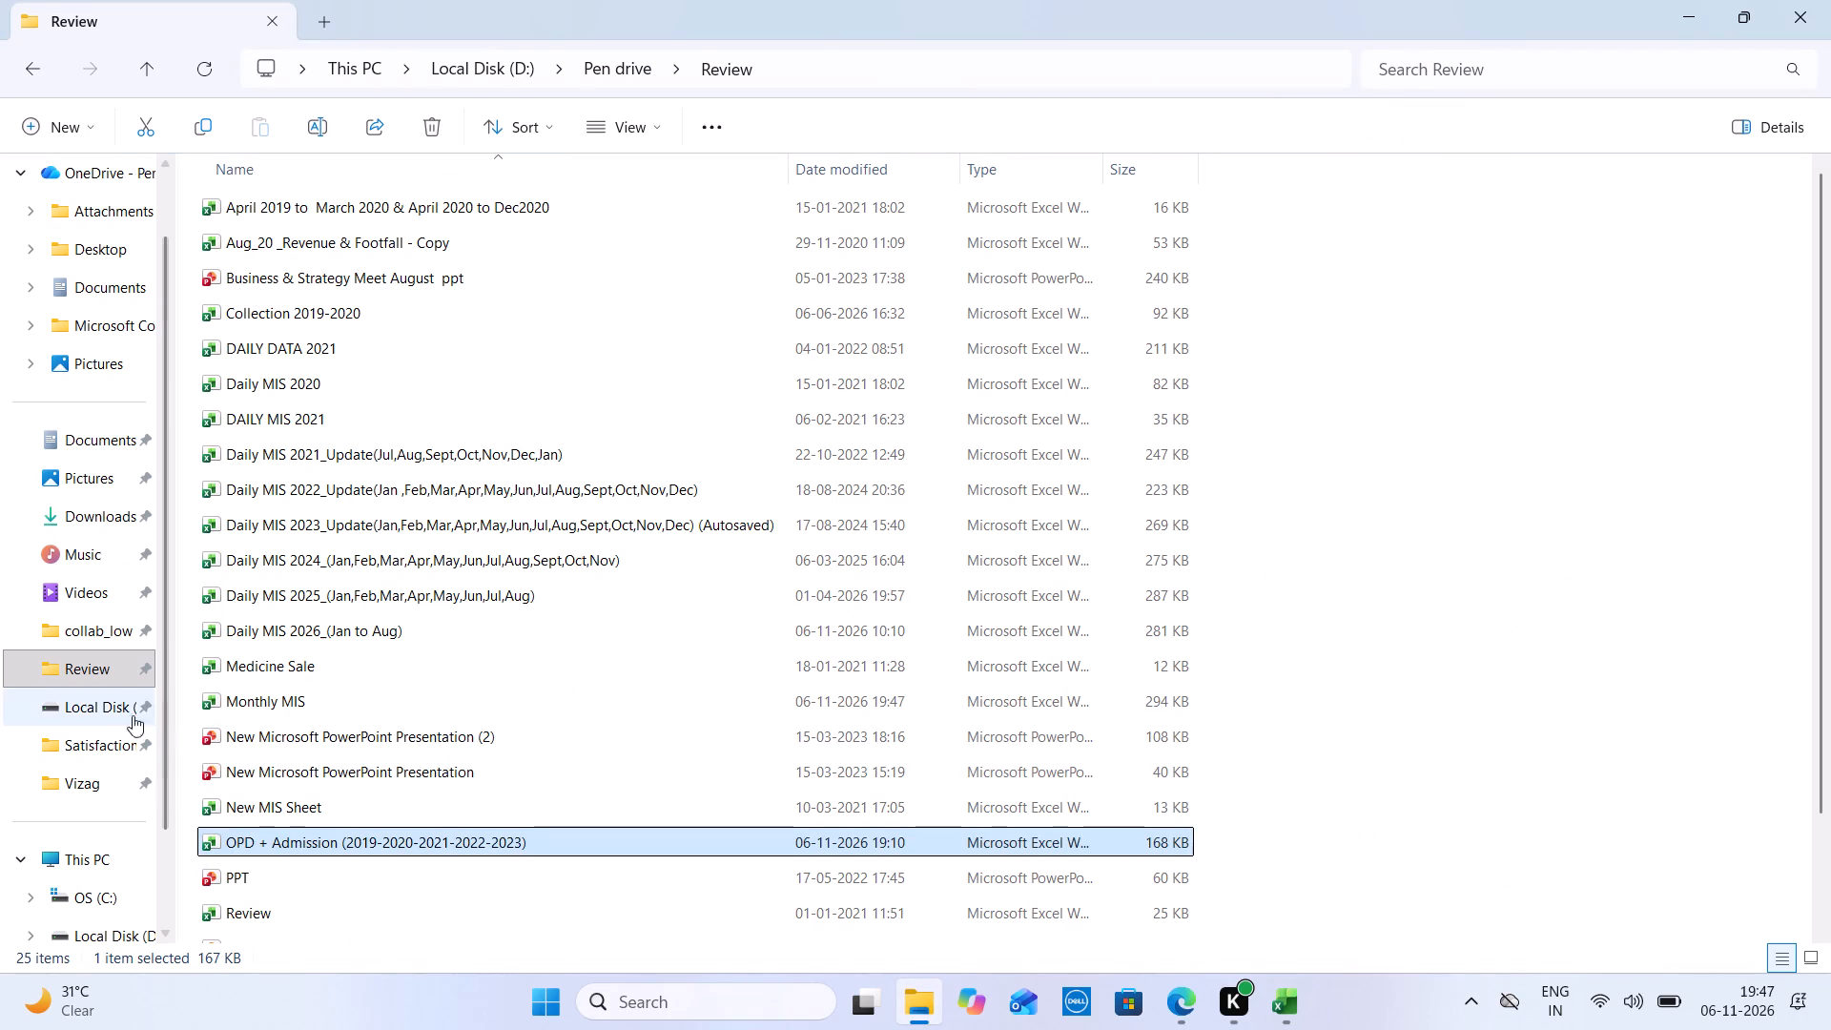
left_click(87, 793)
double_click(355, 844)
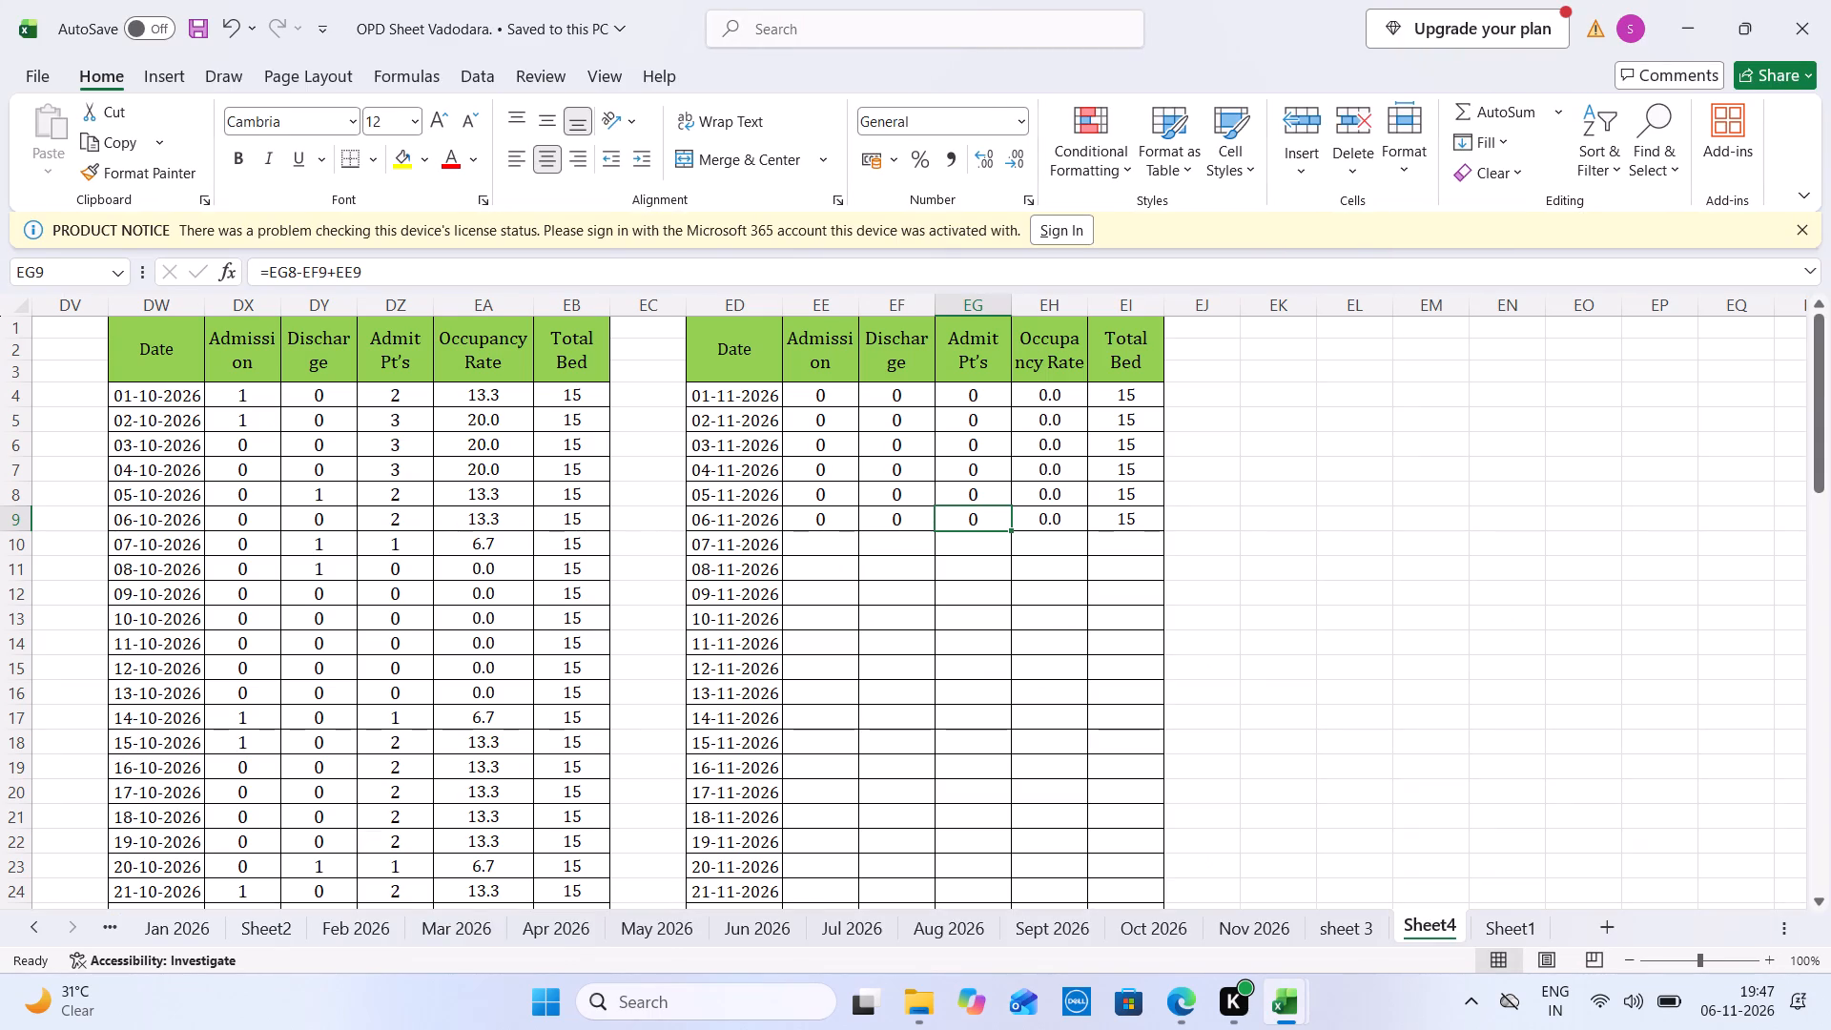
left_click(1254, 925)
In MIS_4 Hospital, enter Vadodara's Nov-26 MTD Total Admission as 0 and MTD Total New OPD as 26, and save Monthly MIS.
key("ctrl+Tab")
left_click(1707, 664)
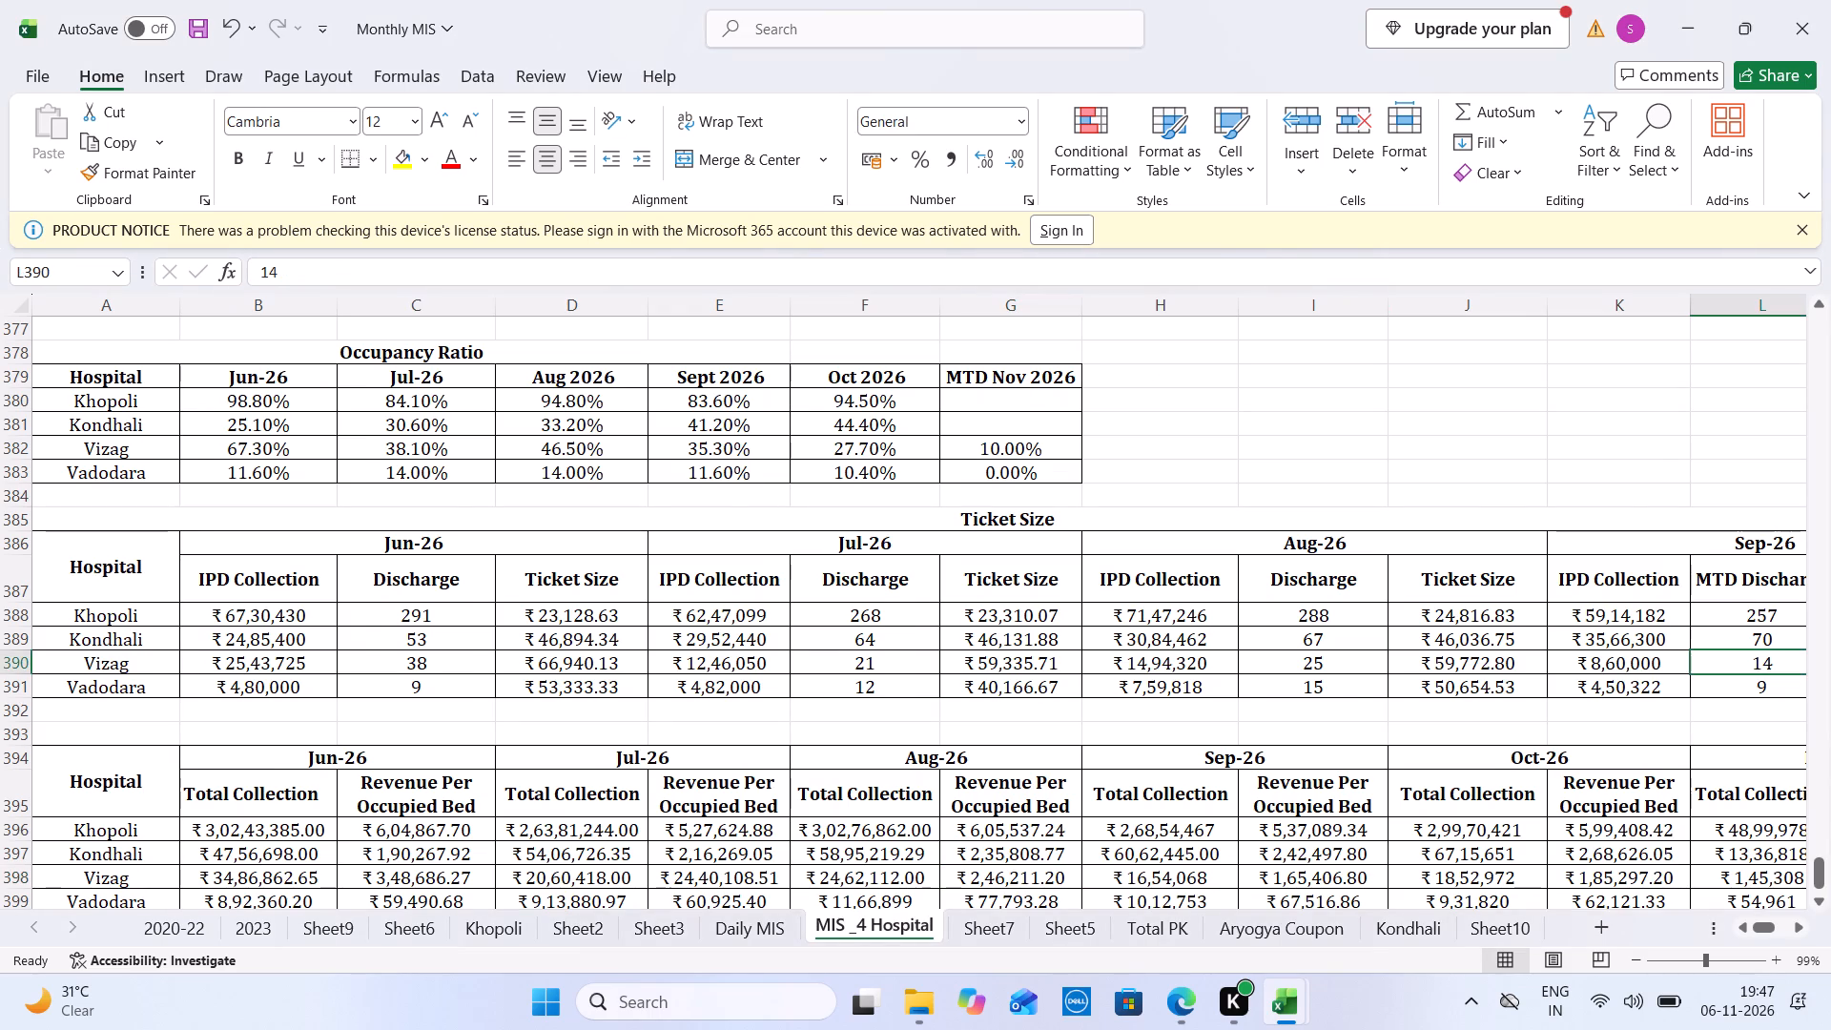
key("Down")
key("Up")
key("Up")
key("Up")
key("Up")
key("Up")
key("Up")
key("Up")
key("Up")
key("Up")
key("Up")
key("Up")
key("Up")
key("Up")
key("Up")
key("Up")
key("Up")
key("Up")
key("Up")
key("Up")
key("Up")
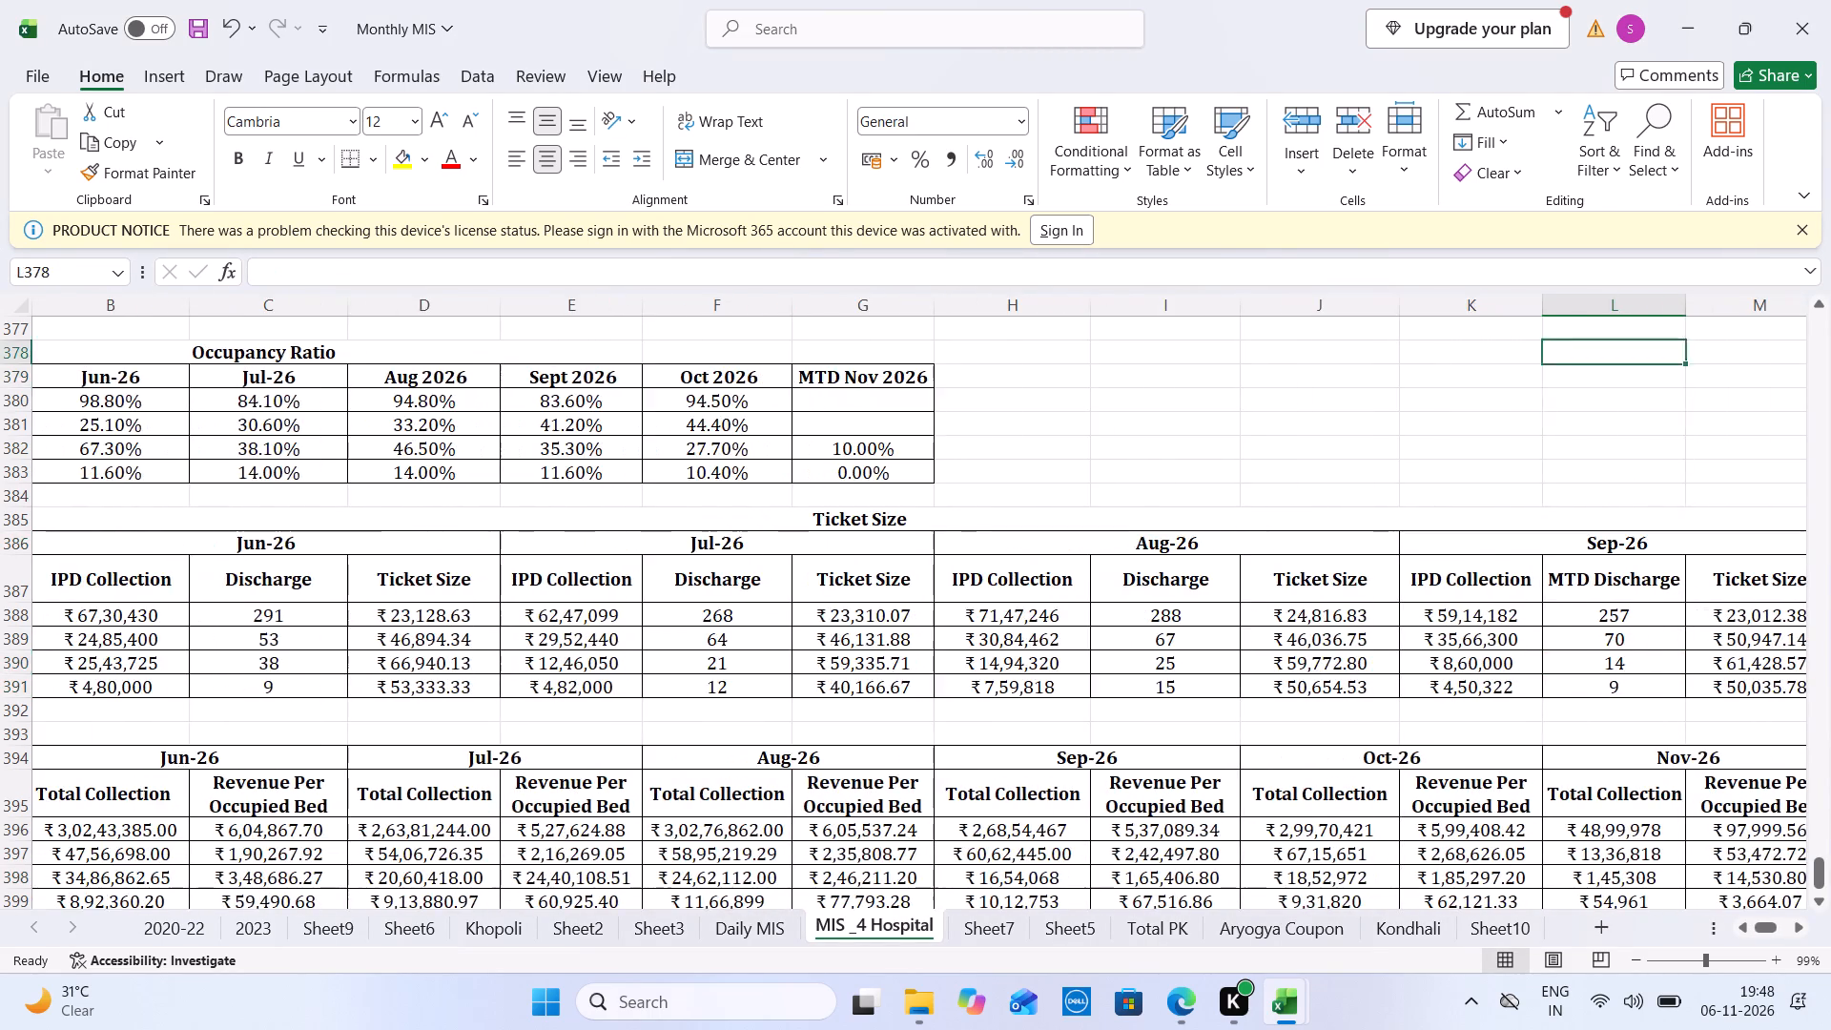
left_click(1037, 477)
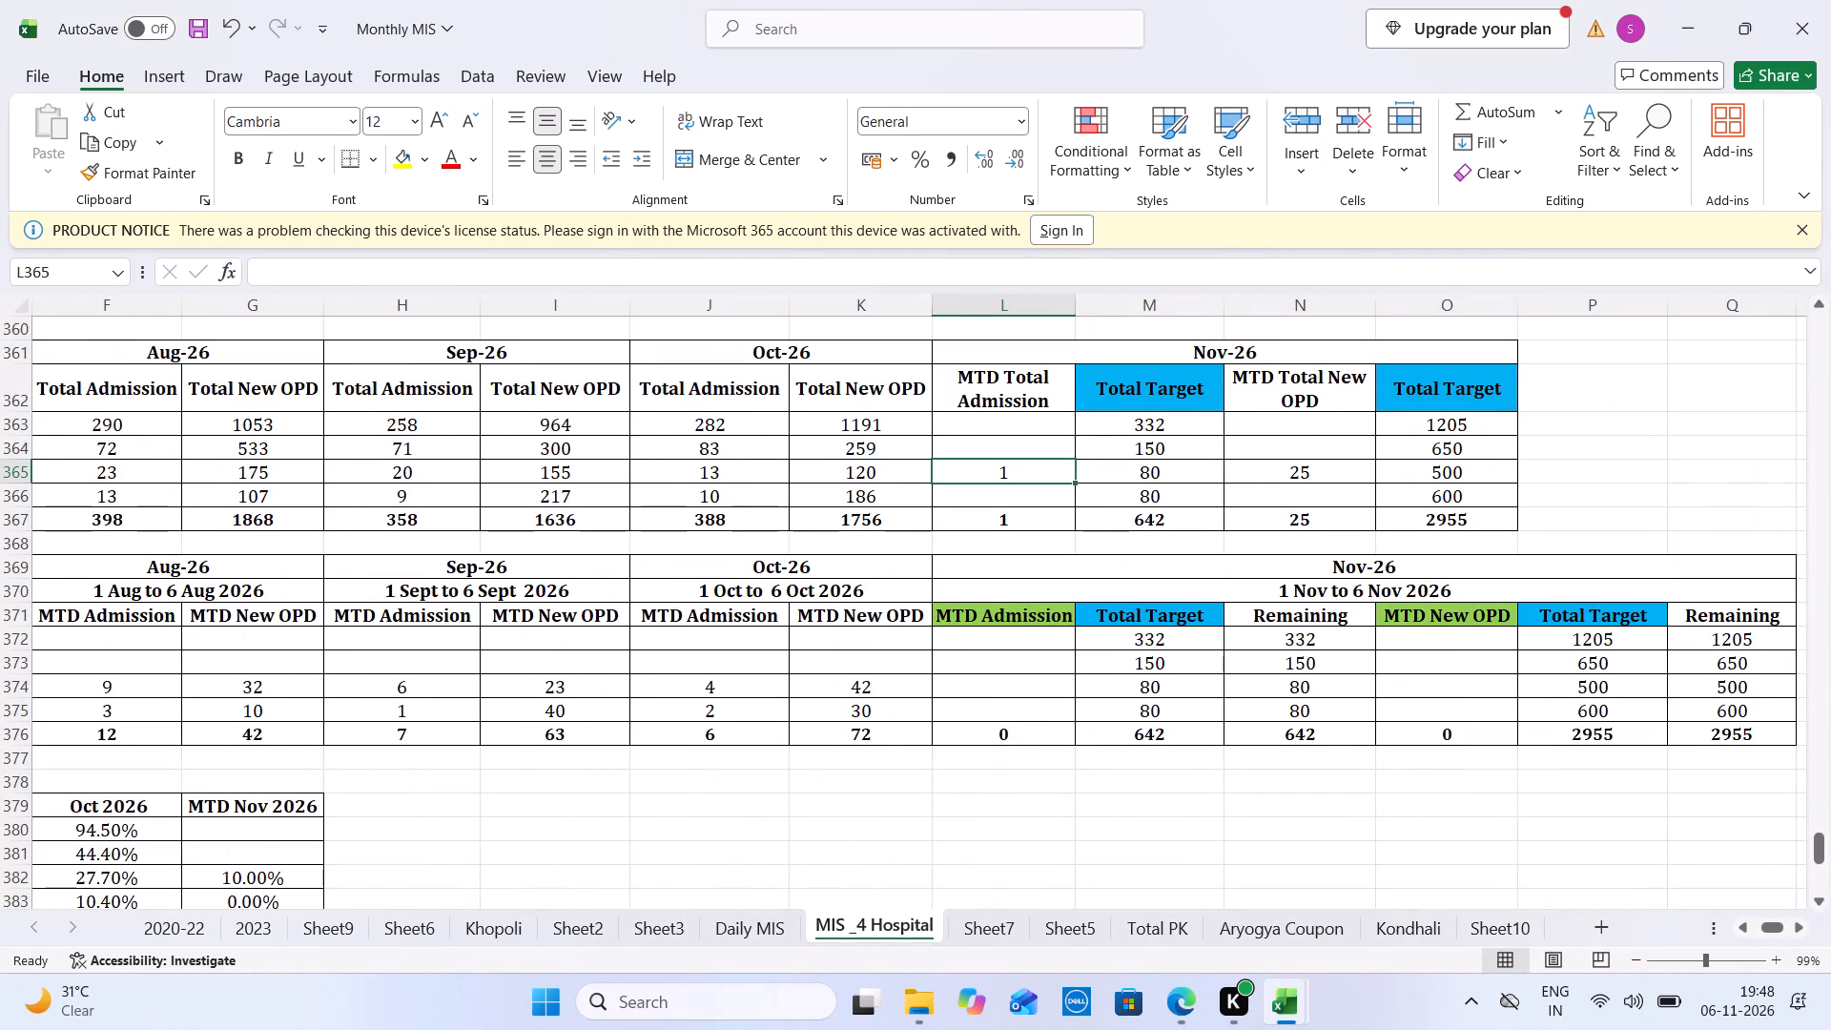
key("Down")
key("0")
key("Tab")
key("Tab")
type("26")
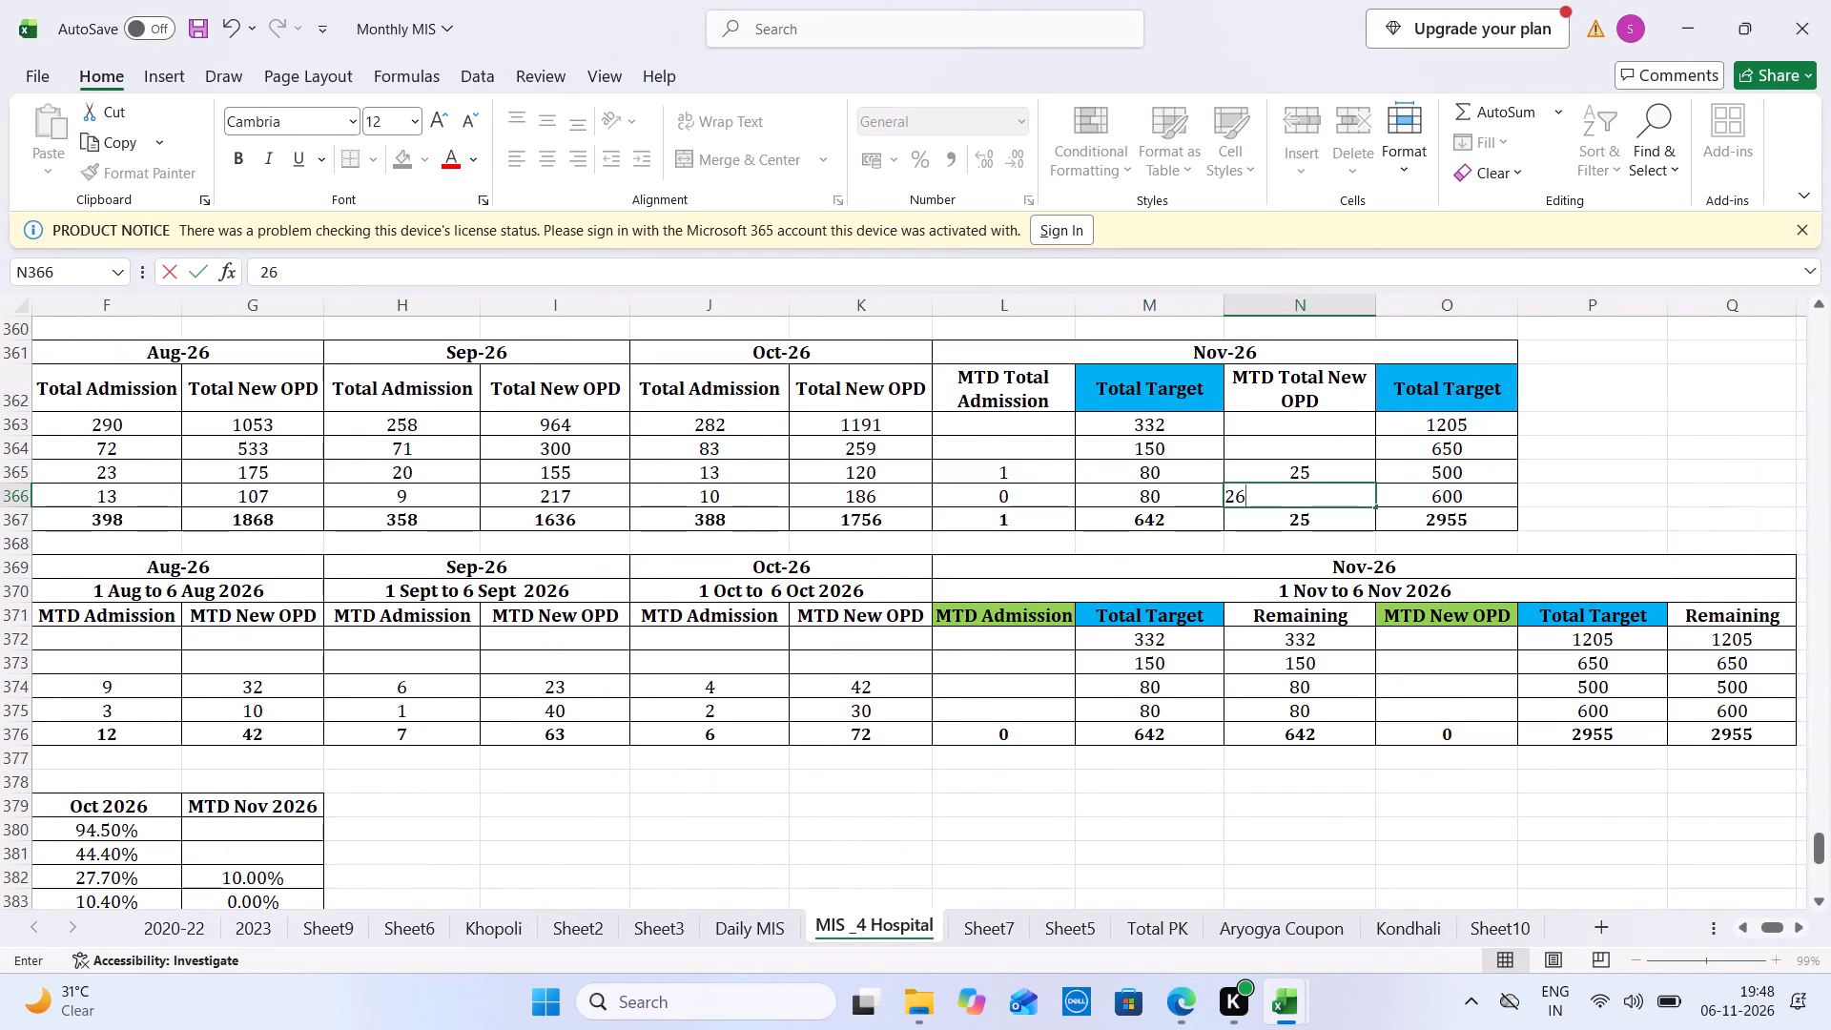
key("ctrl+s")
Return to the OPD Sheet Vadodara workbook and close it.
key("ctrl+Tab")
left_click(1830, 0)
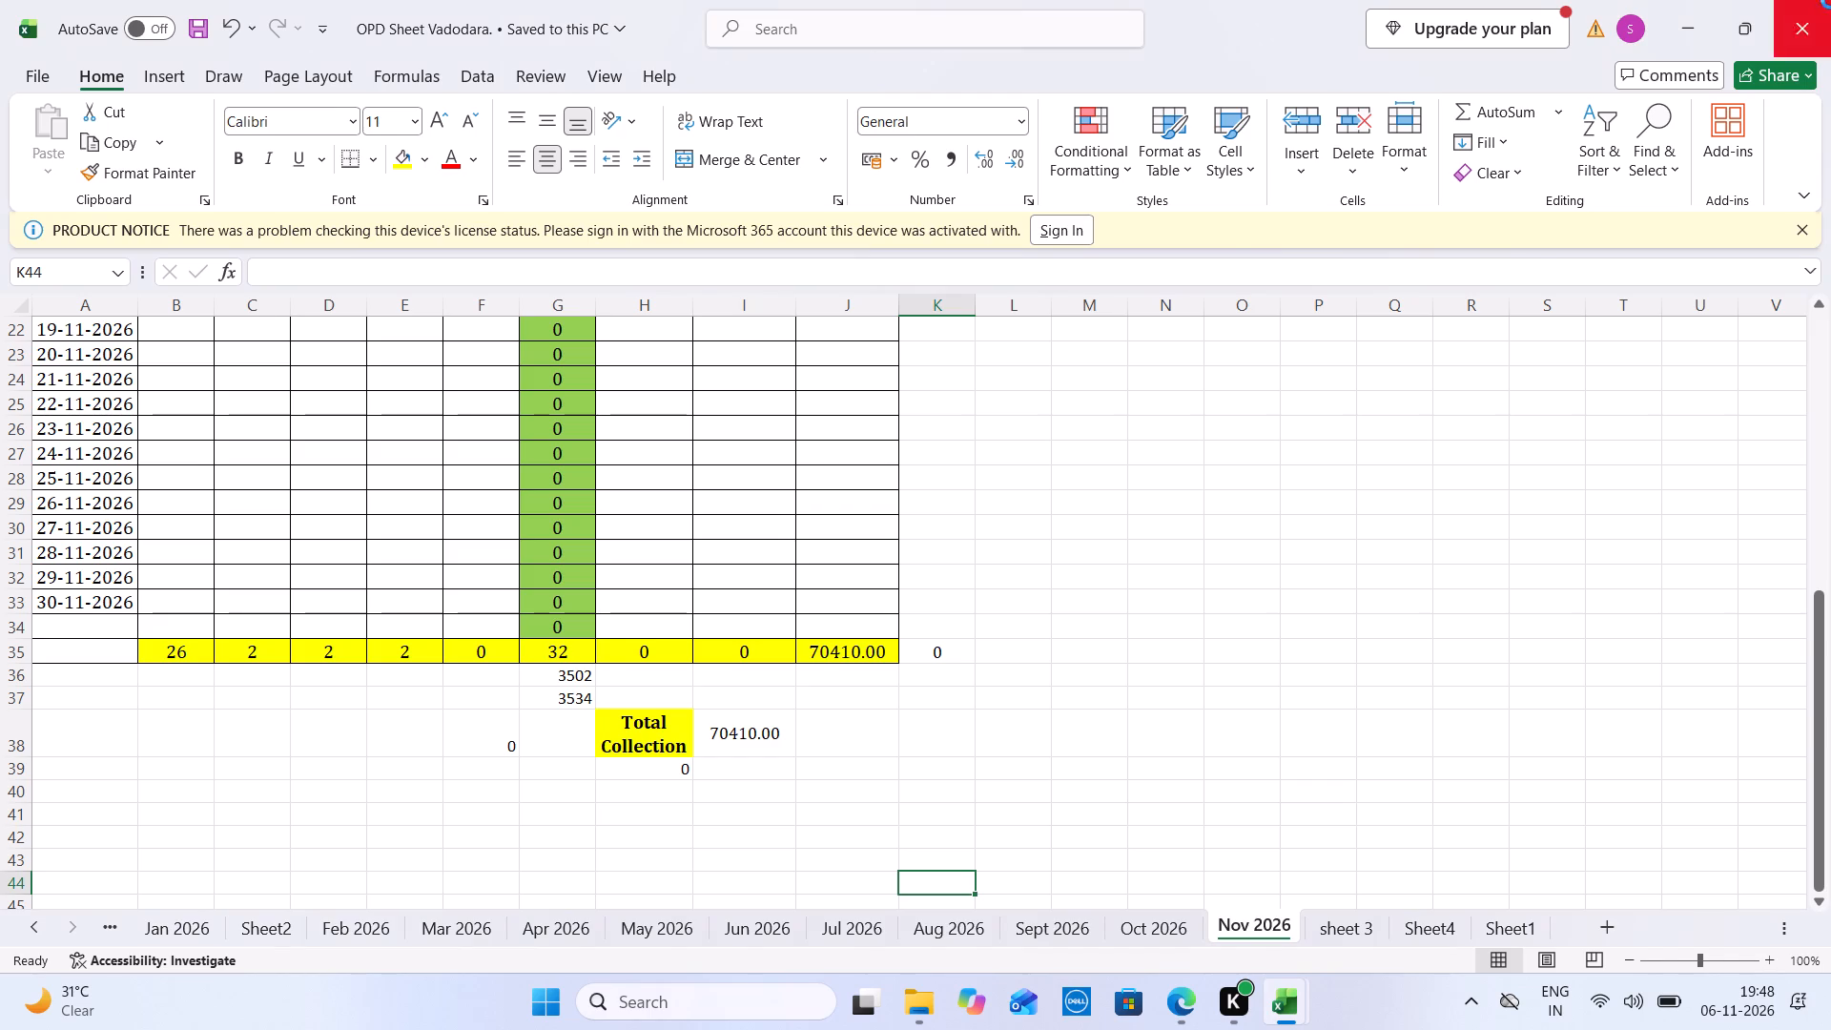
Open the Daily MIS 2025_Kondhali workbook from the Vizag folder in File Explorer.
left_click(908, 1017)
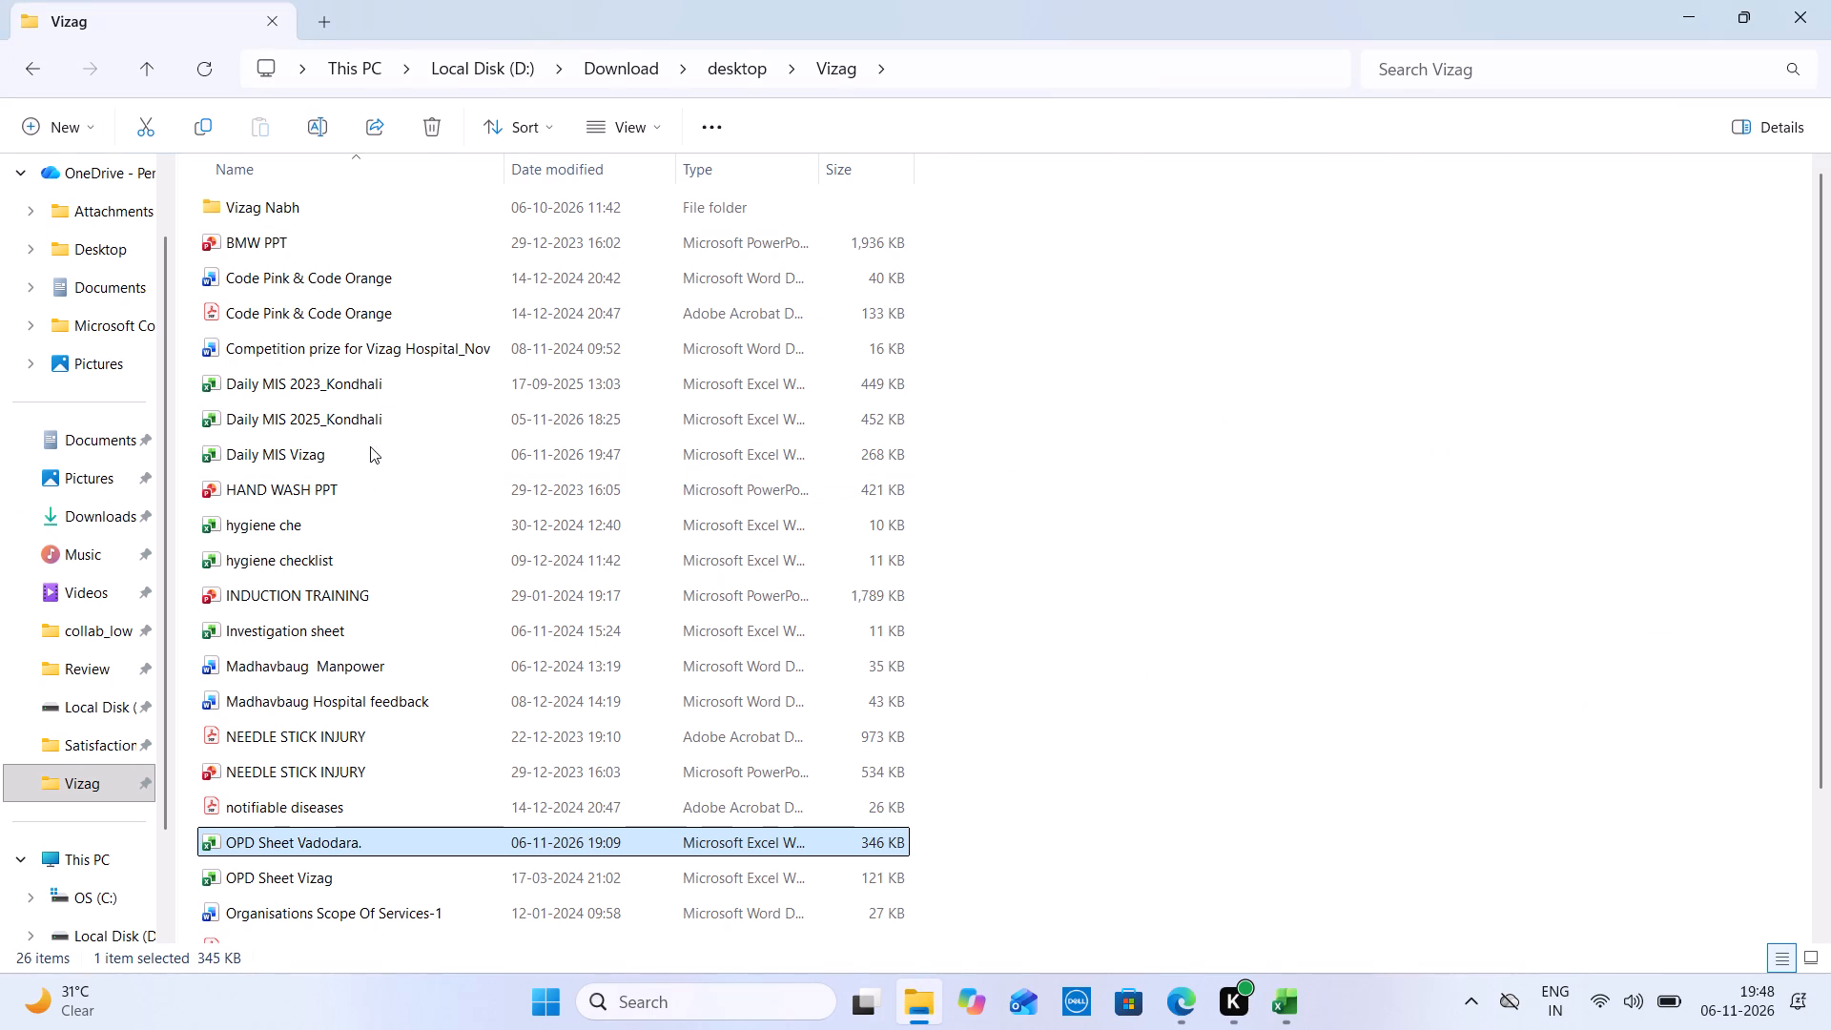
double_click(406, 419)
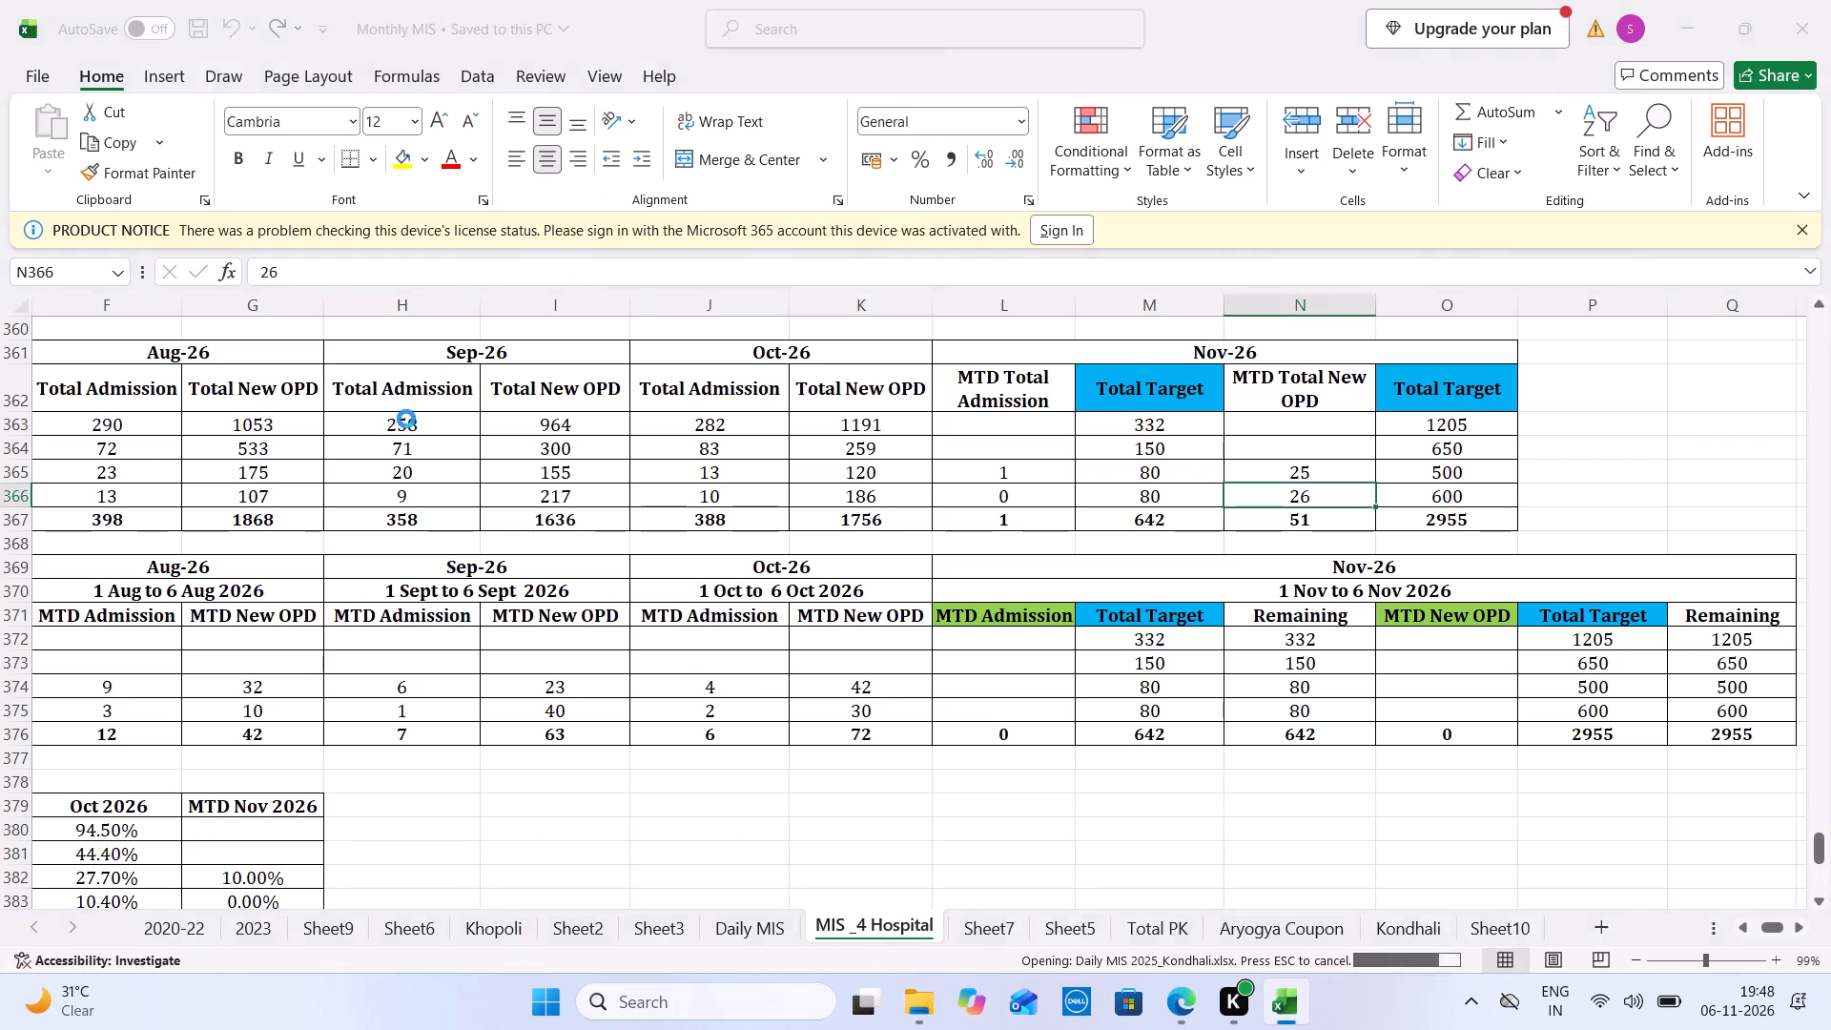
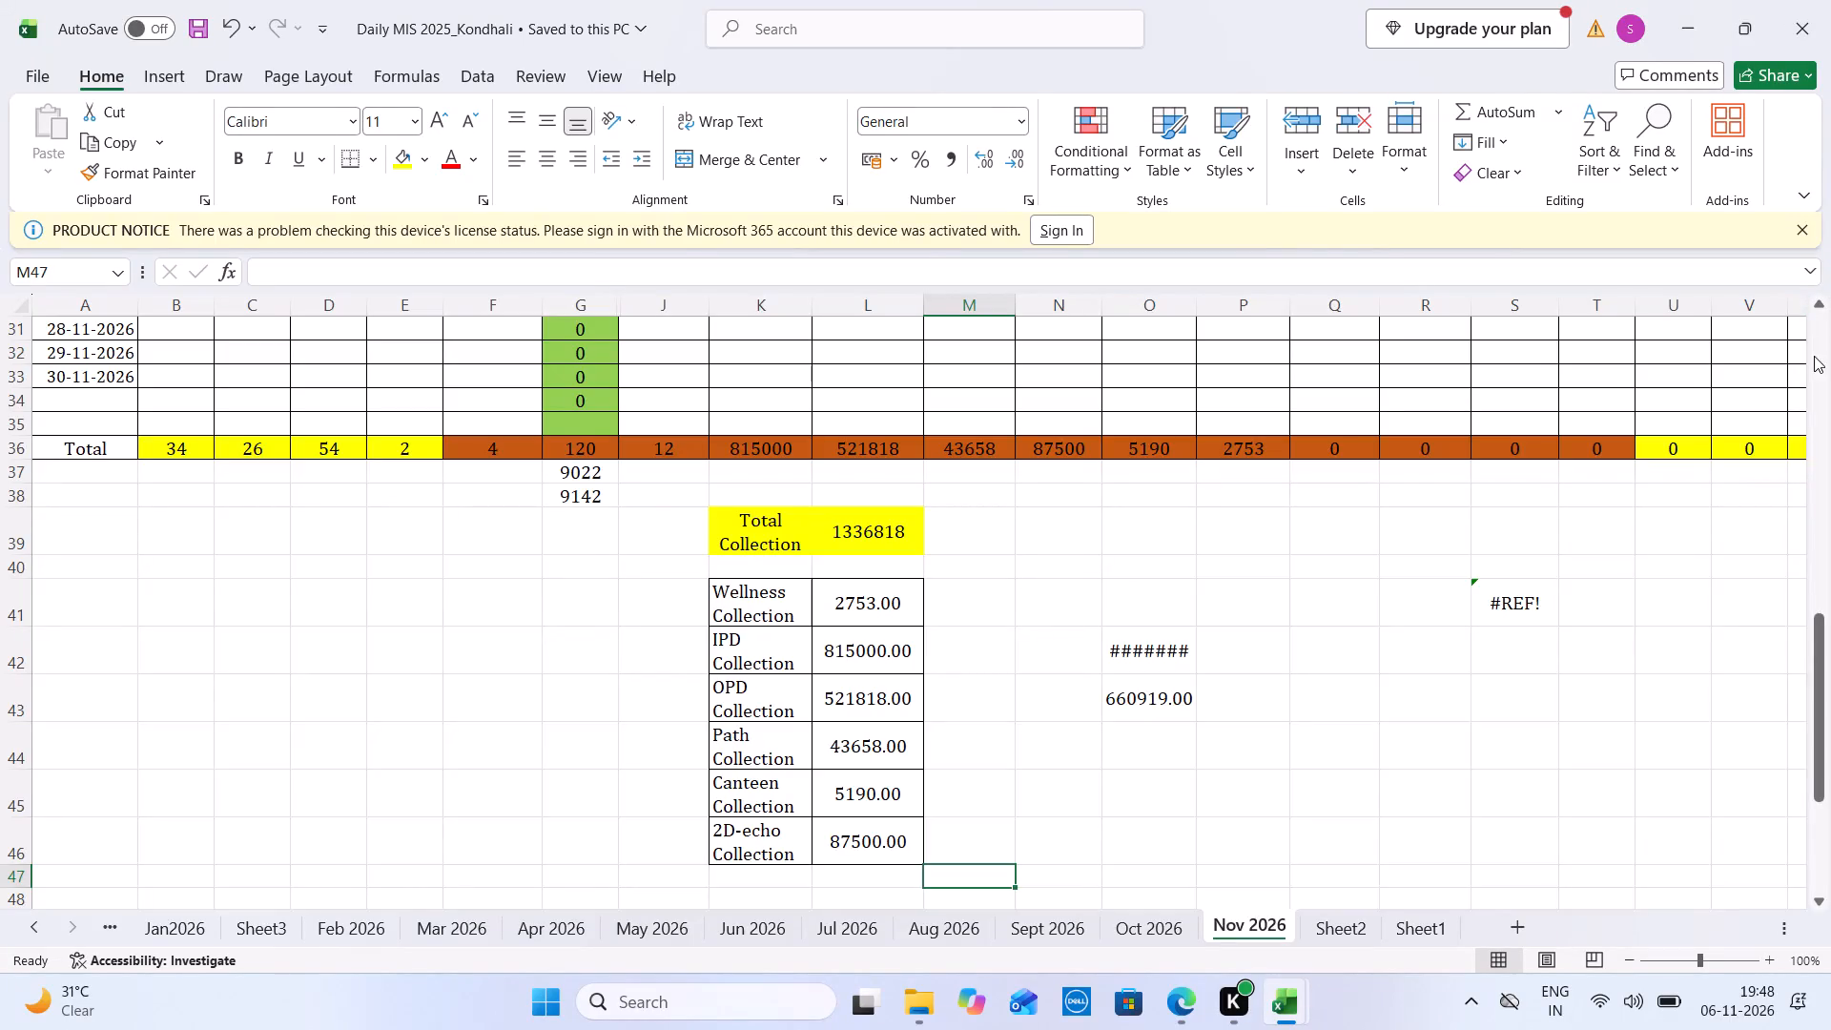
Go to the first entry cell of the 06-11-2026 row in Kondhali's Nov 2026 sheet.
left_click(1823, 366)
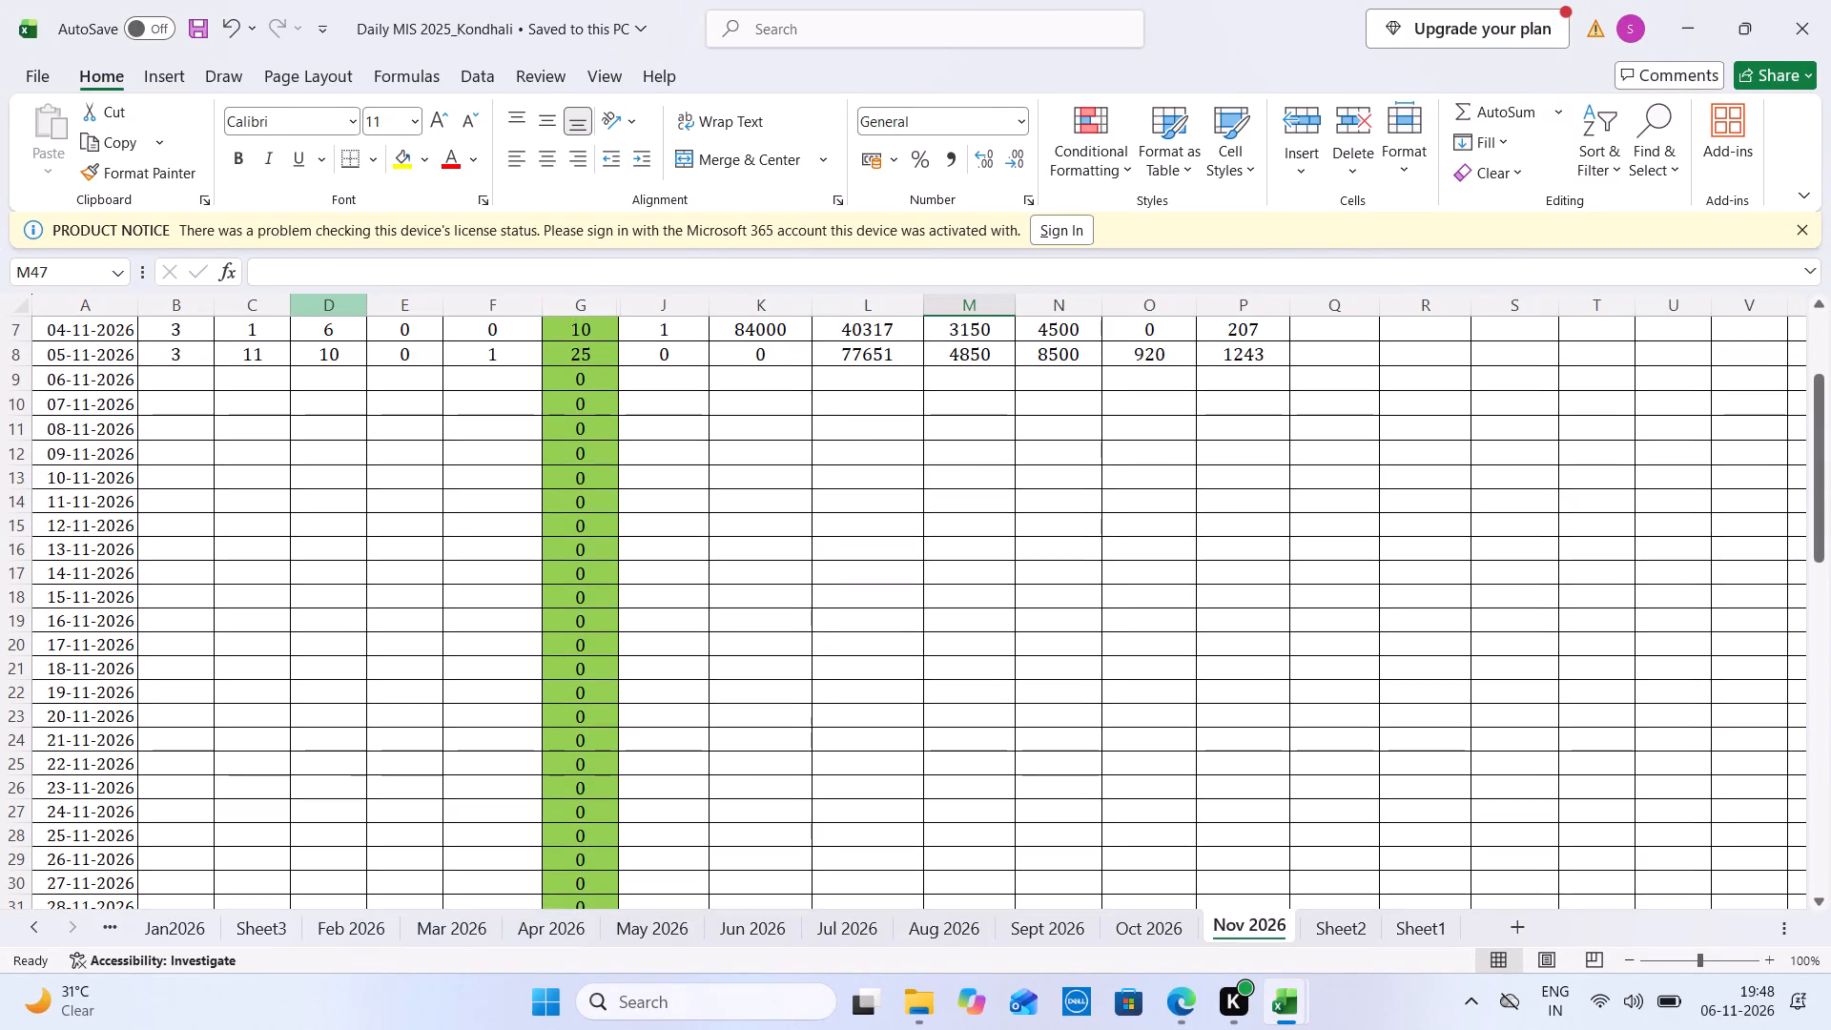
left_click(186, 374)
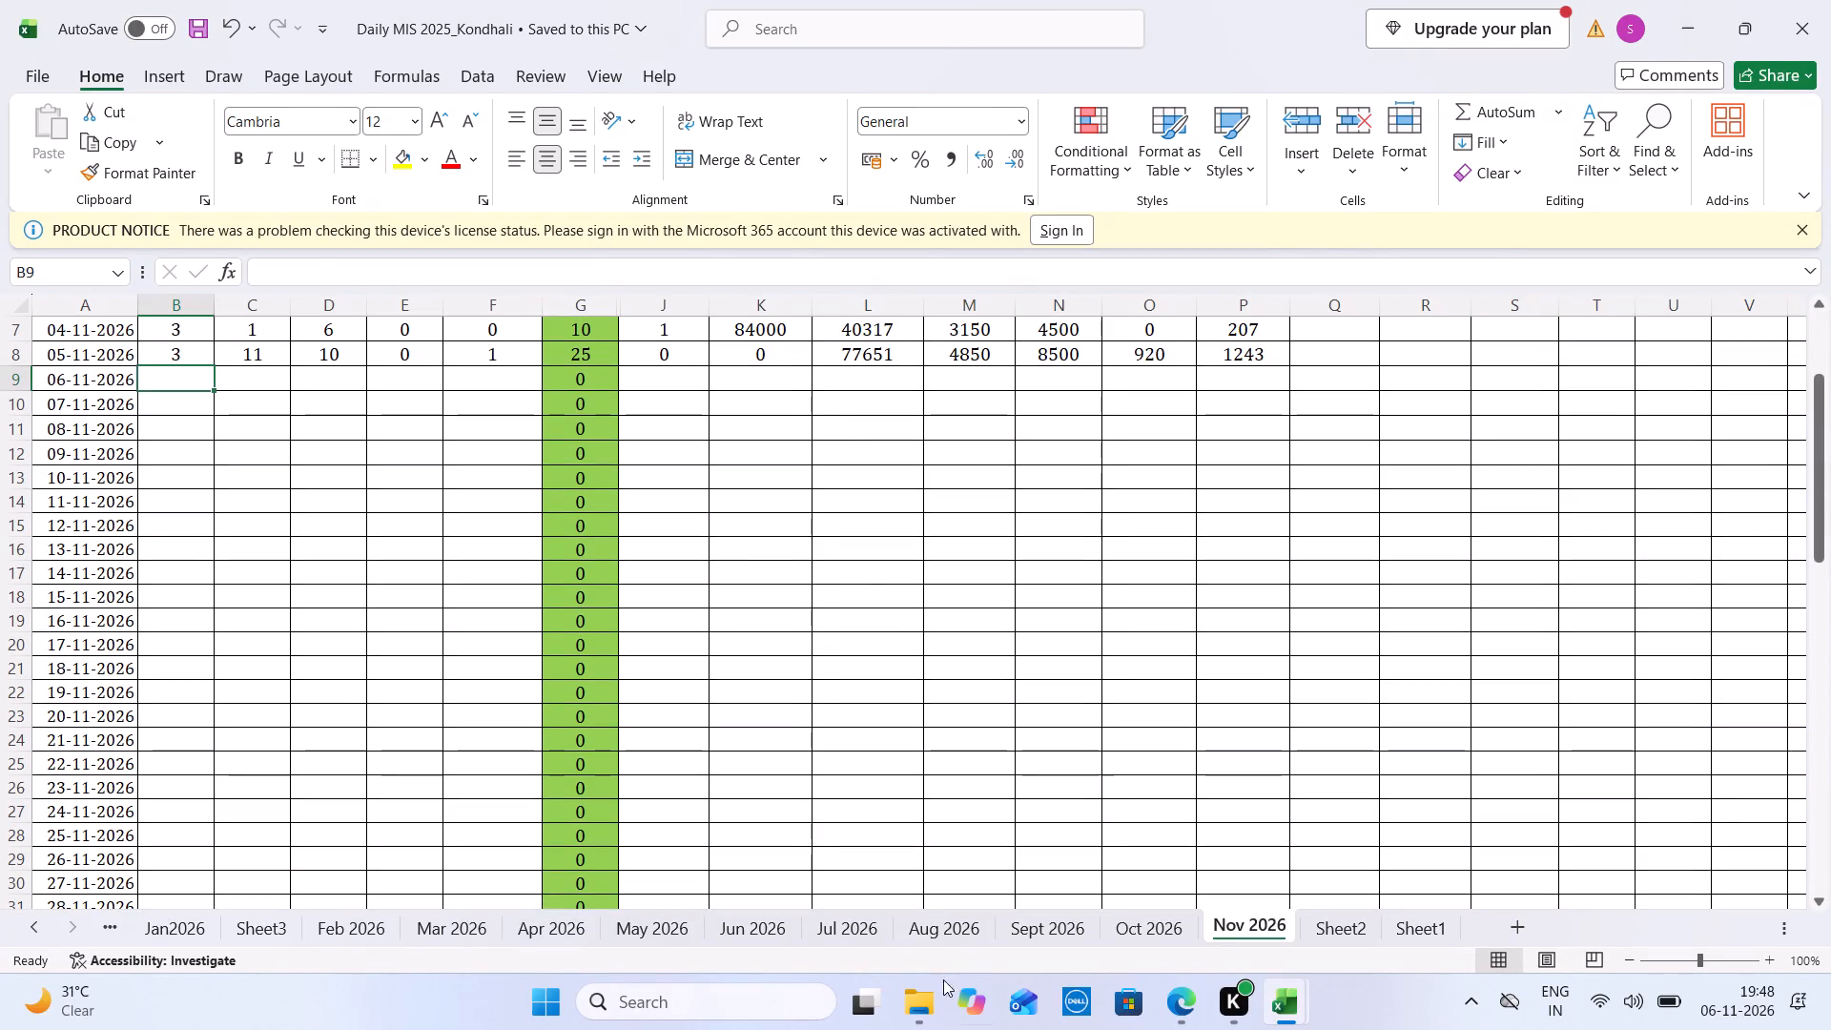
Switch from the Kondhali workbook back to the Vizag folder in File Explorer.
left_click(920, 1000)
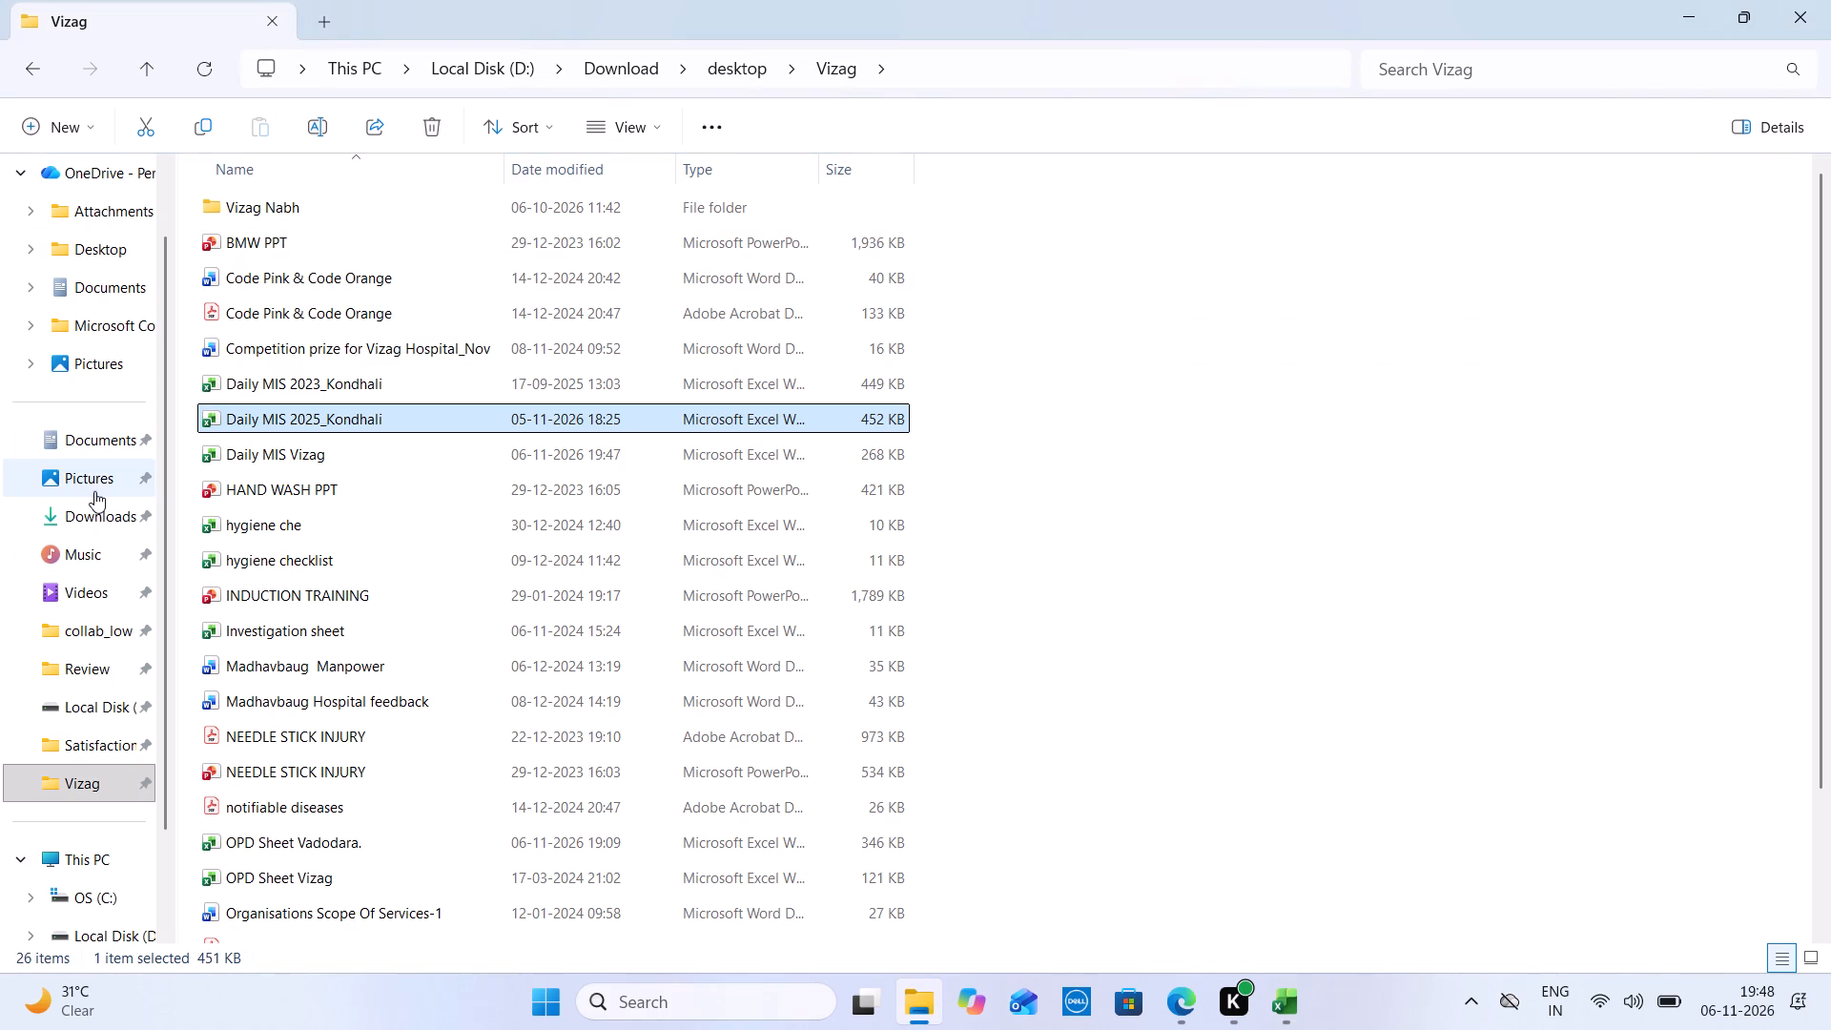
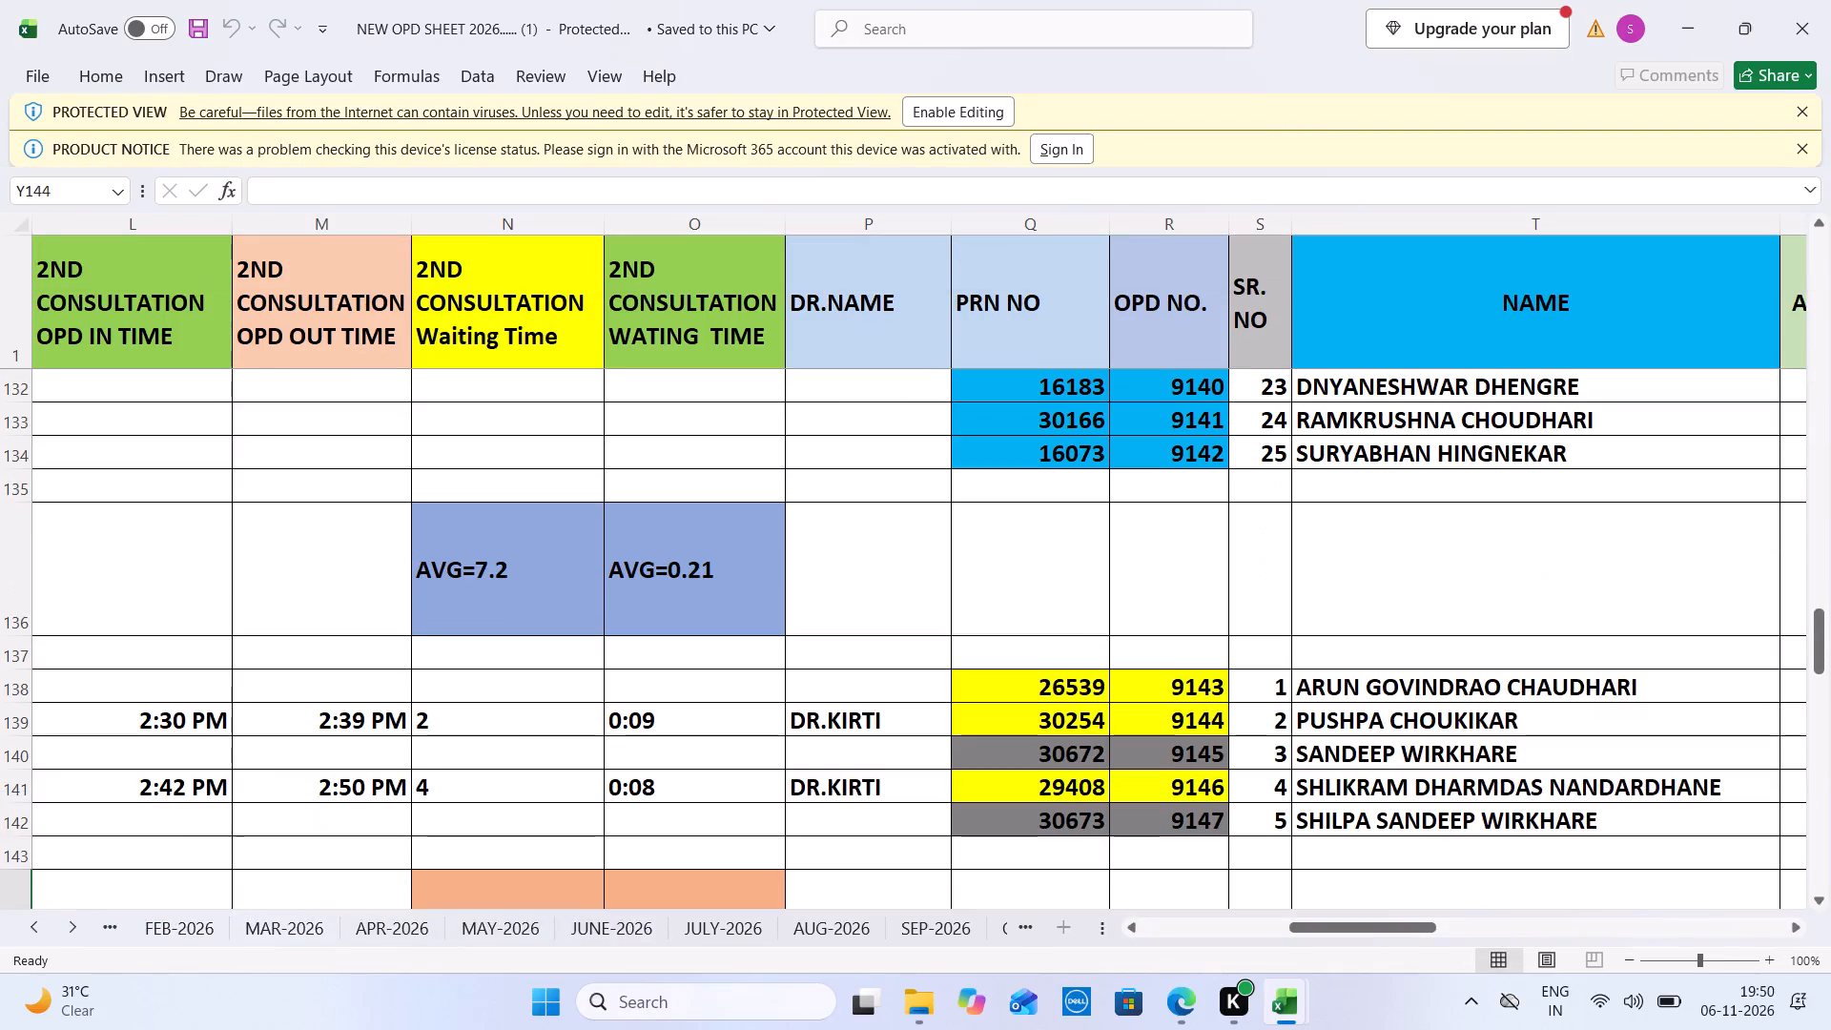
Examine the latest patient rows under INQUIRY, OPD NEW, OPD F/U, DMP F/U and ADM in the NEW OPD SHEET 2026 workbook.
left_click(1047, 537)
key("Right")
key("Right")
key("Right")
key("Right")
key("Right")
key("Right")
key("Right")
key("Right")
key("Right")
key("Right")
key("Right")
key("Right")
key("Right")
key("Right")
key("Right")
key("Right")
key("Right")
key("Right")
key("Right")
key("Right")
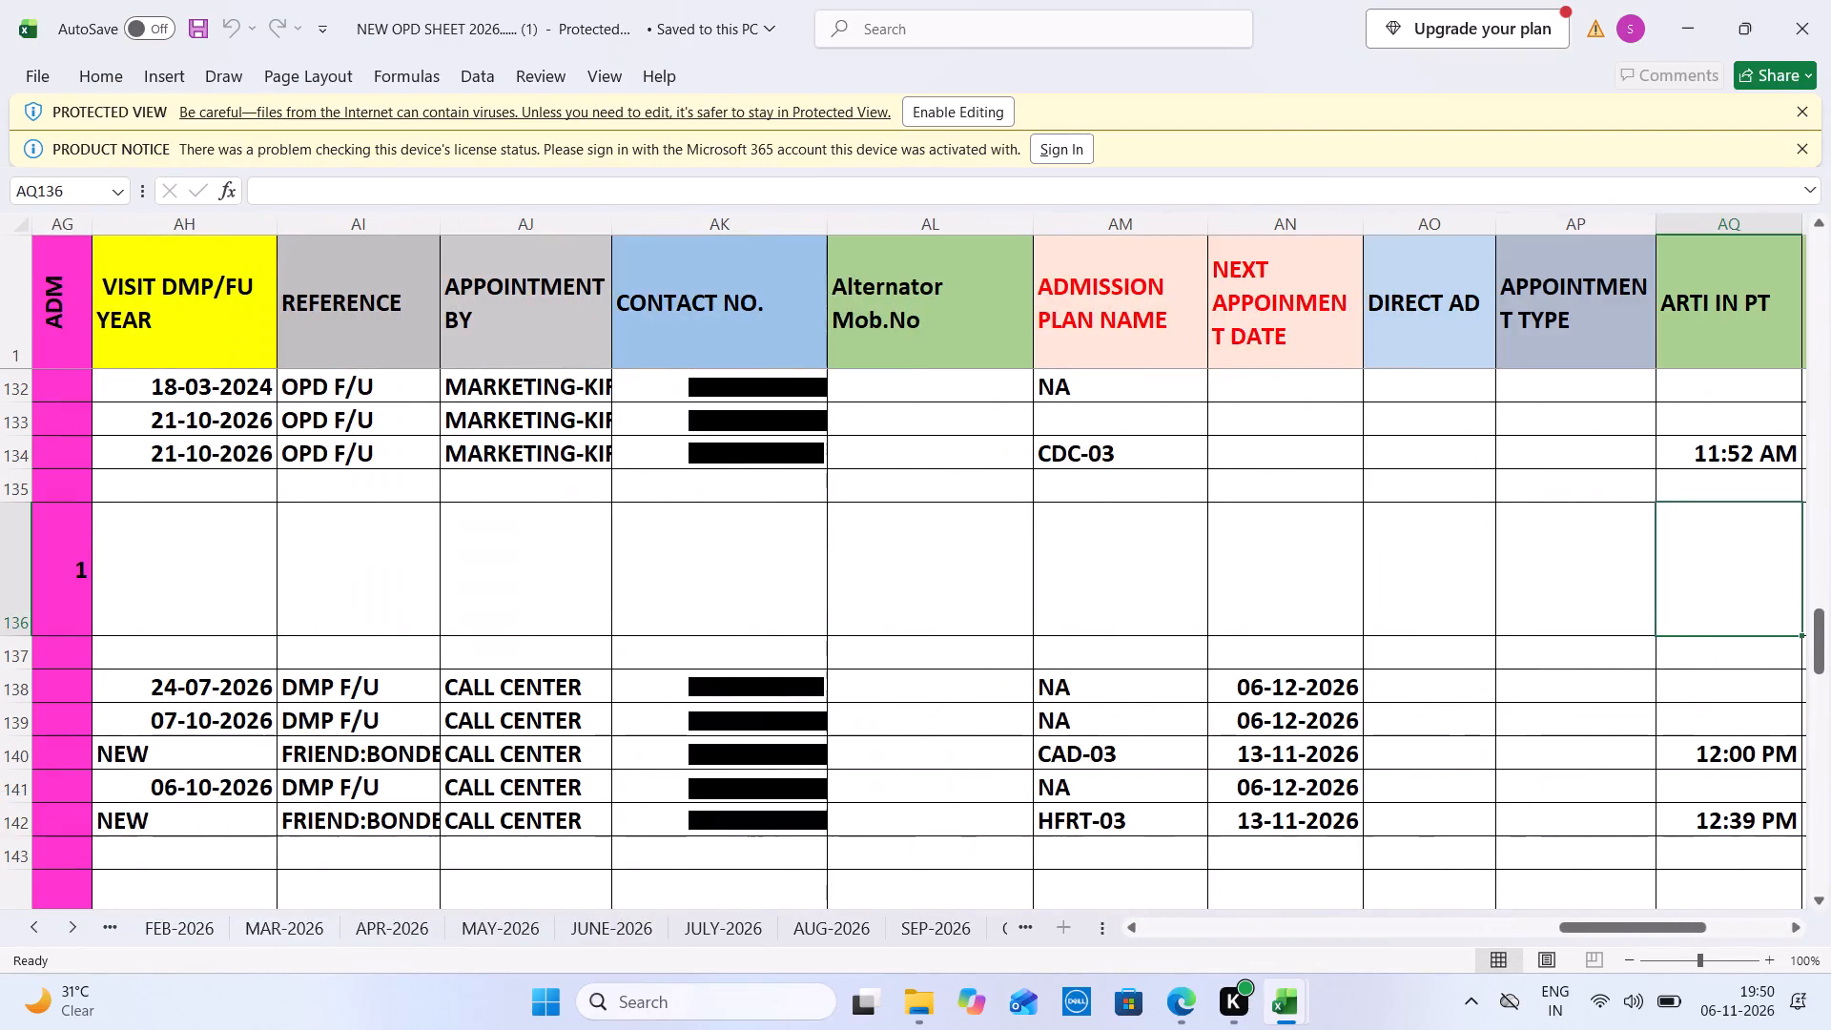
key("Left")
key("Left")
key("Left")
key("Left")
key("Left")
key("Left")
key("Left")
key("Left")
key("Left")
key("Left")
key("Left")
key("Left")
key("Left")
key("Left")
key("Left")
key("Left")
key("Left")
key("Left")
key("Down")
key("Down")
key("Down")
key("Down")
key("Down")
key("Down")
key("Down")
key("Down")
key("Down")
key("Down")
key("Down")
key("Down")
key("Down")
key("Down")
key("Down")
key("Down")
key("Down")
key("Down")
key("Down")
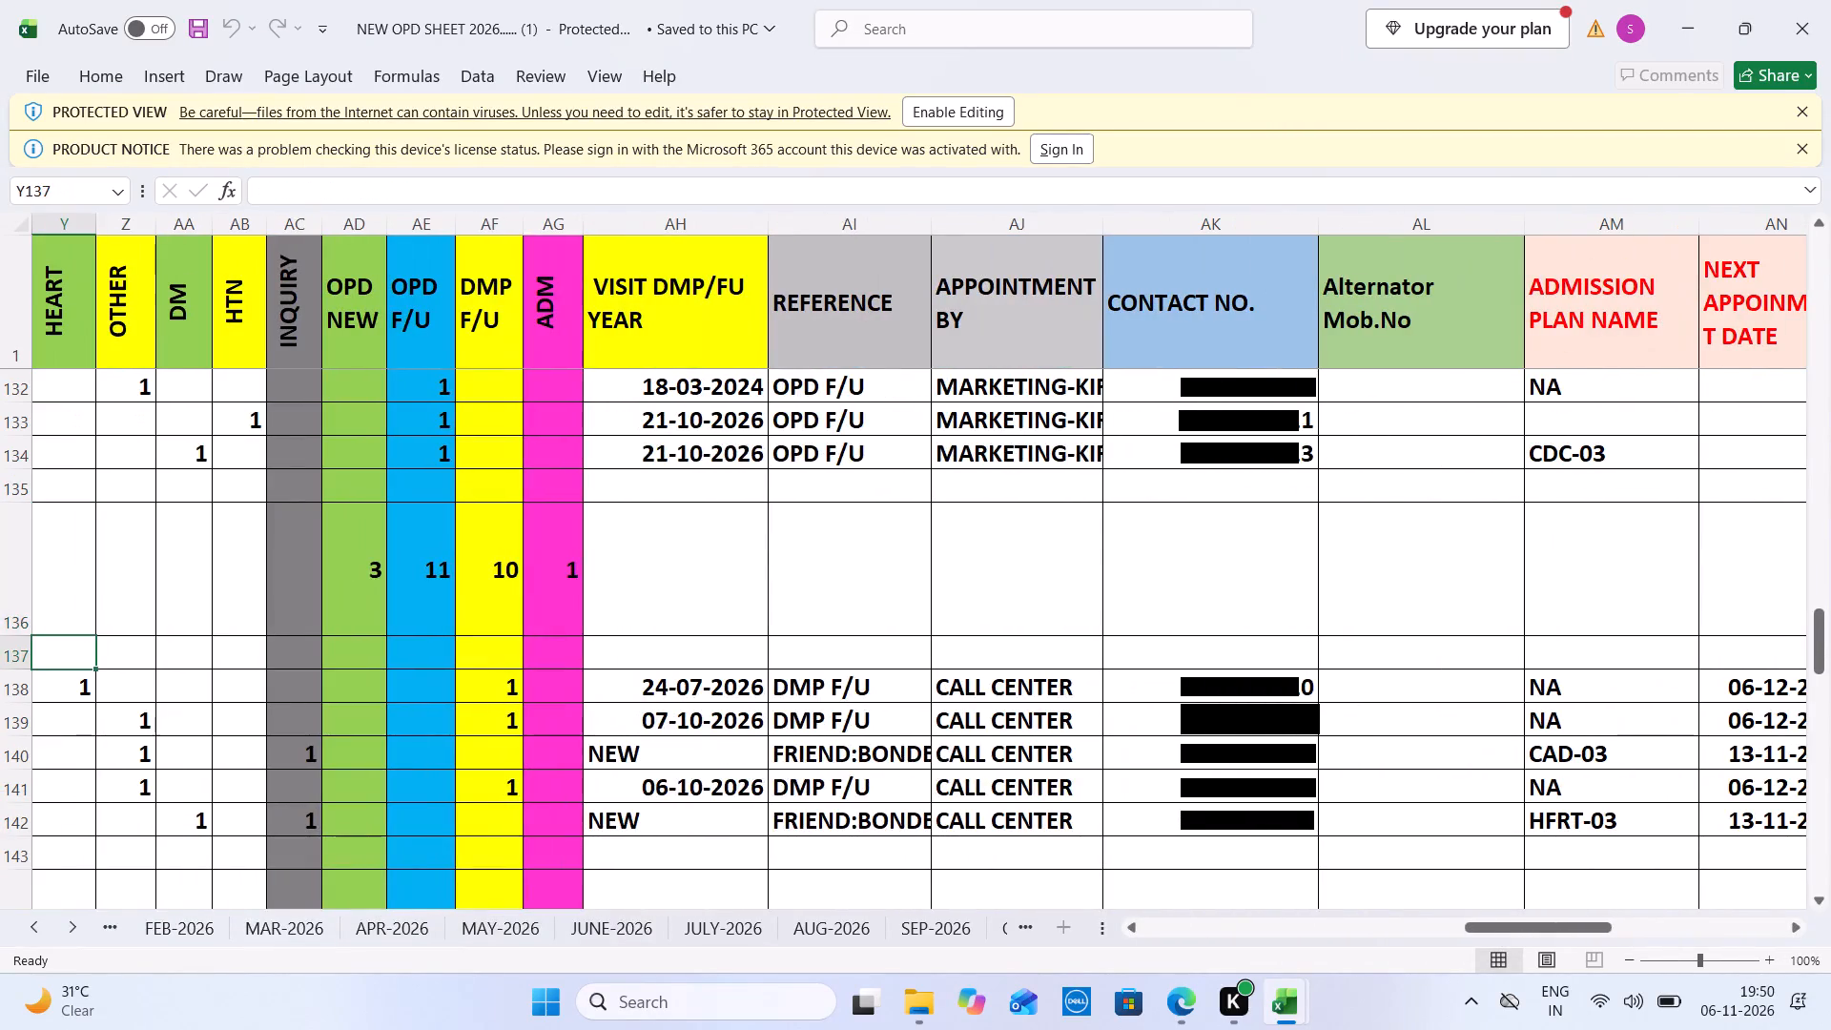
Return to the Nov 2026 sheet of the Daily MIS 2025_Kondhali workbook.
key("ctrl+Tab")
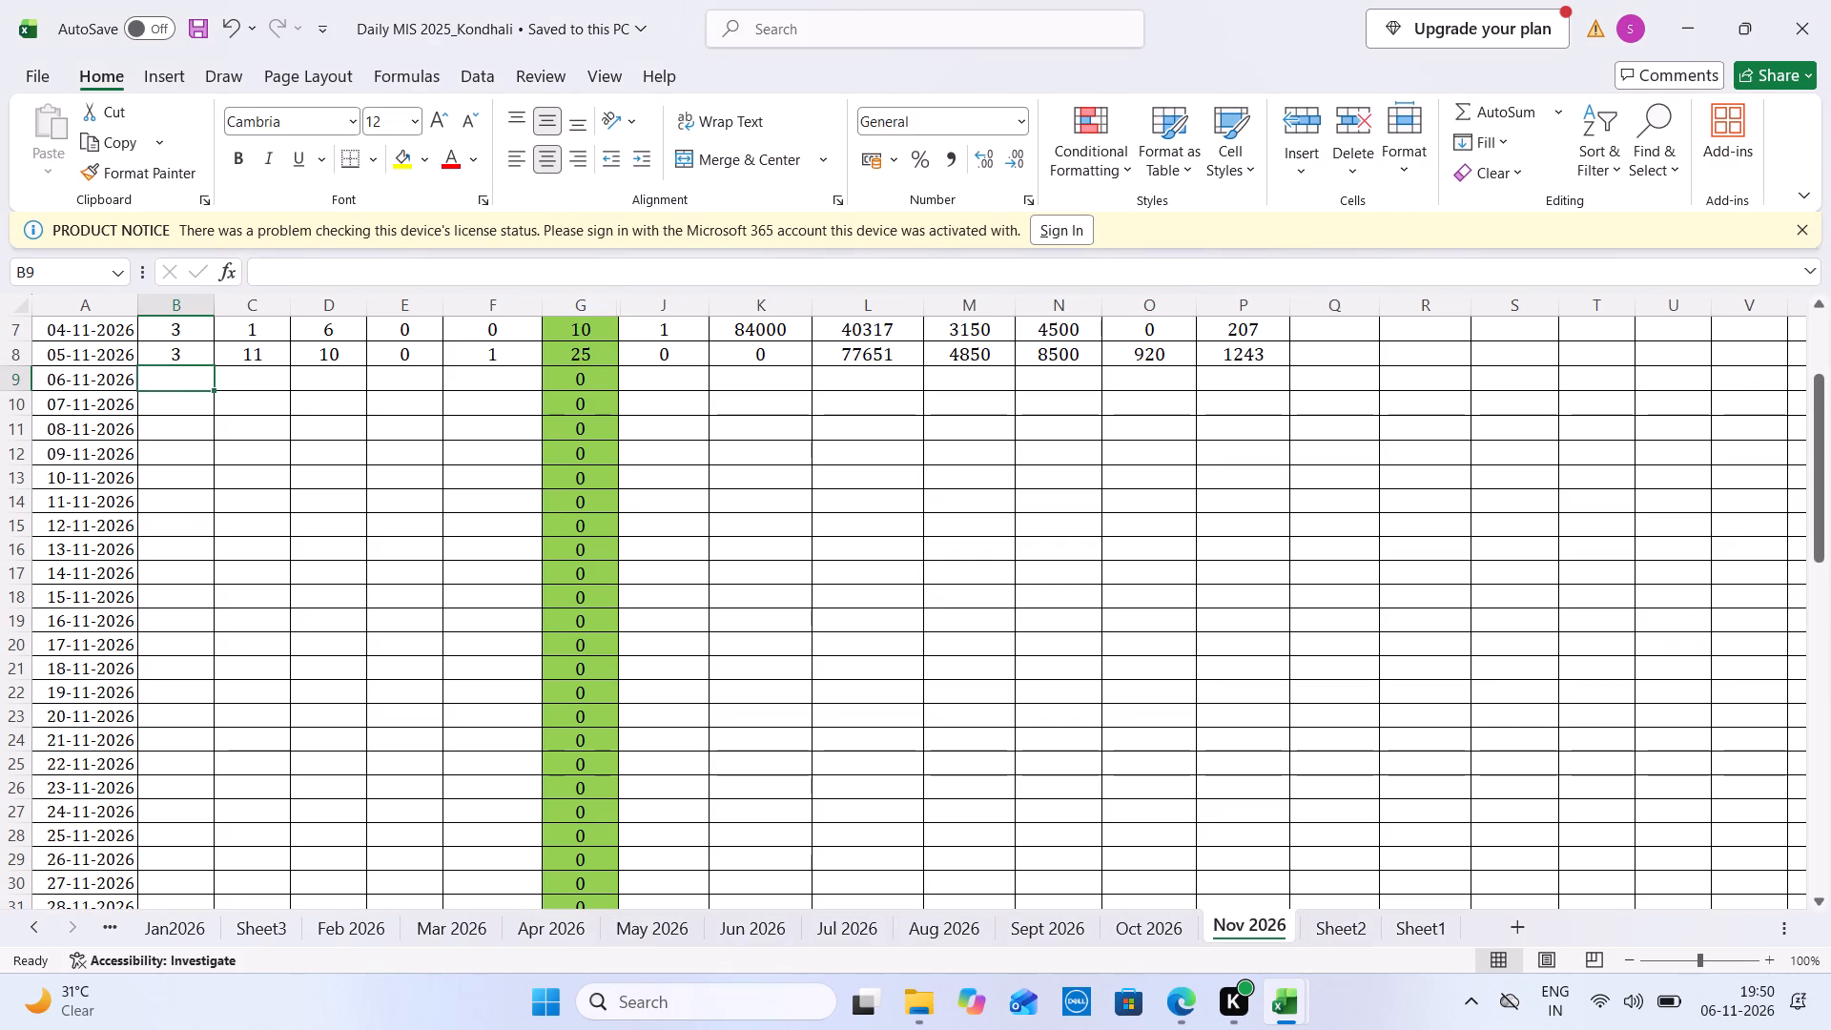
Enter 0 for New OPD and 0 for OPD F/U in the 06-11-2026 row of Kondhali's Nov 2026 sheet.
key("0")
key("Tab")
key("0")
key("Tab")
Referring to the new OPD sheet, complete the 06-11-2026 row's visit counts with DMP F/U 3, Enquiry 2 and Admission 0.
key("ctrl+Tab")
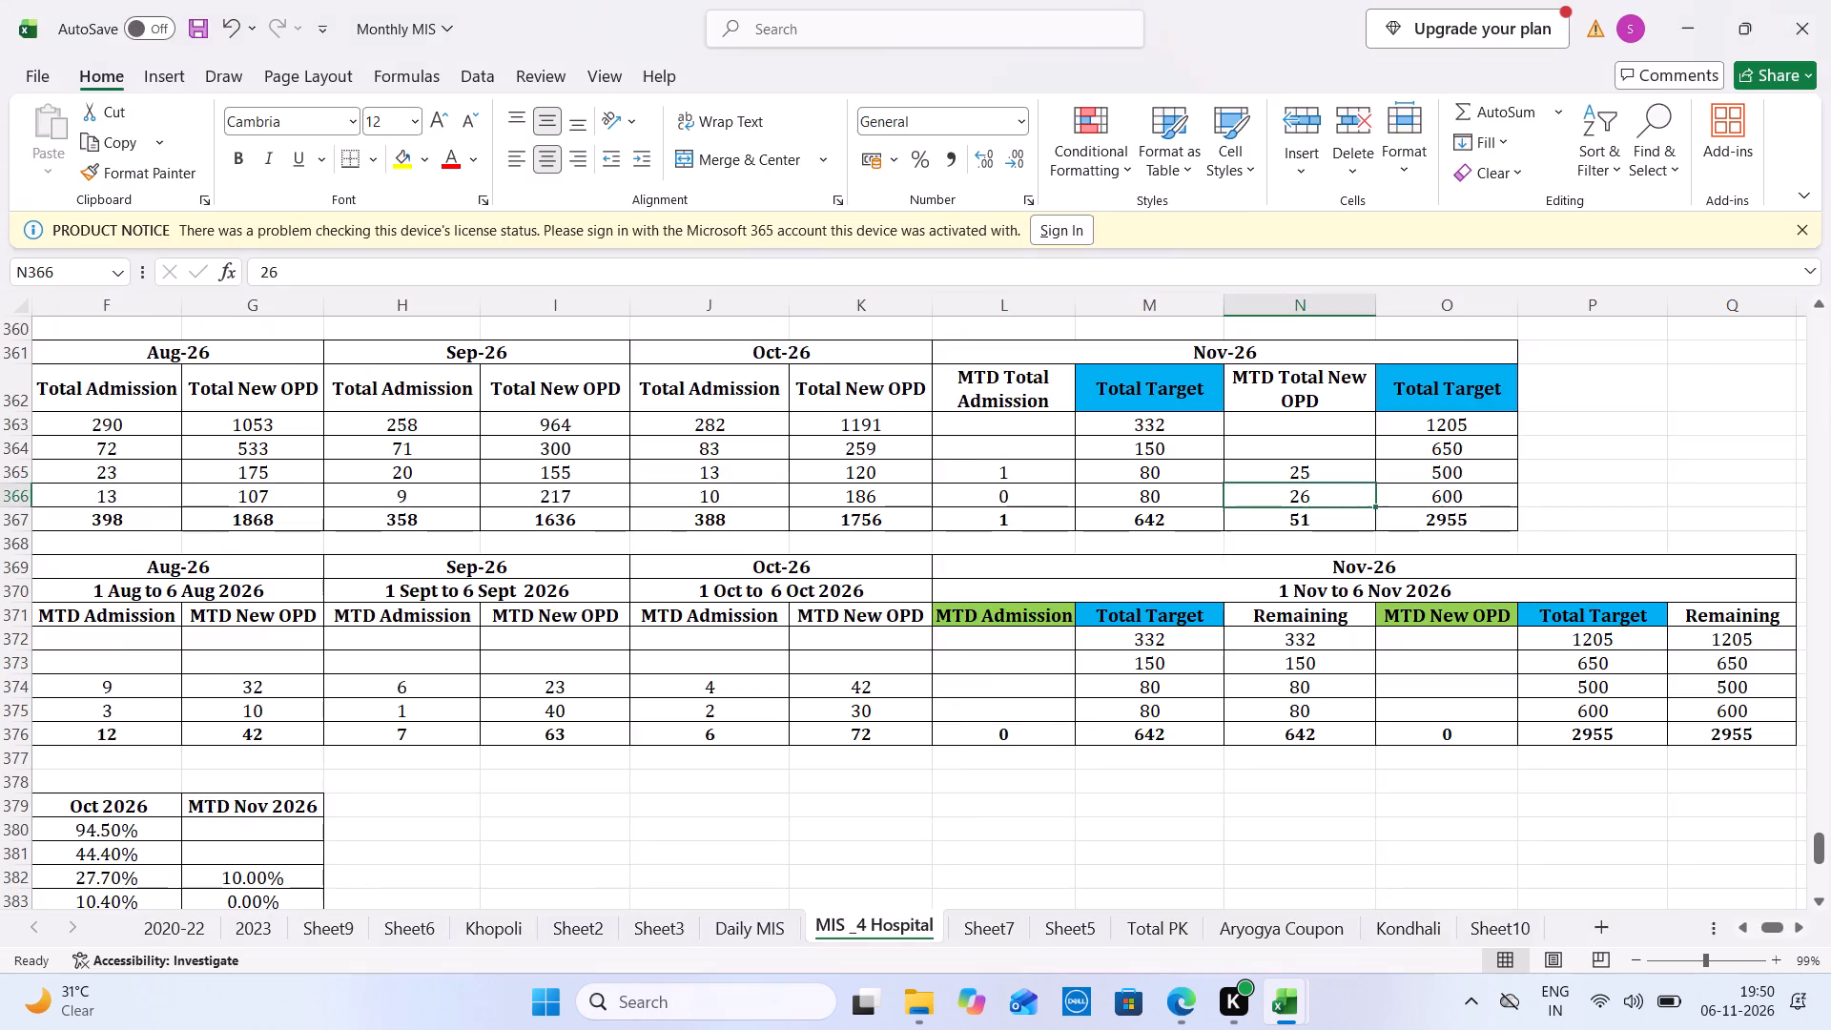
key("ctrl+Tab")
key("ctrl+Tab")
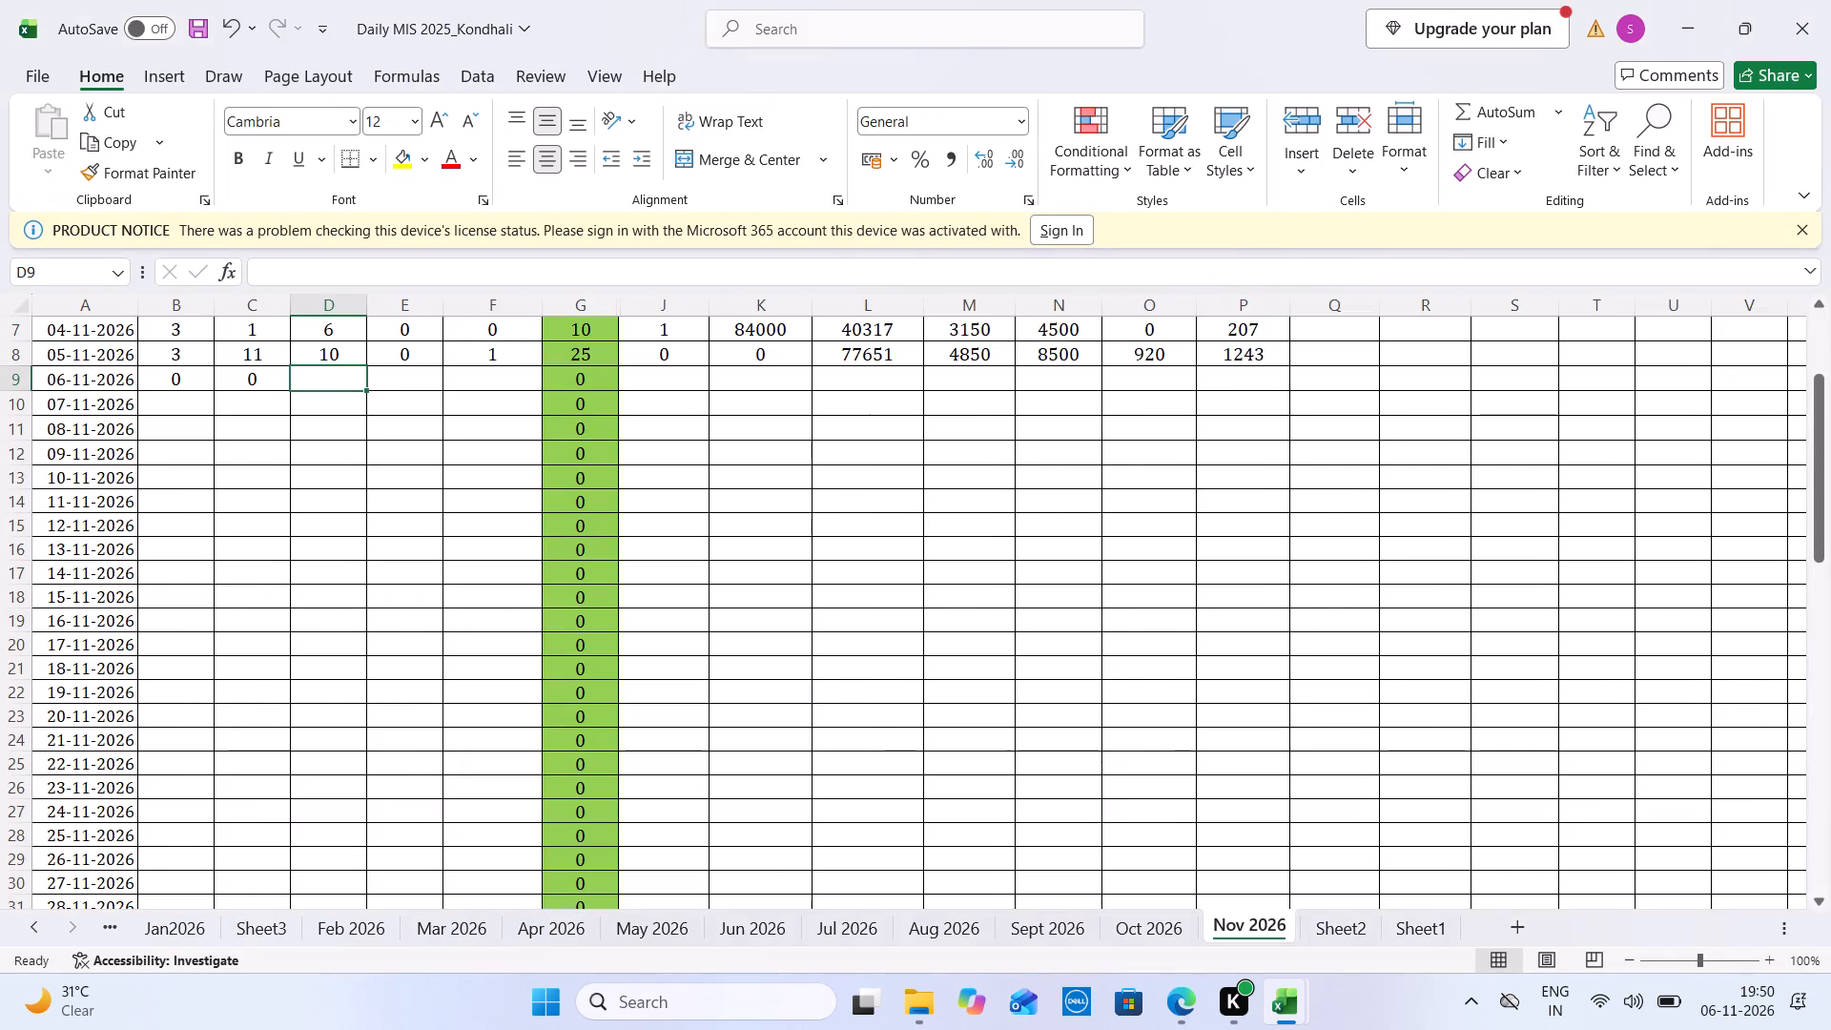
key("ctrl+Tab")
key("ctrl+Tab")
key("ctrl+Tab")
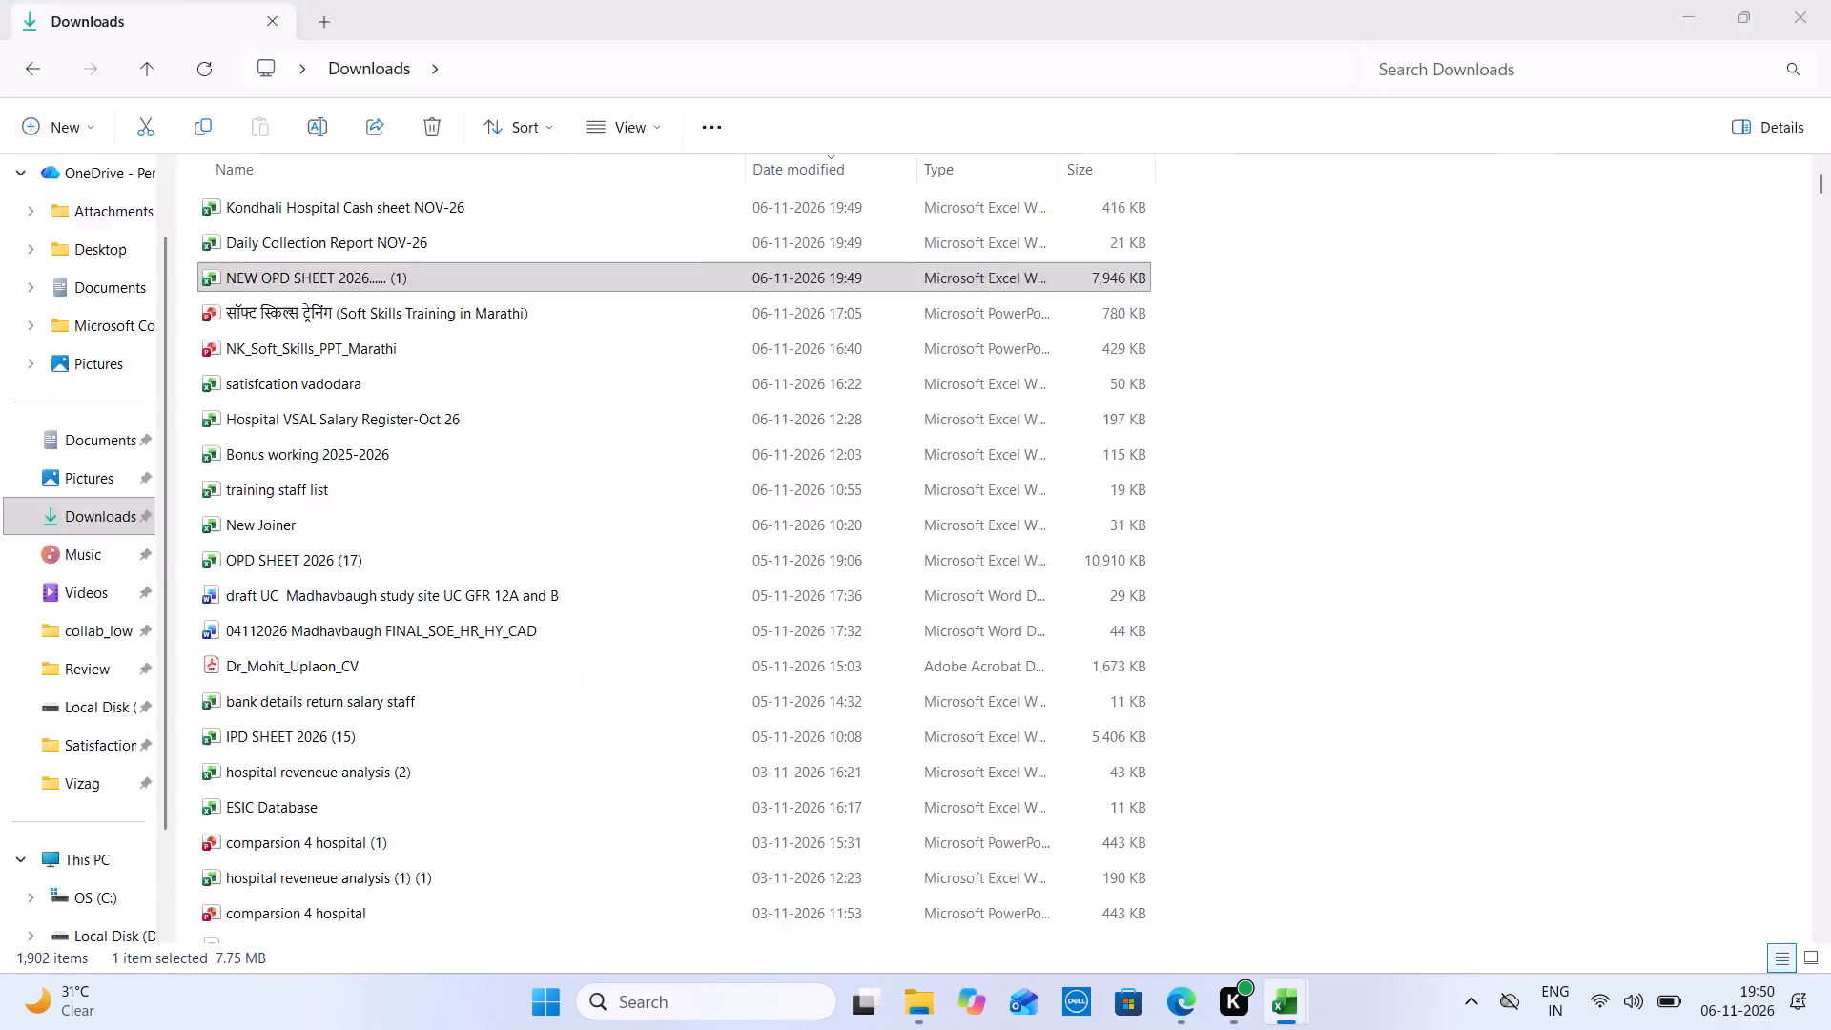
key("0")
key("Tab")
key("2")
key("Tab")
key("ctrl+Tab")
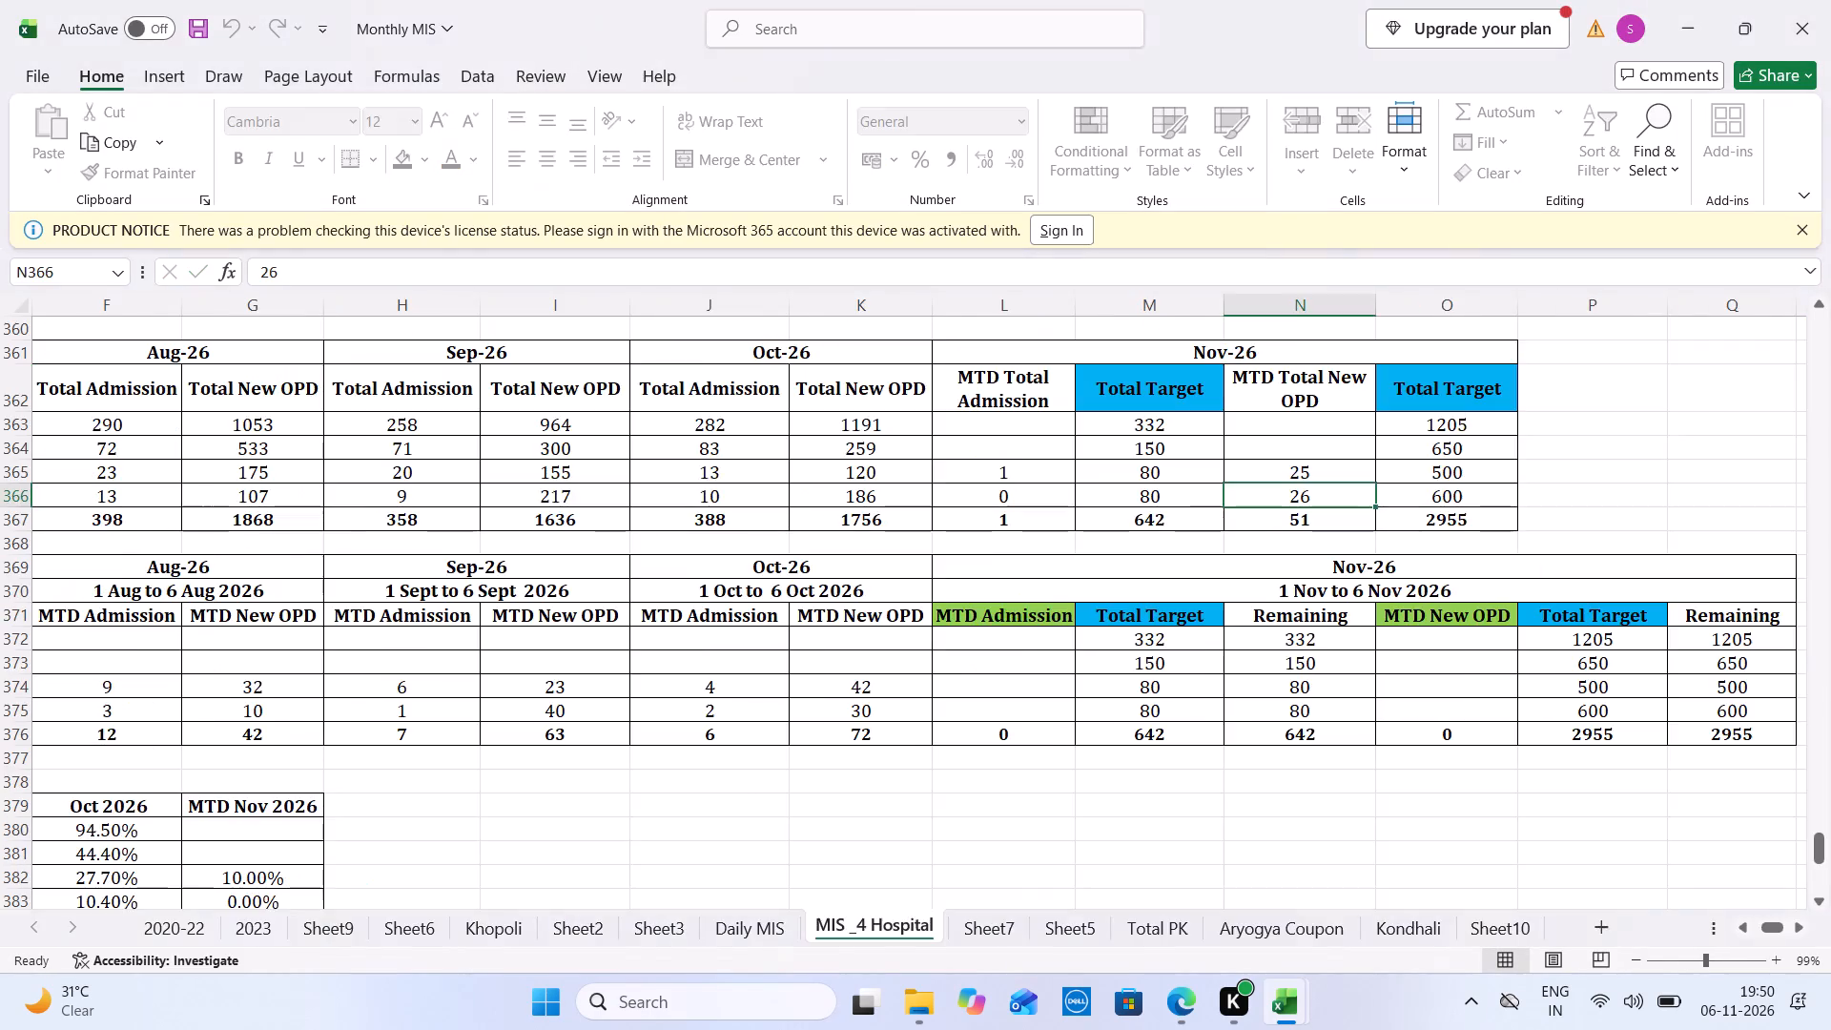
key("ctrl+Tab")
key("ctrl+Tab")
key("Left")
key("Left")
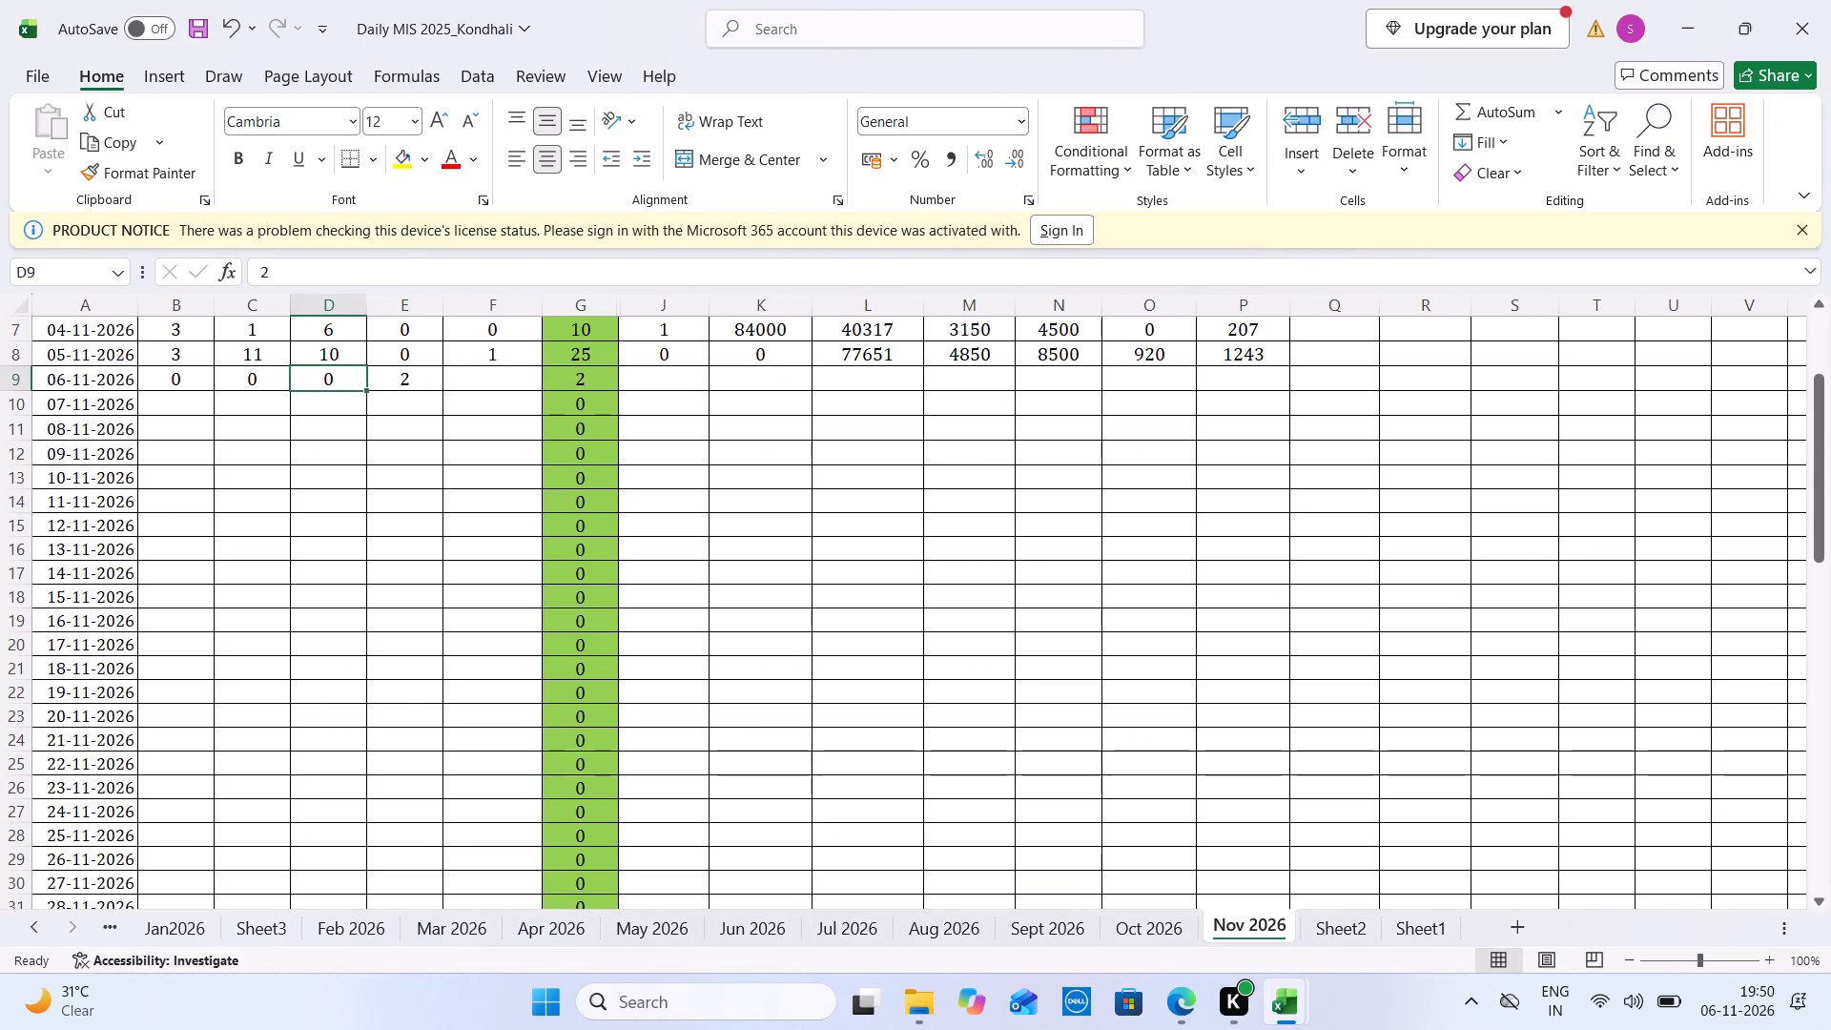
key("3")
key("Tab")
key("Tab")
key("0")
key("Tab")
key("Right")
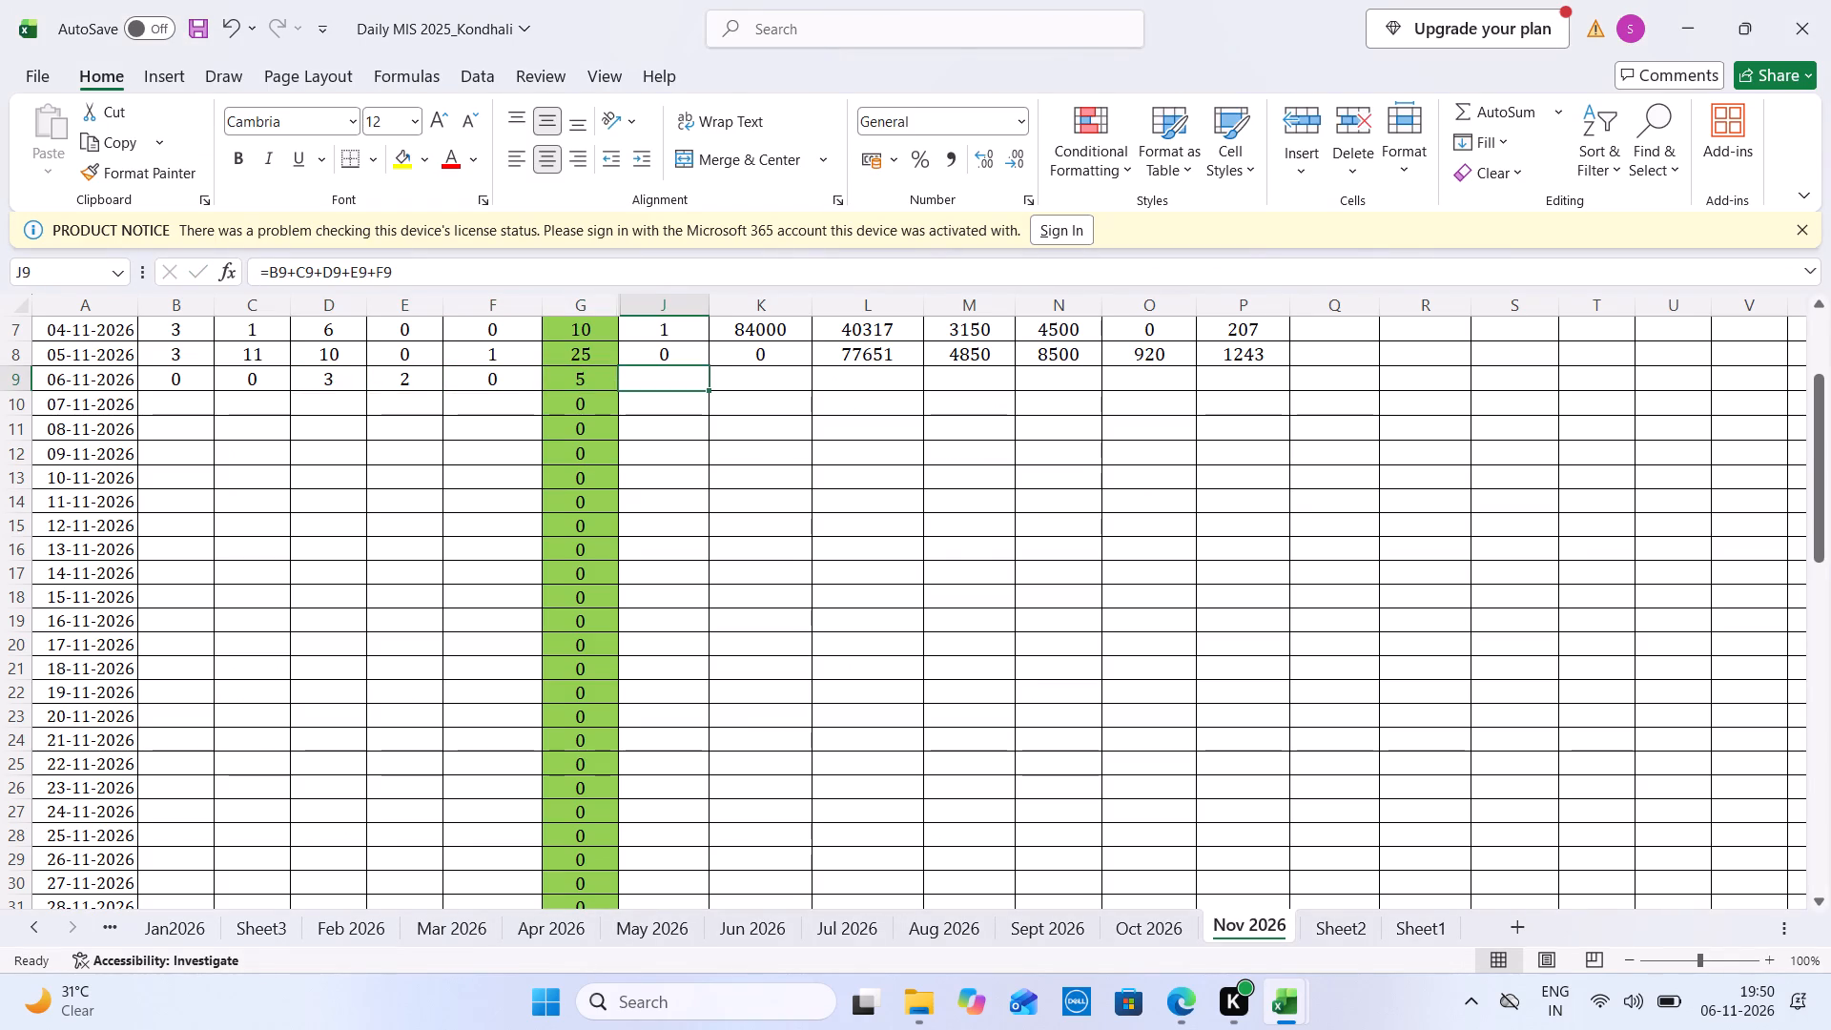
Examine the Total row and the running visit count below it in Kondhali's Nov 2026 sheet.
key("Down")
key("Down")
key("Down")
key("Down")
key("Down")
key("Down")
key("Down")
key("Down")
key("Down")
key("Down")
key("Down")
key("Down")
key("Down")
key("Down")
key("Down")
key("Down")
key("Down")
key("Down")
key("Down")
key("Down")
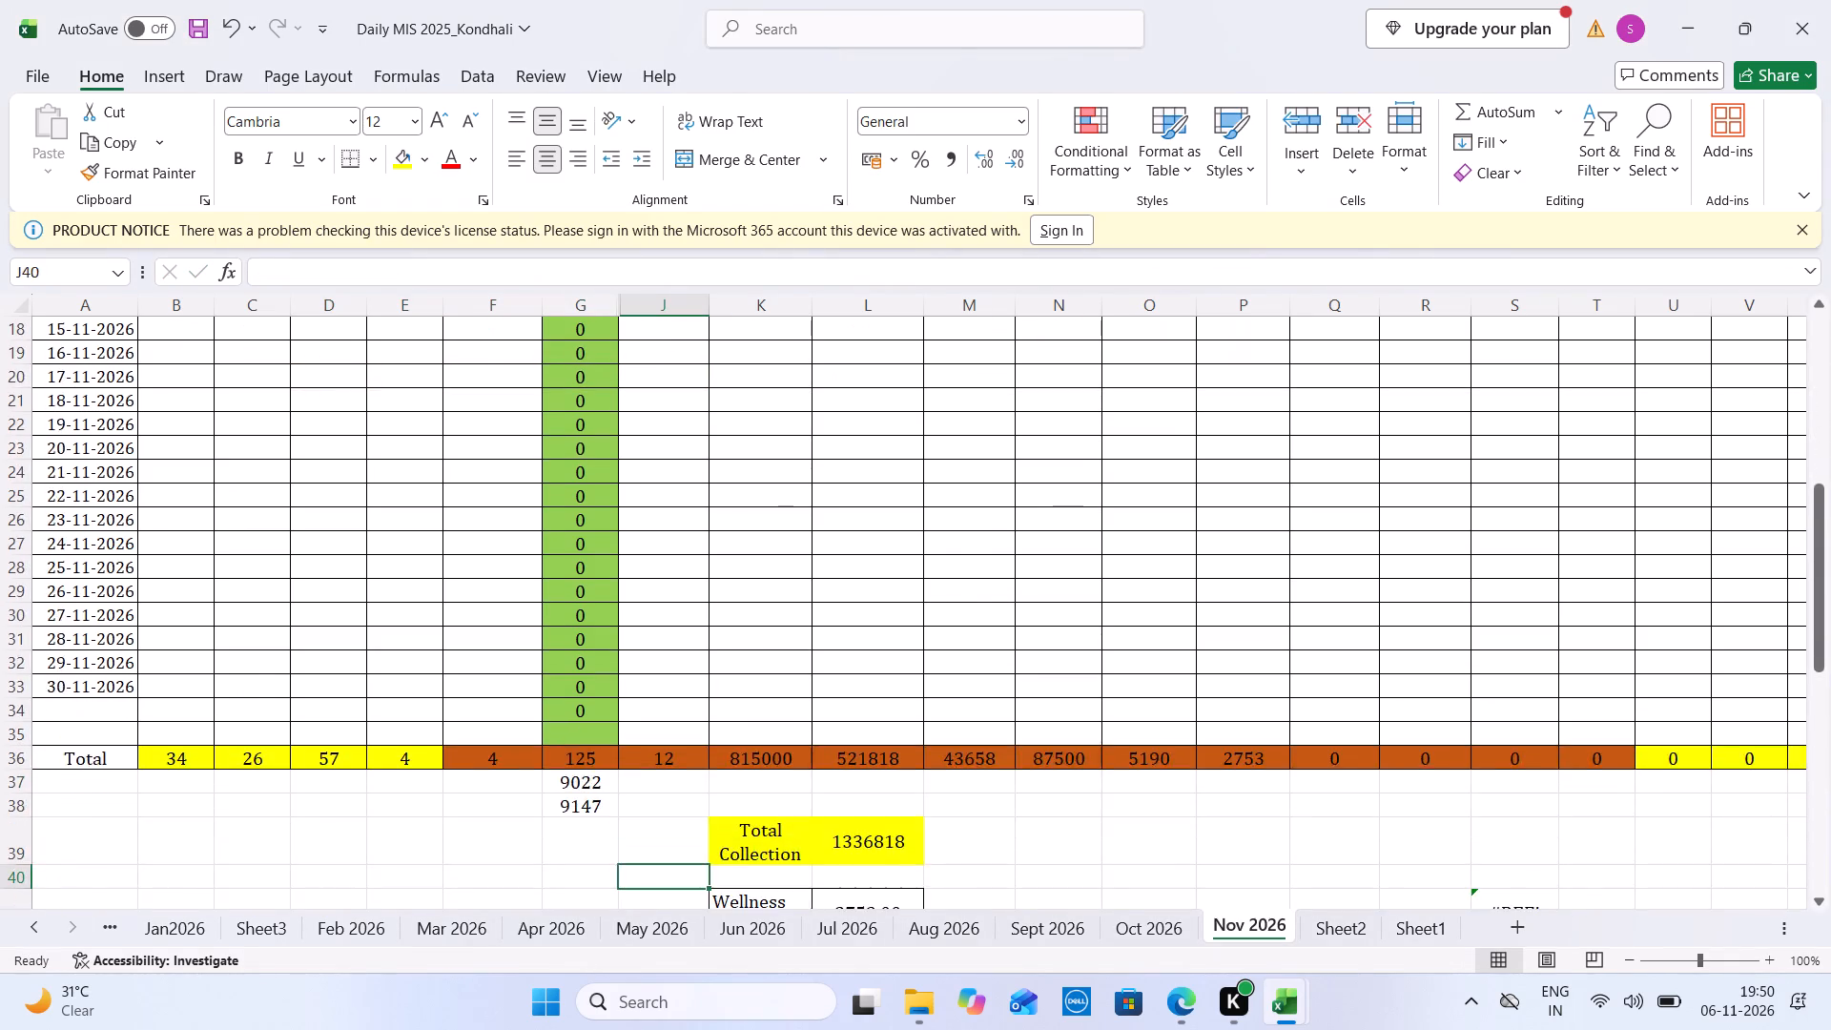
Examine the latest patient entries and their OPD numbers in the NEW OPD SHEET 2026 workbook to compare with Kondhali's running count.
key("ctrl+Tab")
key("Left")
key("ctrl+Tab")
key("Left")
key("Left")
key("Left")
key("Left")
key("Left")
key("Left")
key("Left")
key("Left")
key("Left")
key("Left")
key("Left")
key("Left")
key("Left")
key("Left")
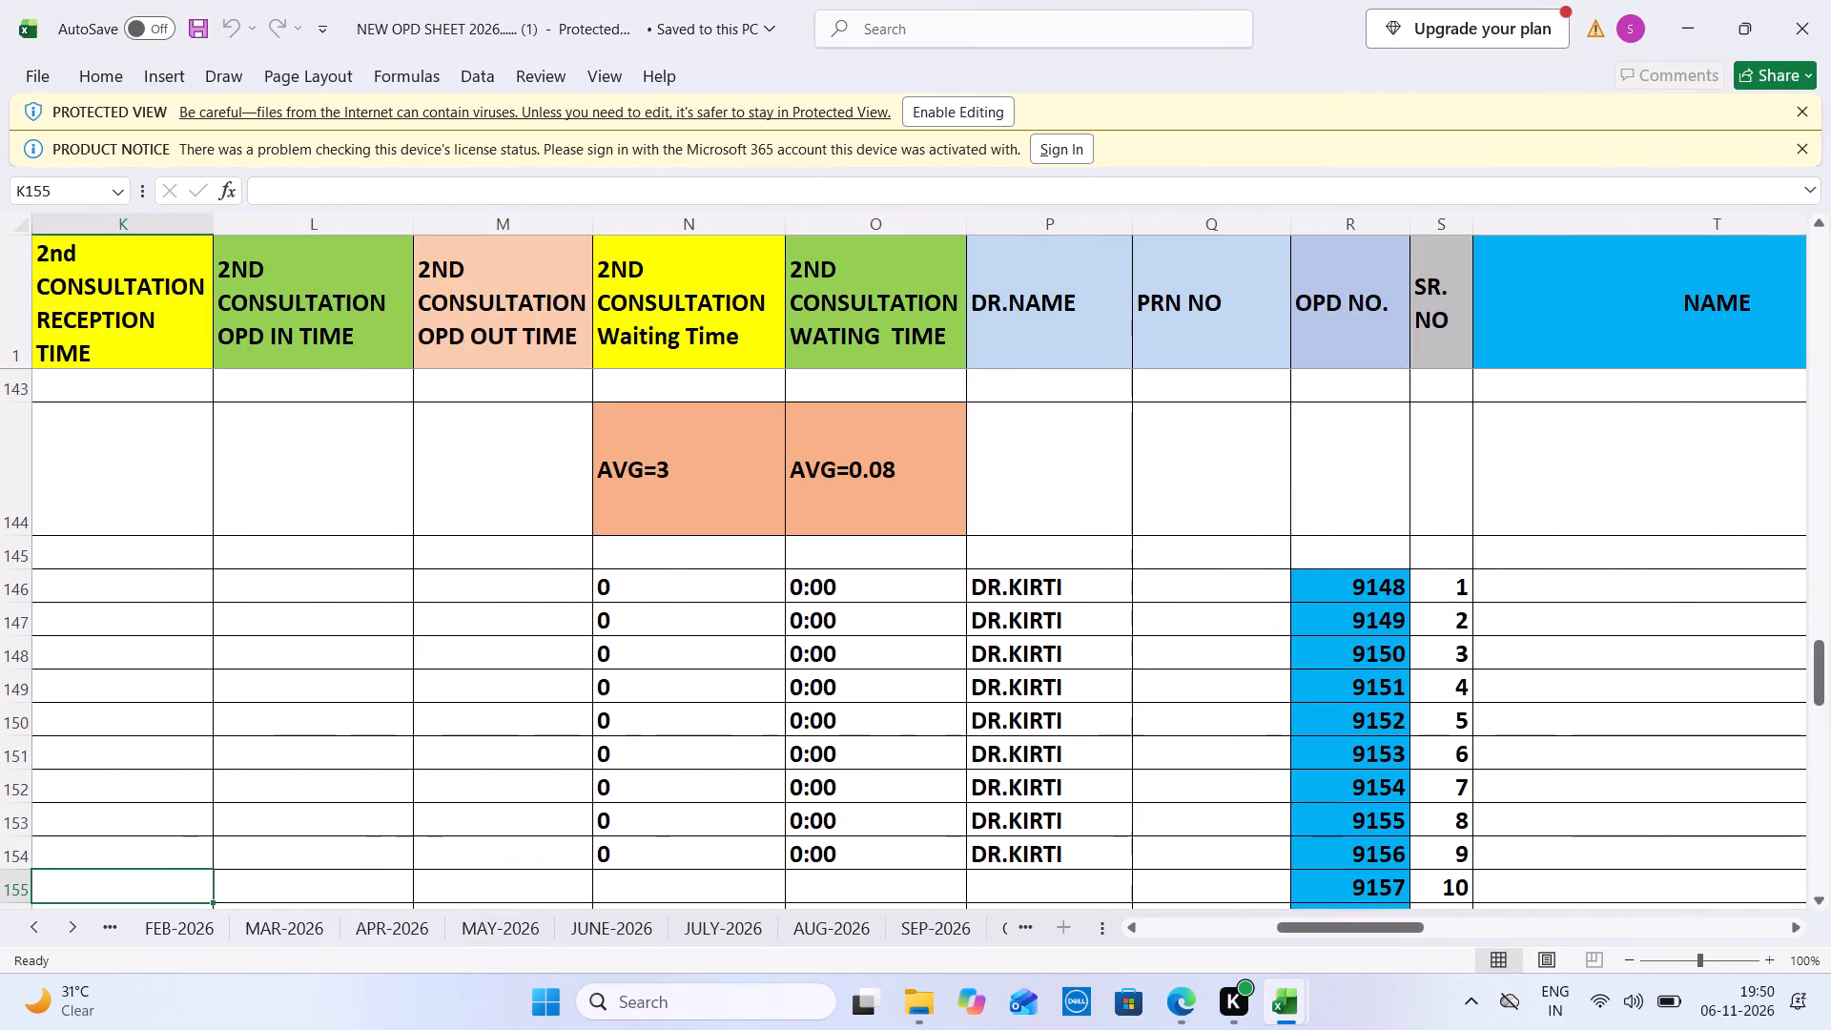
key("Up")
key("Up")
key("Up")
key("Up")
key("Up")
key("Up")
key("Up")
key("Up")
key("Up")
key("Up")
key("Up")
key("Up")
key("Up")
key("Up")
key("Up")
key("Up")
key("Up")
key("Up")
key("Up")
key("Up")
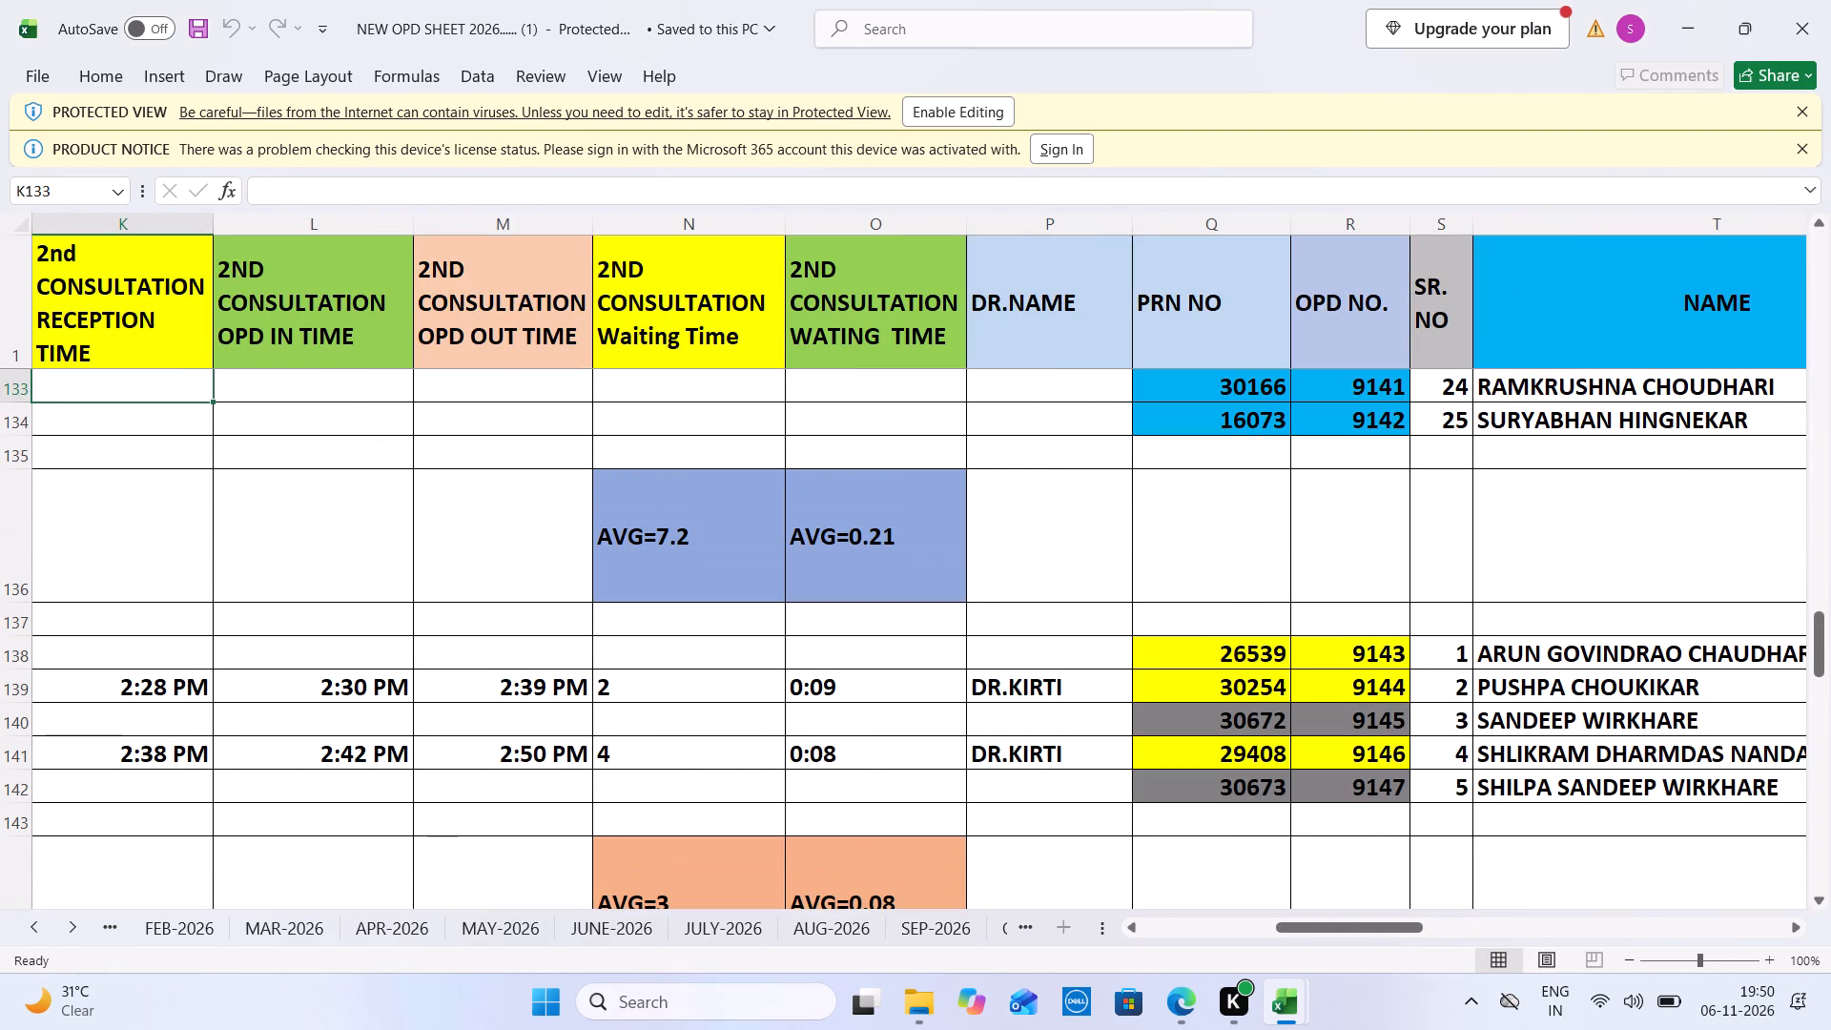
Close the NEW OPD SHEET 2026 (1) workbook and delete its file from the Downloads folder.
left_click(1830, 0)
left_click(1815, 333)
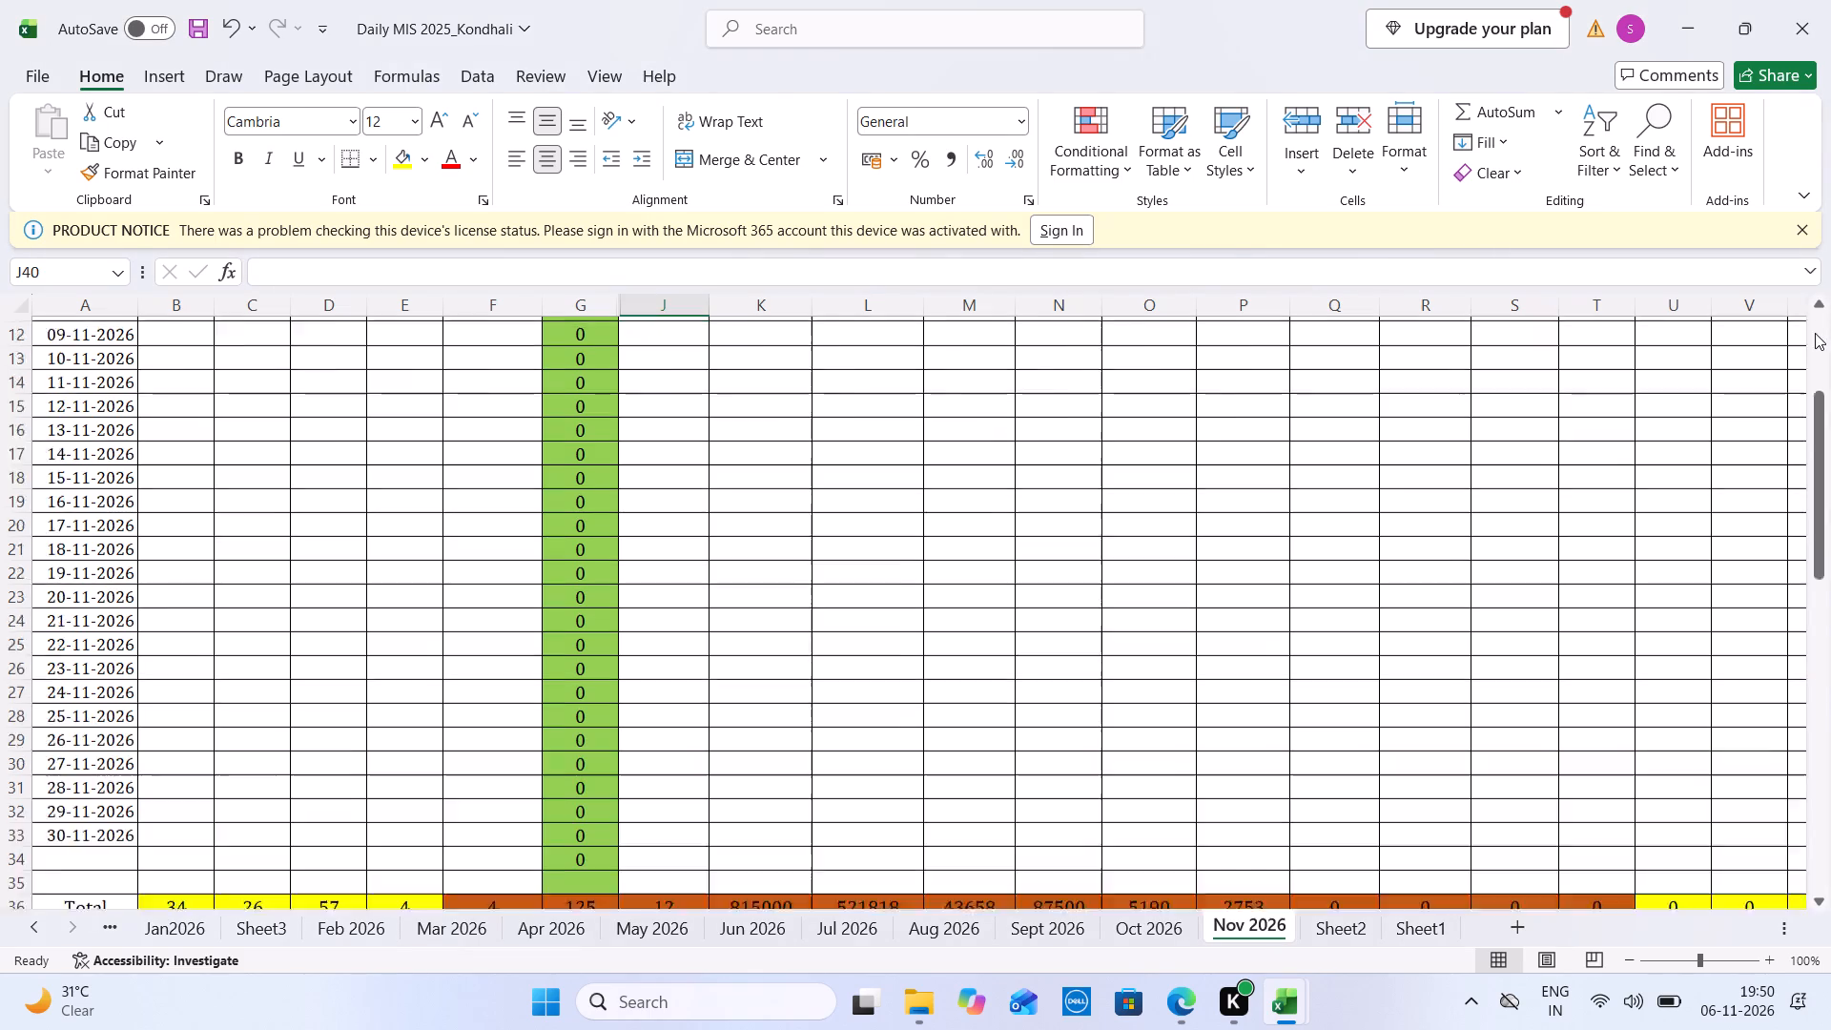
left_click(922, 1029)
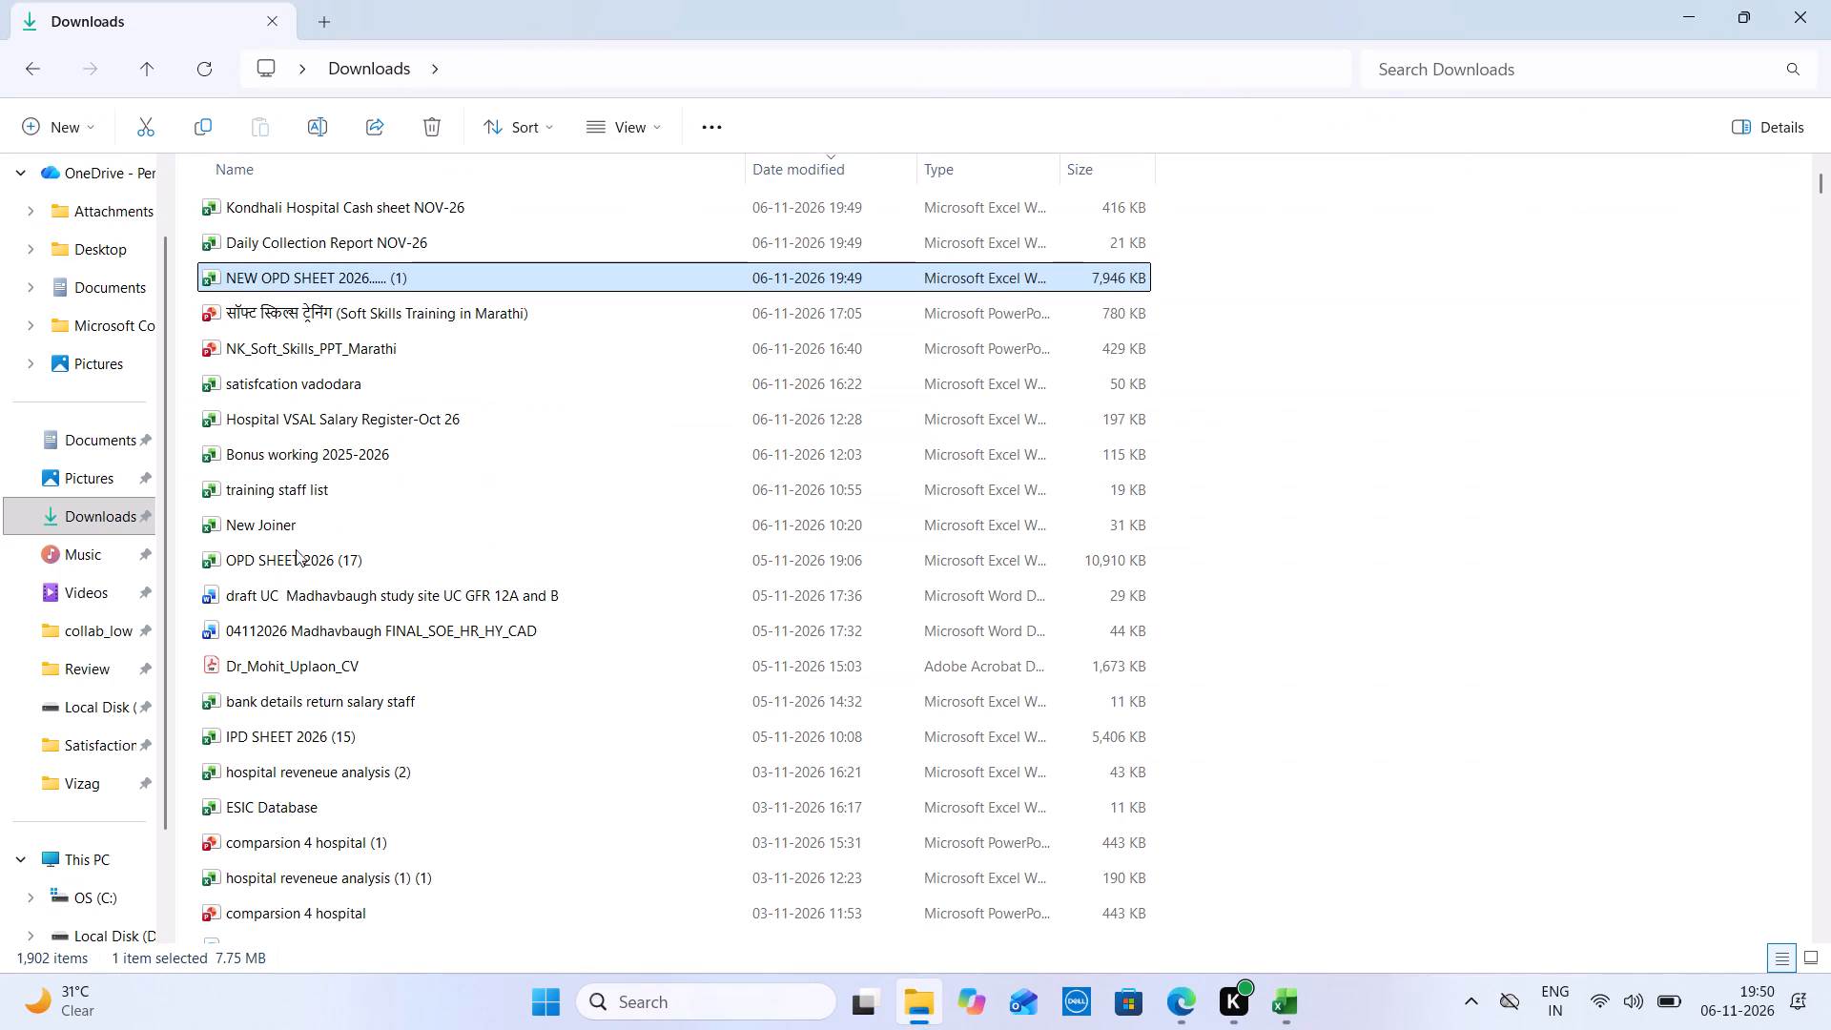
left_click(440, 119)
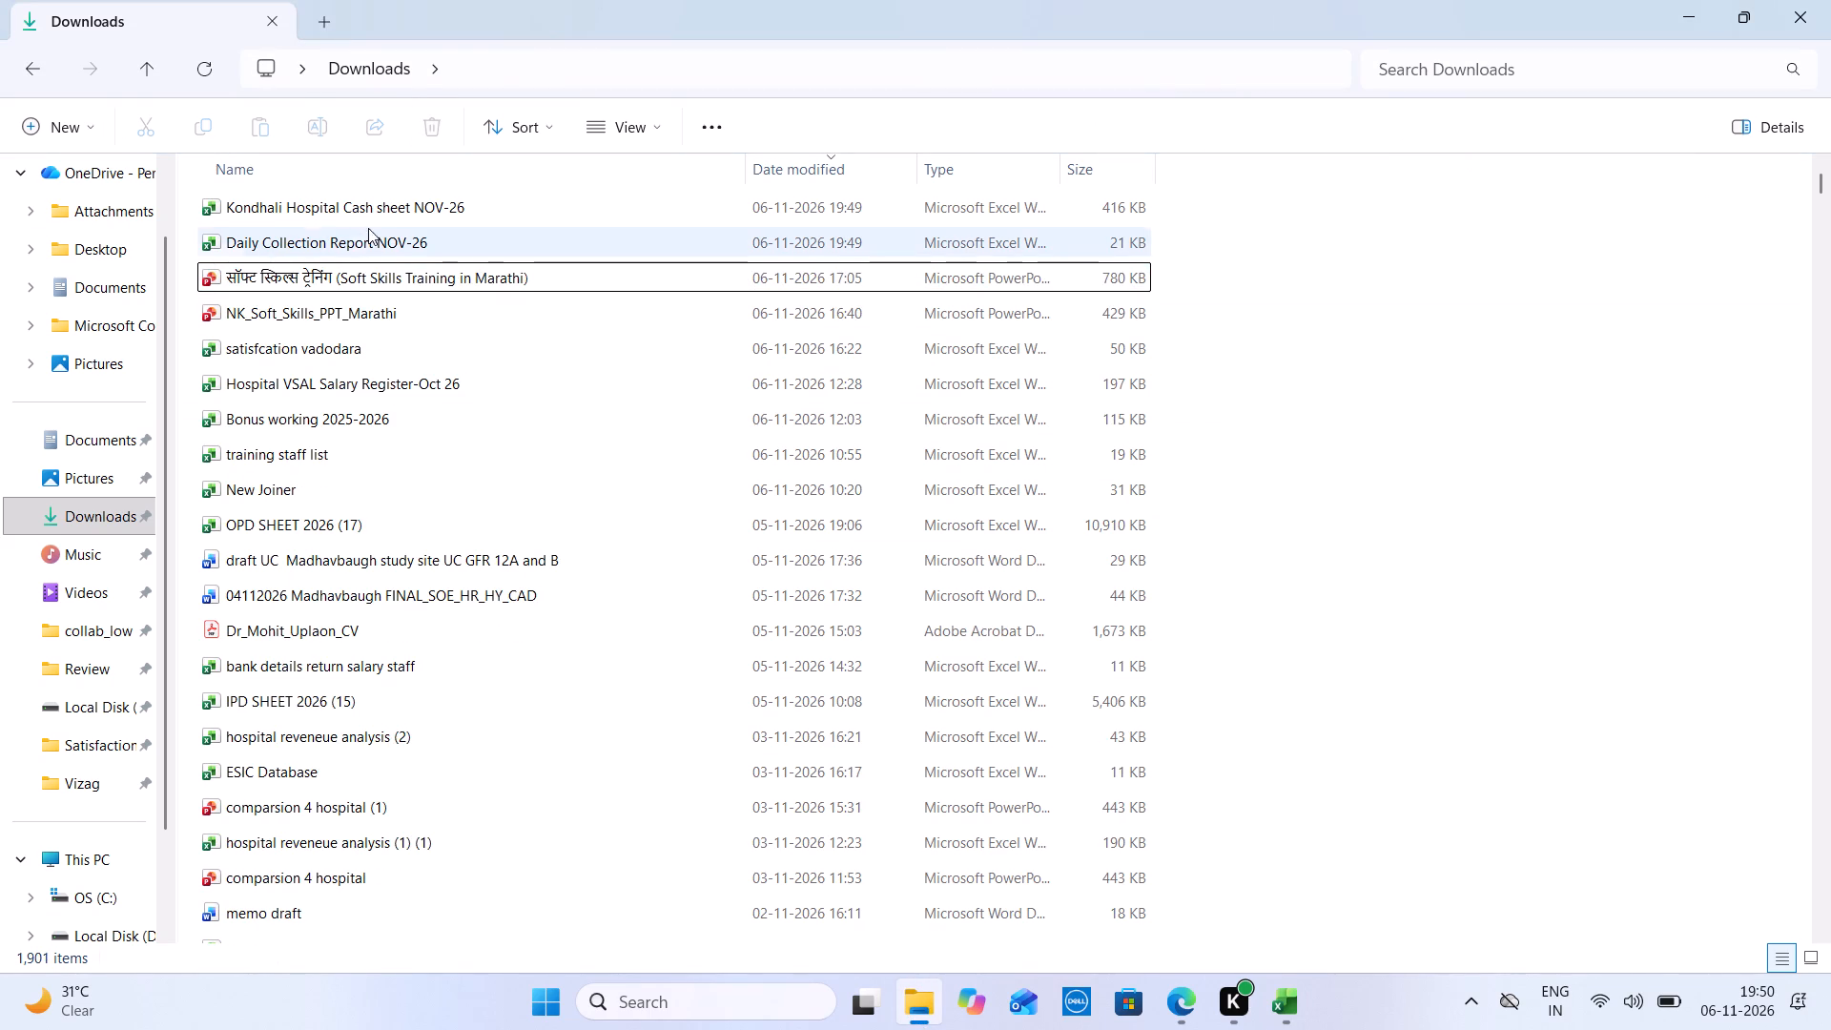
Open Kondhali Hospital Cash sheet NOV-26, examine the test collection totals on sheet 6, and close the workbook.
double_click(394, 218)
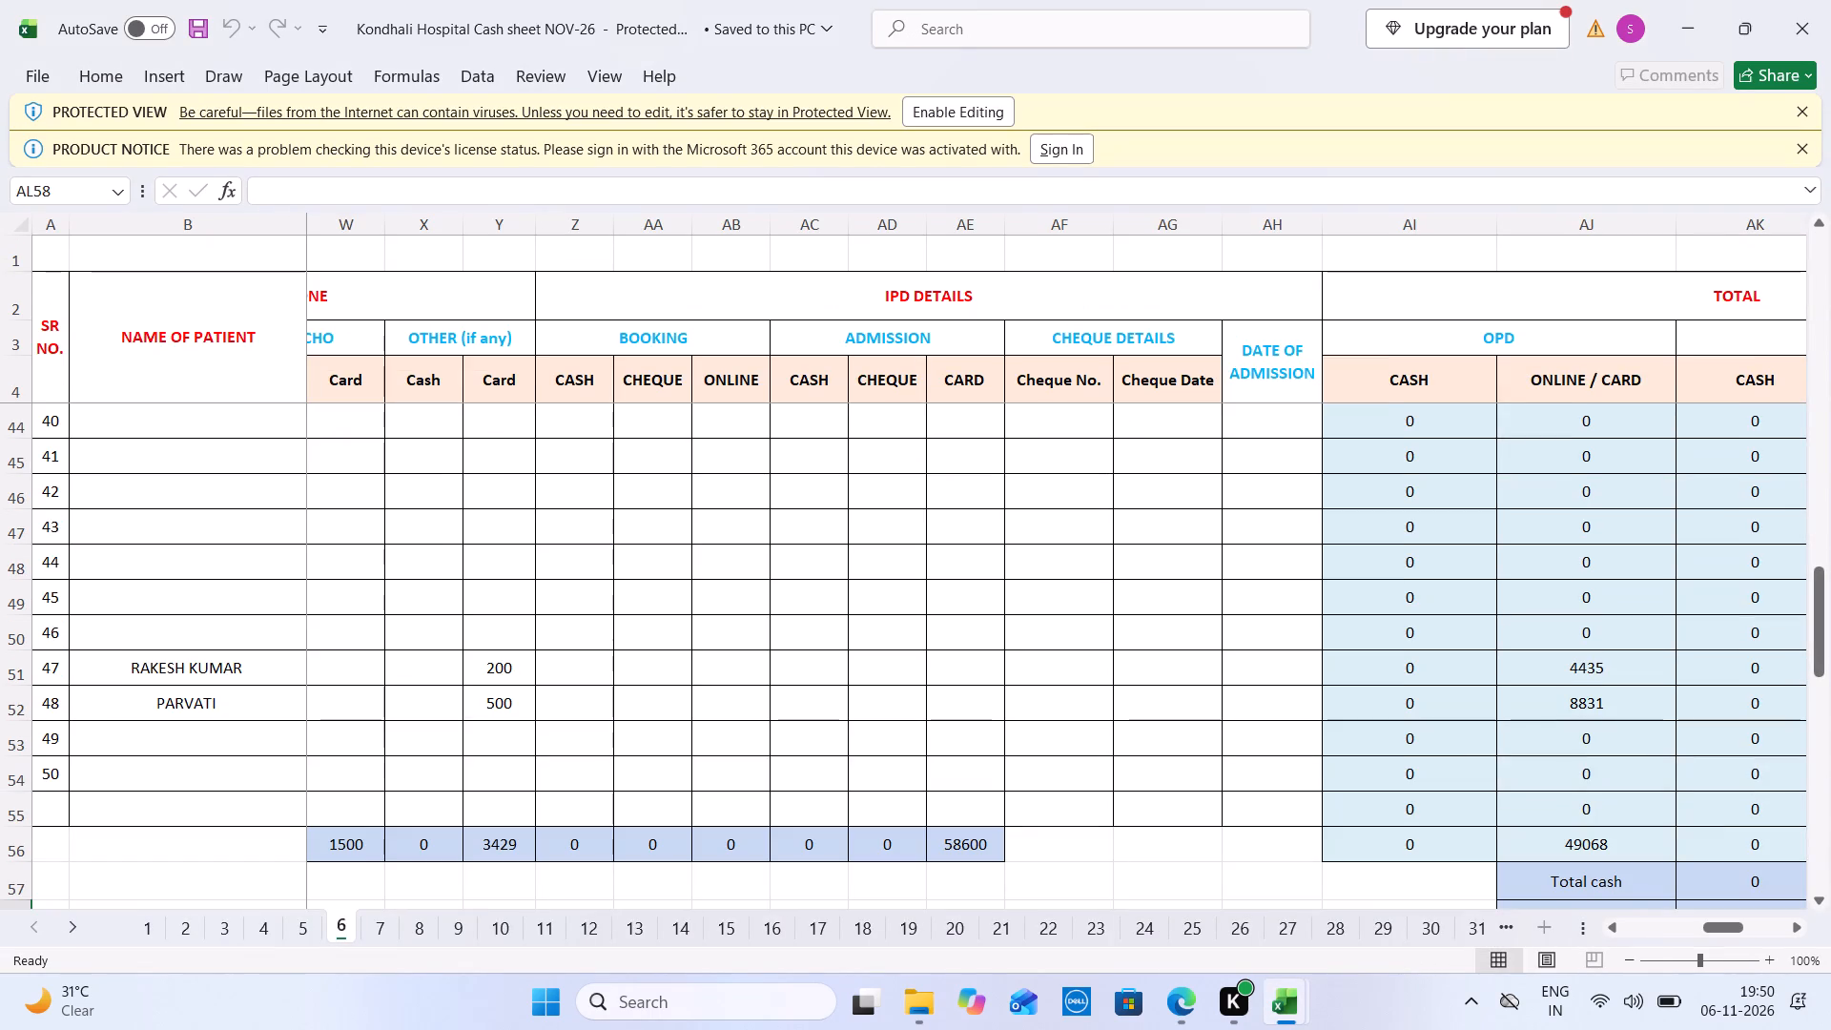
left_click(1050, 633)
key("Left")
key("Left")
key("Left")
key("Left")
key("Left")
key("Left")
key("Left")
key("Left")
key("Left")
key("Left")
key("Left")
key("Left")
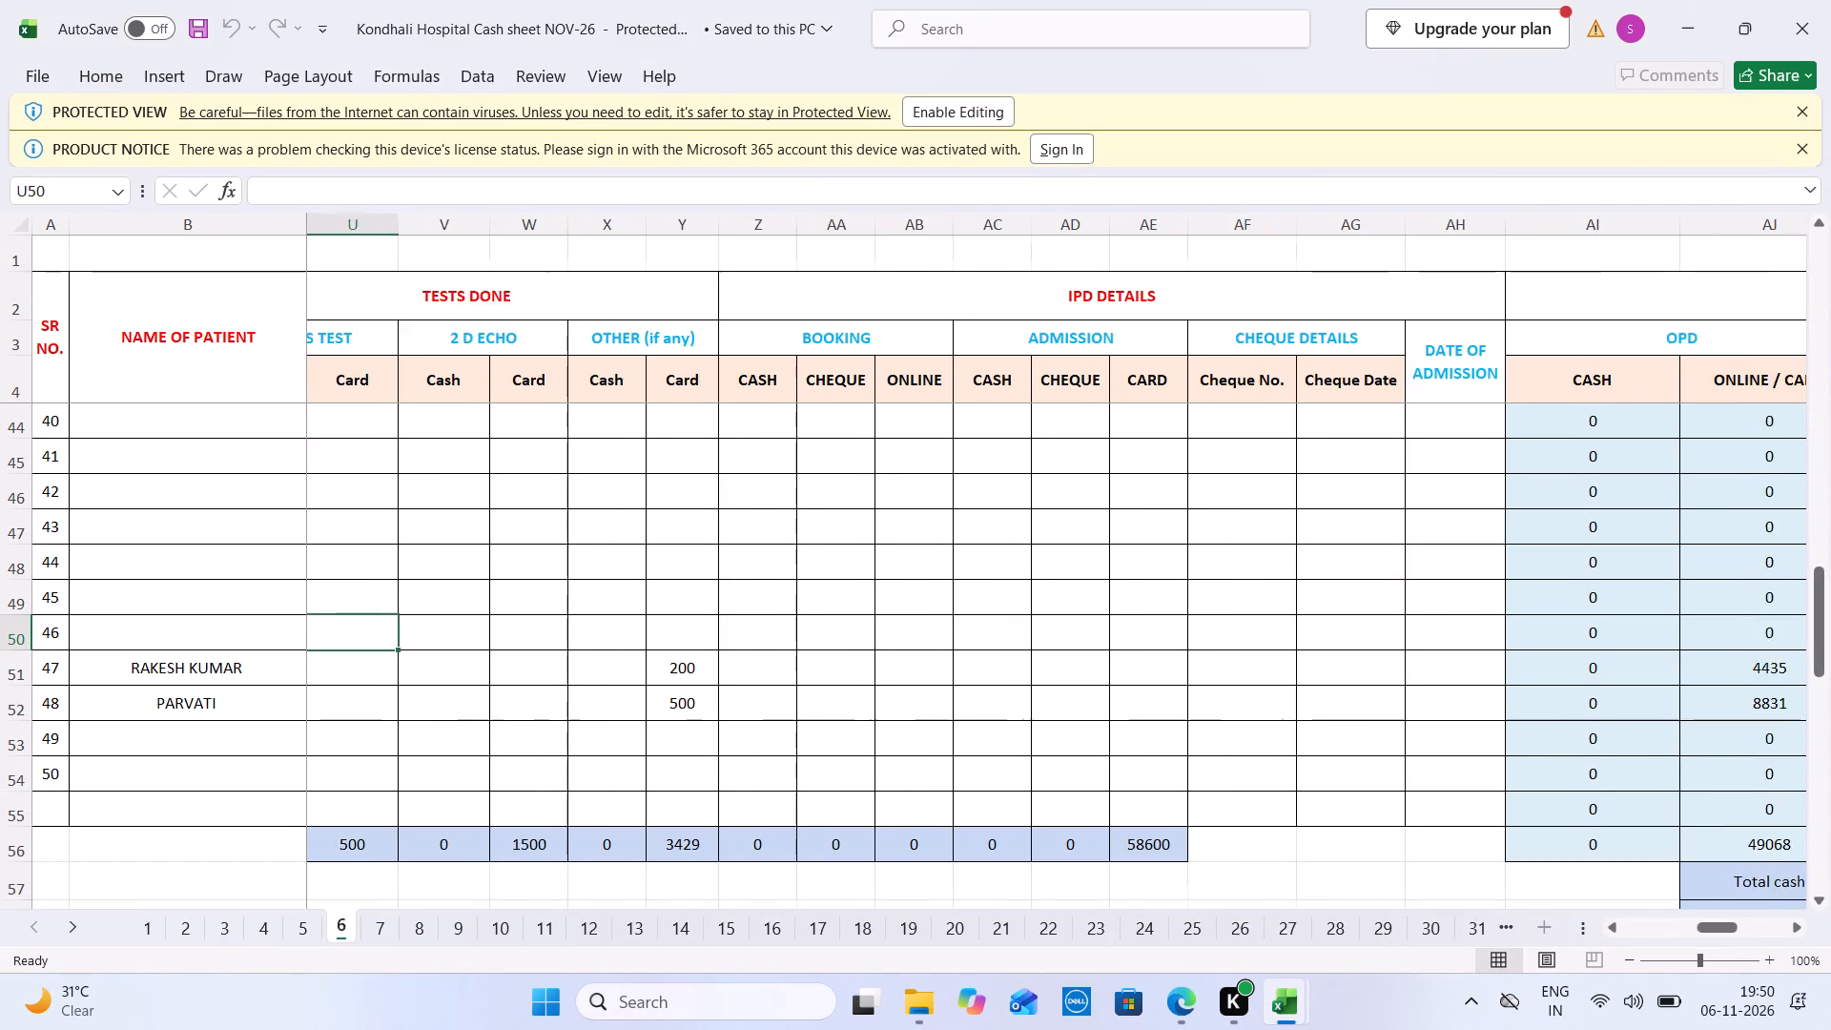
left_click(1830, 0)
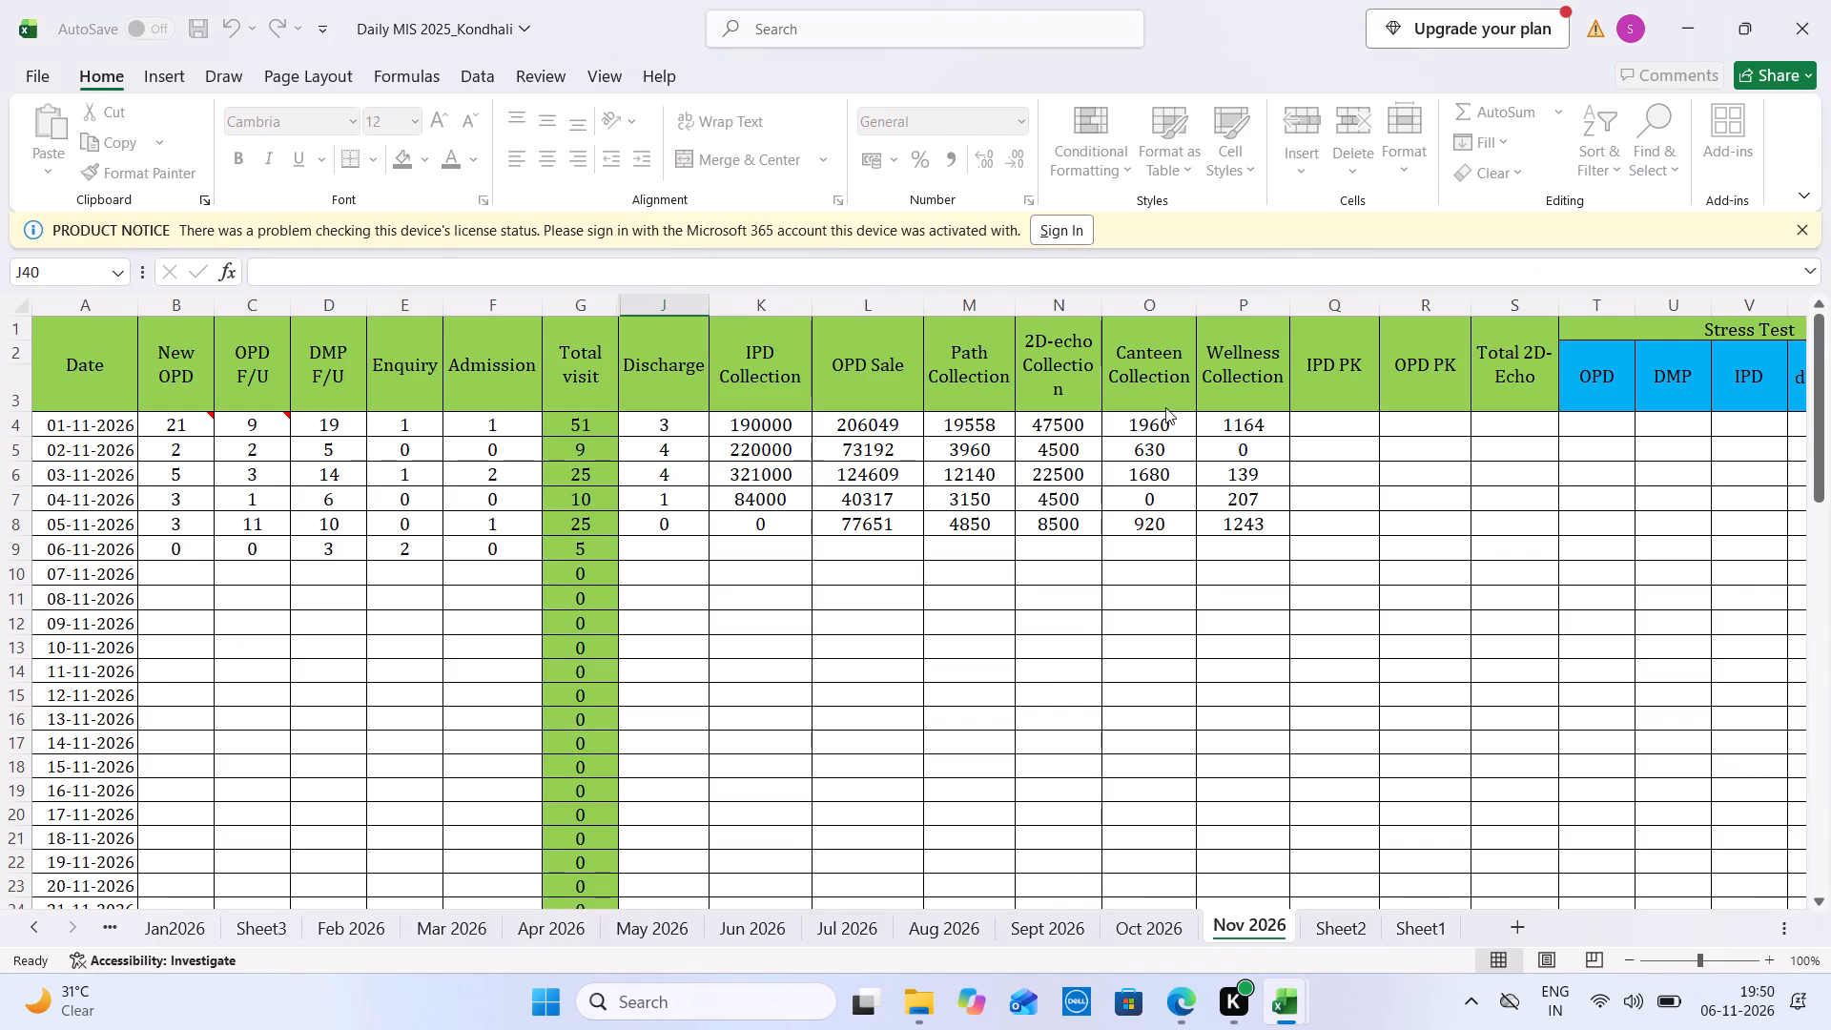
Enter 1500 as the 2D-echo Collection for 06-11-2026 in Kondhali's Nov 2026 sheet and save the workbook.
left_click(1084, 550)
type("1500")
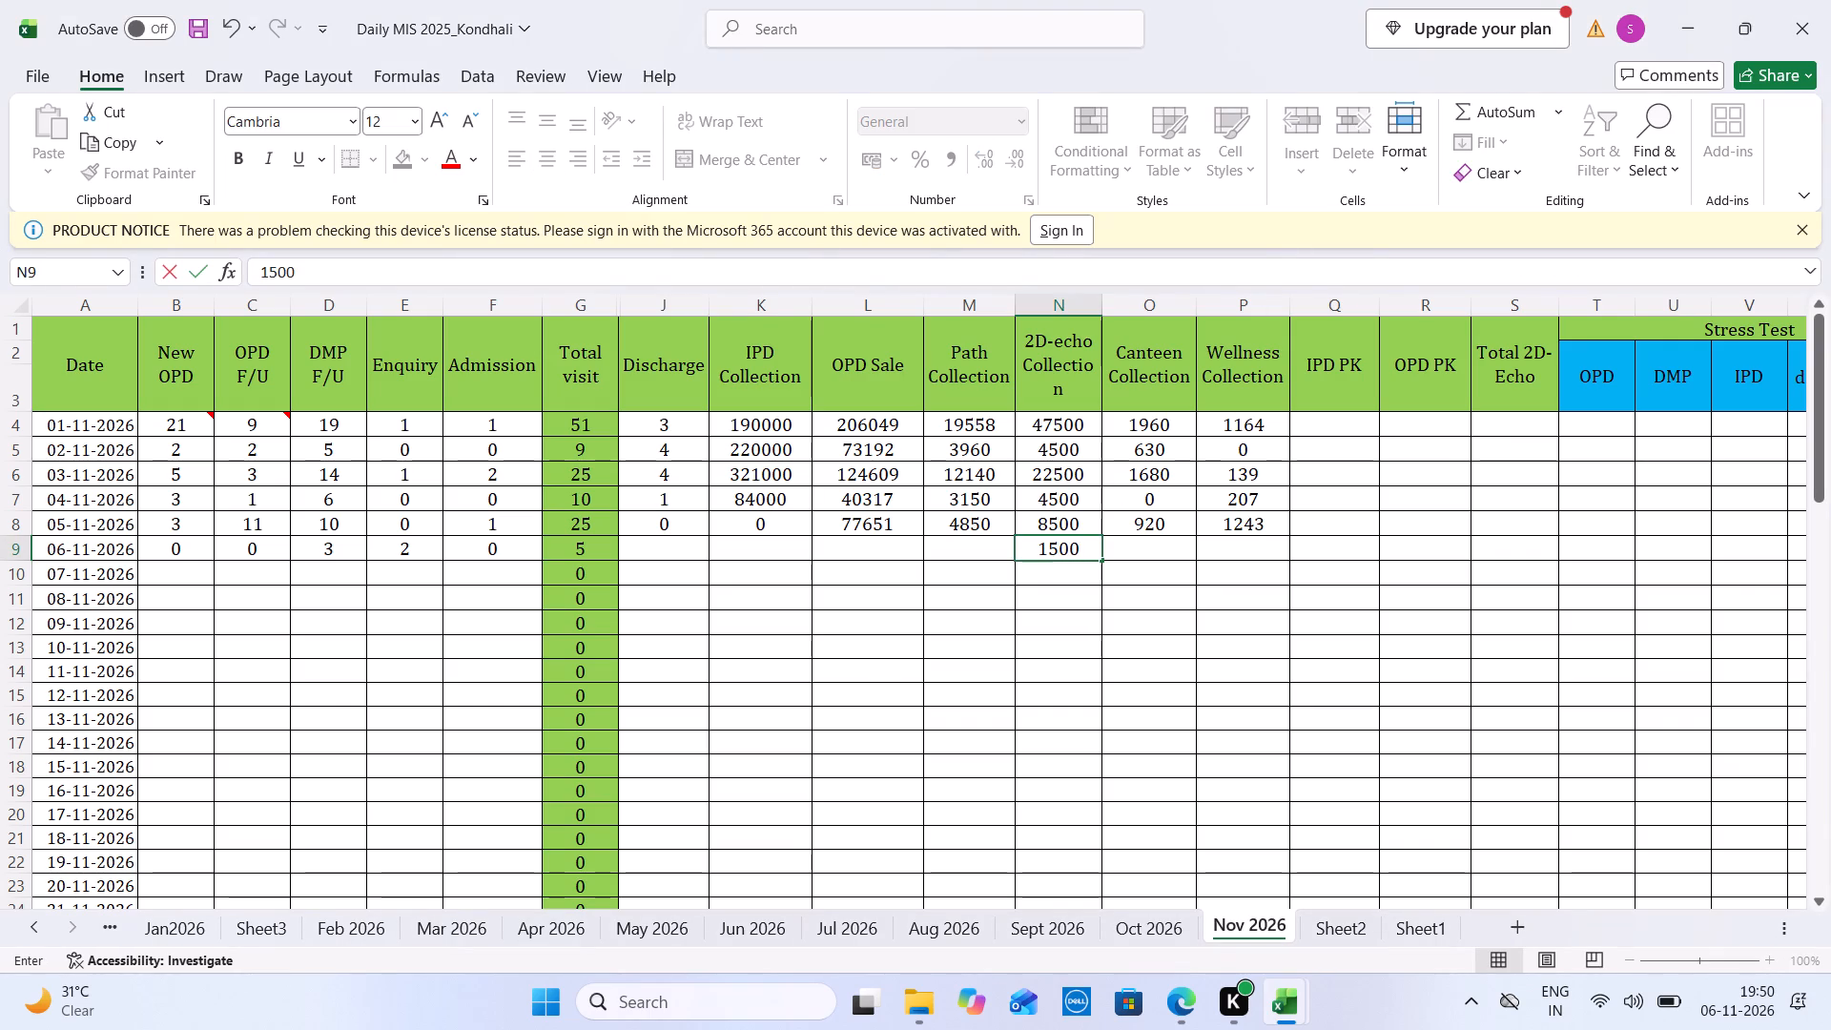
key("ctrl+s")
Delete the Kondhali Hospital Cash sheet NOV-26 file from the Downloads folder.
left_click(927, 1013)
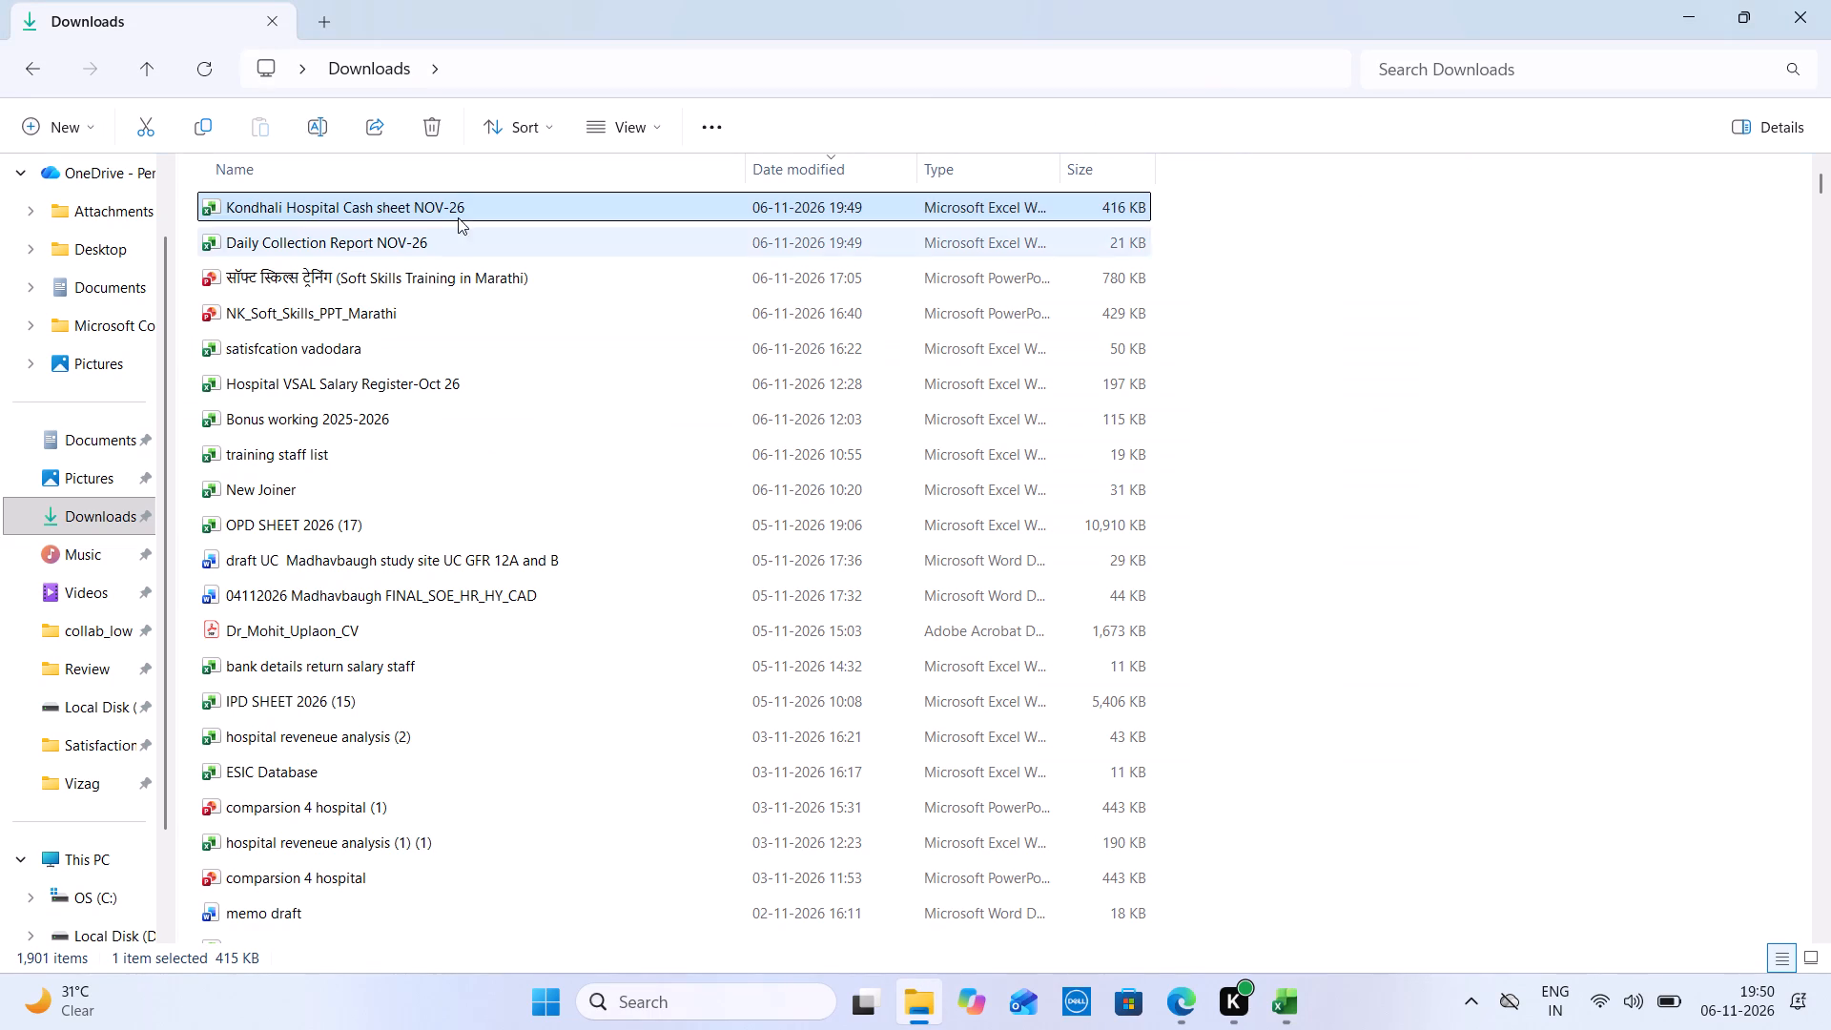
left_click(434, 134)
Open Daily Collection Report NOV-26 and look up the 06 November 2026 collection and sales figures.
double_click(327, 211)
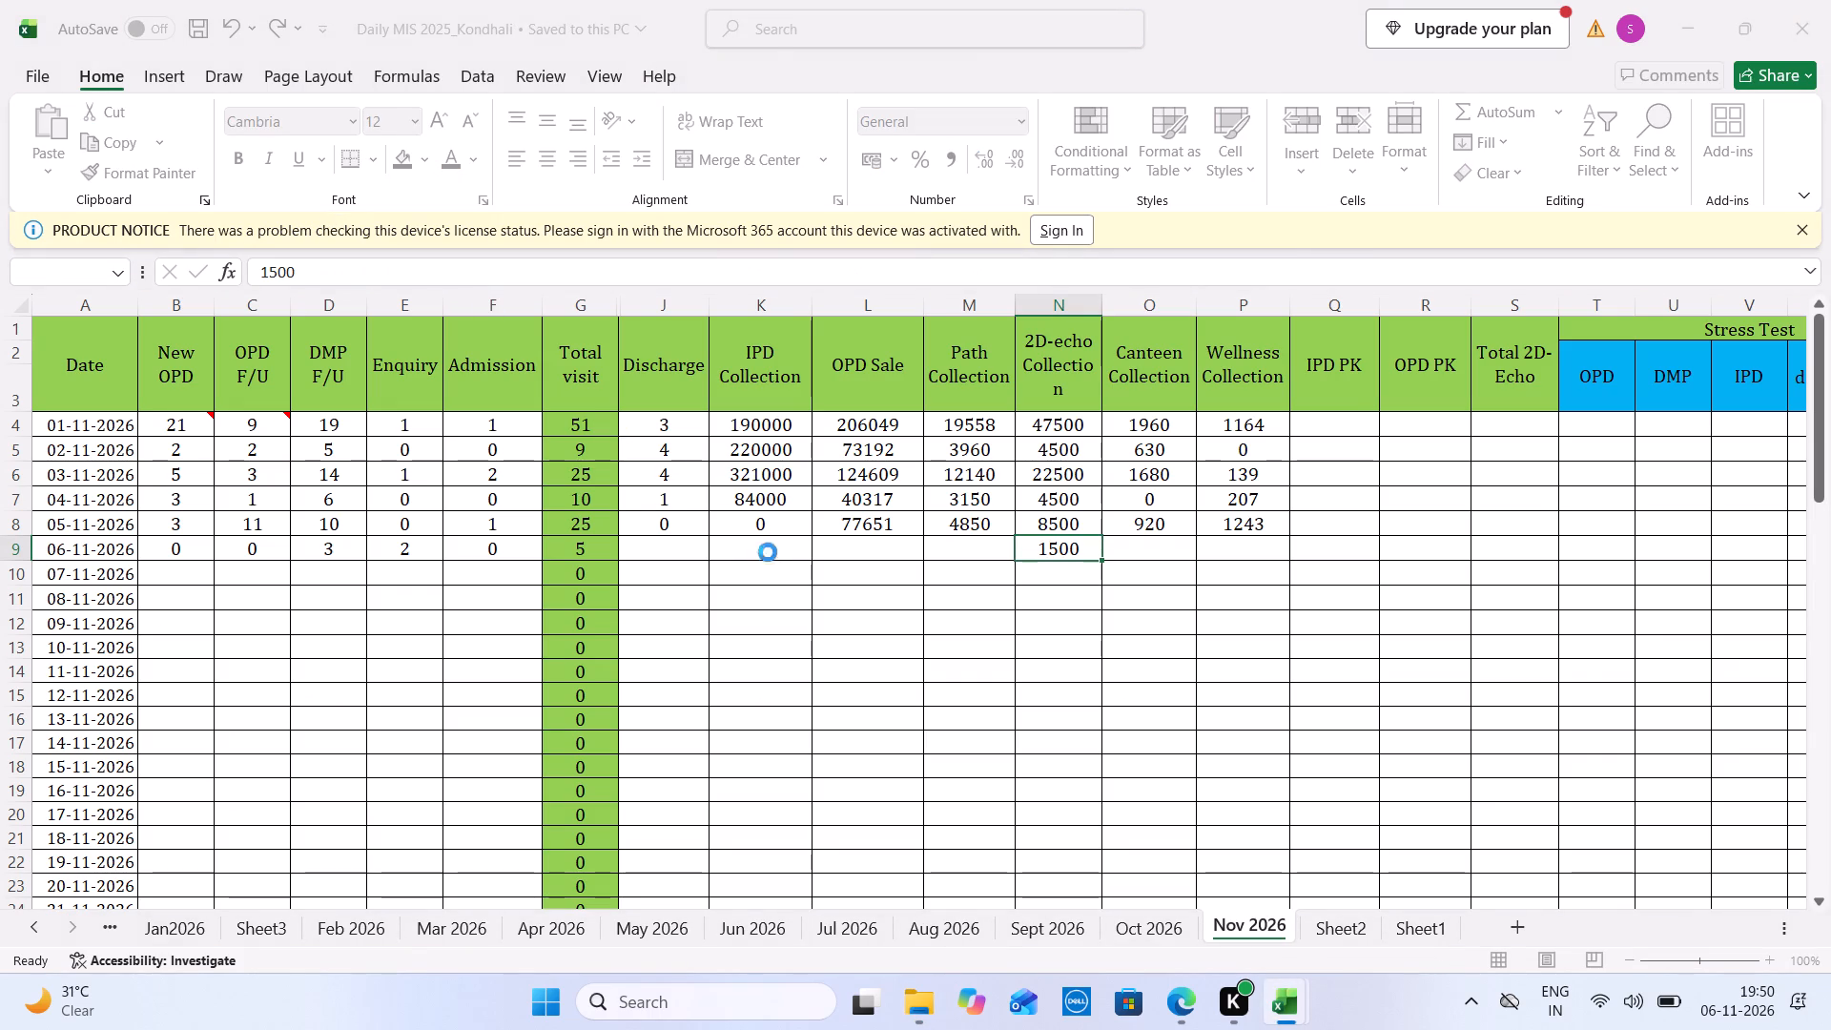
left_click(852, 519)
key("Up")
key("Up")
key("Up")
key("Up")
key("Up")
key("Up")
key("Up")
key("Up")
key("Up")
key("Up")
key("Up")
key("Up")
key("Up")
key("Up")
key("Up")
key("Up")
key("Up")
key("Up")
key("Up")
key("Up")
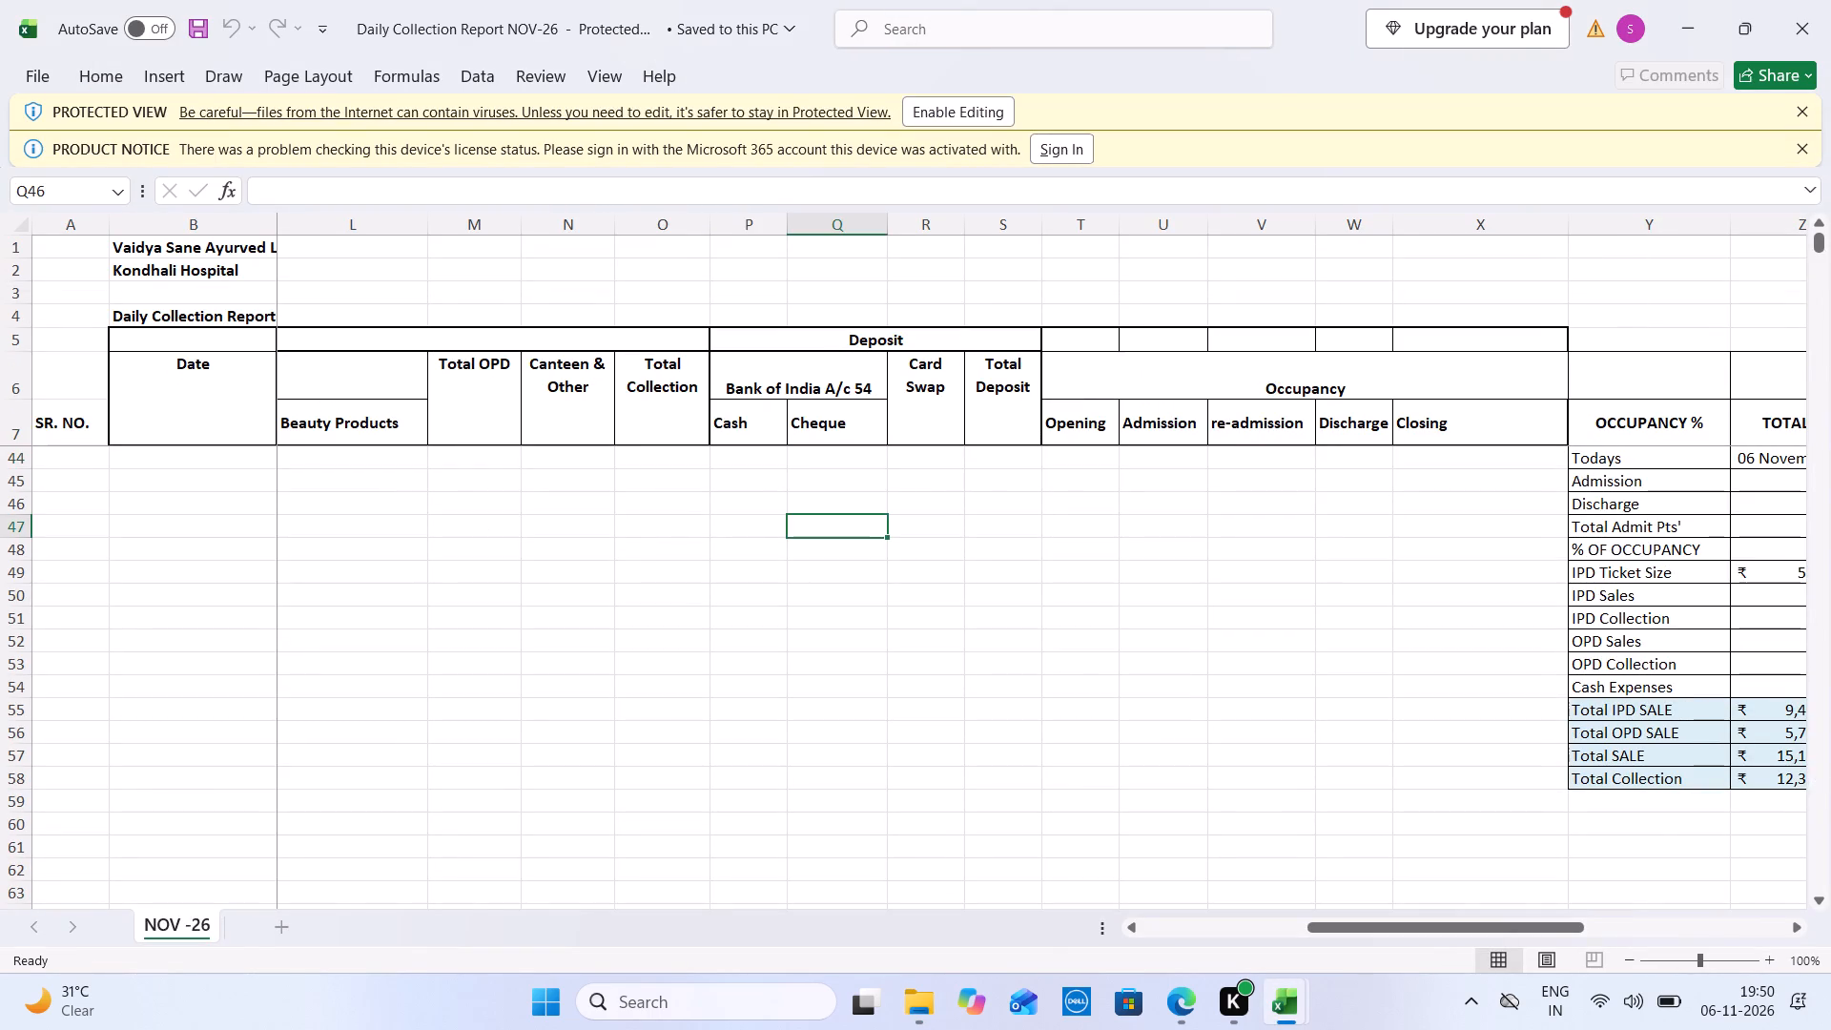
key("Left")
key("Left")
key("Left")
key("Left")
key("Left")
key("Left")
key("Left")
key("Left")
key("Left")
key("Left")
key("Left")
key("Left")
key("Left")
key("Left")
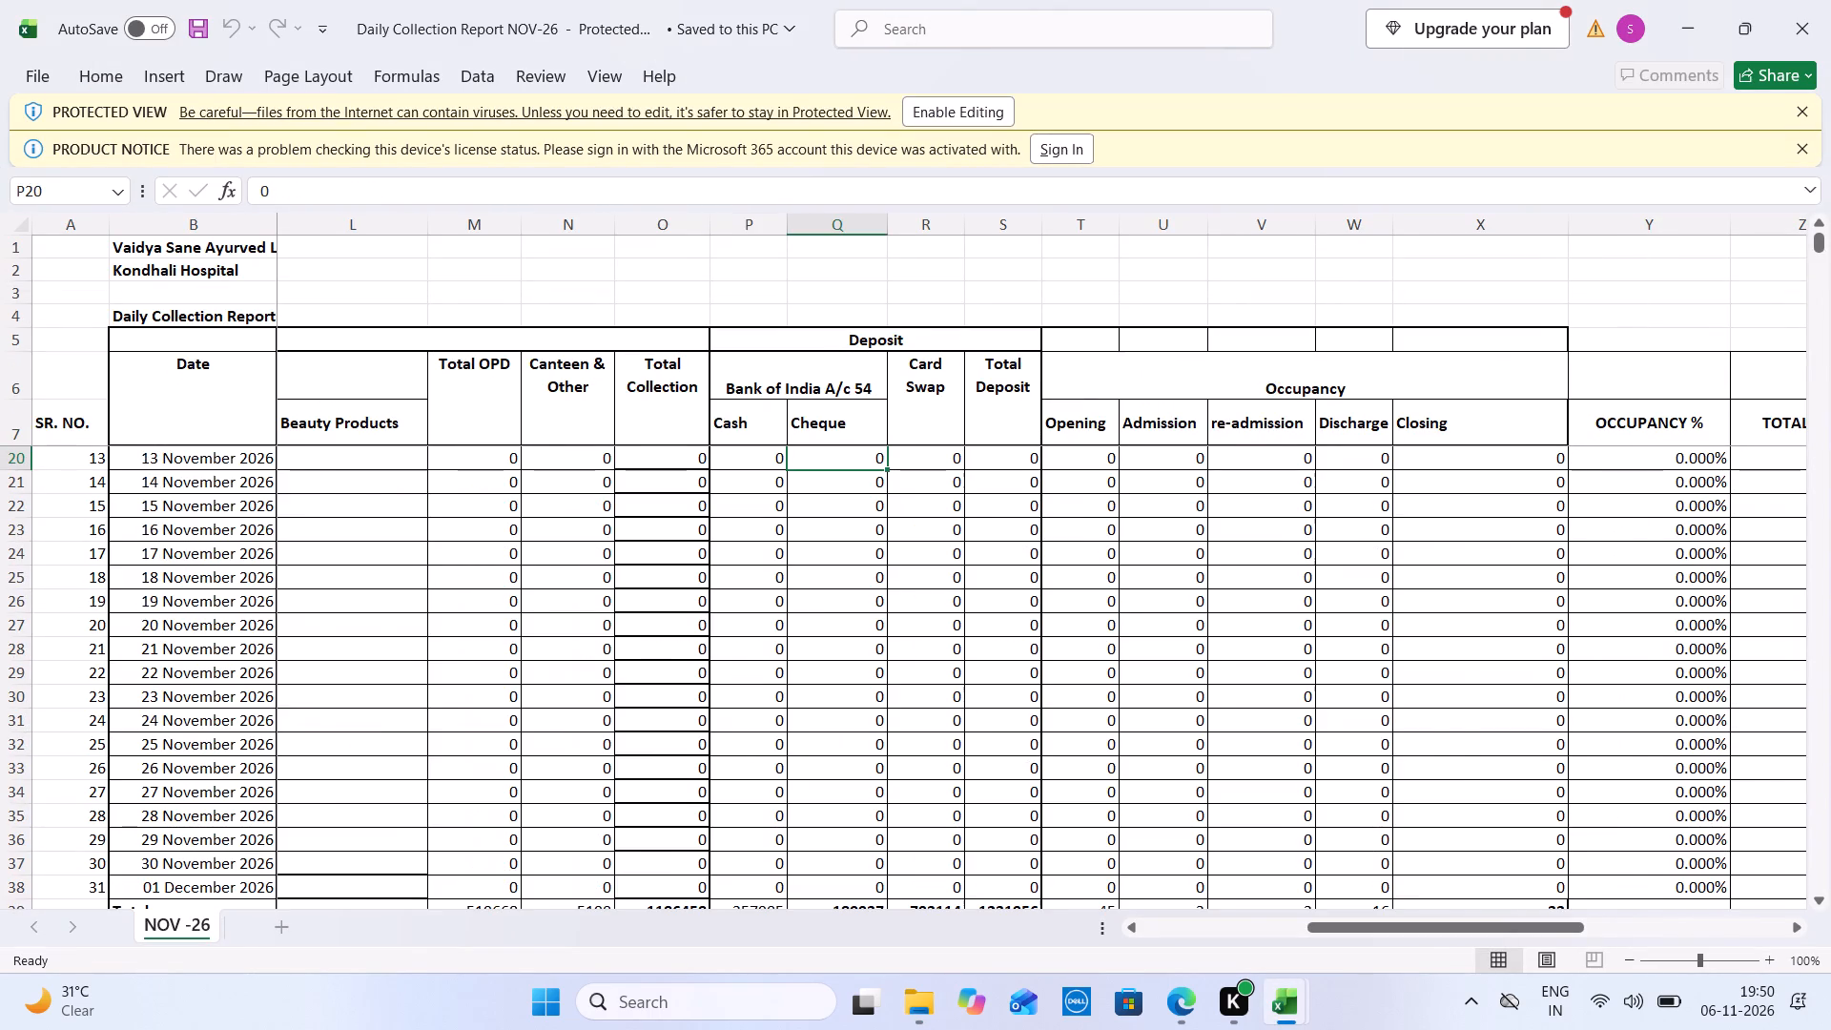
key("Left")
key("Up")
key("Up")
key("Up")
key("Up")
key("Up")
key("Up")
key("Up")
key("Up")
key("Up")
key("Up")
key("Up")
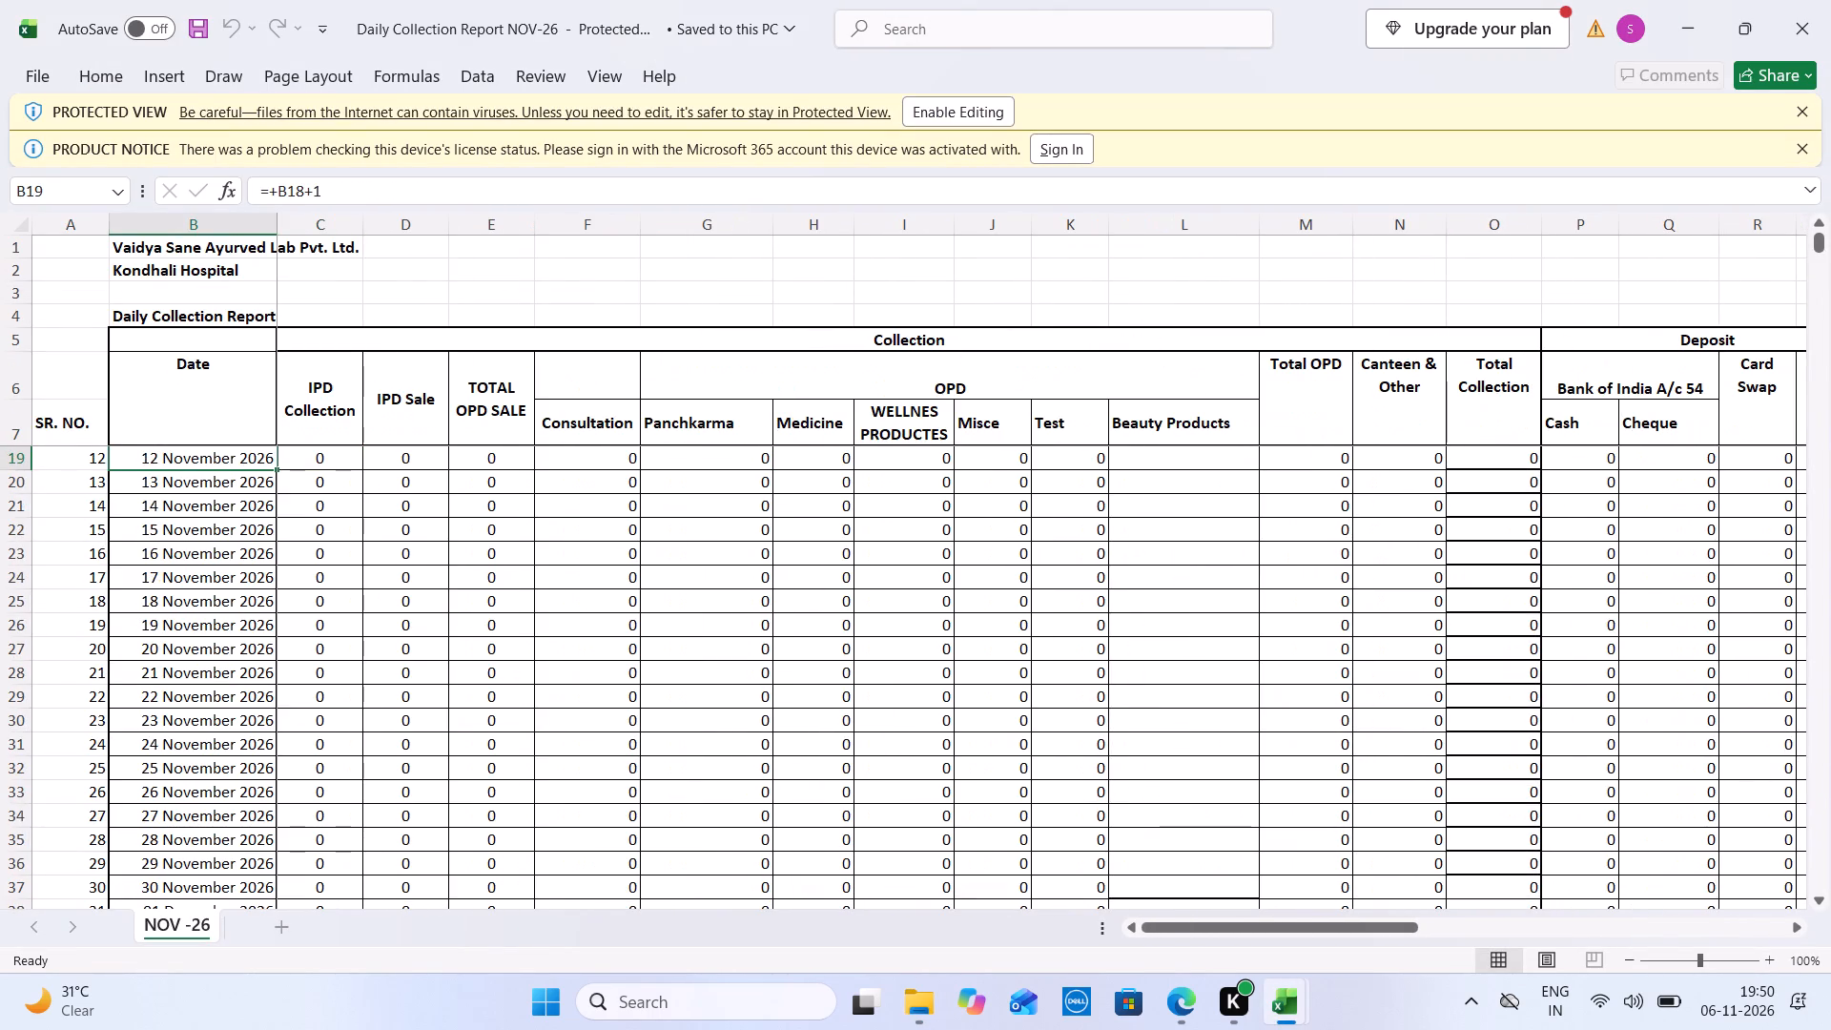
key("Up")
Enter 130600 as the IPD Collection for 06-11-2026 in Kondhali's Nov 2026 sheet.
key("ctrl+Tab")
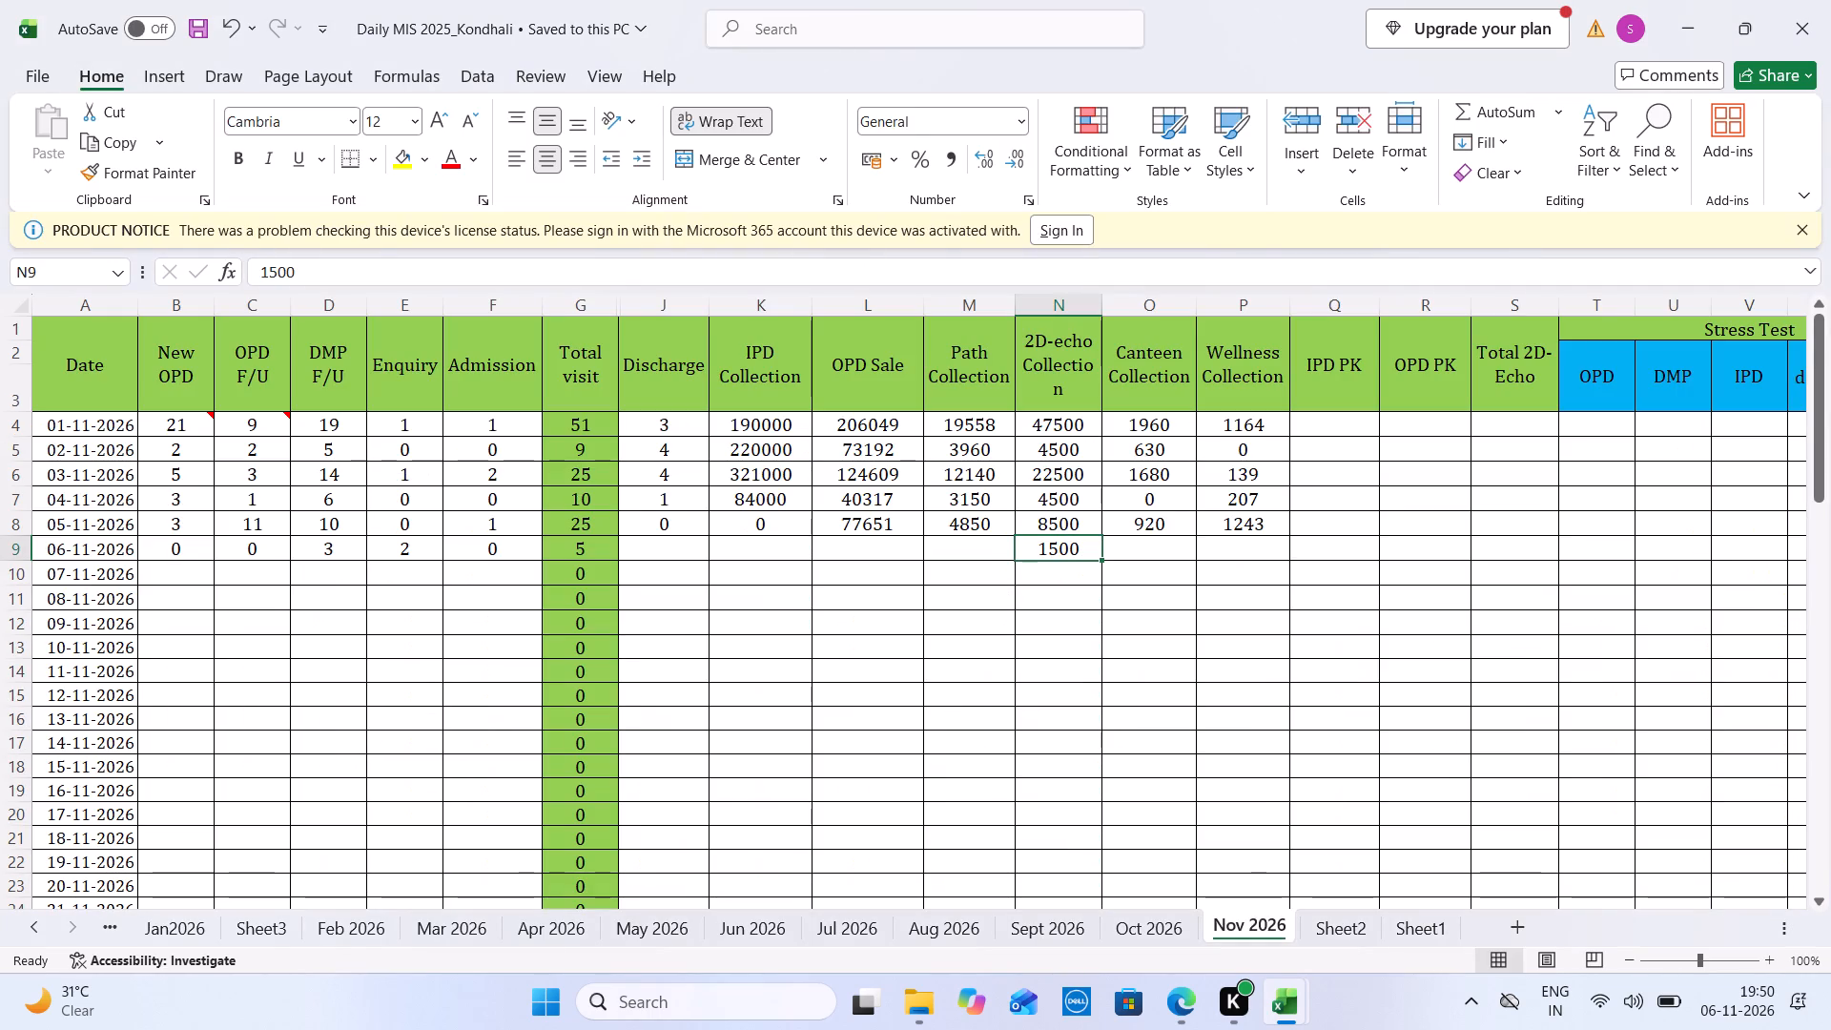
left_click(777, 552)
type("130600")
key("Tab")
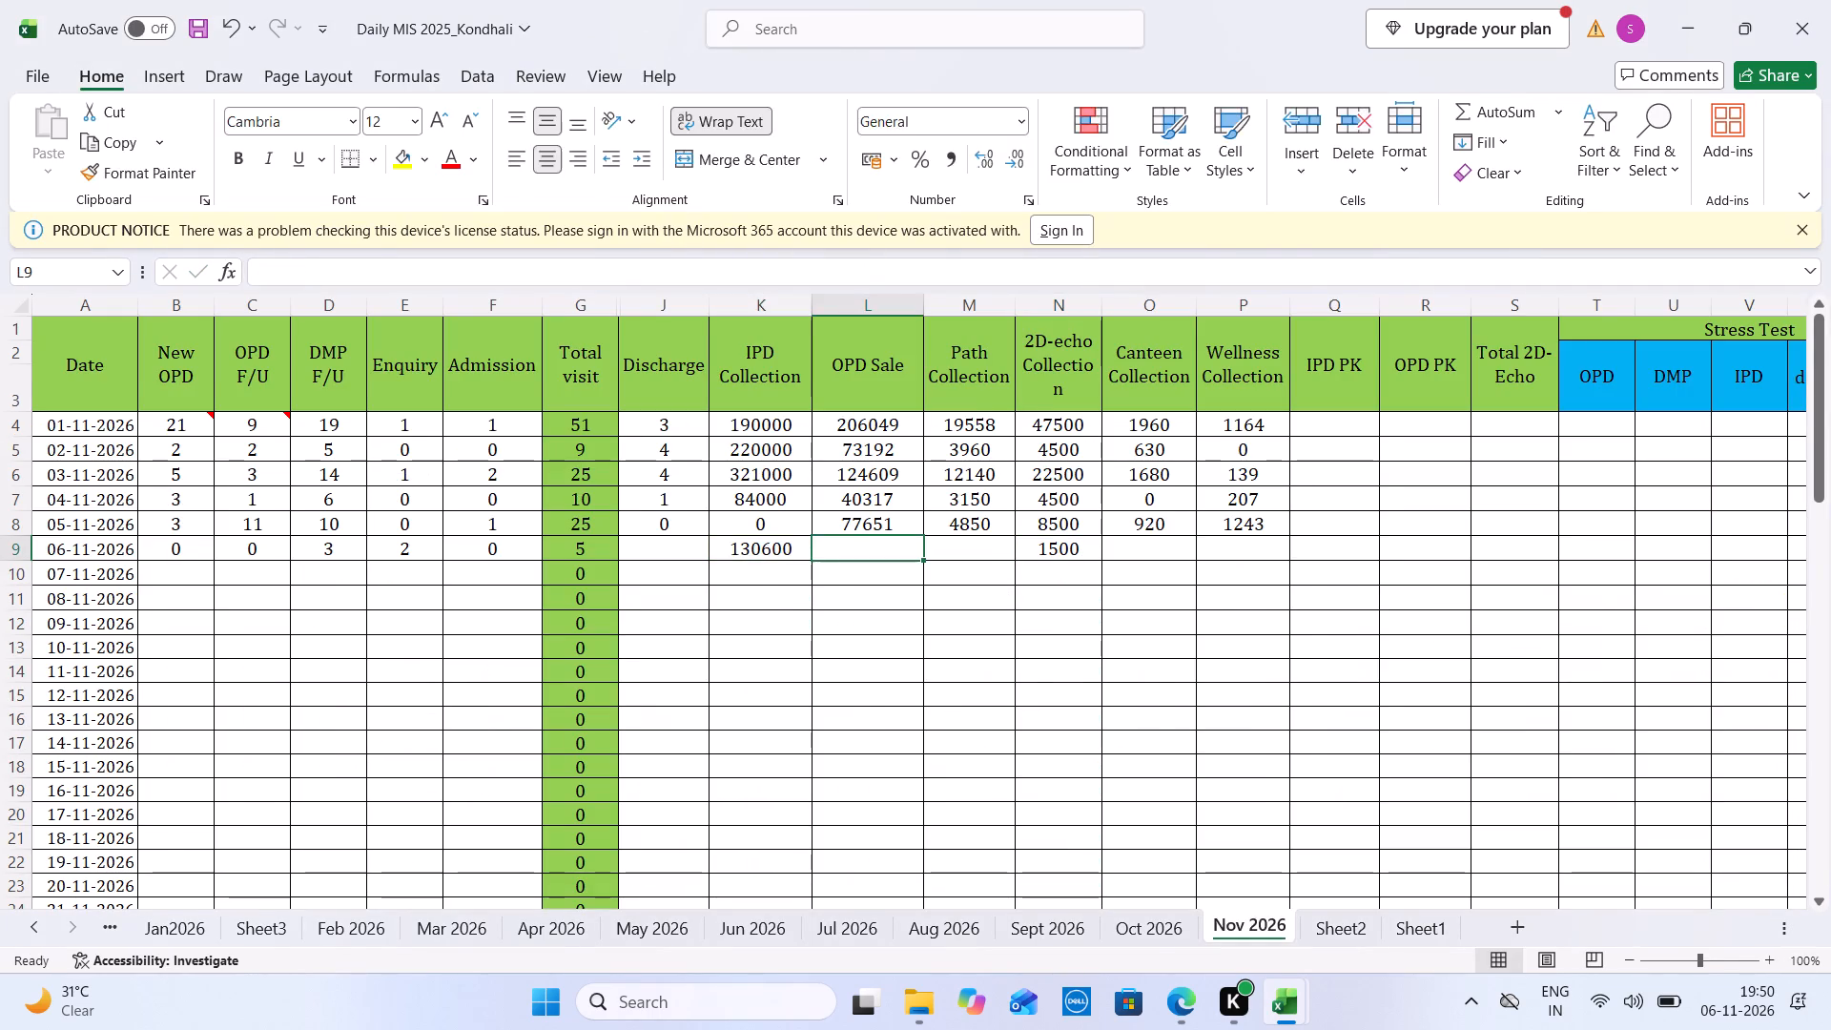
Enter 49068 as the OPD Sale for 06-11-2026 in Kondhali's Nov 2026 sheet.
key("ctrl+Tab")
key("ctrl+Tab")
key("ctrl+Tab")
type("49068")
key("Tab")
Enter 359 as the Wellness Collection for 06-11-2026 in Kondhali's Nov 2026 sheet.
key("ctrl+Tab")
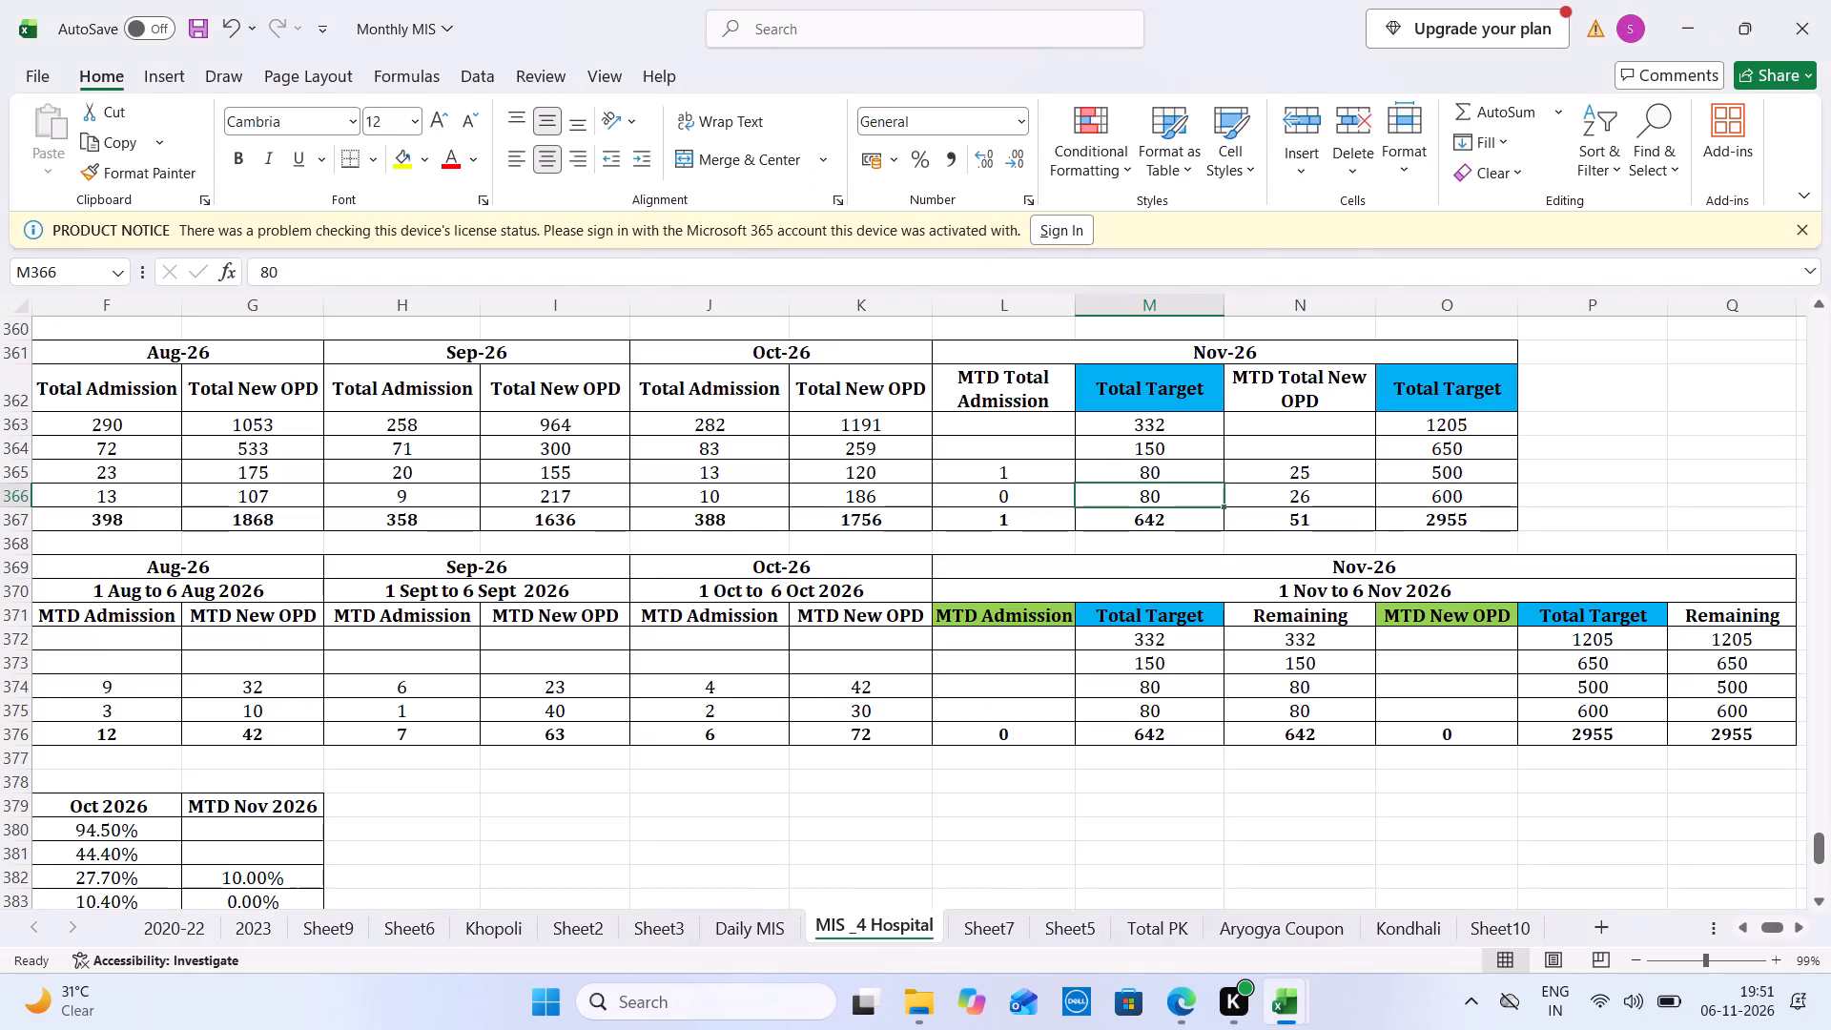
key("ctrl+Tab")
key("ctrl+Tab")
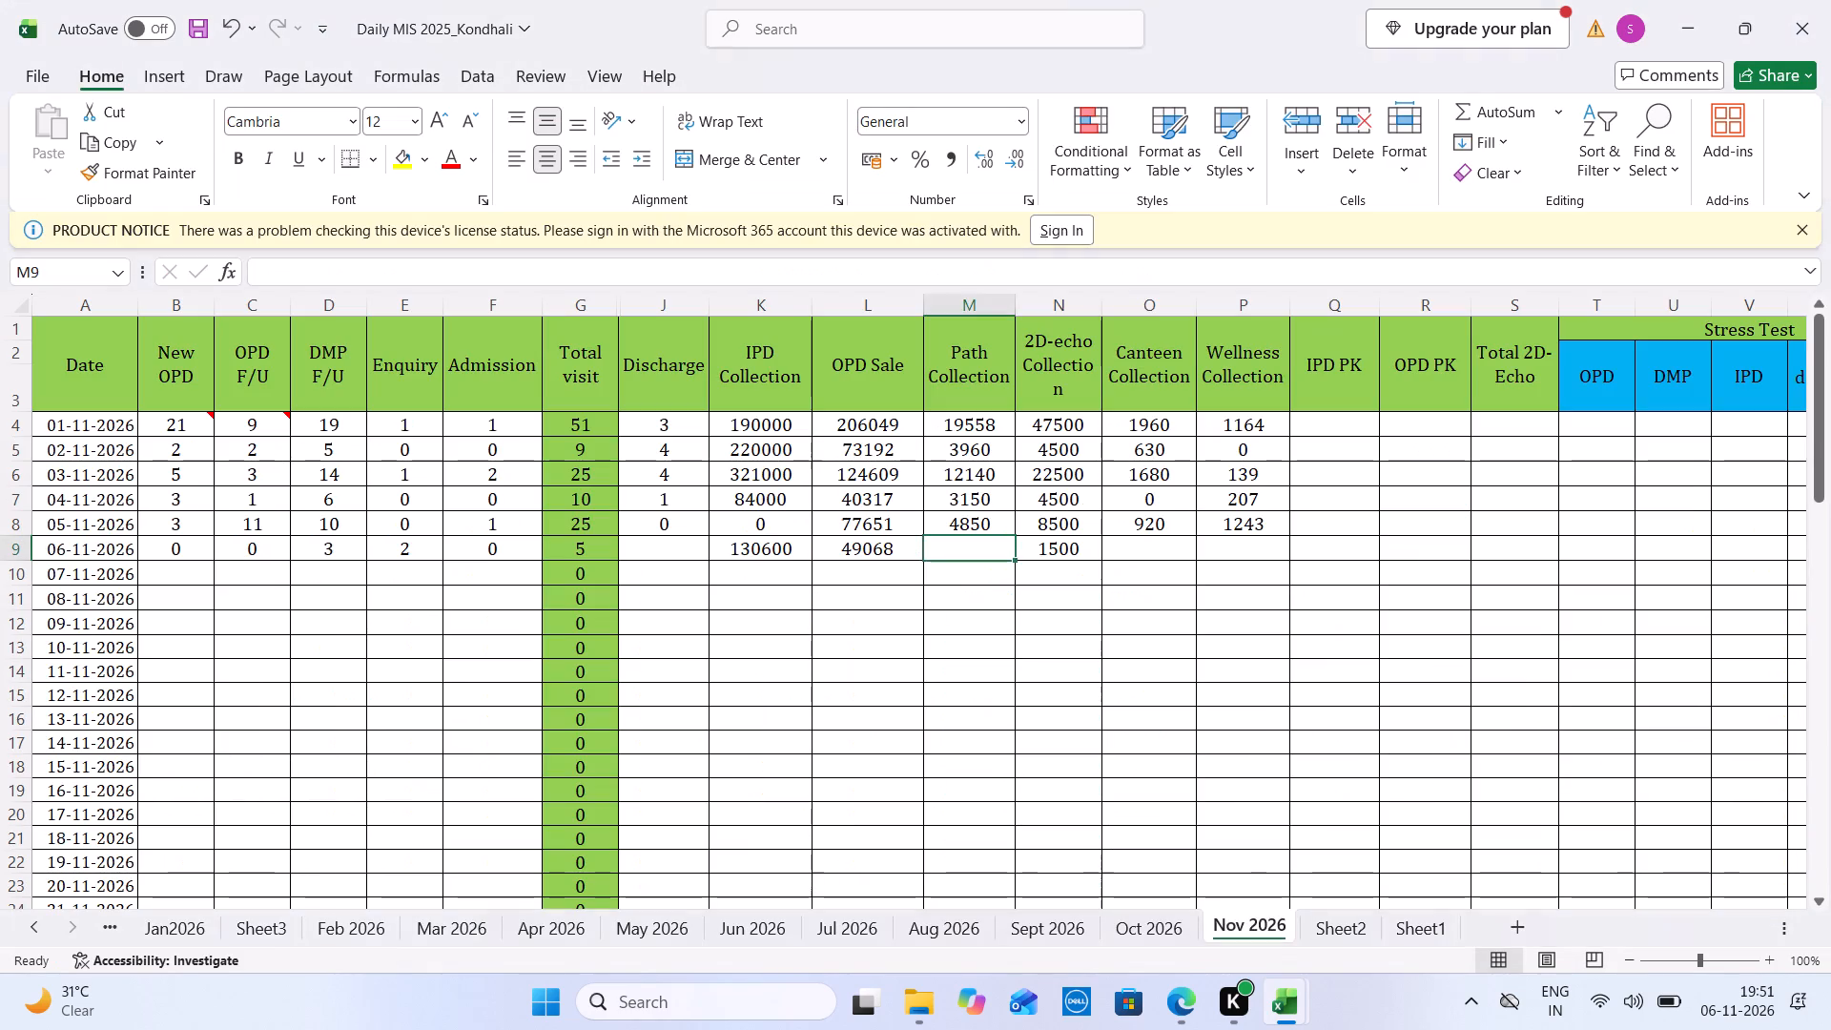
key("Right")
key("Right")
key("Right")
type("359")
Check the Daily Collection Report and enter 0 as the Canteen Collection for 06-11-2026 in Kondhali's Nov 2026 sheet.
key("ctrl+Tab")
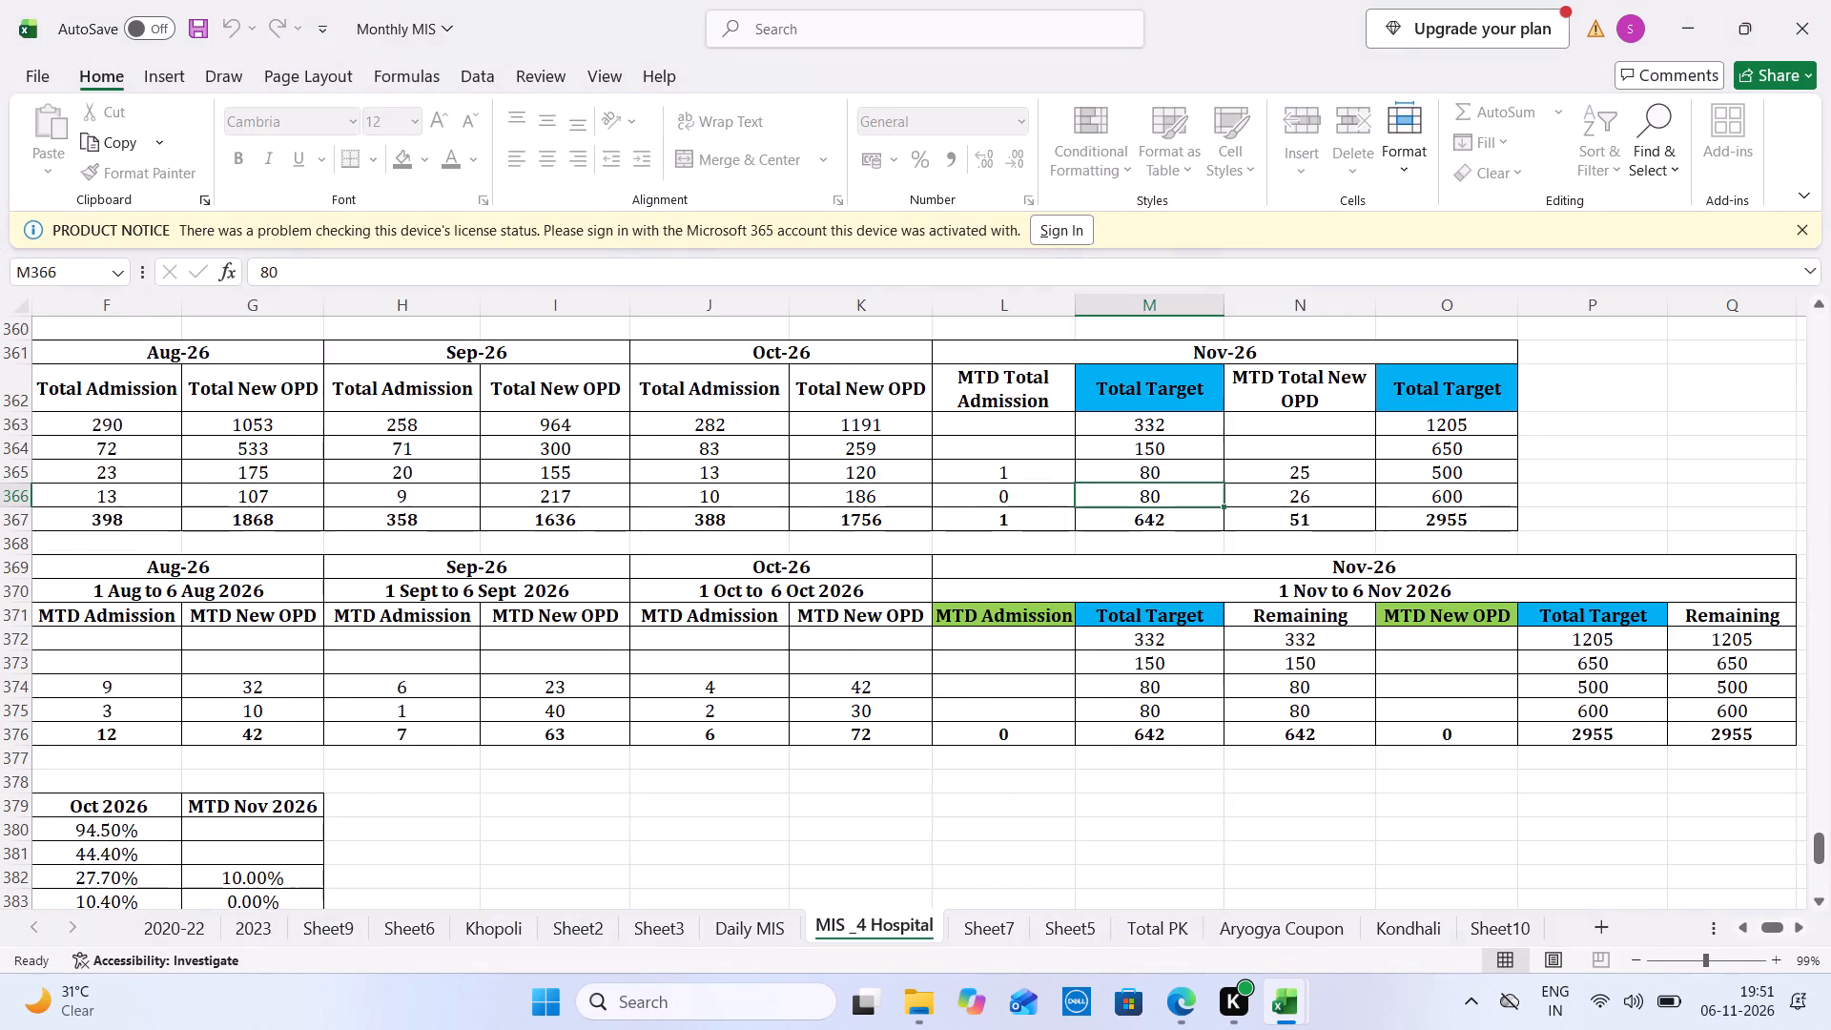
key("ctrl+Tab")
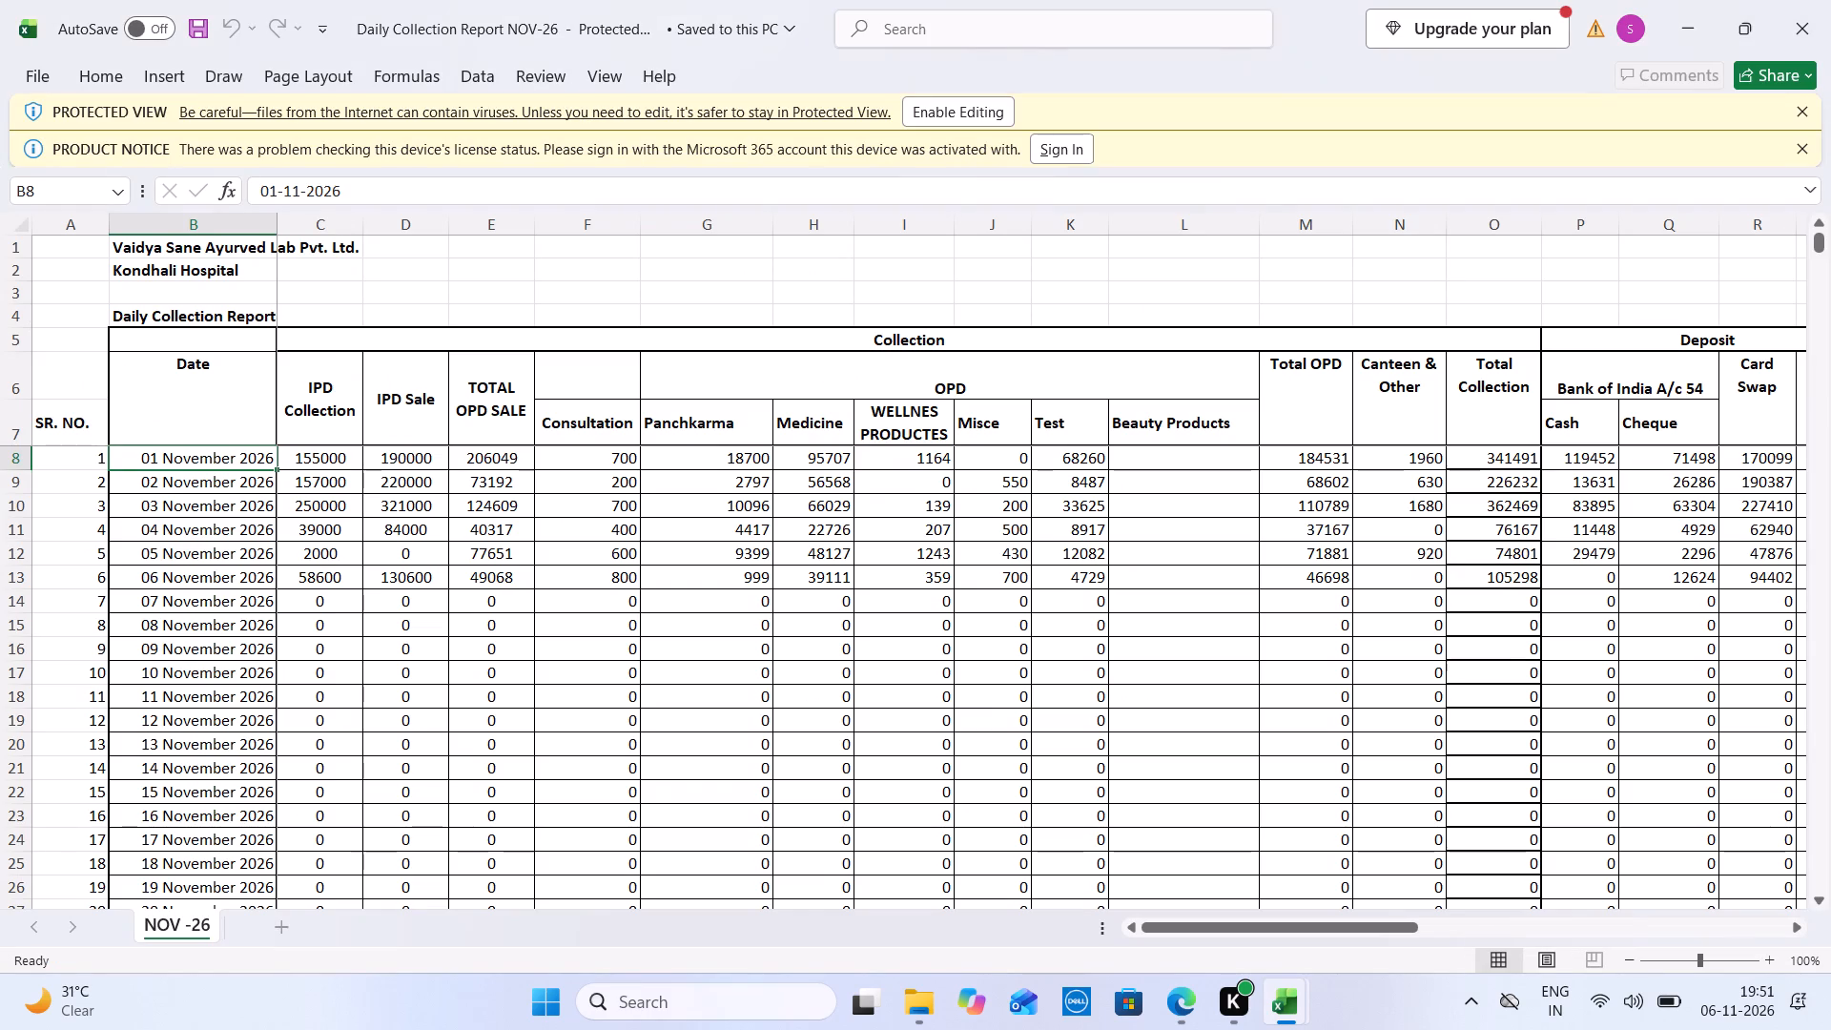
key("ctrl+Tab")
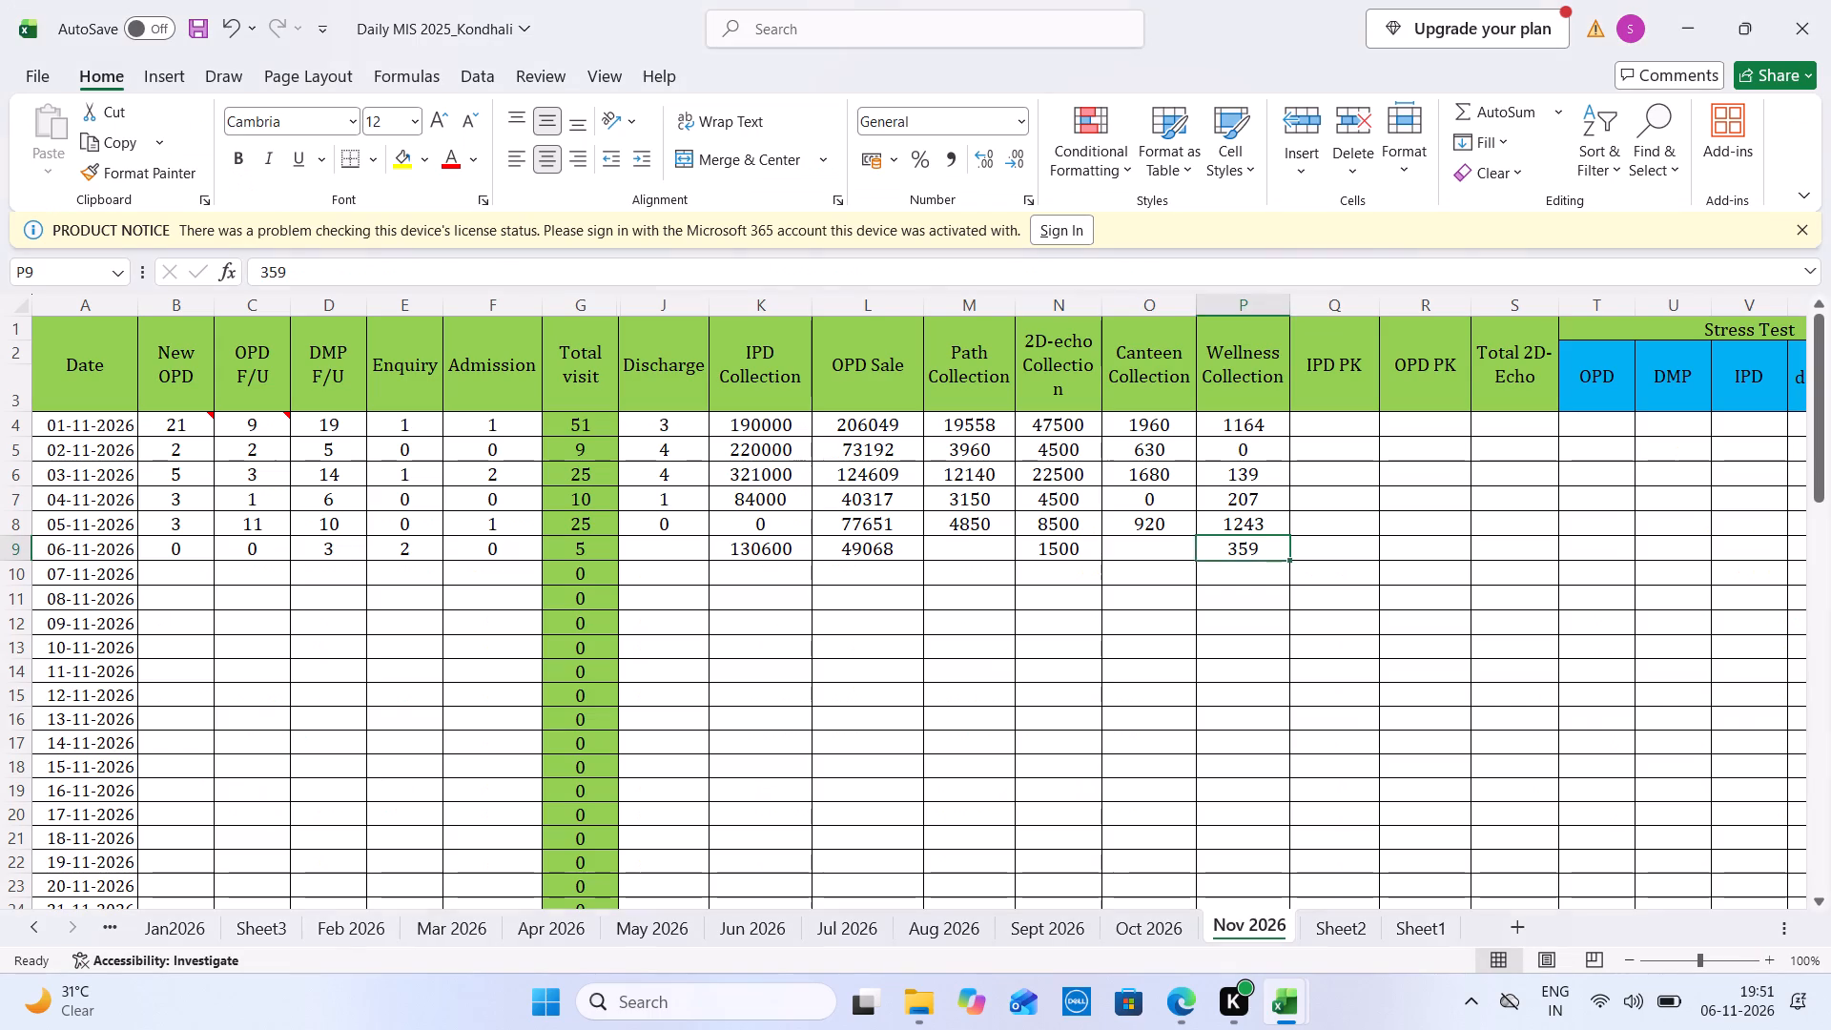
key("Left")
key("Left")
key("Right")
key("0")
Look up the 06 November Lab MIS OPD amount in the Daily Collection Report and enter 2370 as Kondhali's Path Collection for 06-11-2026.
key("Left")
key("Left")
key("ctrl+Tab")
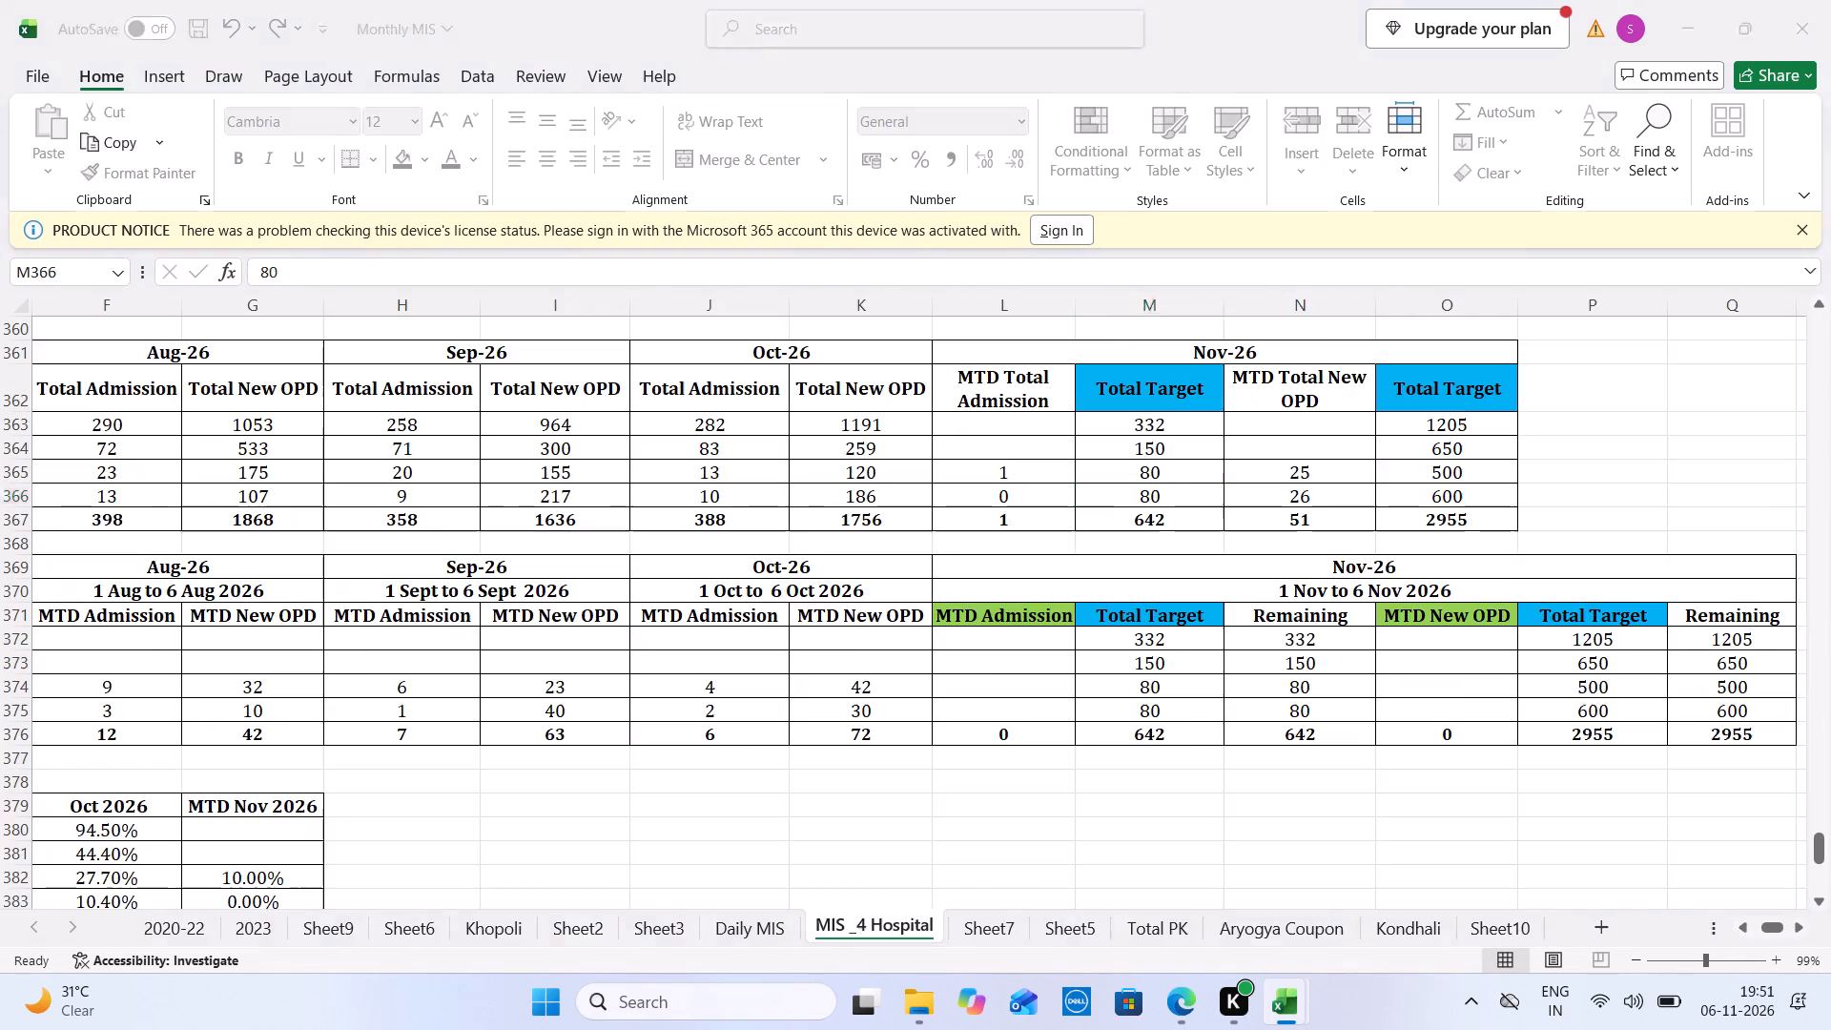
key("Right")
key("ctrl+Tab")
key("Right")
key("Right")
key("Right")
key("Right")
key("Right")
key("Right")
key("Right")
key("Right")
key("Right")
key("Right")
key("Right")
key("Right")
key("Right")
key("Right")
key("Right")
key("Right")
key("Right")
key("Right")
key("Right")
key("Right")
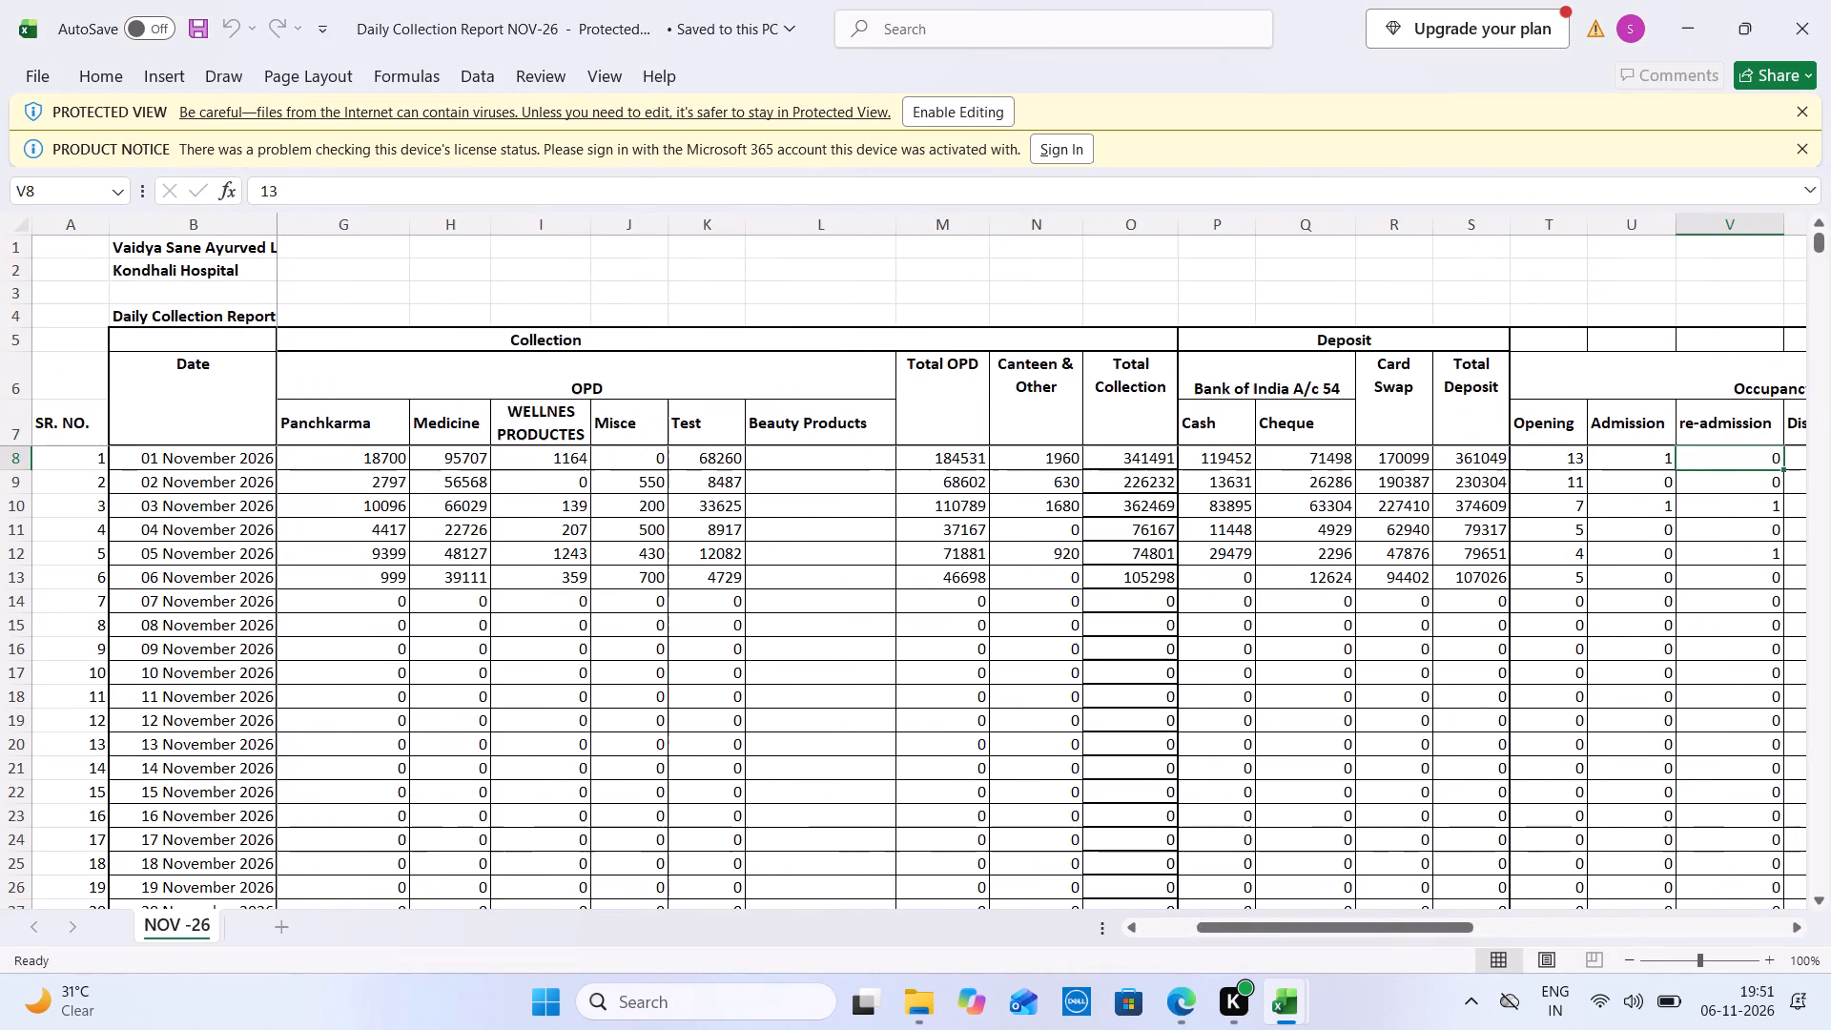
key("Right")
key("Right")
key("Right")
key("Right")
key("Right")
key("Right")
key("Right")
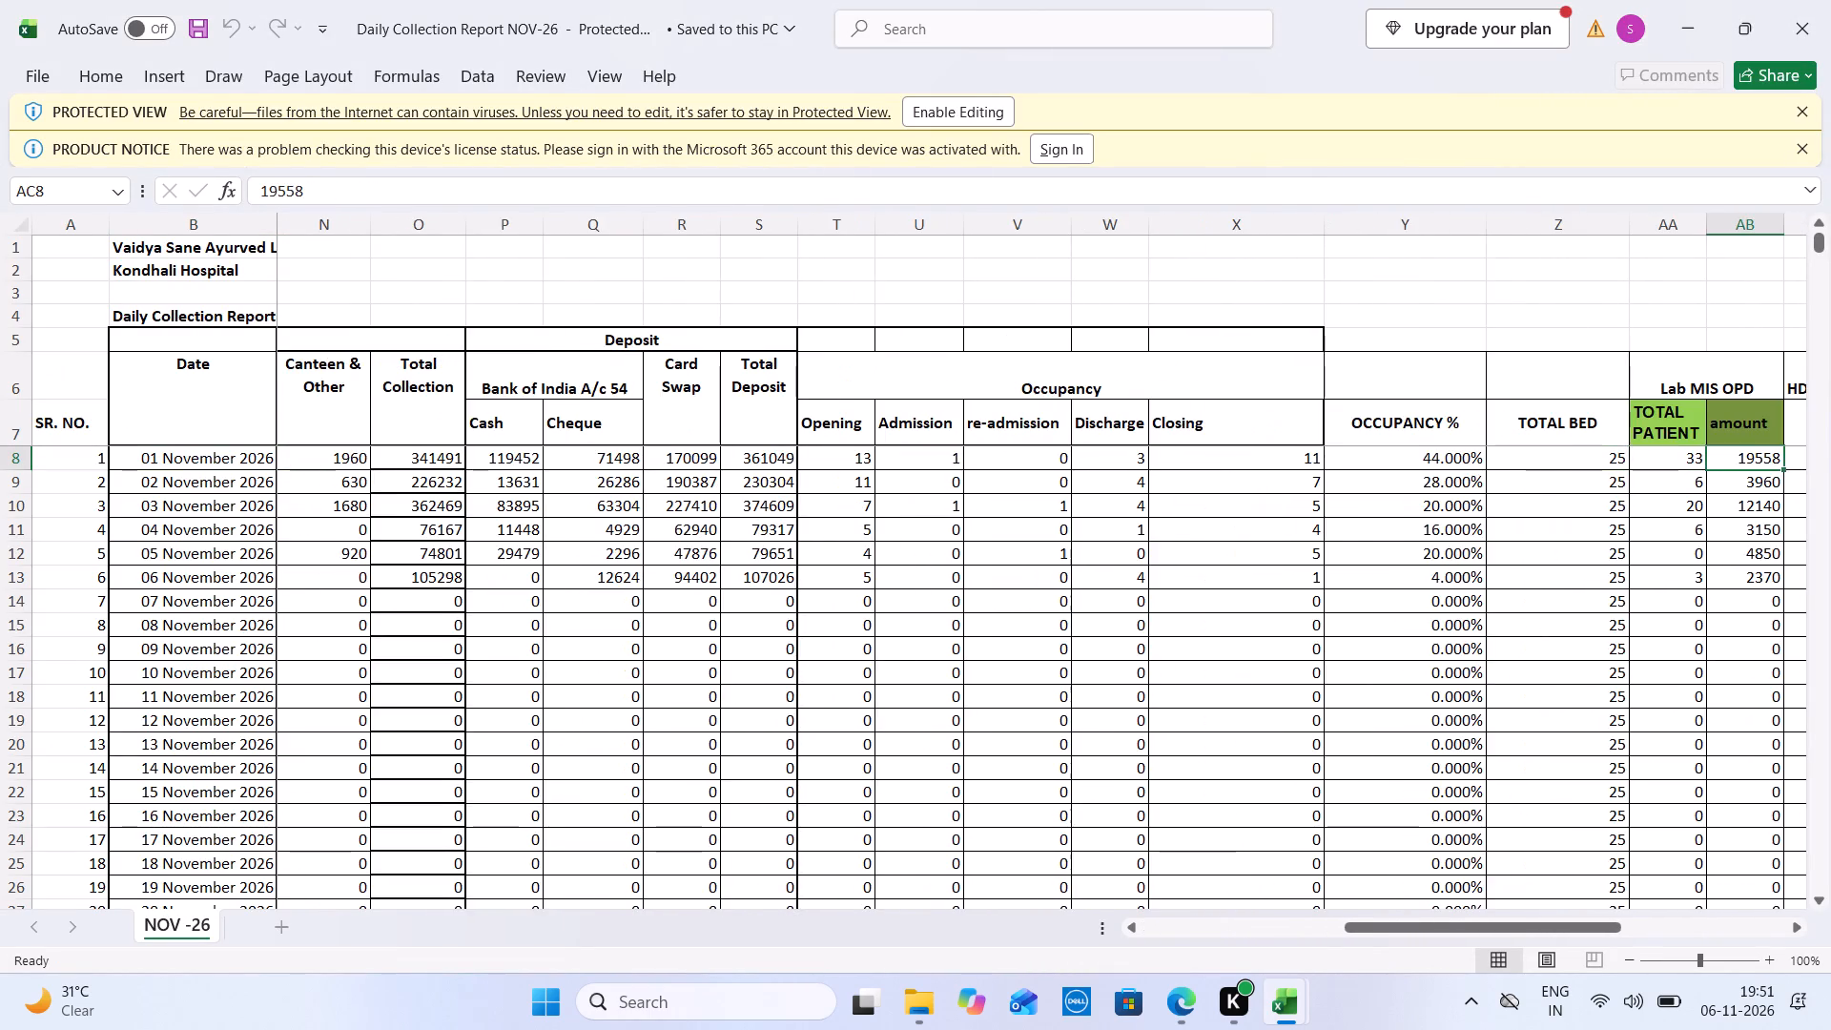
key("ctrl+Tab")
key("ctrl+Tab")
key("ctrl+Tab")
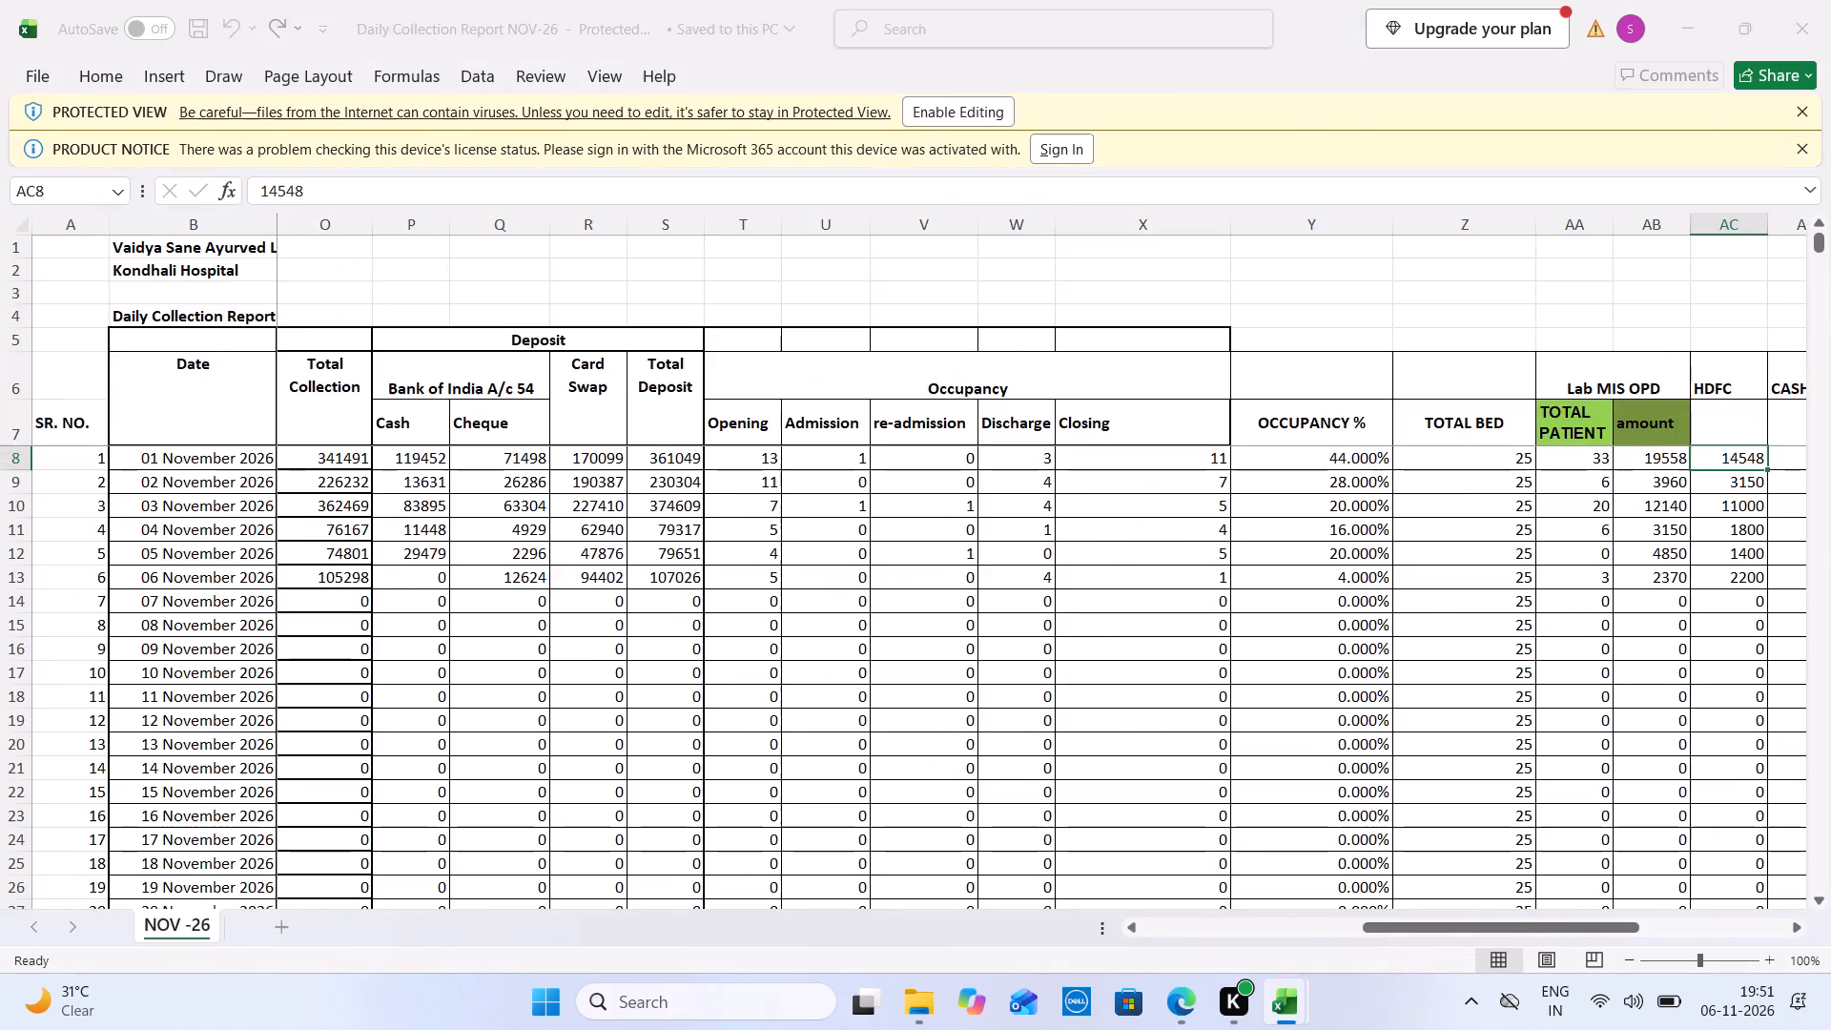
key("ctrl+Tab")
type("2370")
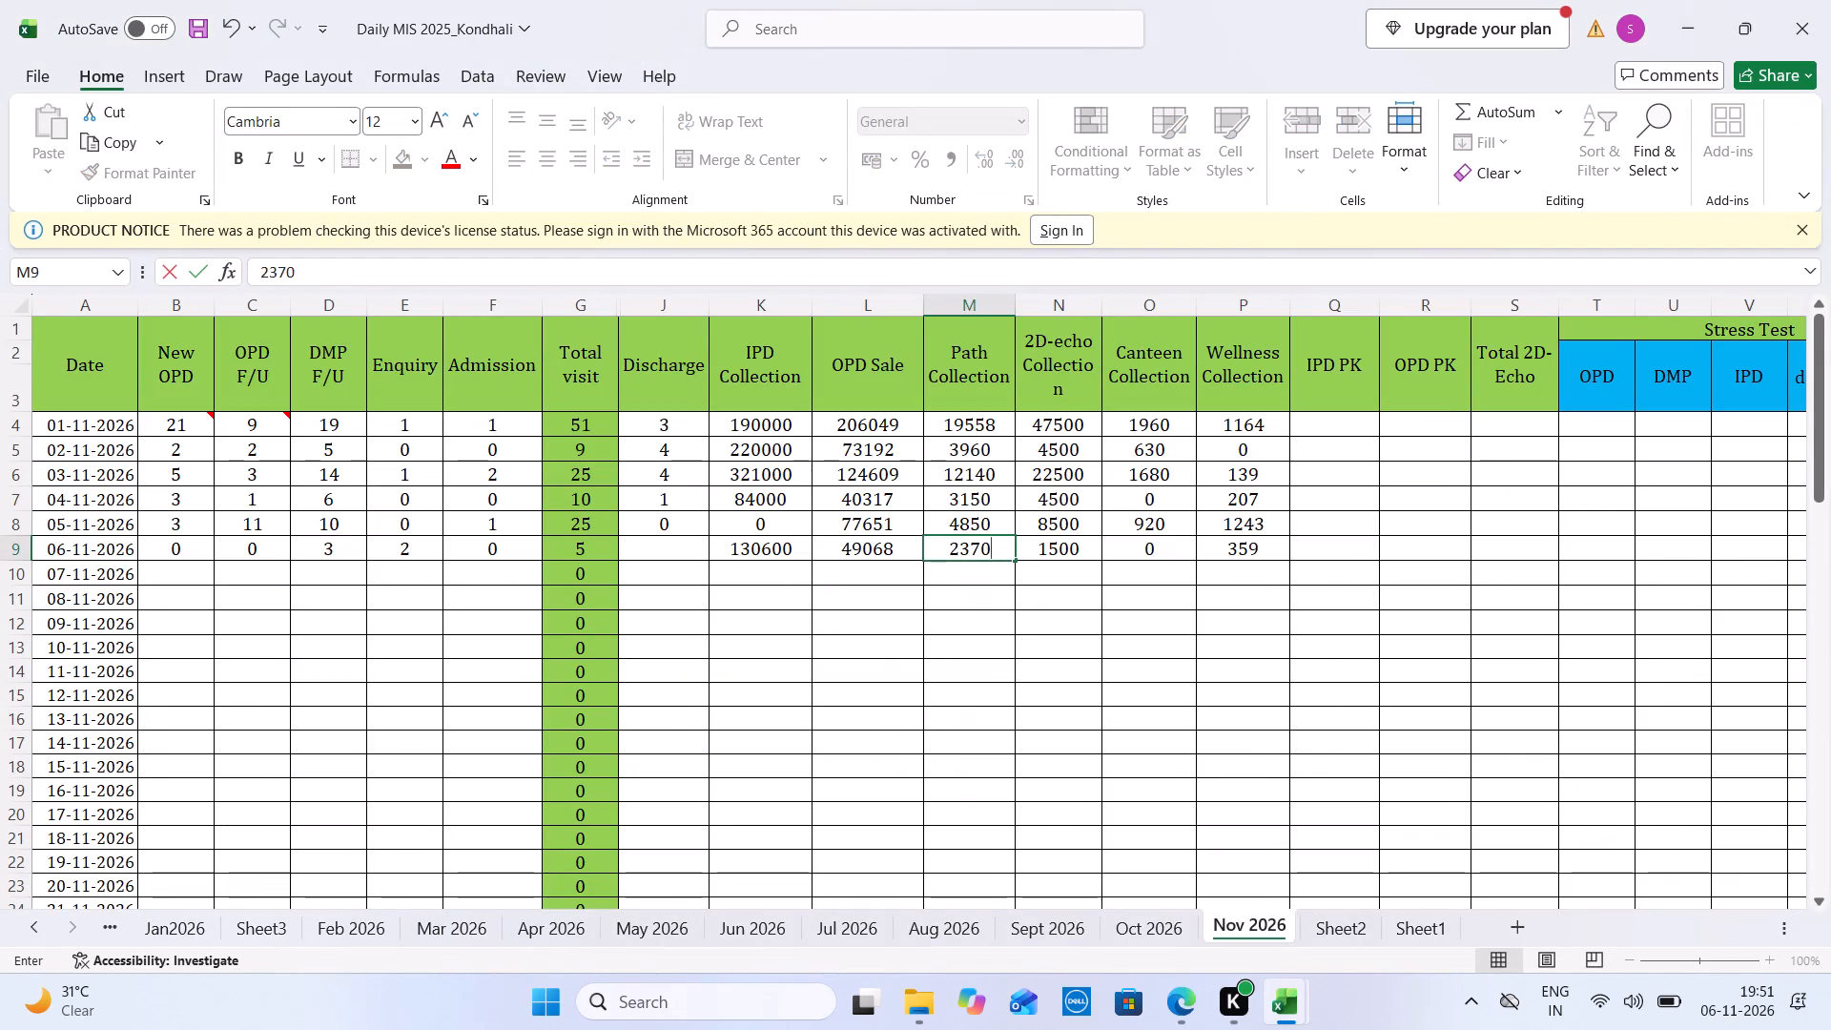
Check the report's 06 November occupancy figures and enter 4 as the Discharge for 06-11-2026 in Kondhali's Nov 2026 sheet.
key("Left")
key("Left")
key("Left")
key("ctrl+Tab")
key("ctrl+Tab")
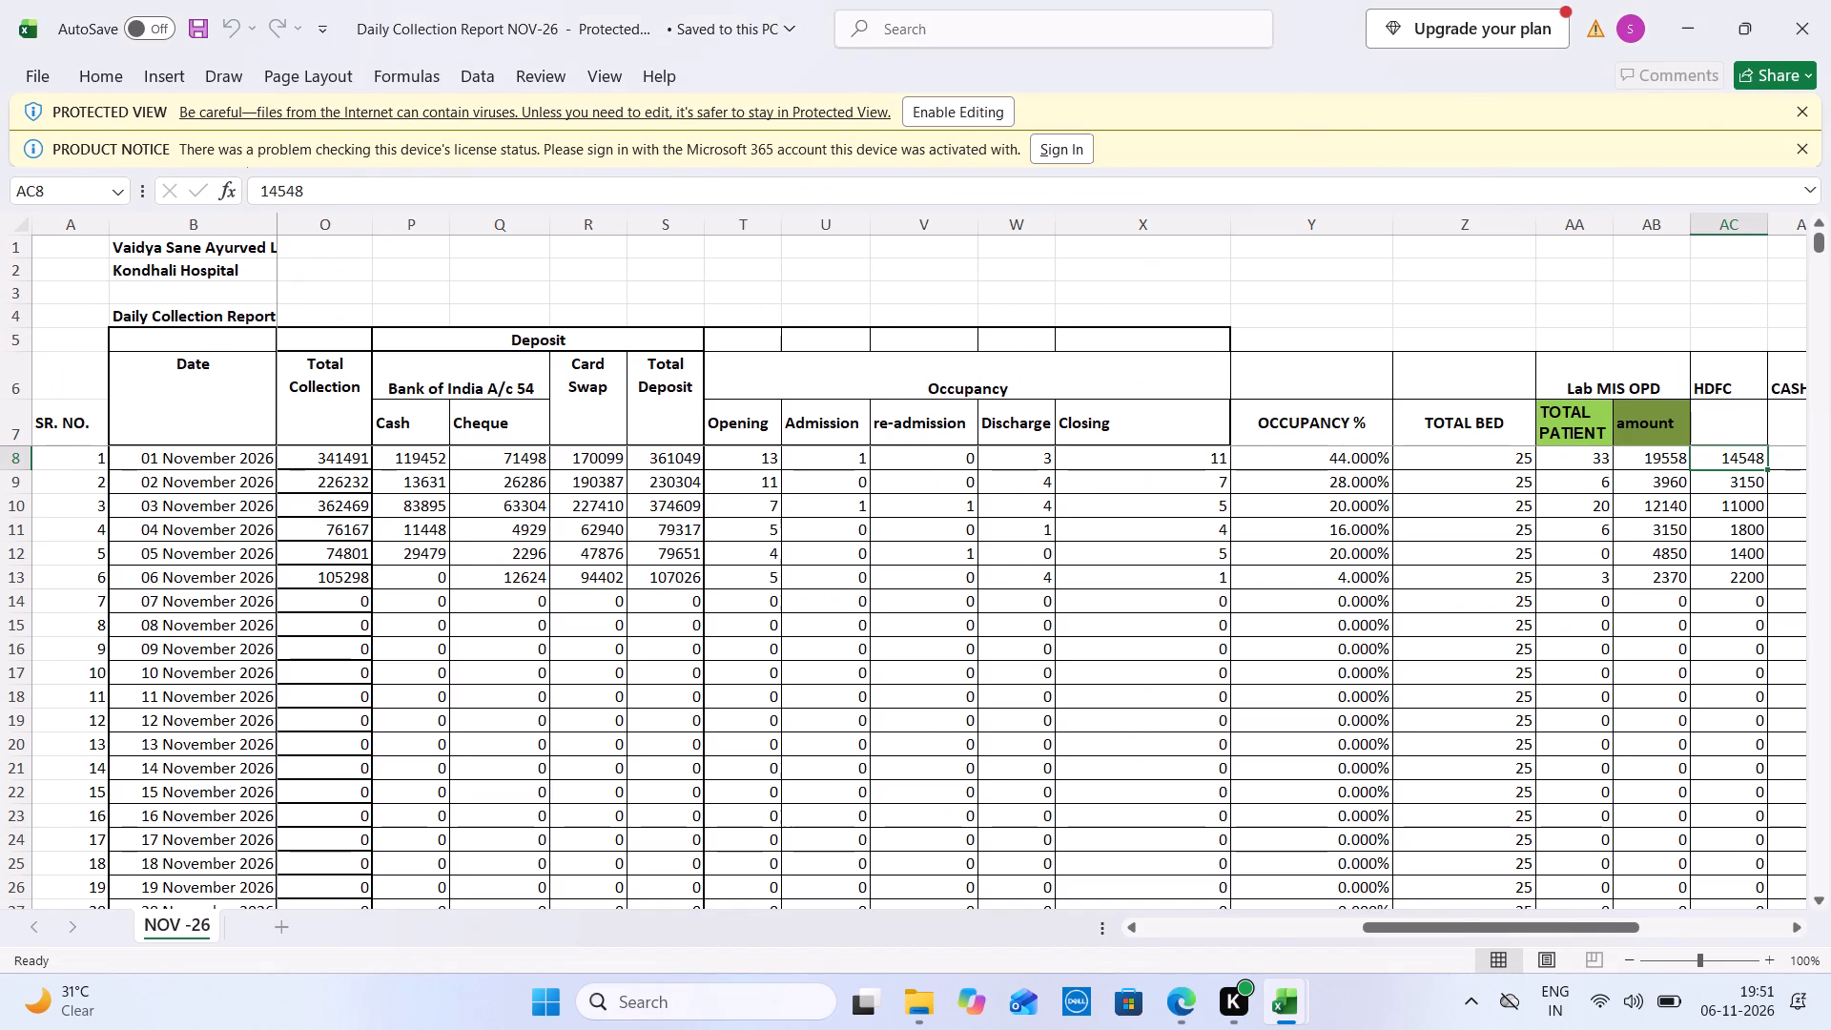
key("ctrl+Tab")
key("4")
Compare the month totals in Kondhali's Nov 2026 sheet with the Total row of the Daily Collection Report.
key("Down")
key("Down")
key("Down")
key("Down")
key("Down")
key("Down")
key("Down")
key("Down")
key("Down")
key("Down")
key("Down")
key("Down")
key("Down")
key("Down")
key("Down")
key("Down")
key("Down")
key("Down")
key("Down")
key("Down")
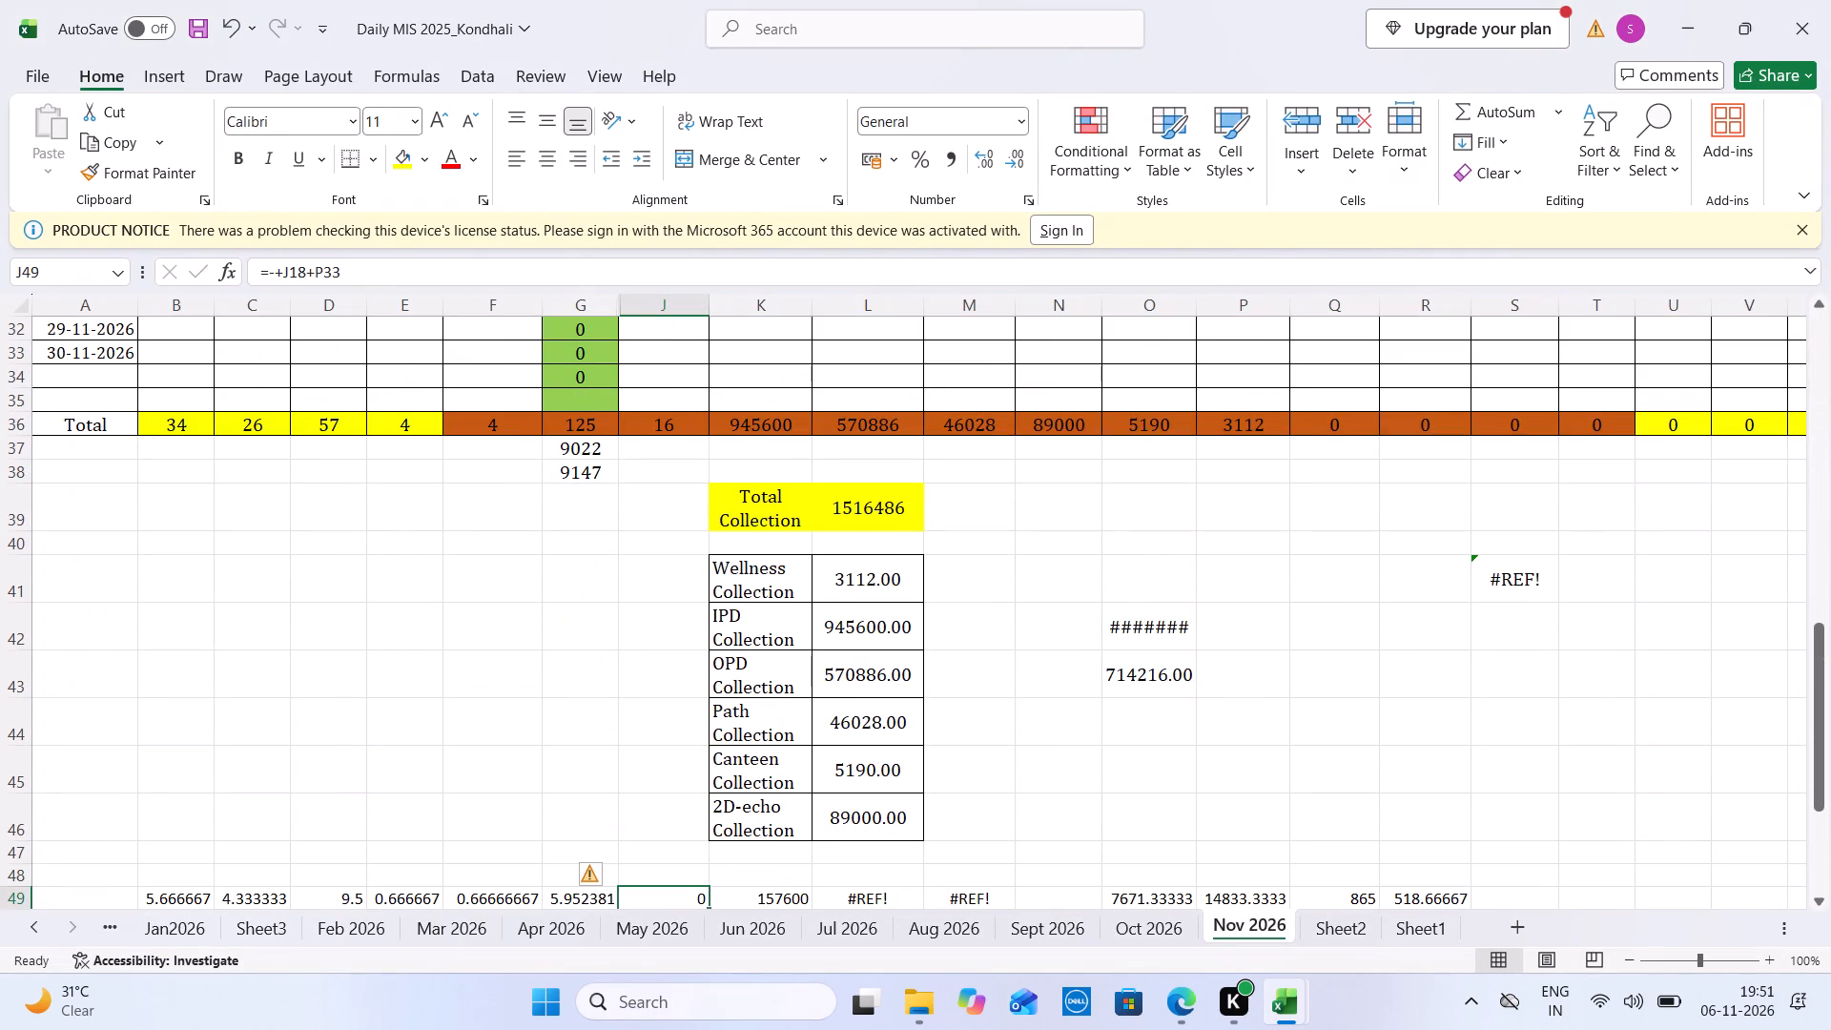
key("ctrl+Tab")
key("ctrl+Tab")
key("Down")
key("Down")
key("Down")
key("Down")
key("Down")
key("Down")
key("Down")
key("Down")
key("Down")
key("Down")
key("Down")
key("Down")
key("Down")
key("Down")
key("Down")
key("Down")
key("Down")
key("Down")
key("Down")
key("Down")
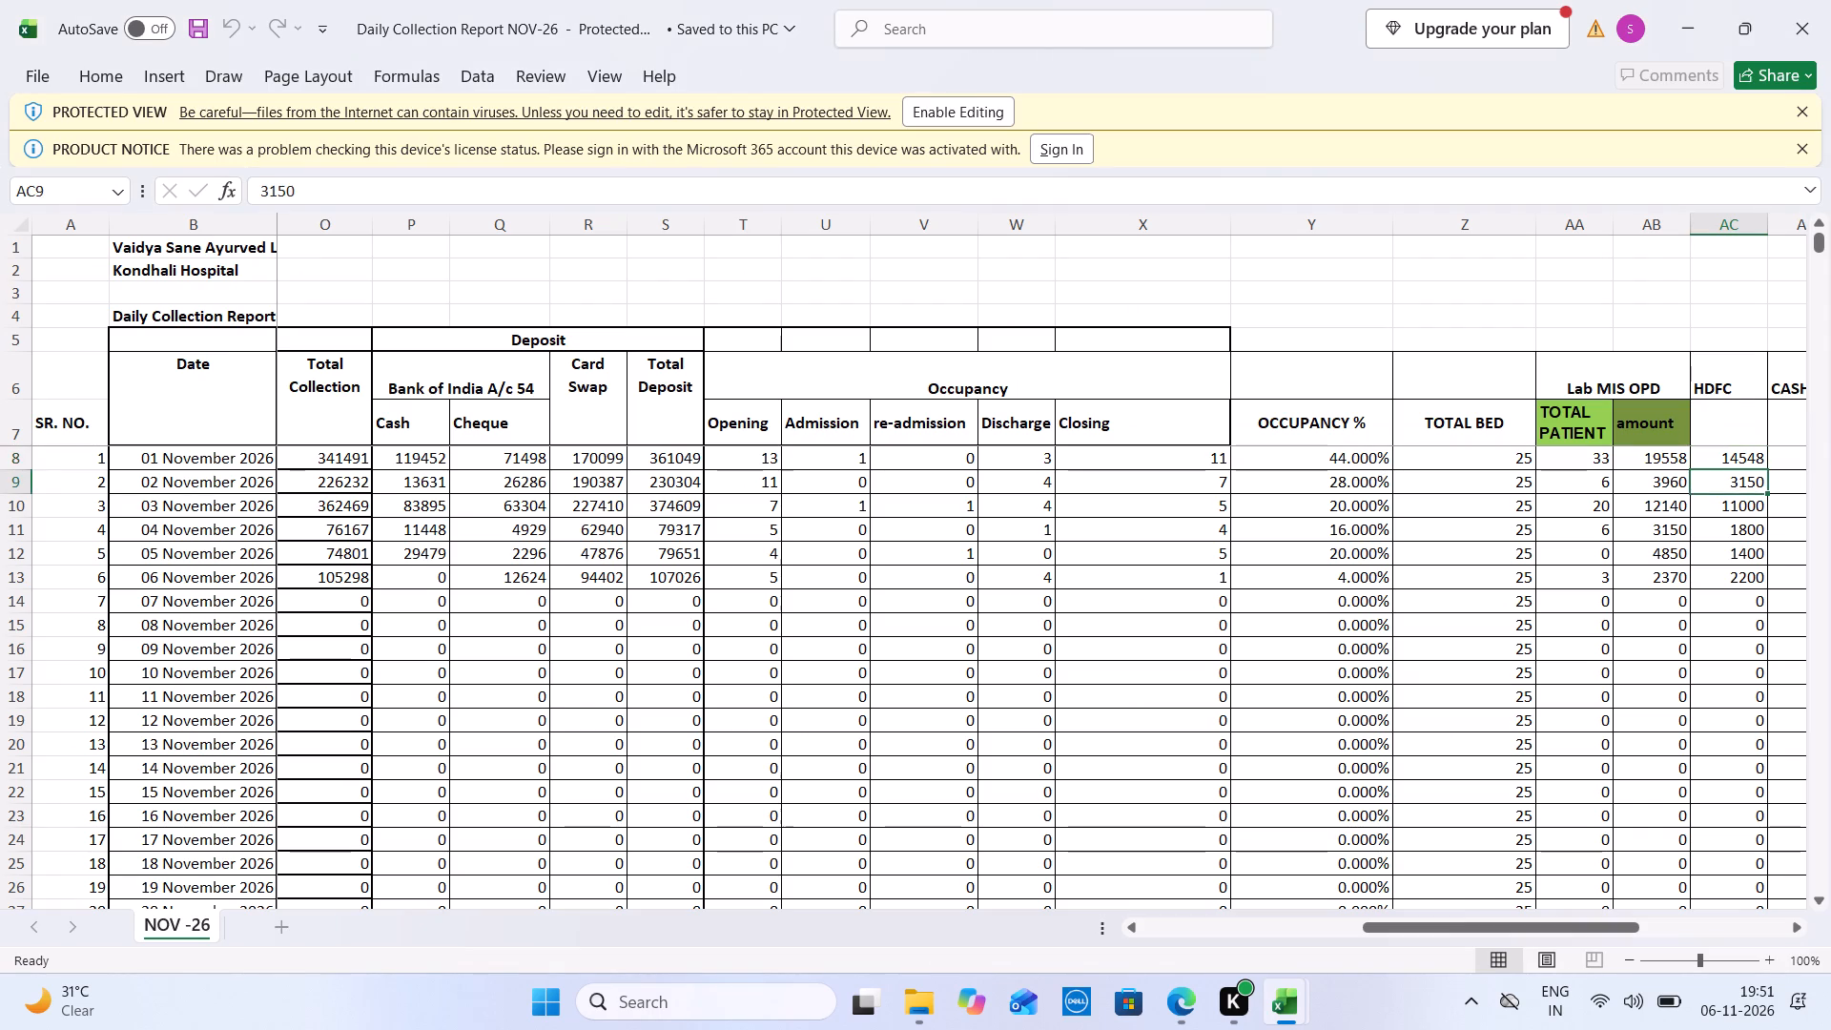
key("Left")
key("Left")
key("Left")
key("Left")
key("Left")
key("Left")
key("Left")
key("Left")
key("Left")
key("Left")
key("Left")
key("Left")
key("Left")
key("Left")
key("Left")
key("Left")
key("Left")
key("Left")
key("Left")
key("Left")
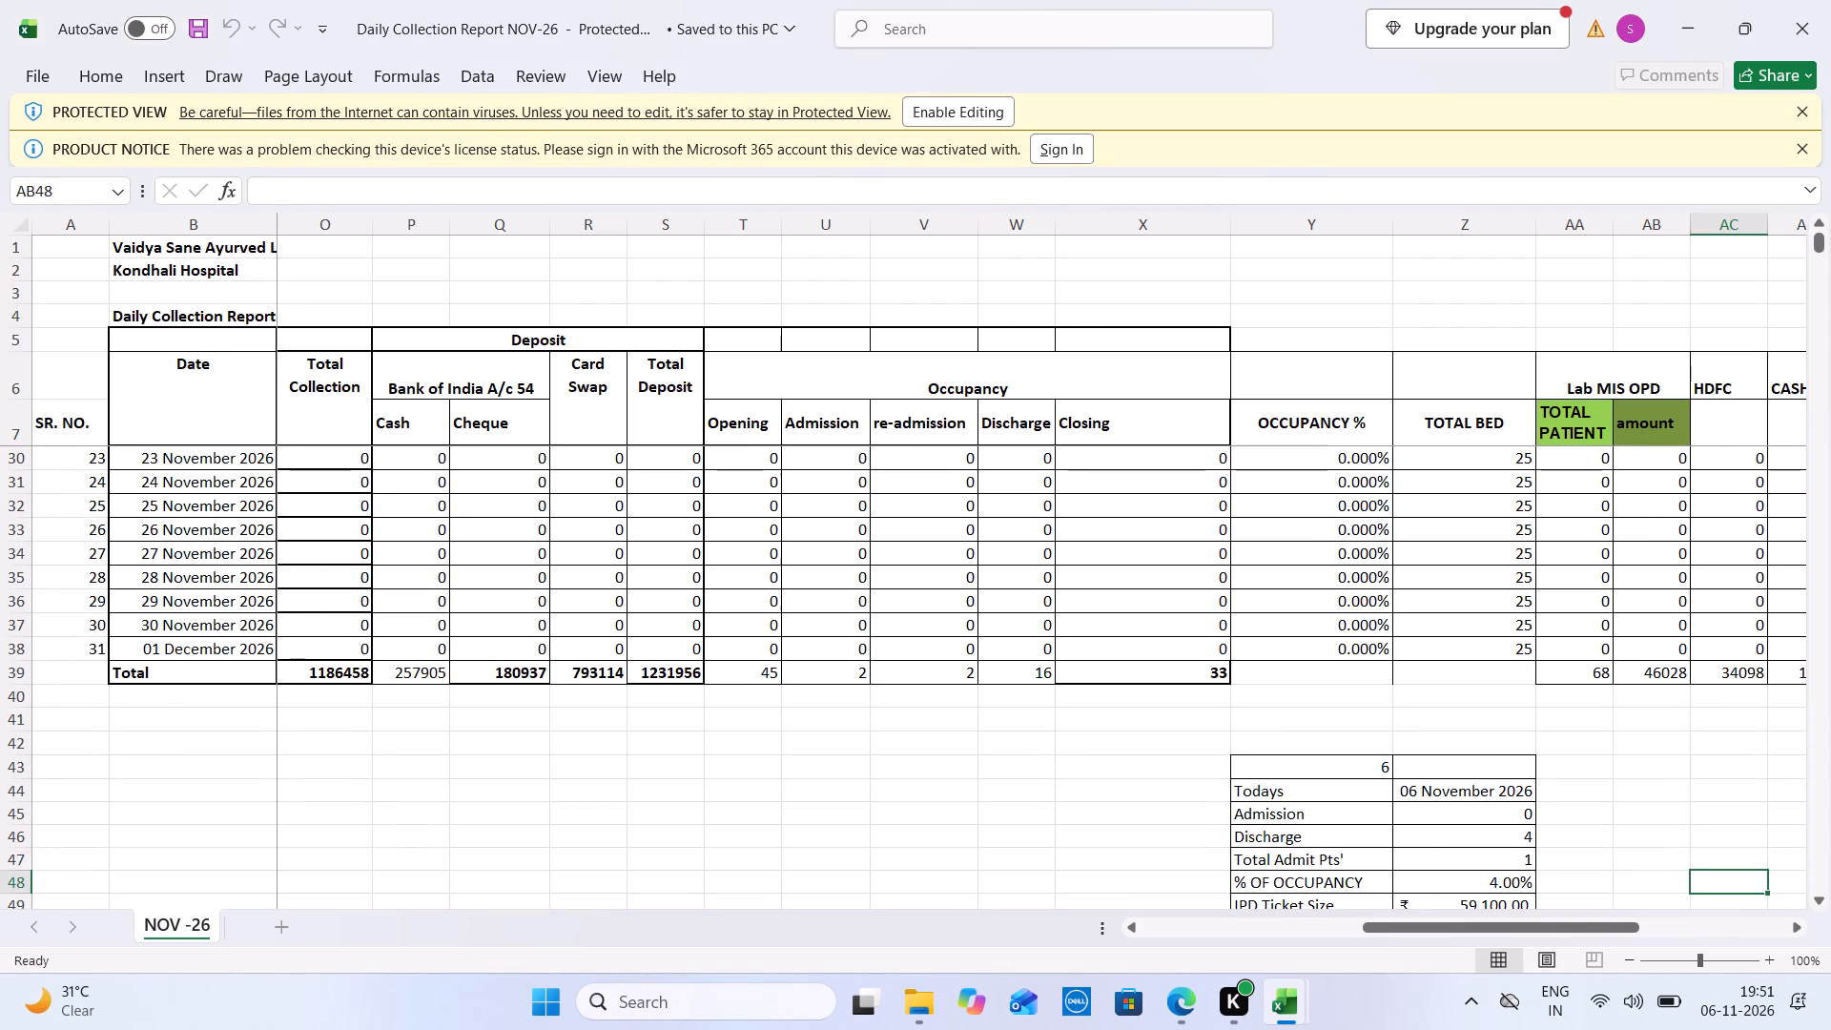
In the Nov 2026 summary on Sheet2 of Kondhali's daily MIS, set DMP F/U to 57 and Enquiry to 4.
key("ctrl+Tab")
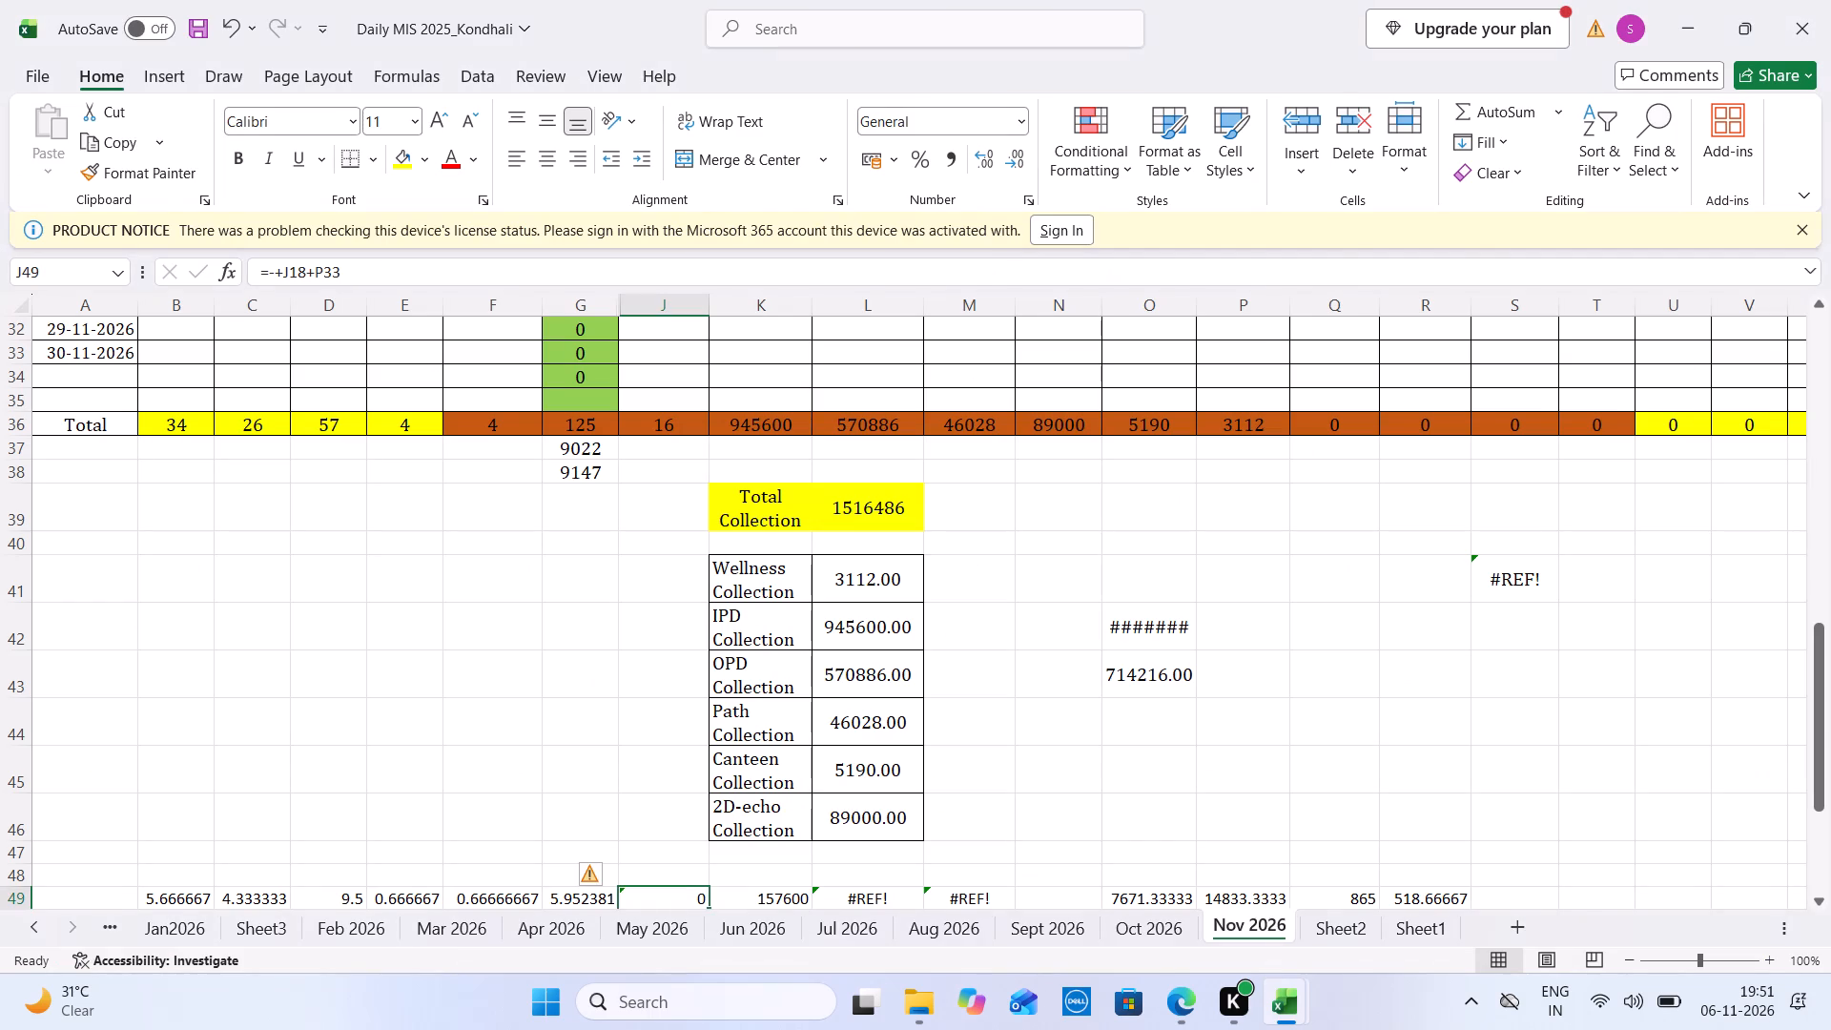
left_click(1348, 933)
left_click(1261, 920)
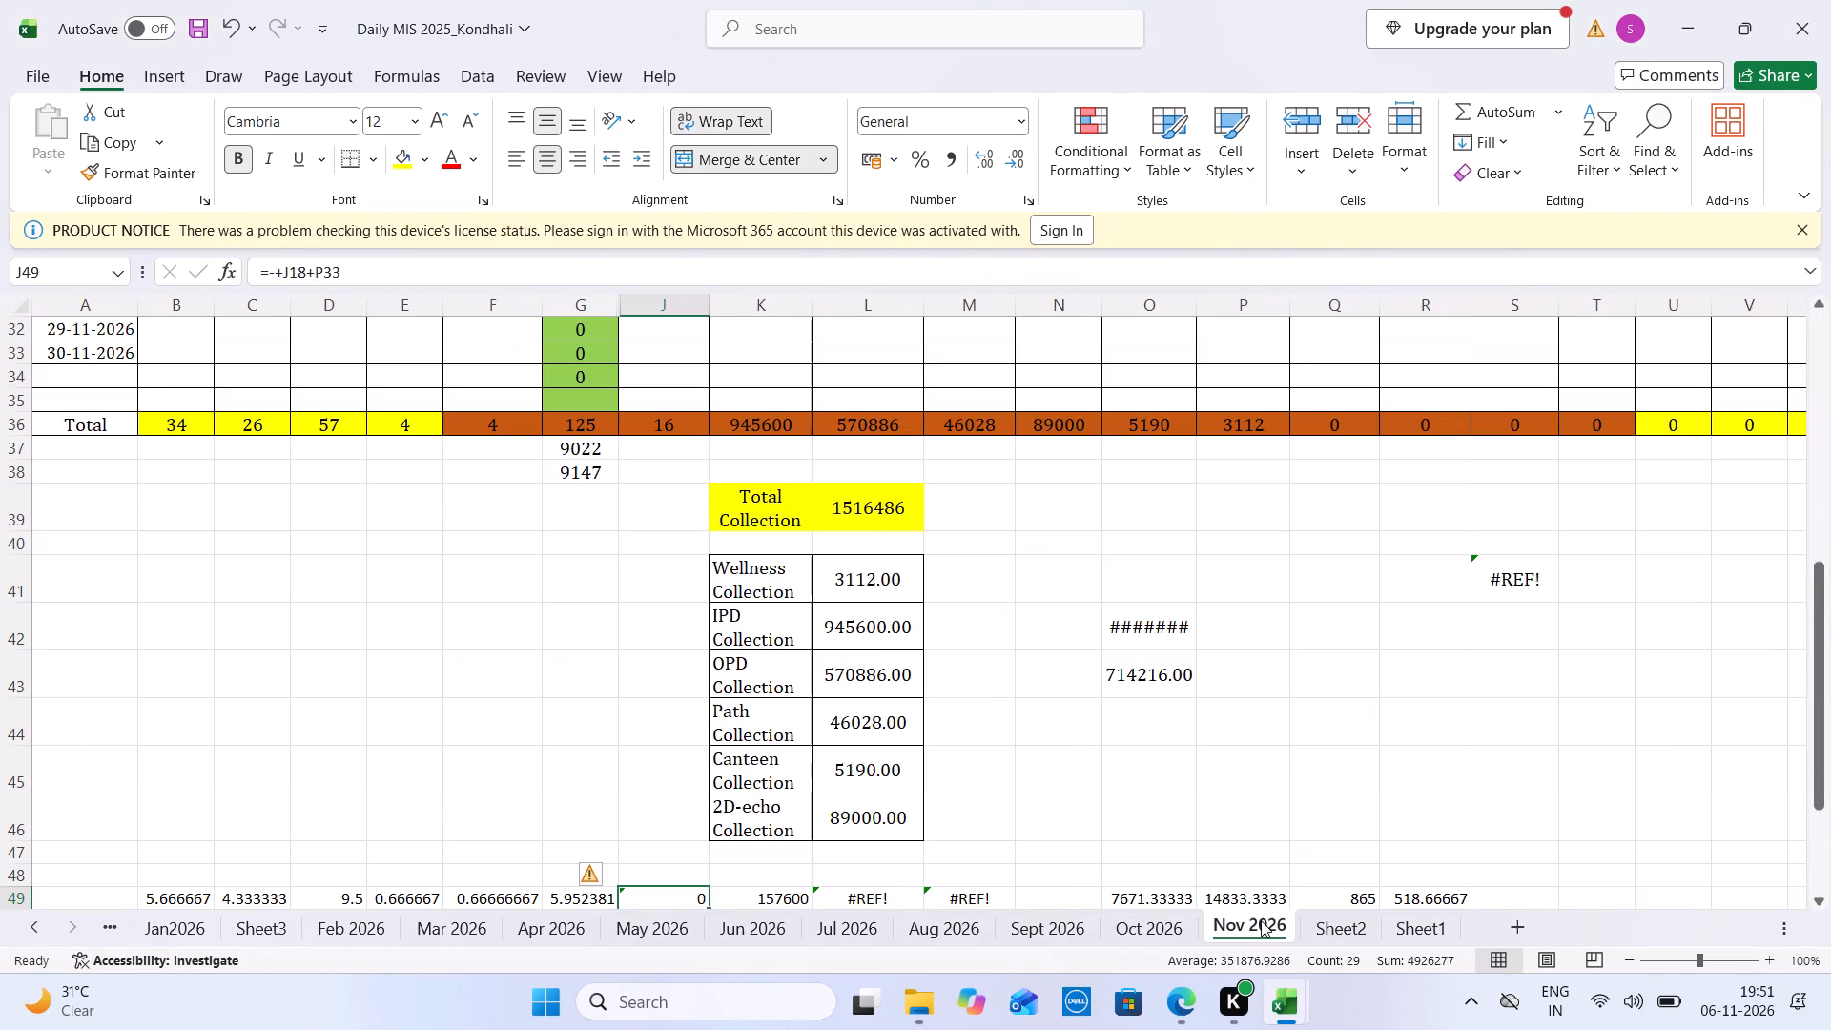
left_click(1342, 930)
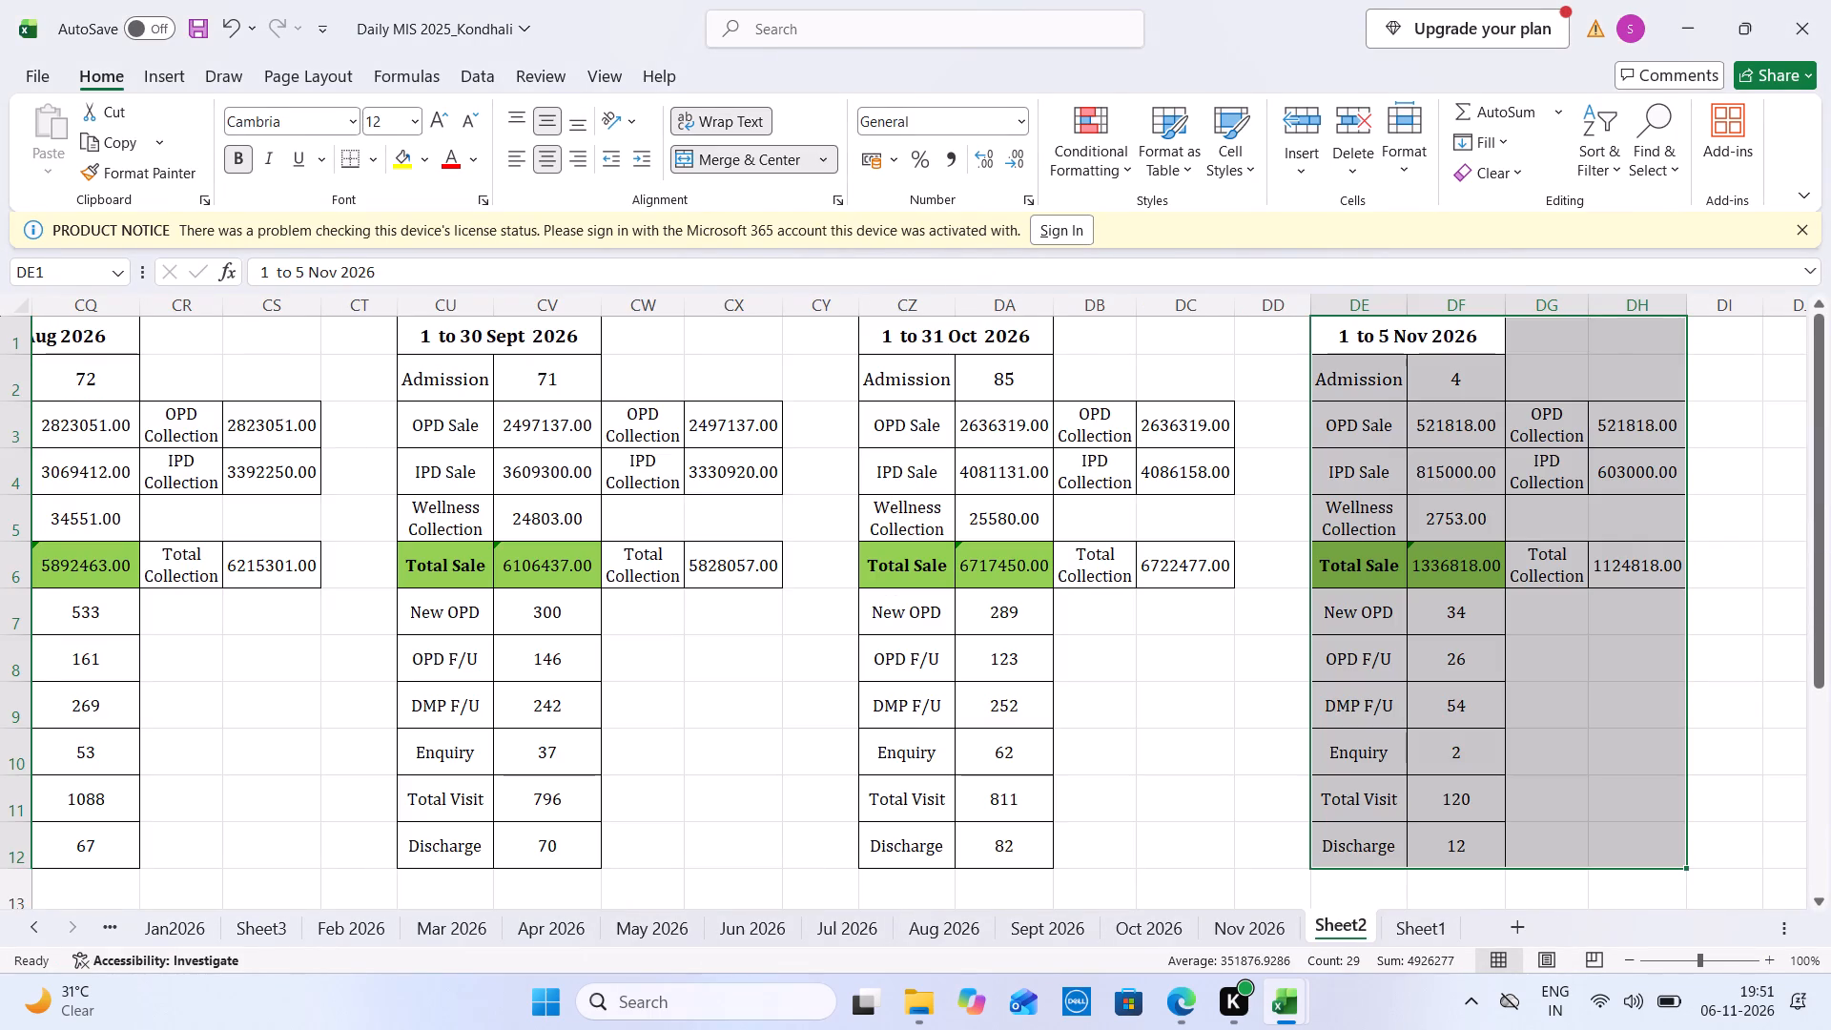
left_click(1478, 717)
type("57")
key("Down")
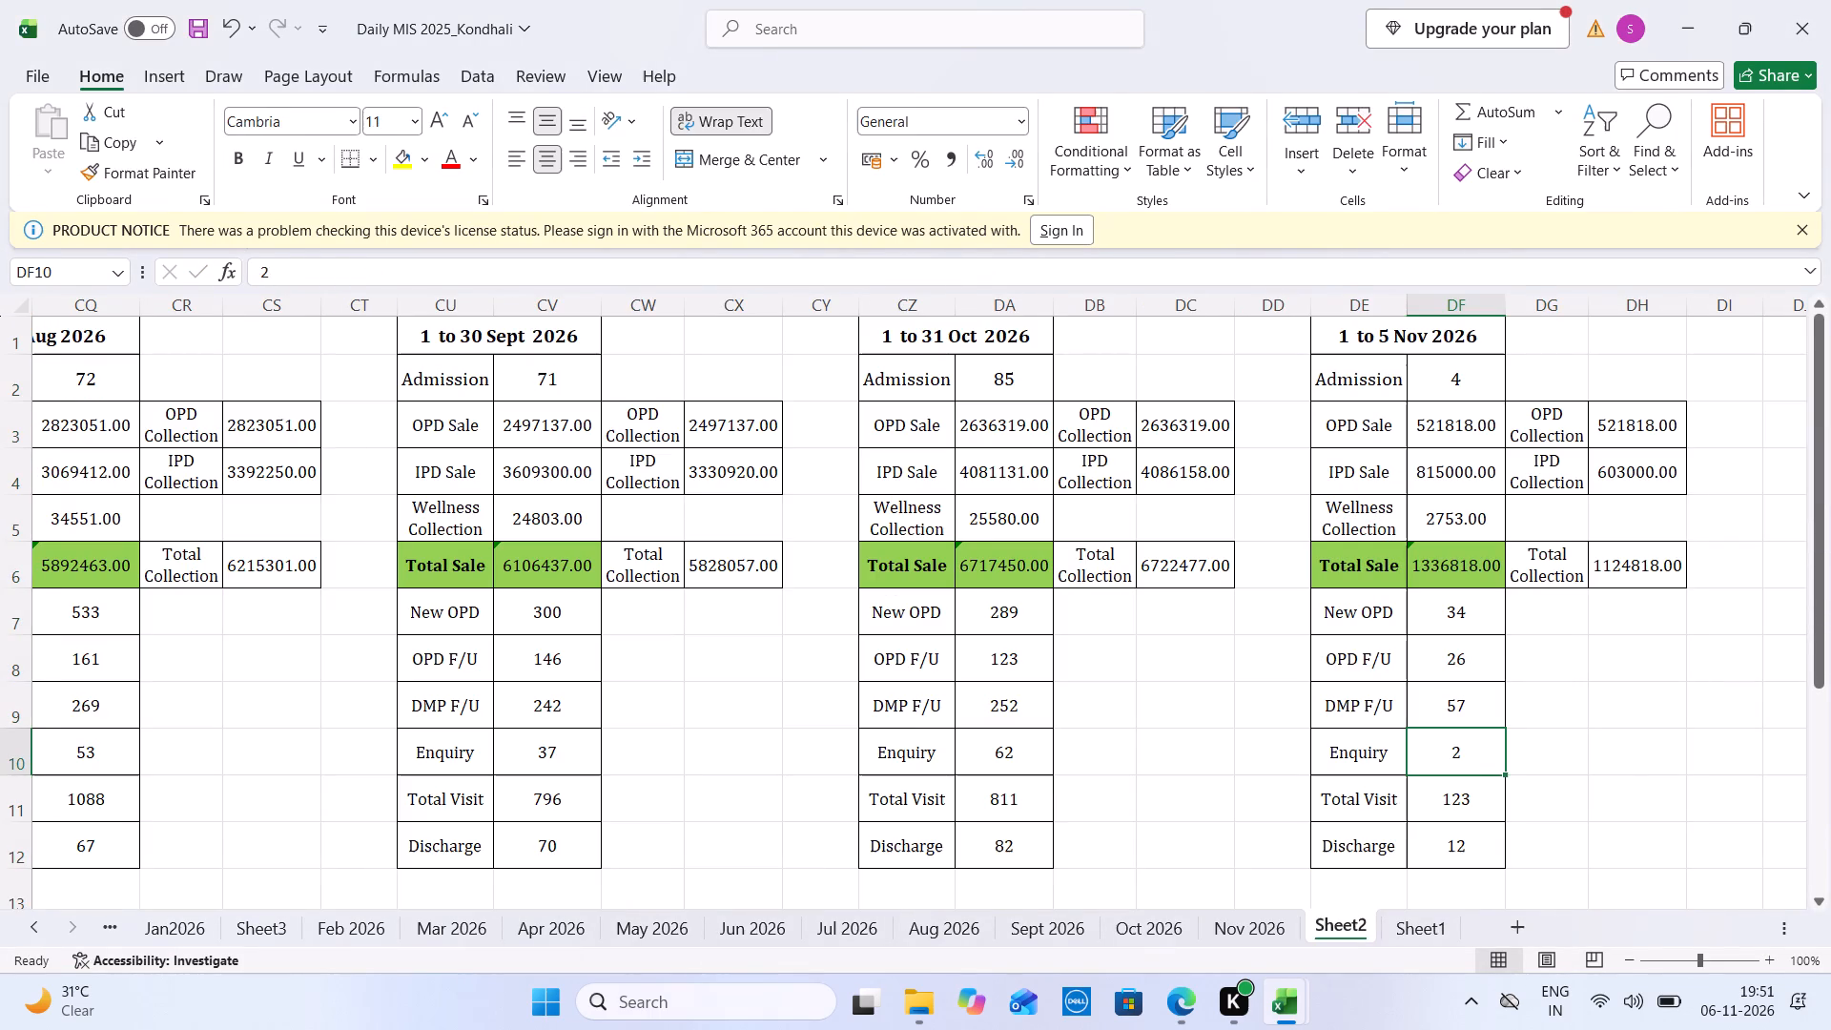
key("4")
key("Down")
Check the Nov 2026 totals and set Discharge to 16 in Sheet2's November summary.
left_click(1287, 929)
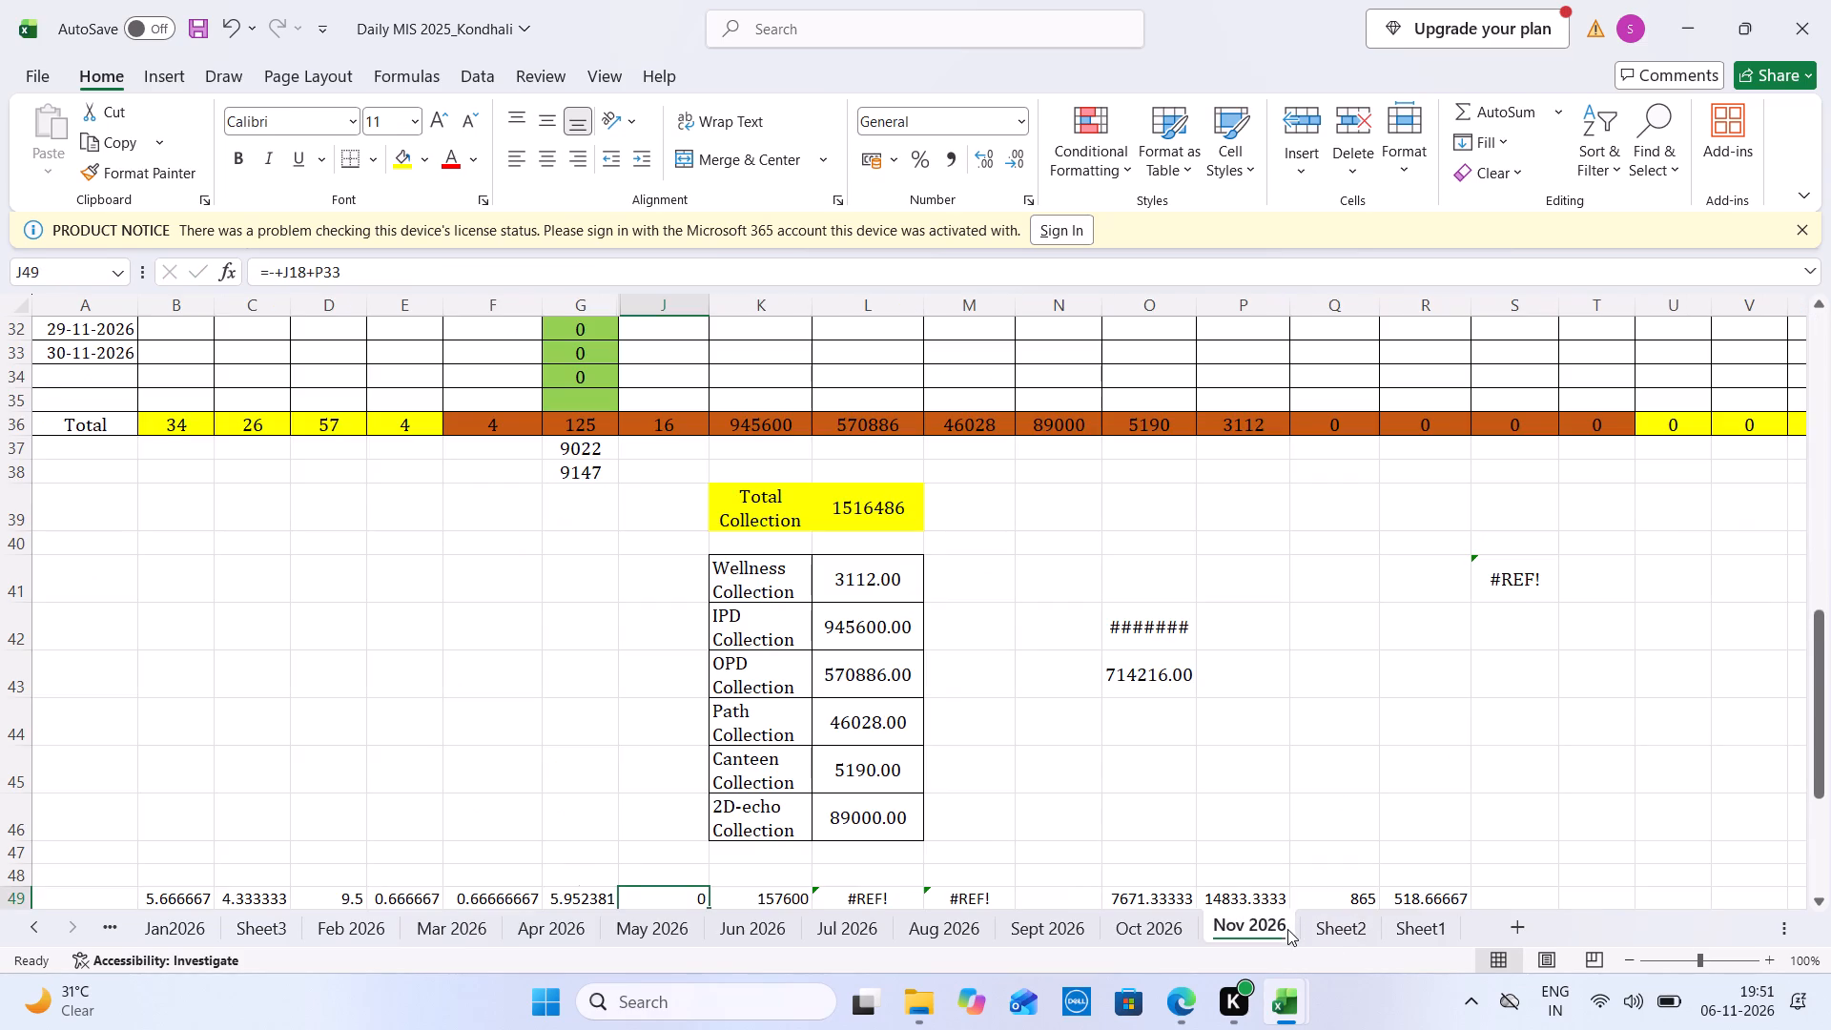
left_click(1335, 933)
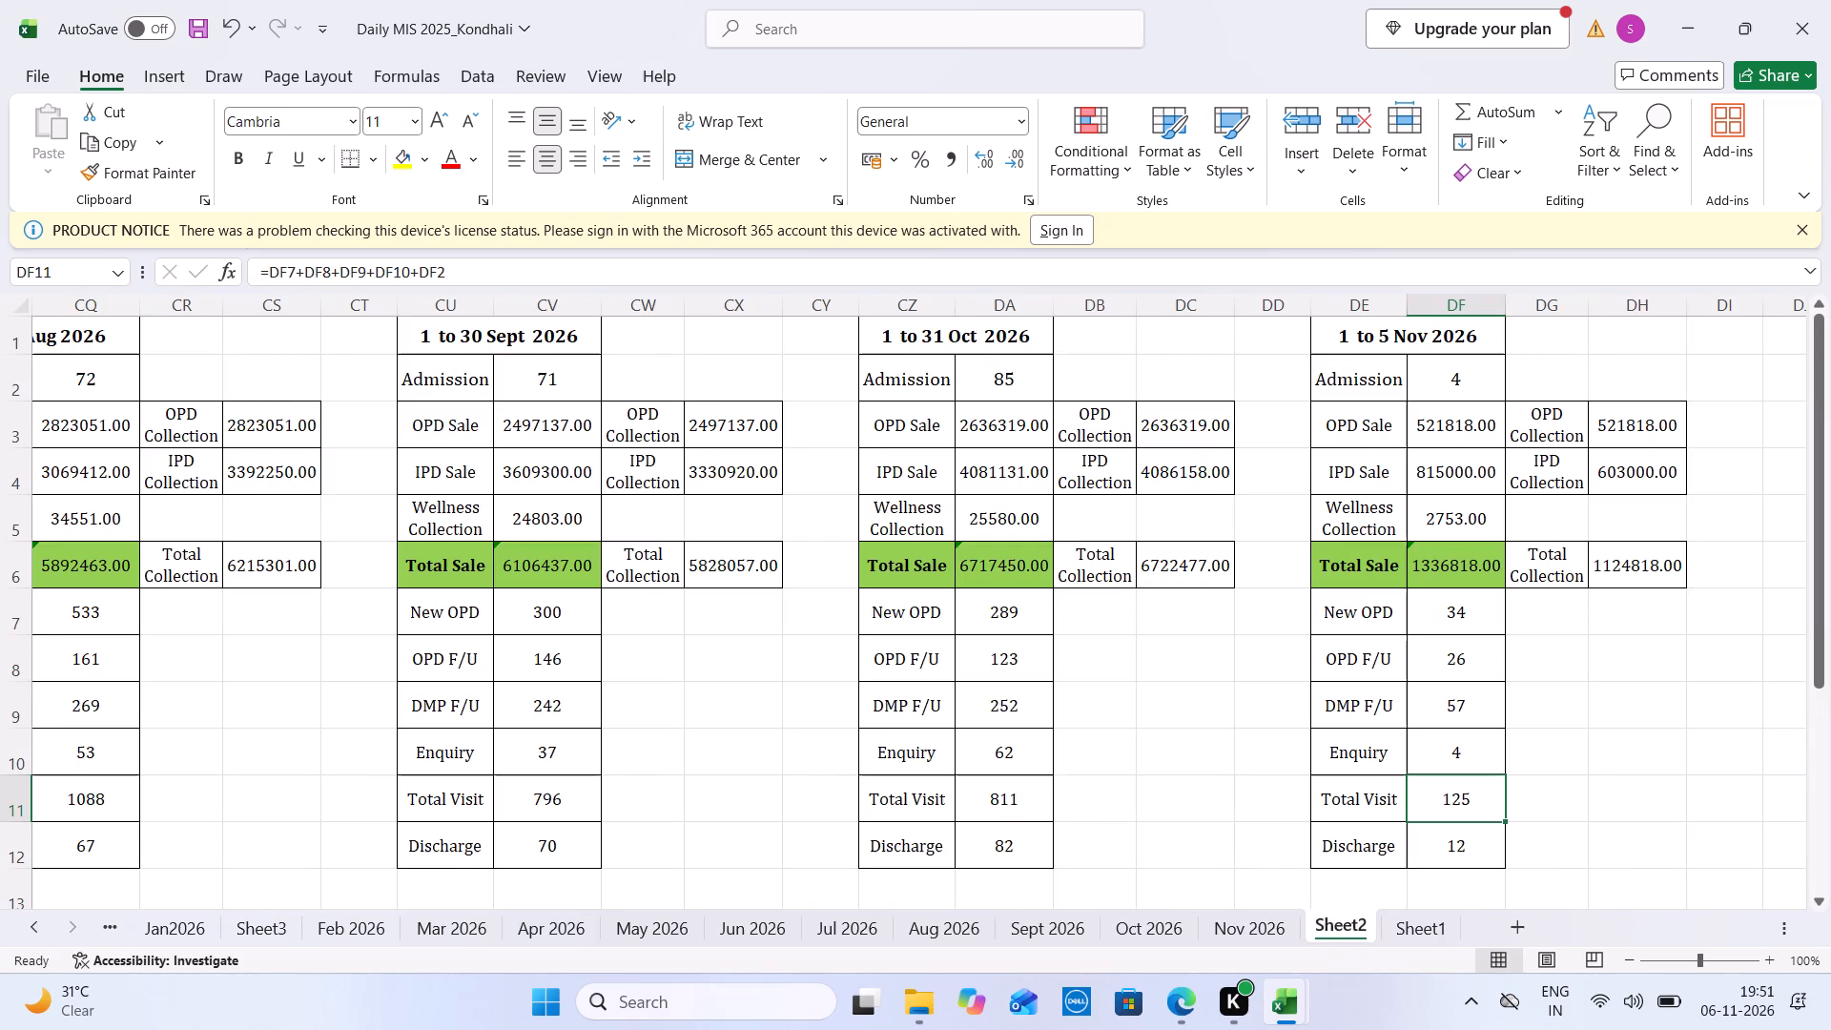
left_click(1463, 822)
key("Down")
type("16")
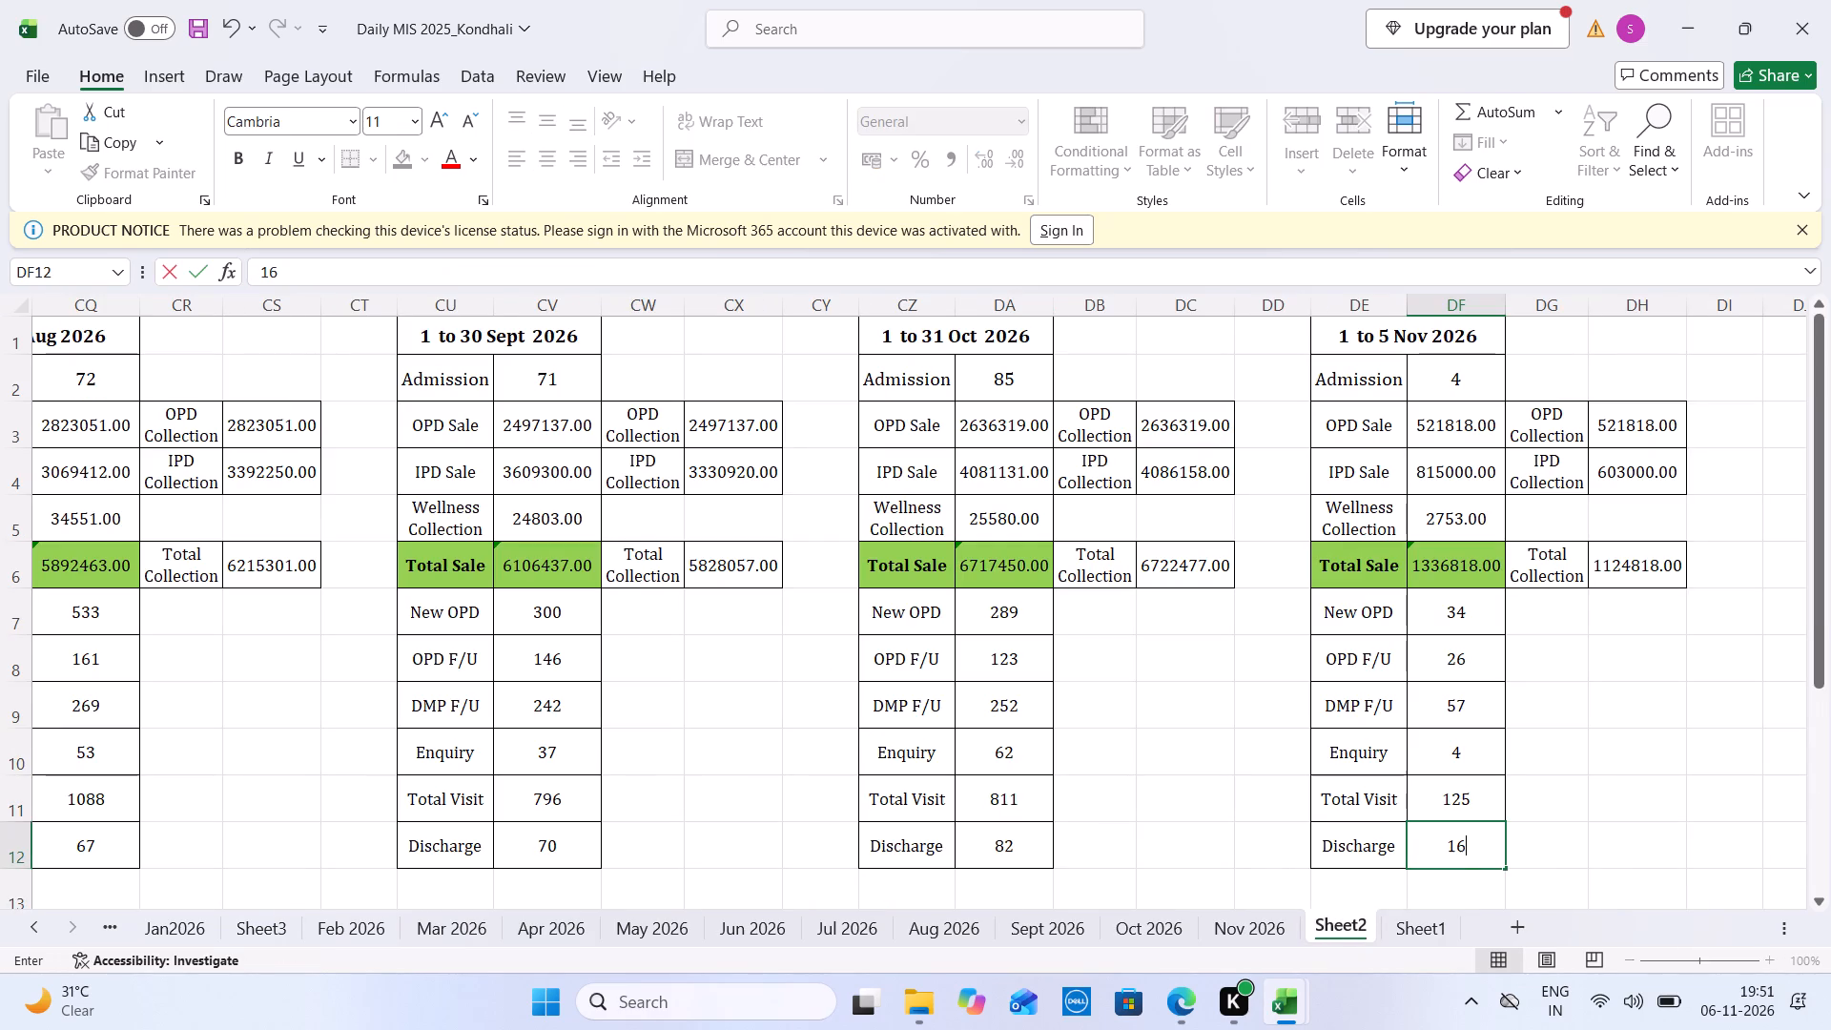
Change the heading of Sheet2's November summary to 1 to 6 Nov 2026.
double_click(1390, 340)
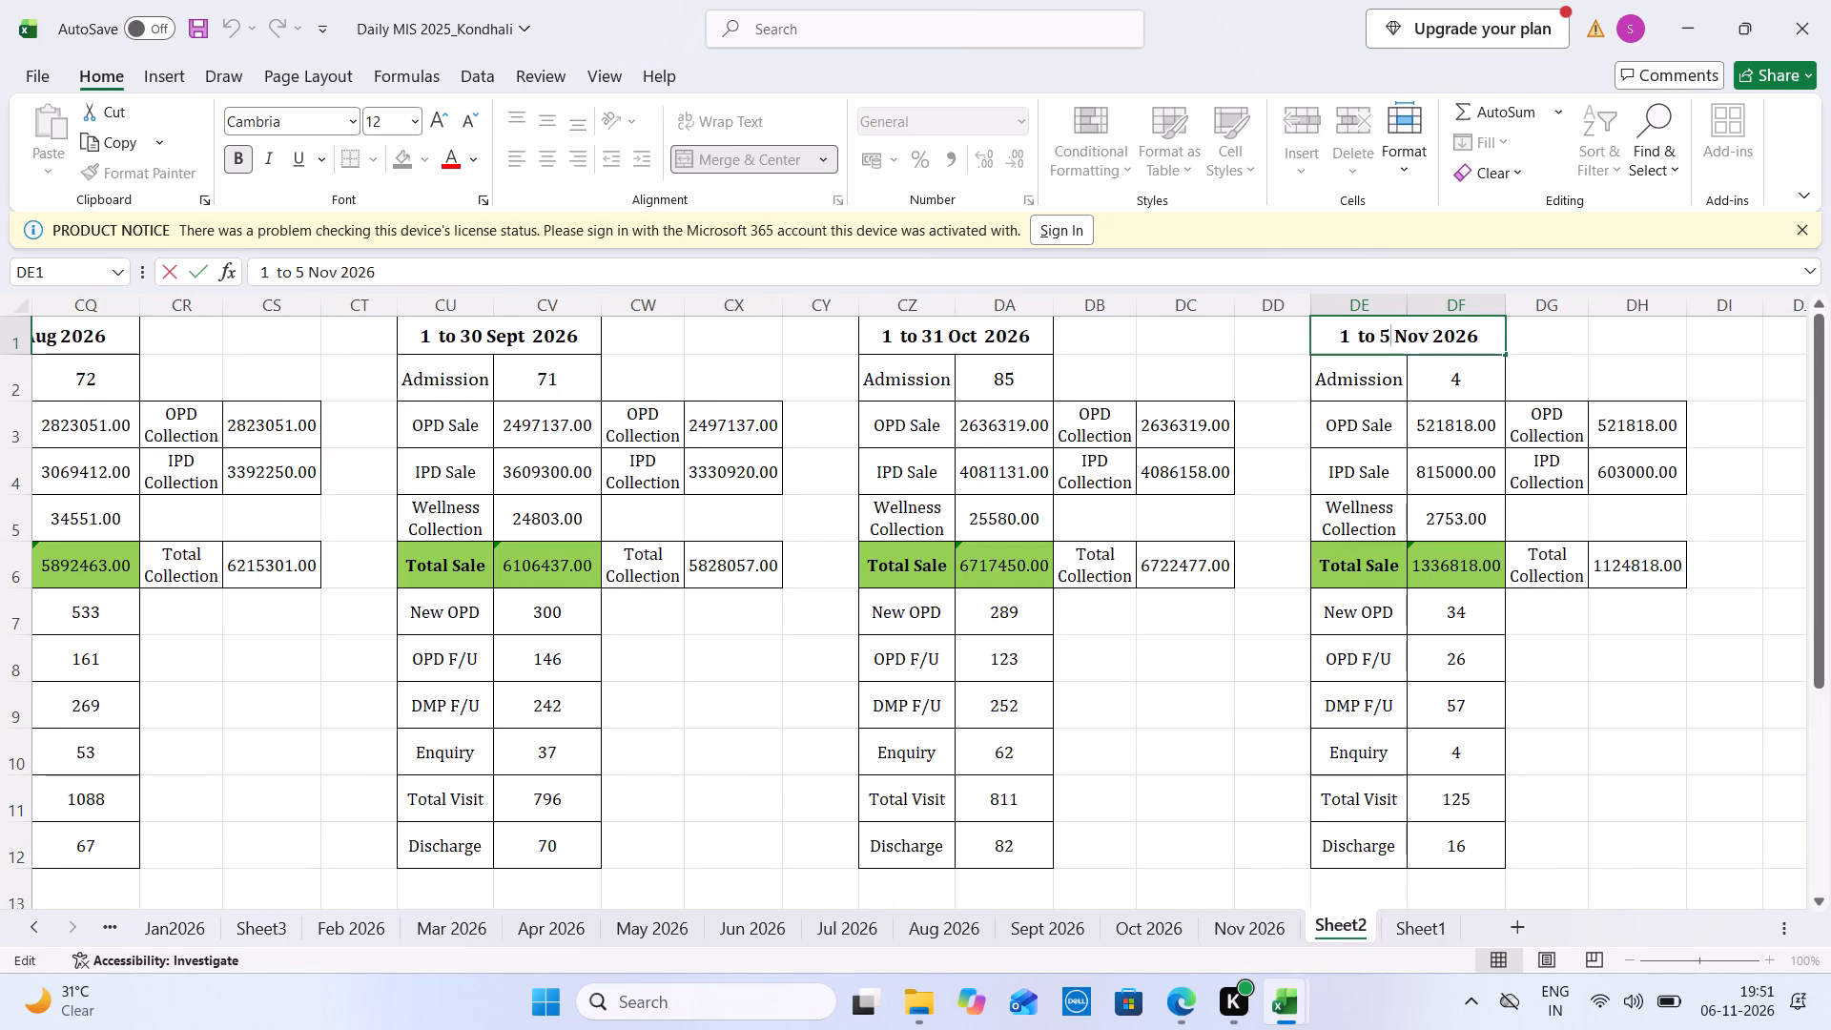
key("BackSpace")
key("6")
Using the Nov 2026 totals, set OPD Sale to 570886 and IPD Sale to 945600 in Sheet2's November summary.
left_click(1487, 433)
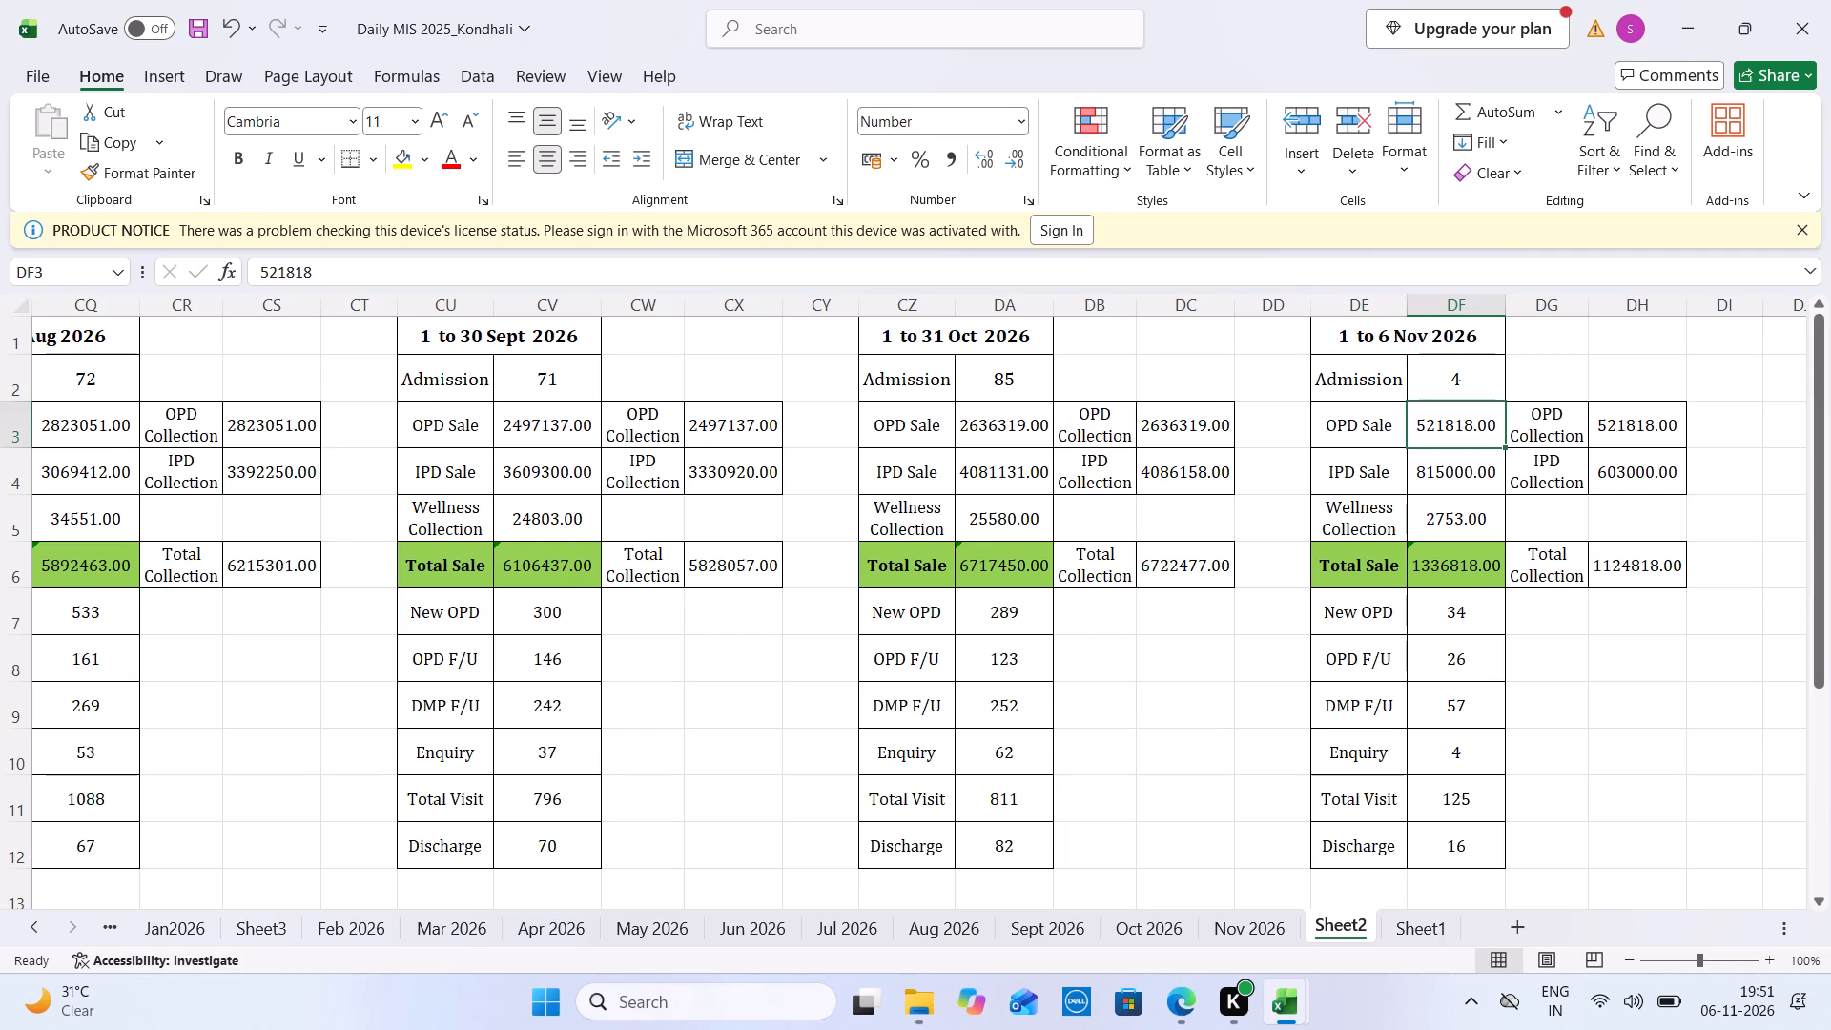
left_click(1239, 936)
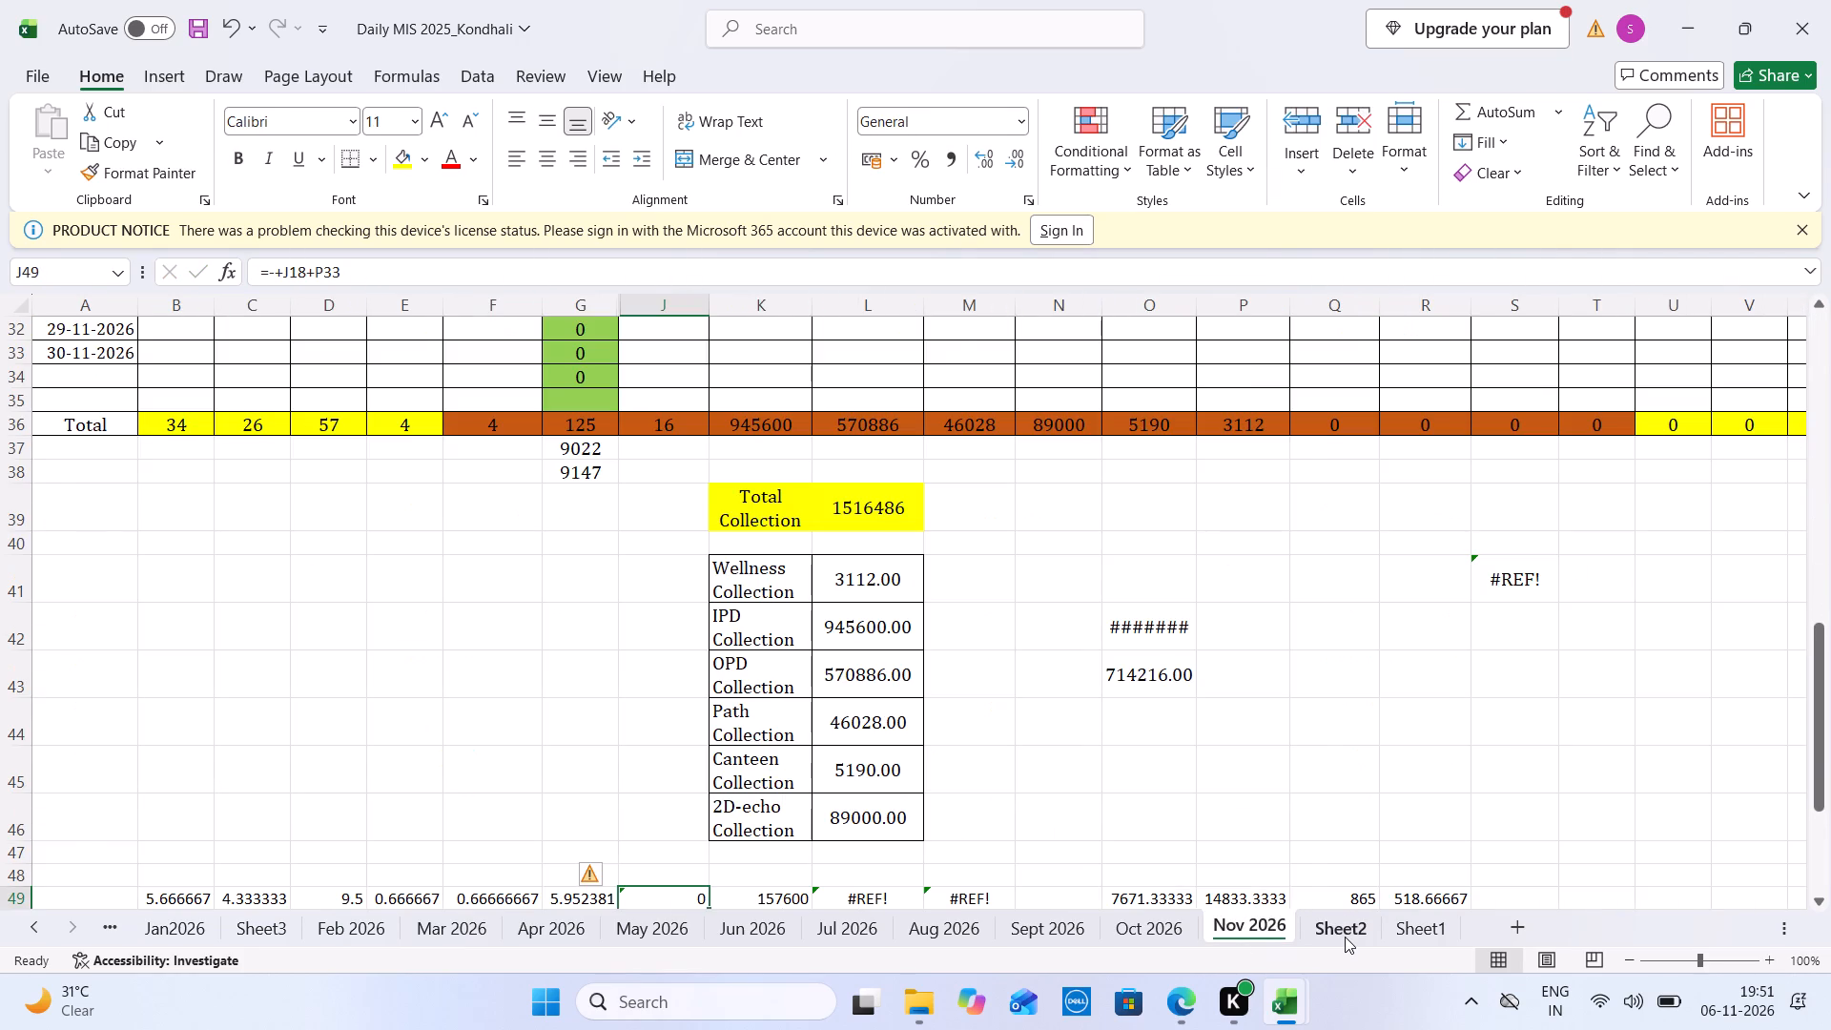
left_click(1345, 937)
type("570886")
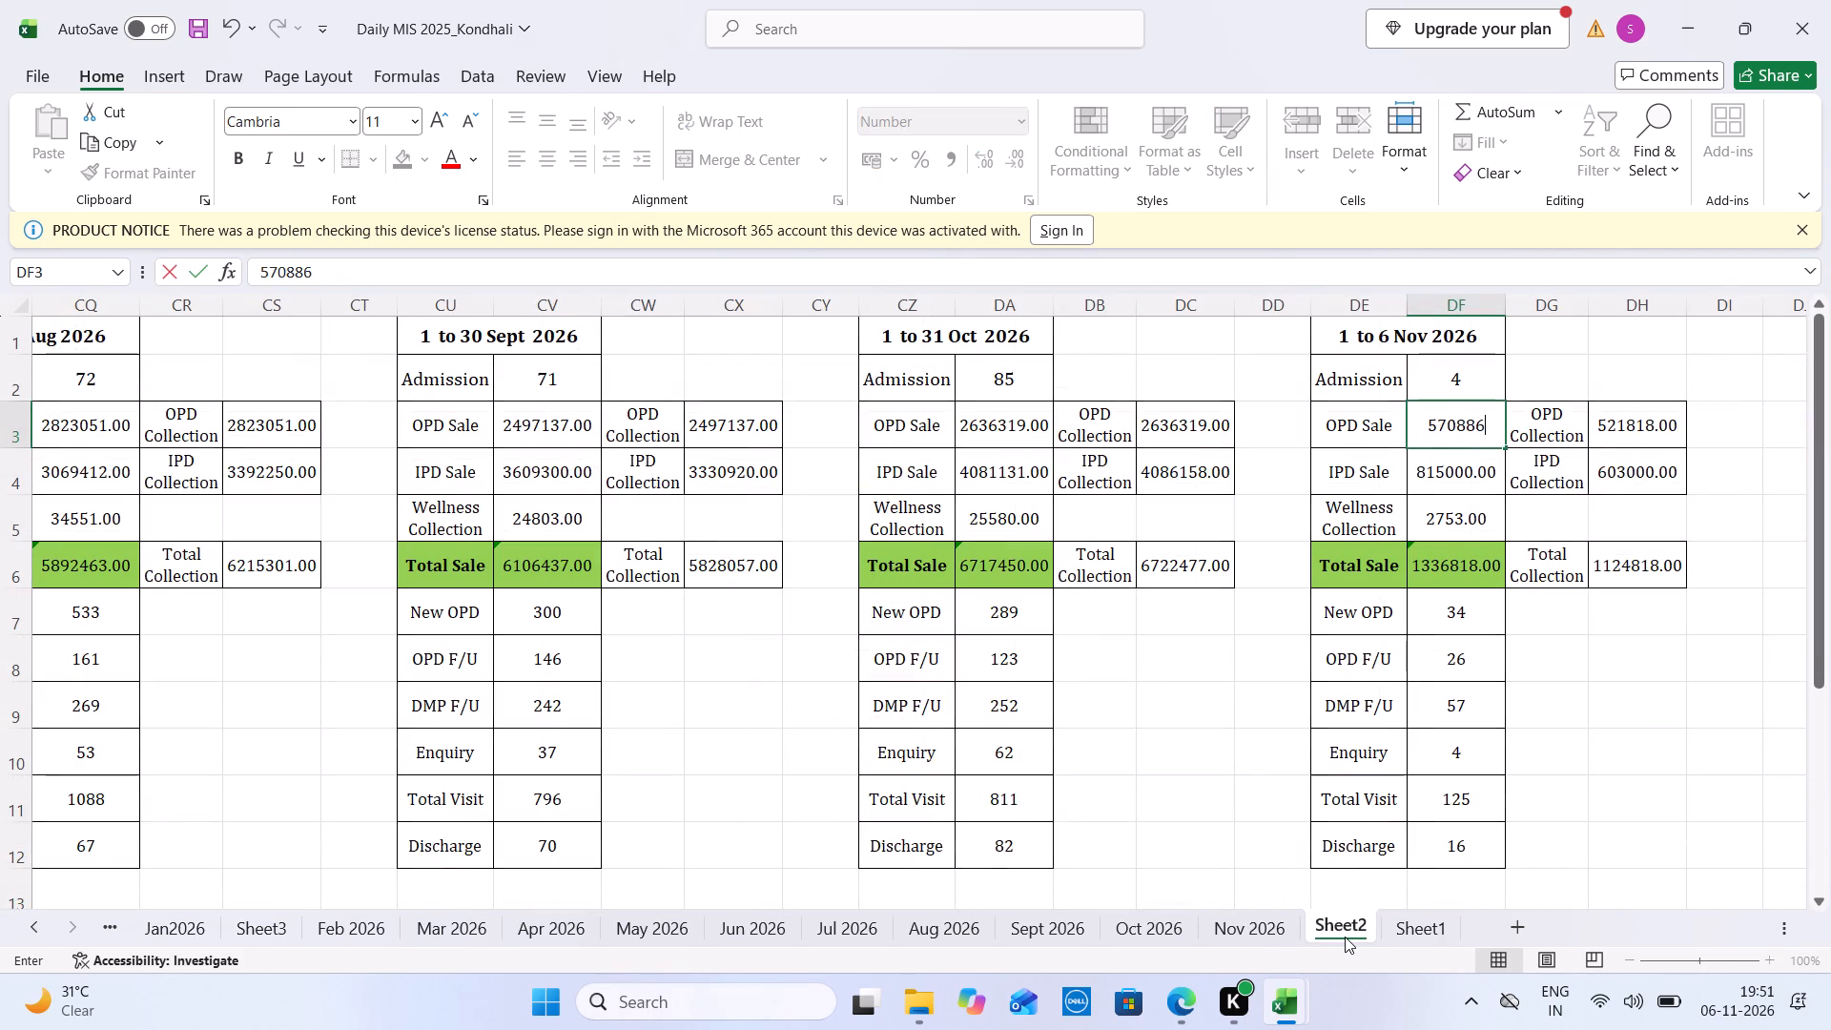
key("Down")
left_click(1264, 927)
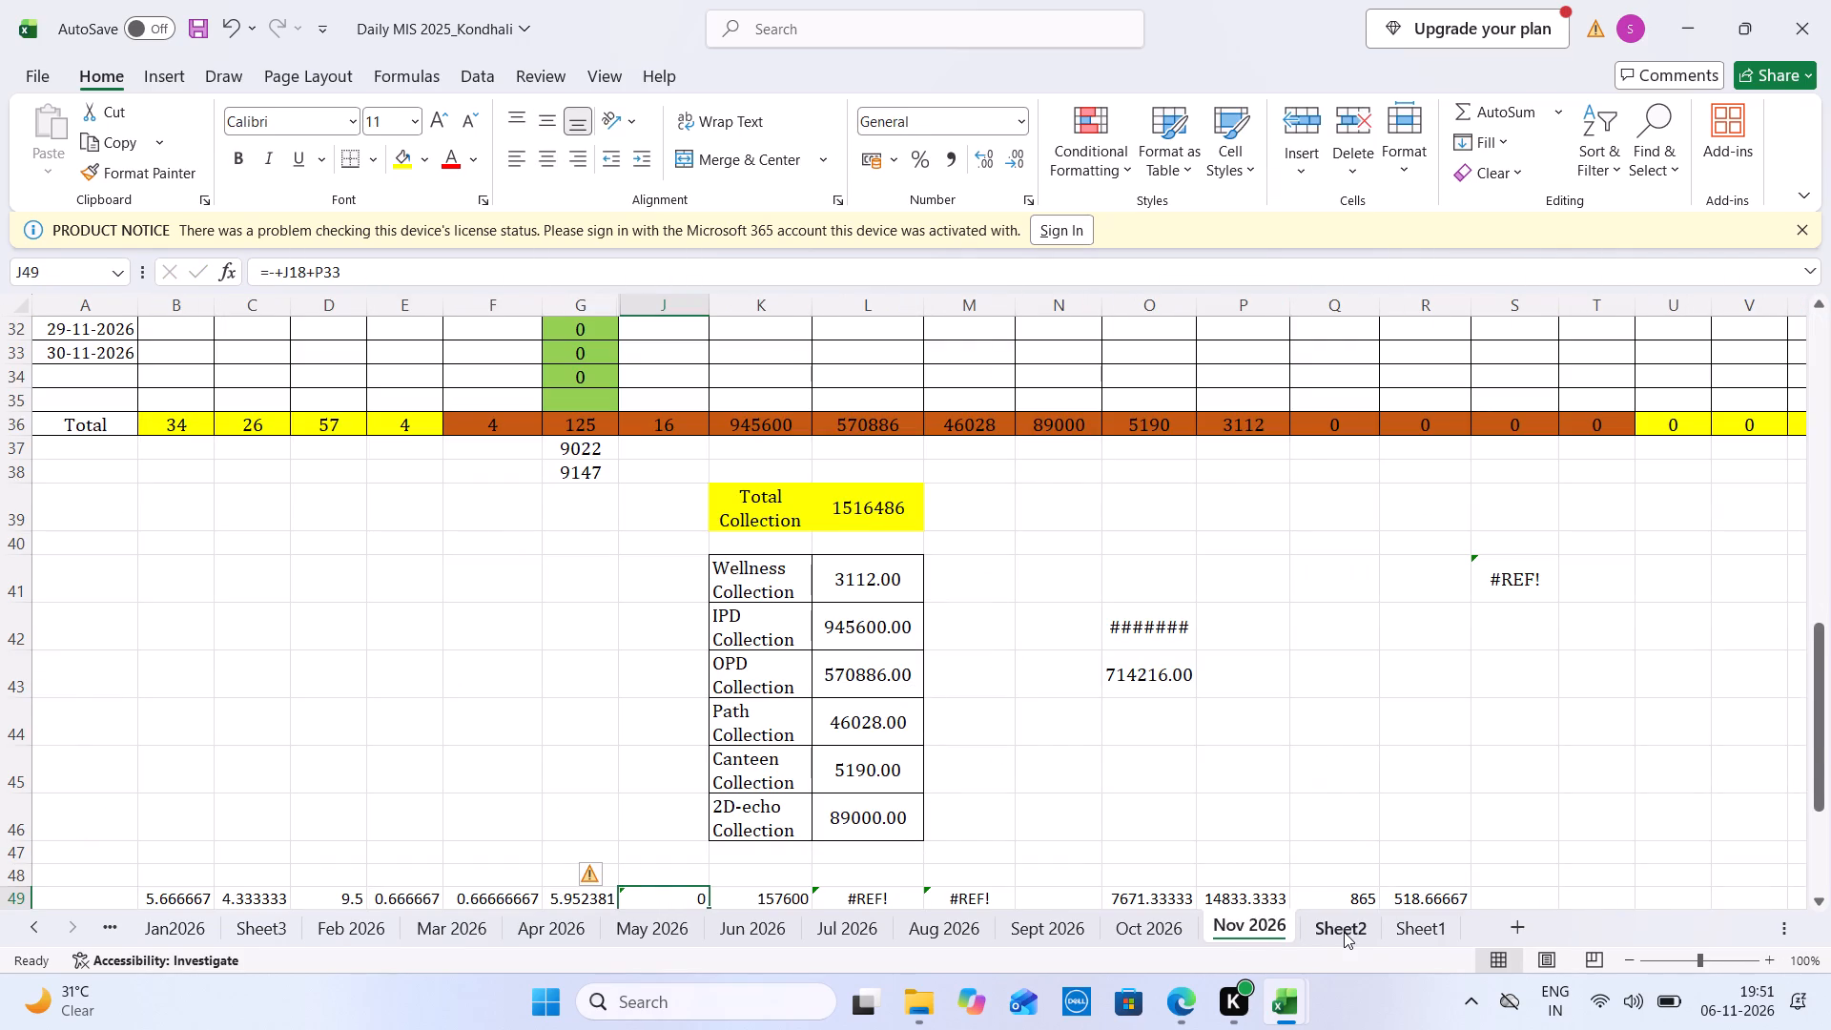
left_click(1344, 932)
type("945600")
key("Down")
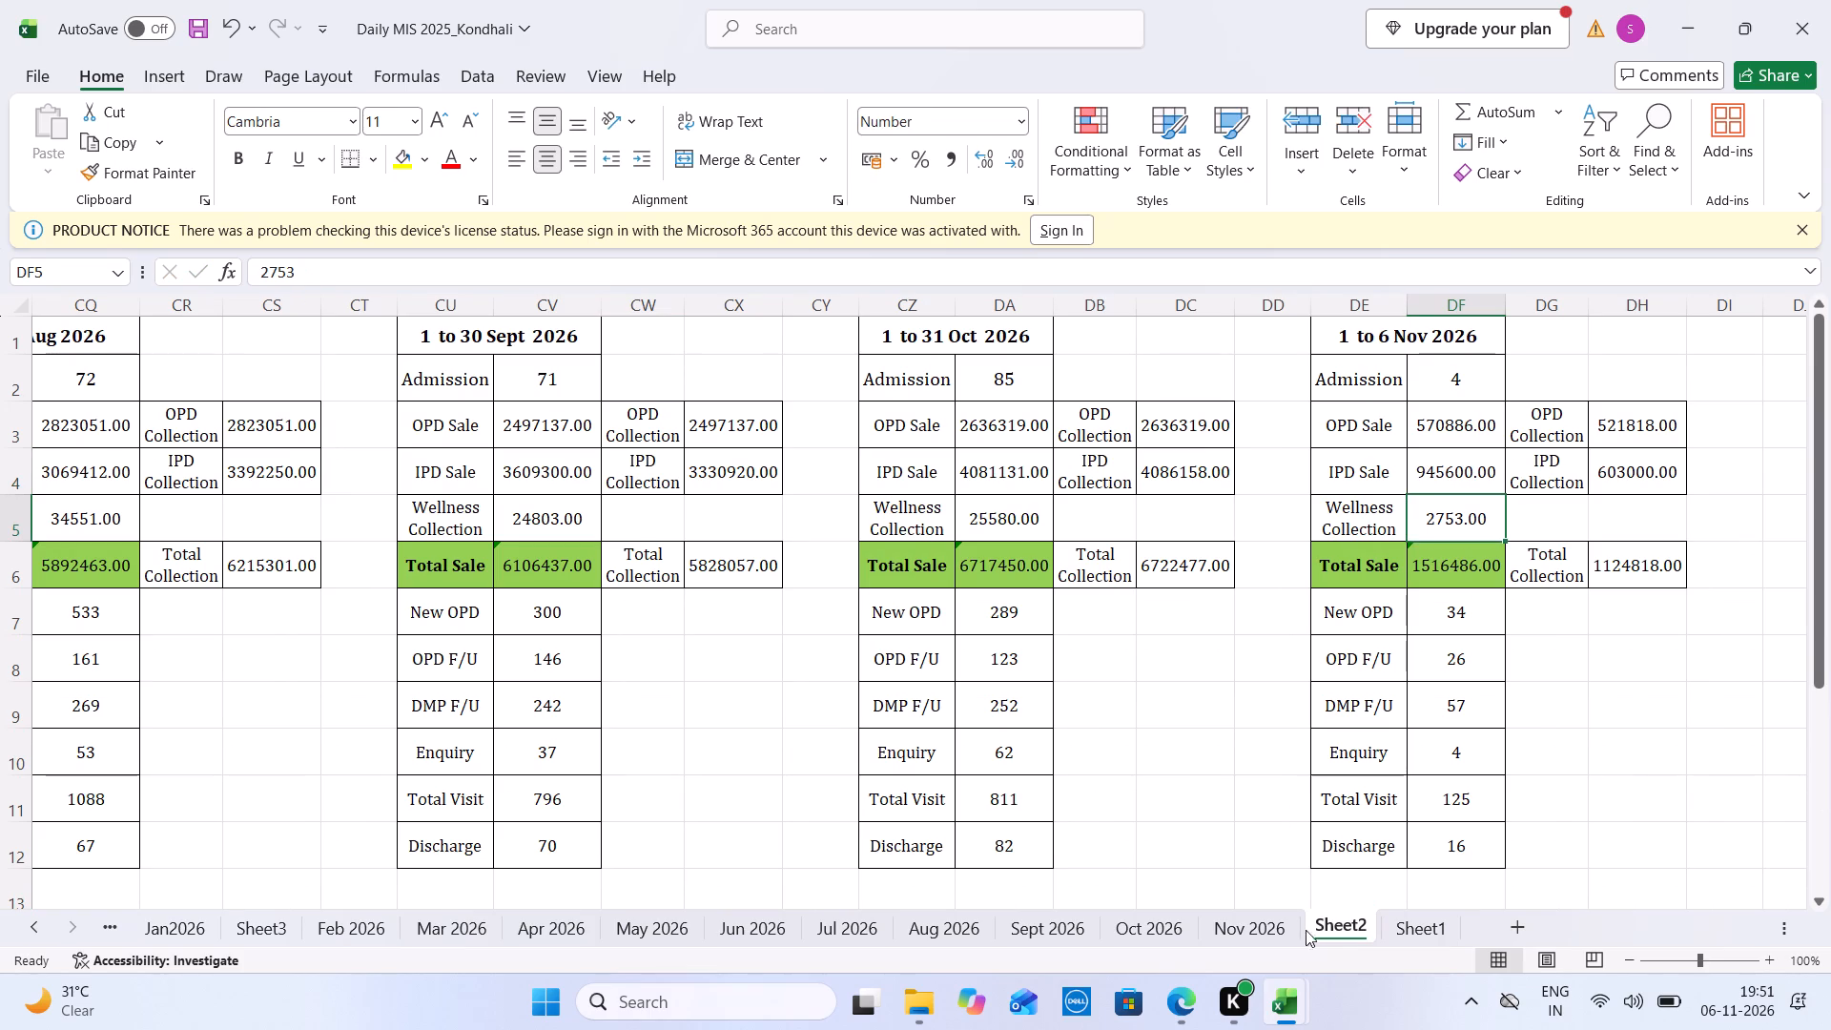
Check the Nov 2026 totals and set Wellness Collection to 3112 in Sheet2's November summary.
left_click(1257, 937)
left_click(1351, 944)
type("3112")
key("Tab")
Using the Daily Collection Report totals, set OPD Collection to 570886 and IPD Collection to 661600 in Sheet2's November summary.
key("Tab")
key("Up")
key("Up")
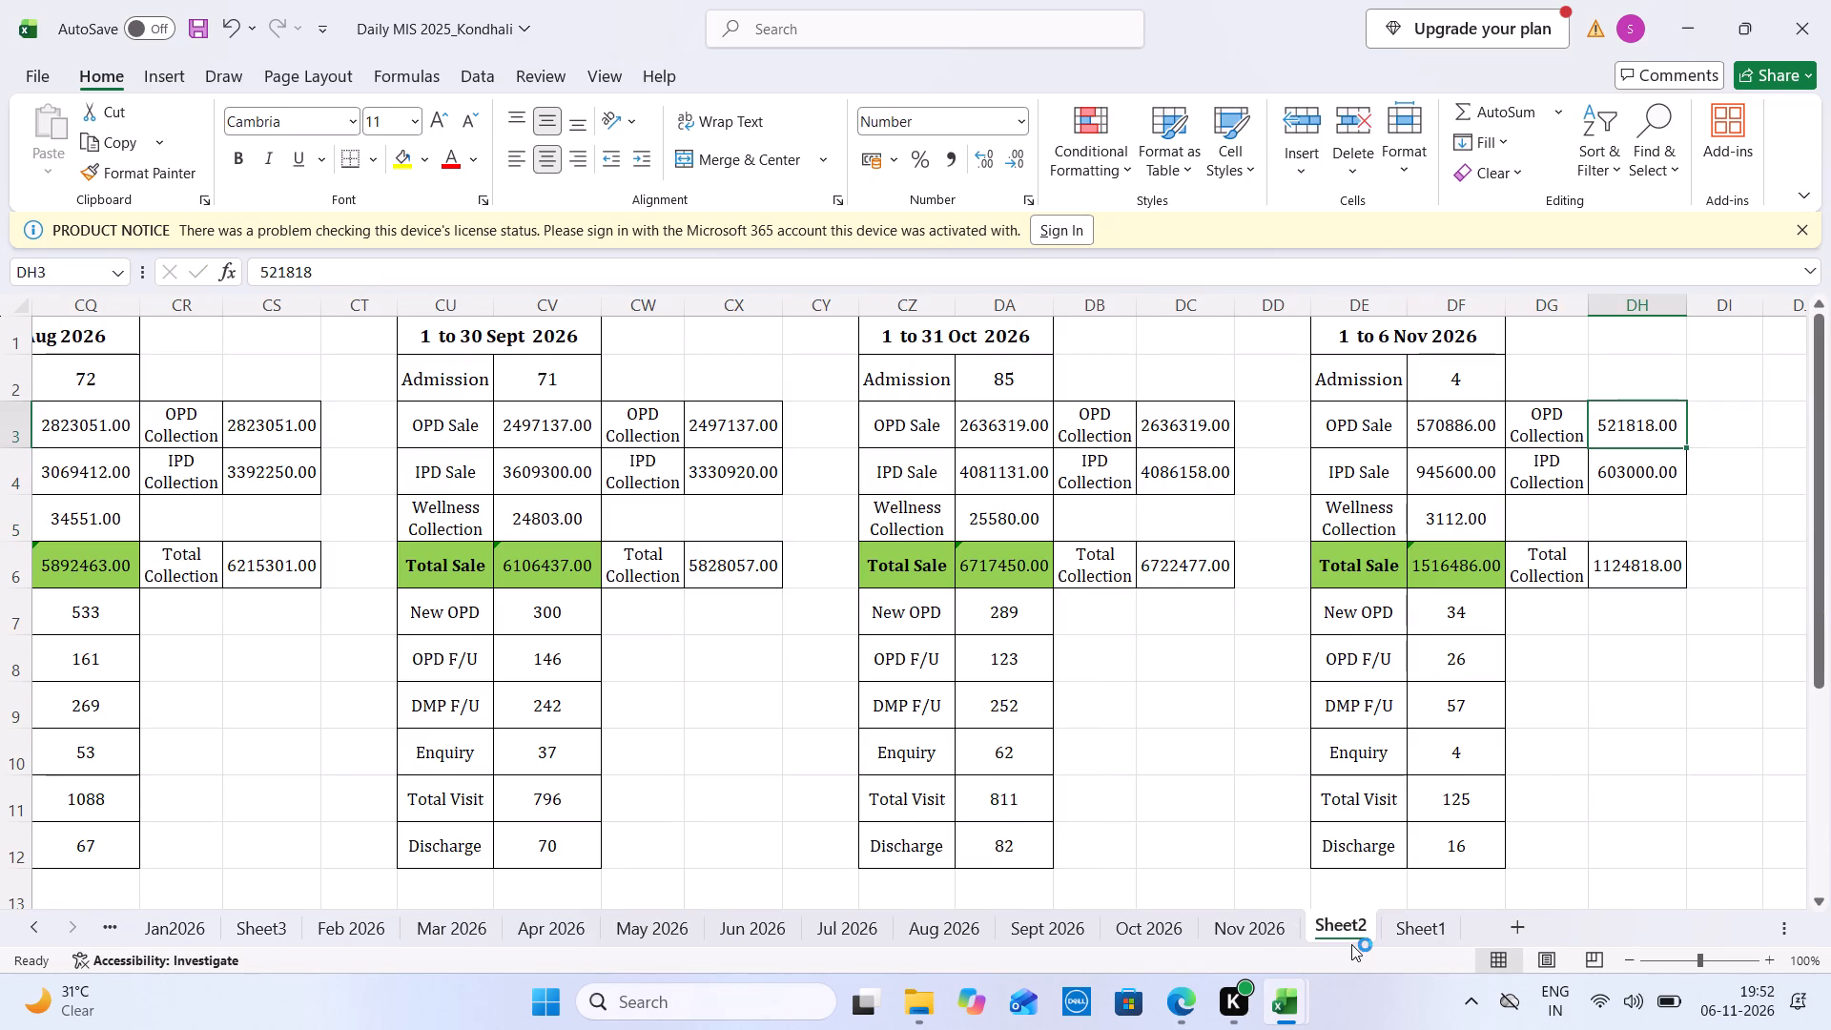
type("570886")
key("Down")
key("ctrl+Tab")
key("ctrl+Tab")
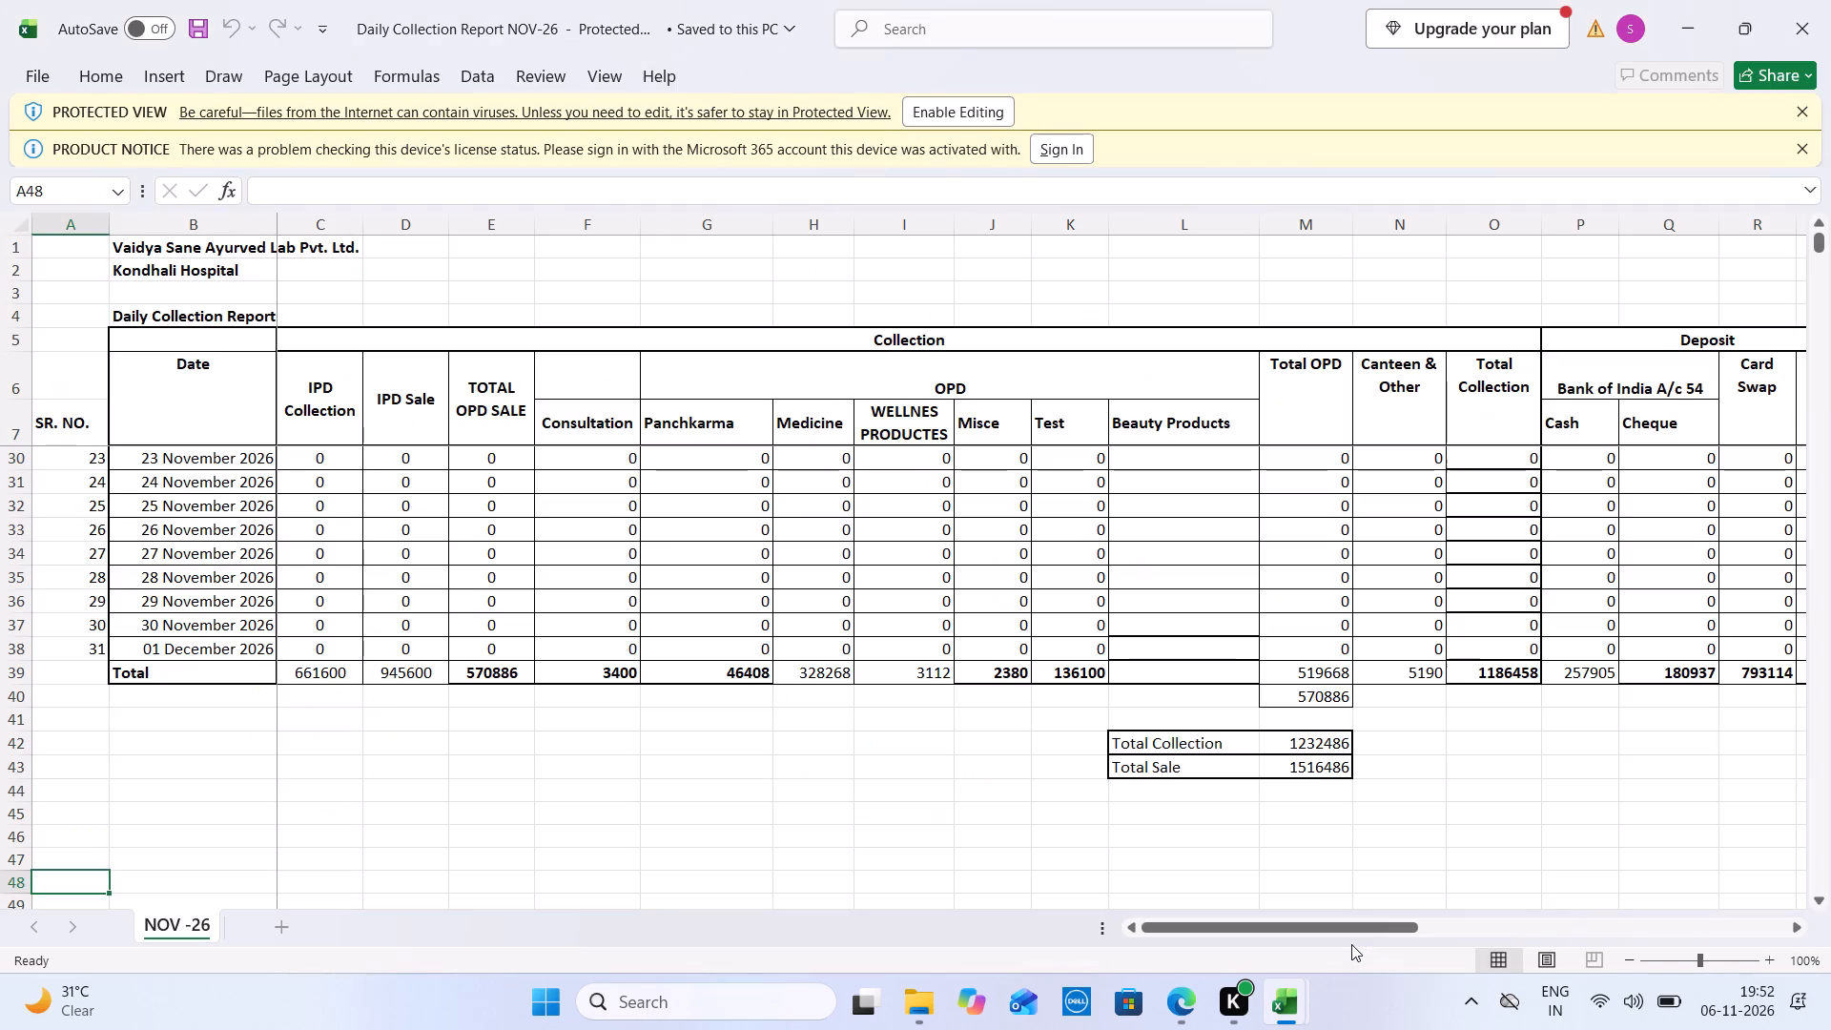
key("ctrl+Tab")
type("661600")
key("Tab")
Close the Daily Collection Report NOV-26 workbook and return to Kondhali's daily MIS workbook.
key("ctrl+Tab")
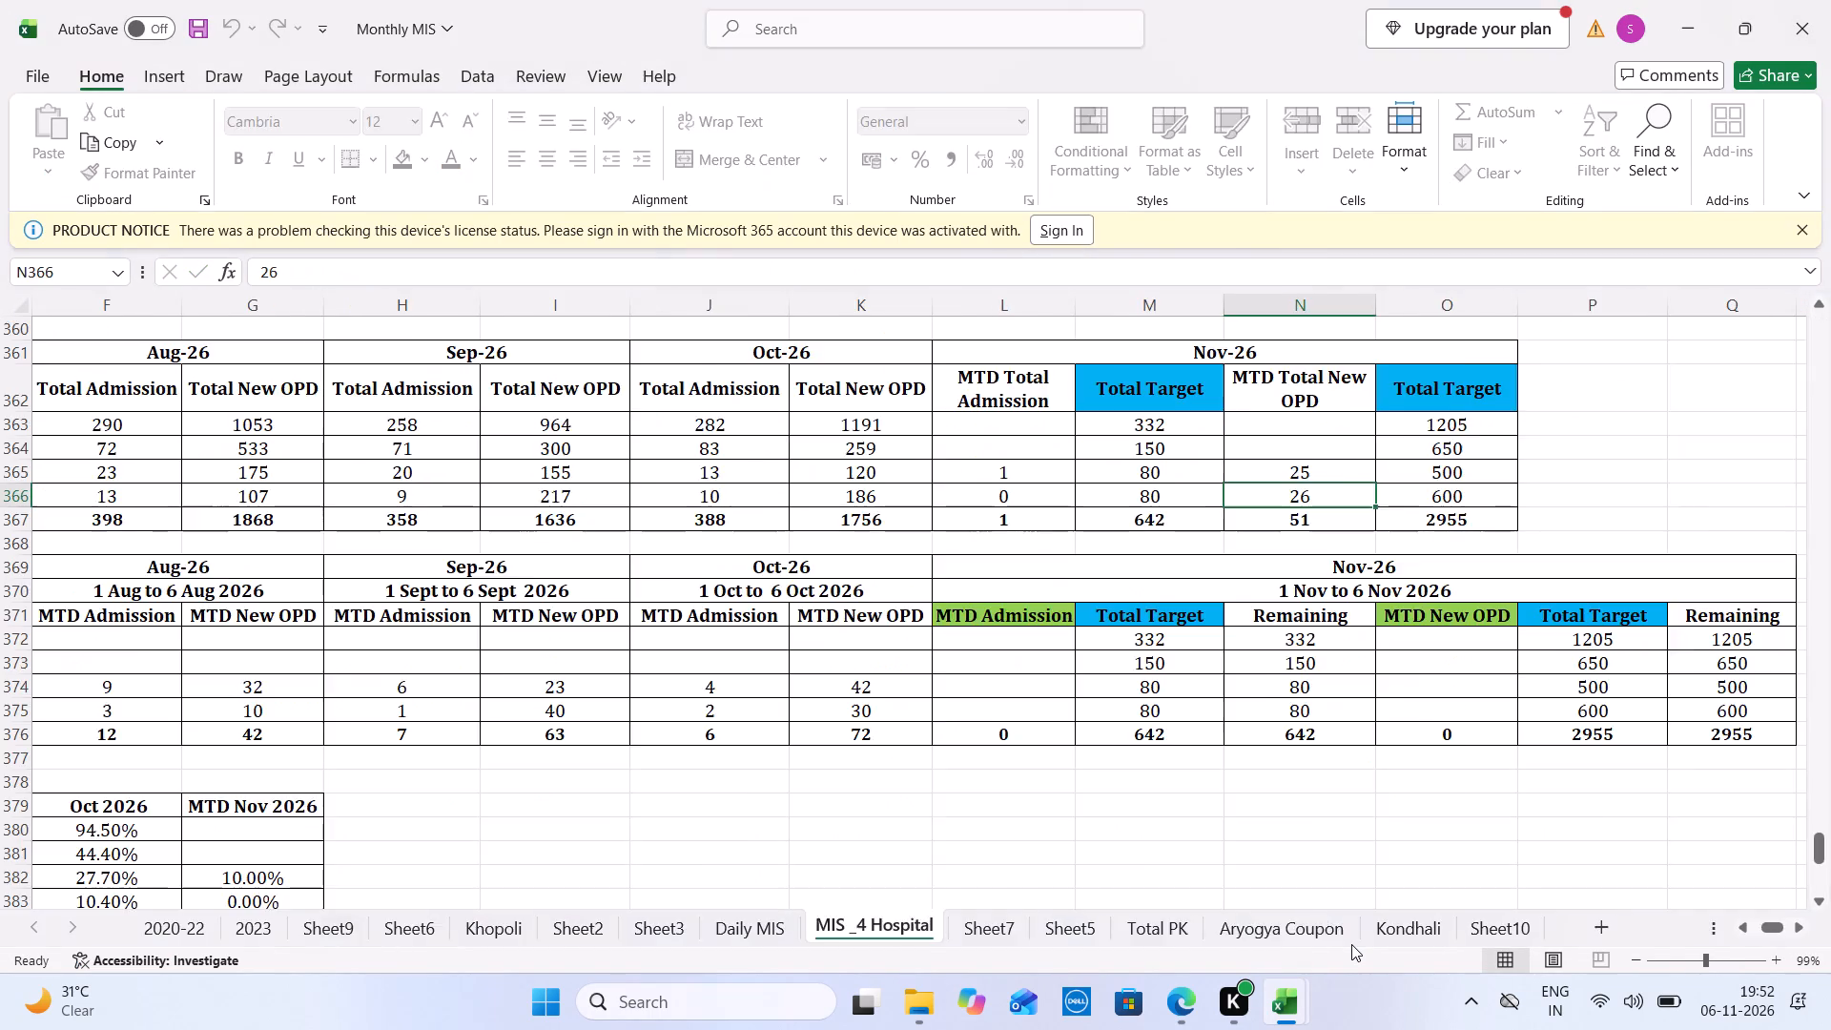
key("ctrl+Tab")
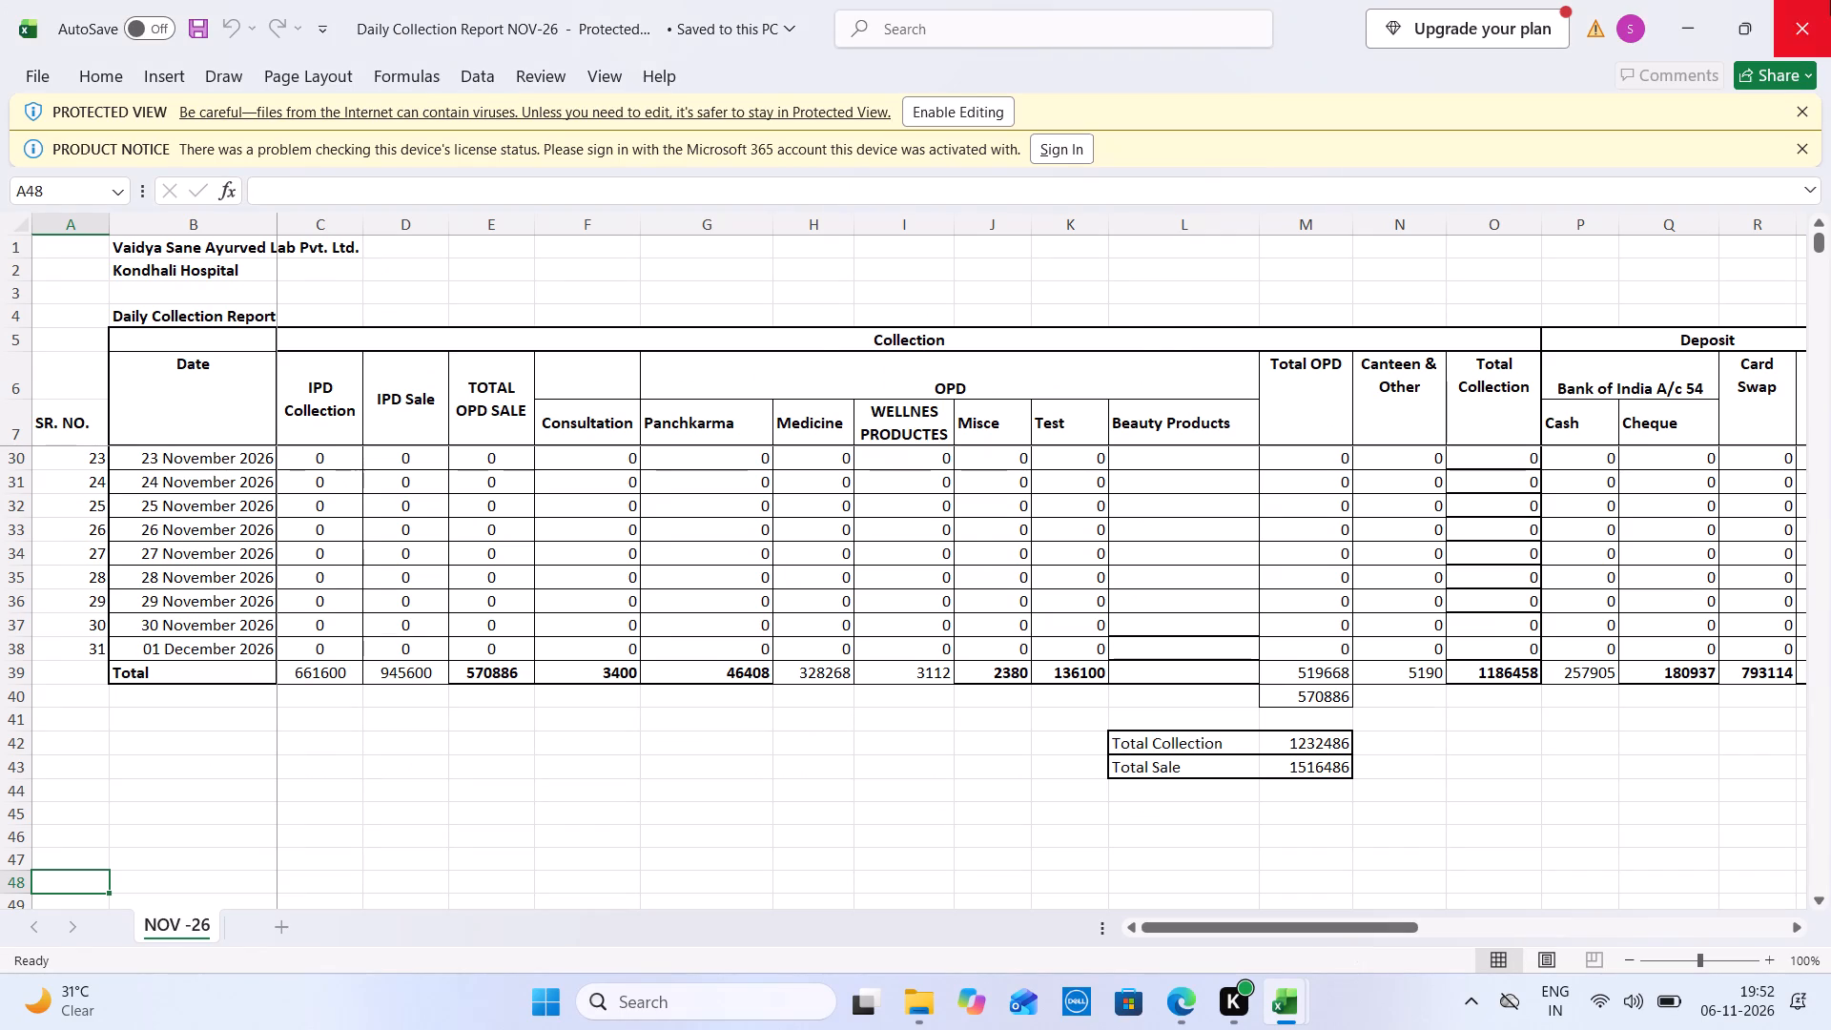
left_click(1830, 0)
Select the whole 1 to 6 Nov 2026 summary block in Sheet2, from its heading to the Discharge row, including the collection figures.
left_click_drag(1403, 336, 1603, 852)
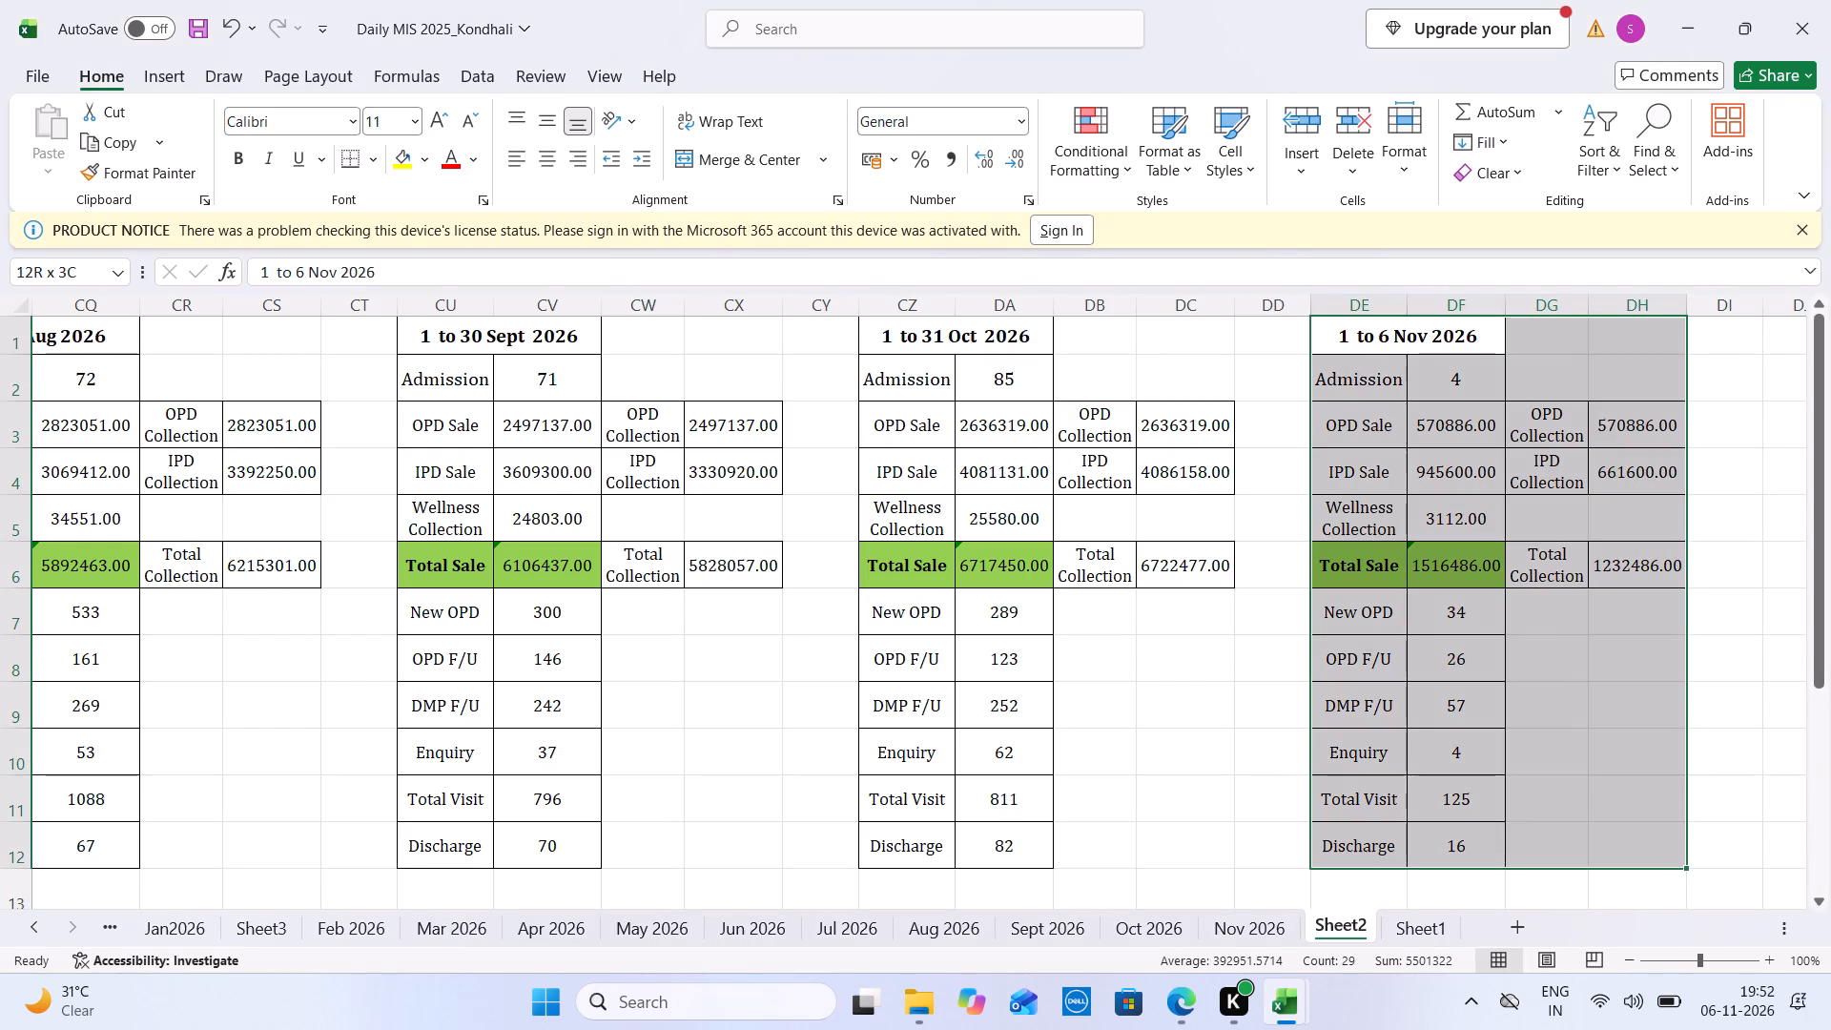
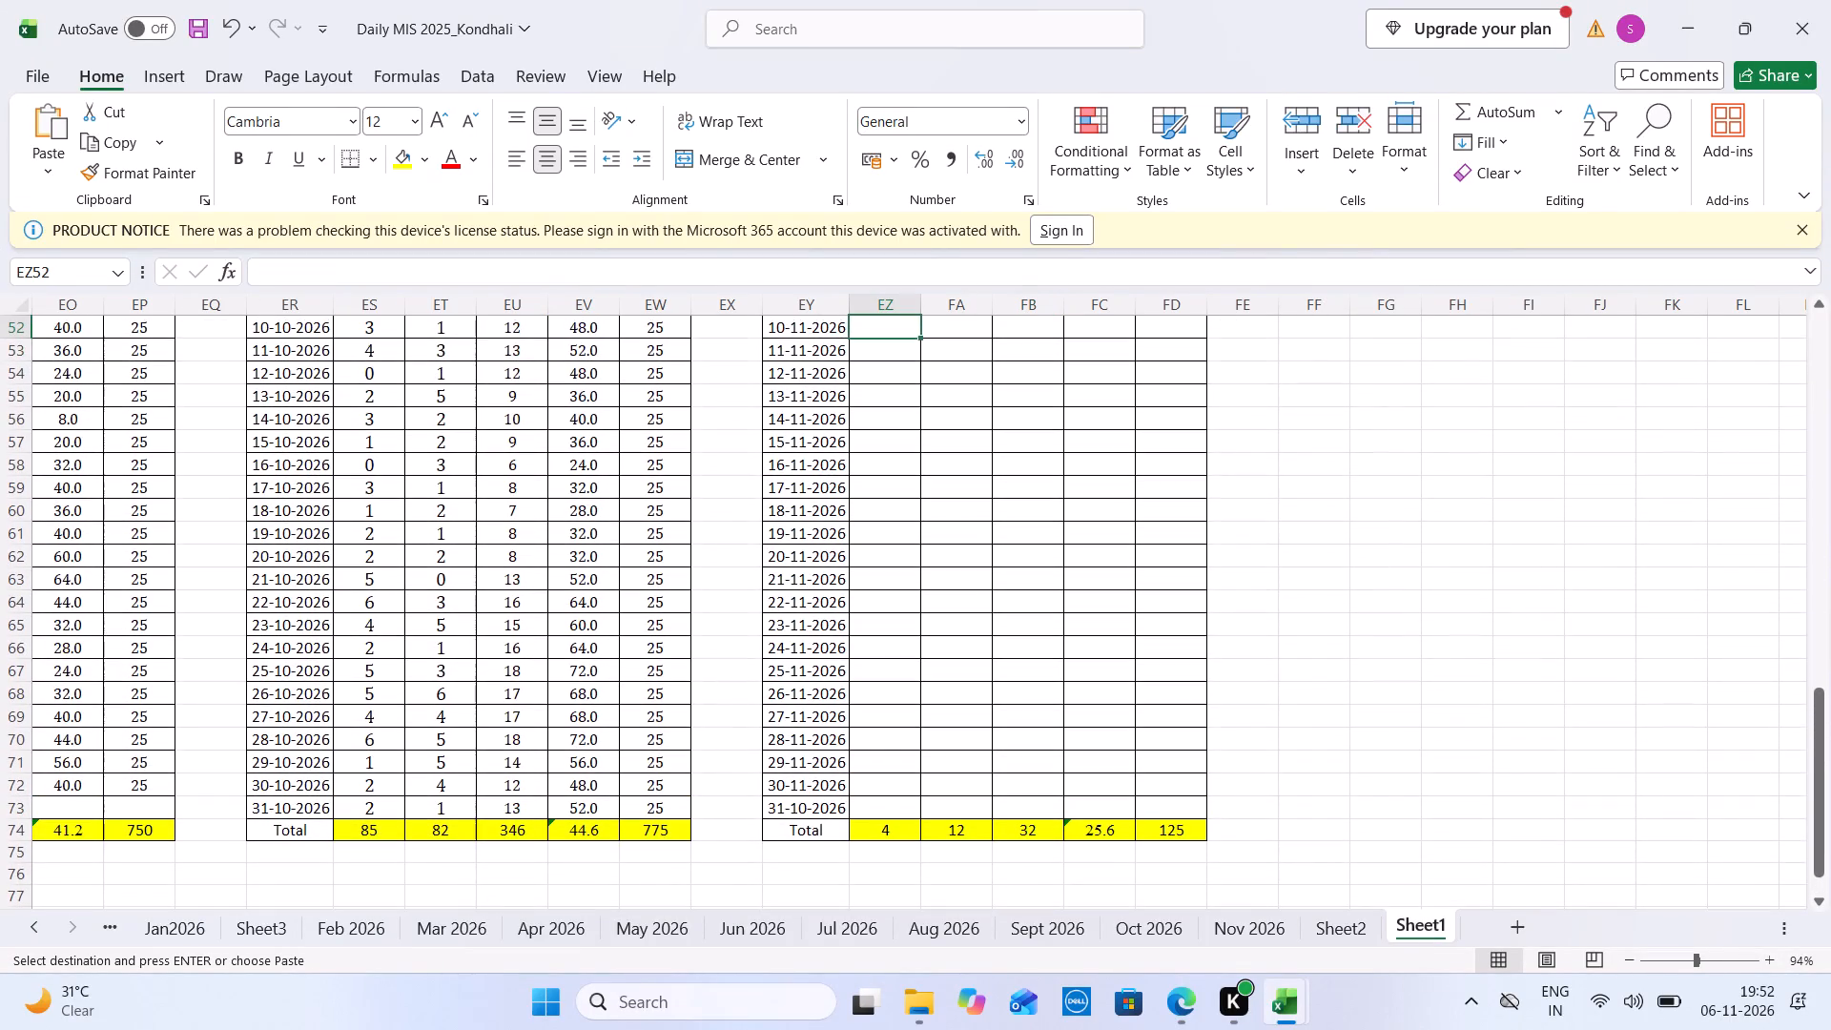
In Sheet1, fill the 06-11-2026 row with 0 and 4, then copy the remaining three cells from the 05-11-2026 row.
key("Up")
key("Up")
key("Up")
key("Up")
key("Up")
key("Up")
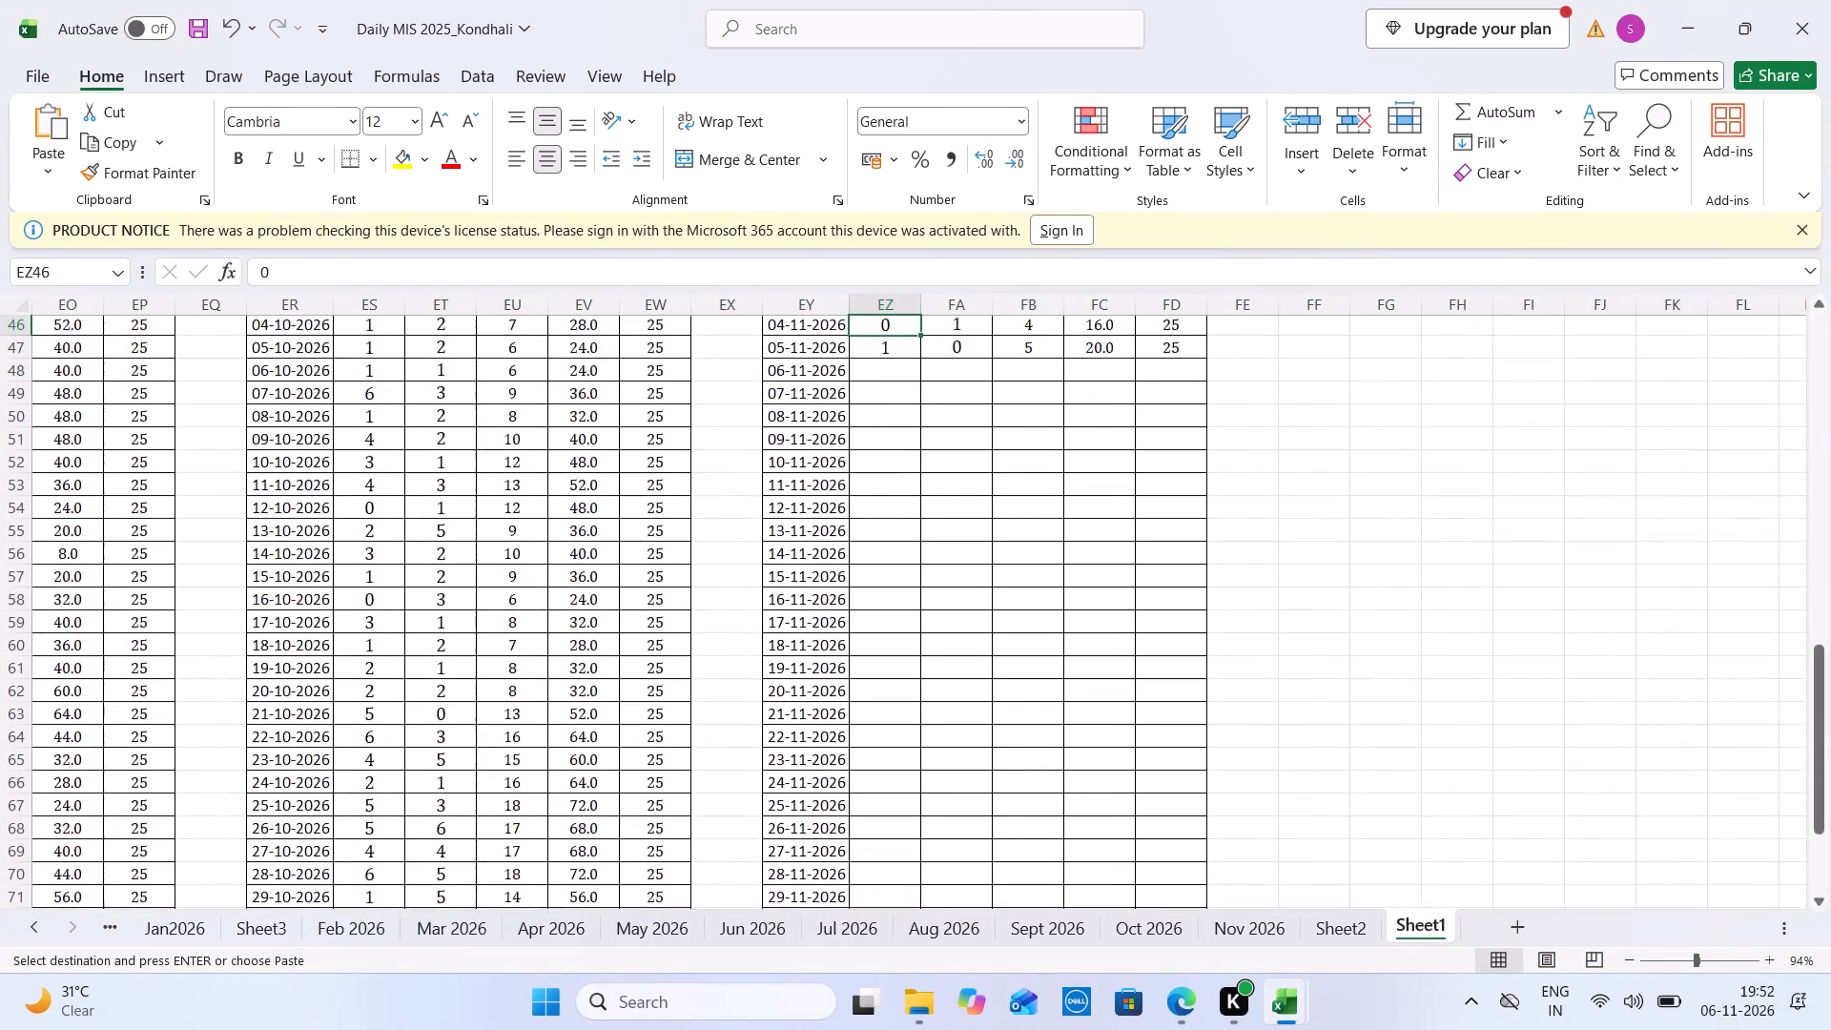
key("Down")
key("Down")
key("0")
key("Tab")
key("4")
key("Tab")
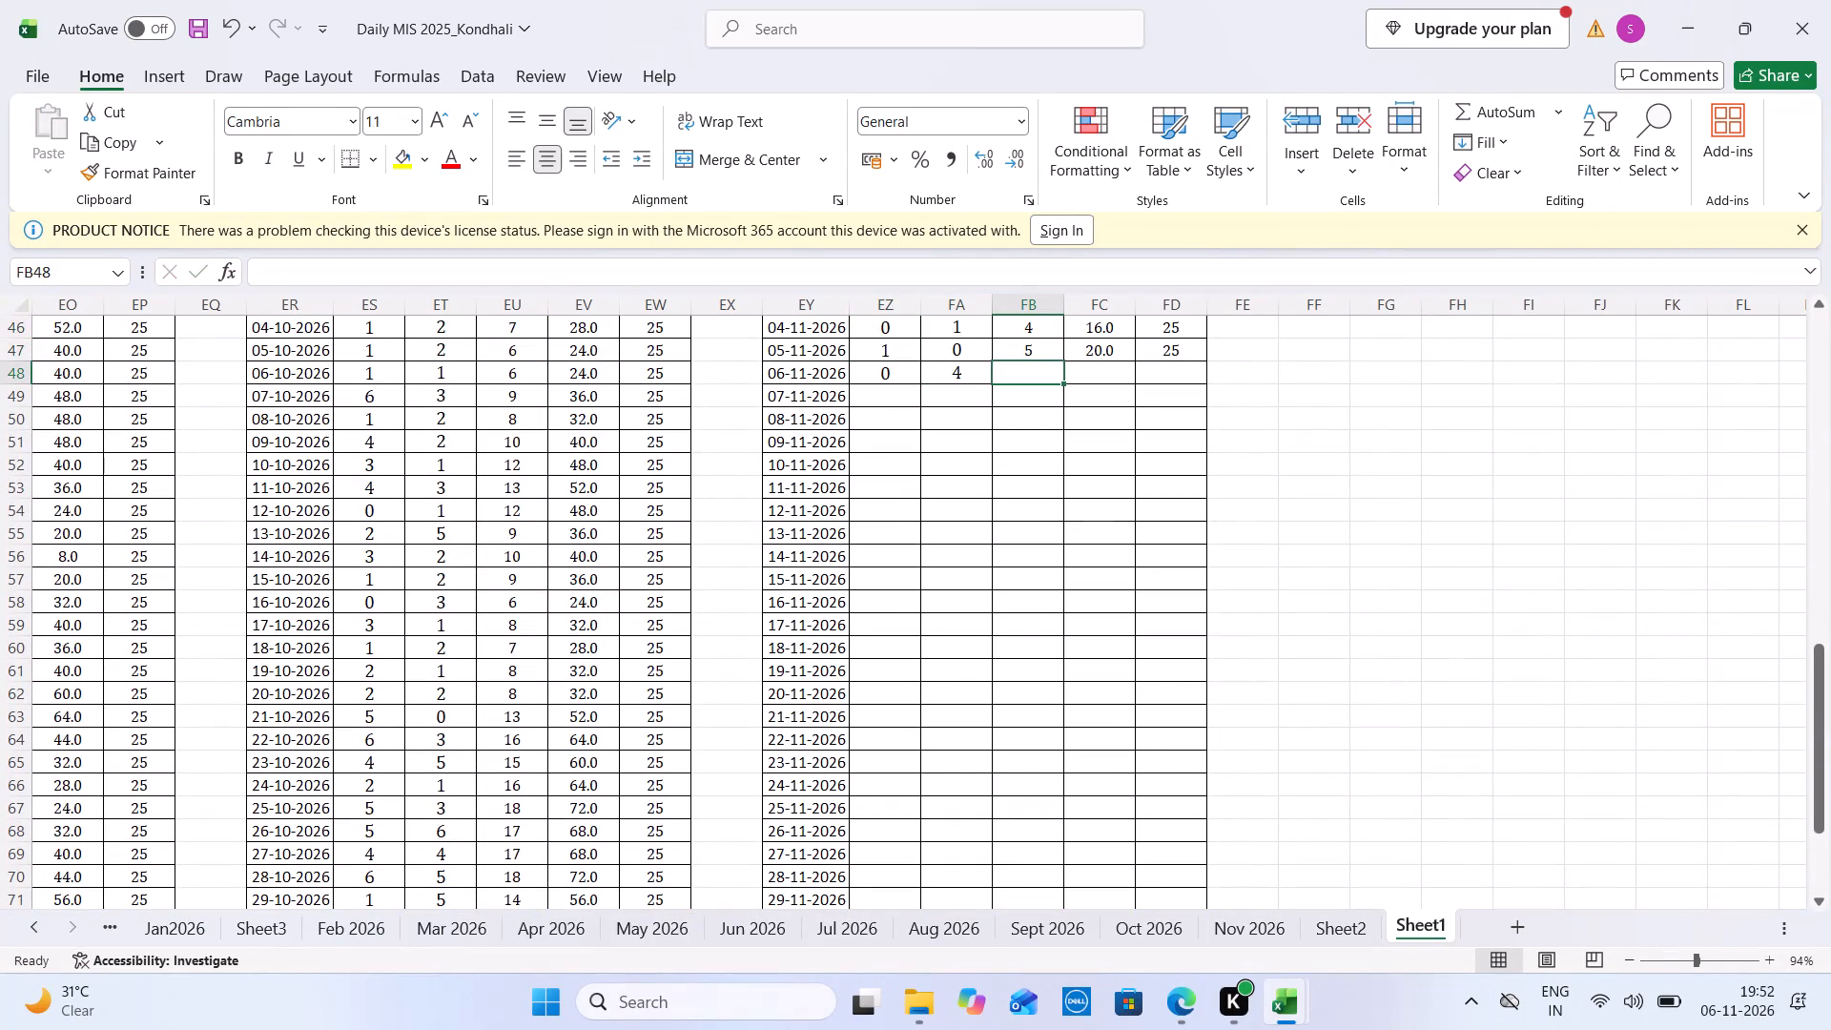
left_click_drag(1046, 345, 1180, 344)
key("ctrl+c")
key("Down")
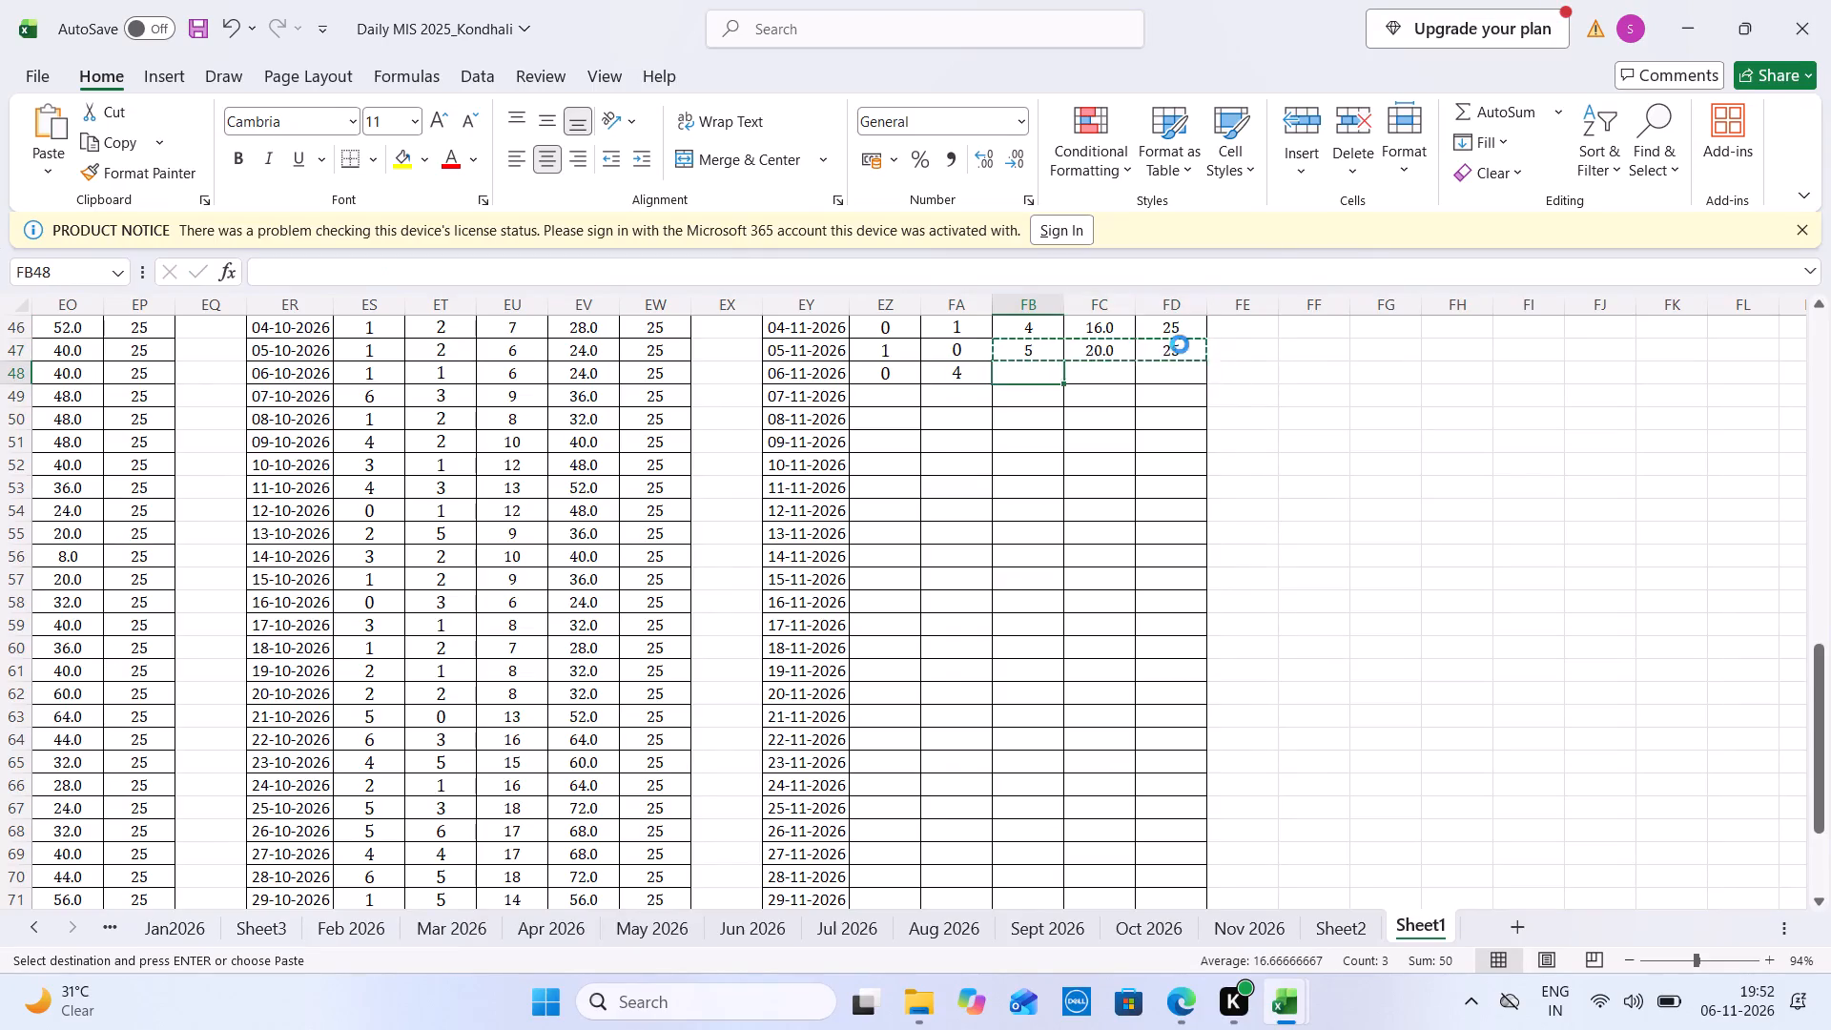
key("ctrl+v")
Using Sheet1's November Total row, set Kondhali's MTD Nov 2026 Occupancy Ratio to 22% in Monthly MIS and save the workbook.
key("Down")
key("Down")
key("Down")
key("Down")
key("Down")
key("Down")
key("Down")
key("Down")
key("Down")
key("Down")
key("Down")
key("Down")
key("Down")
key("Down")
key("Down")
key("Down")
key("Down")
key("Down")
key("Down")
key("Down")
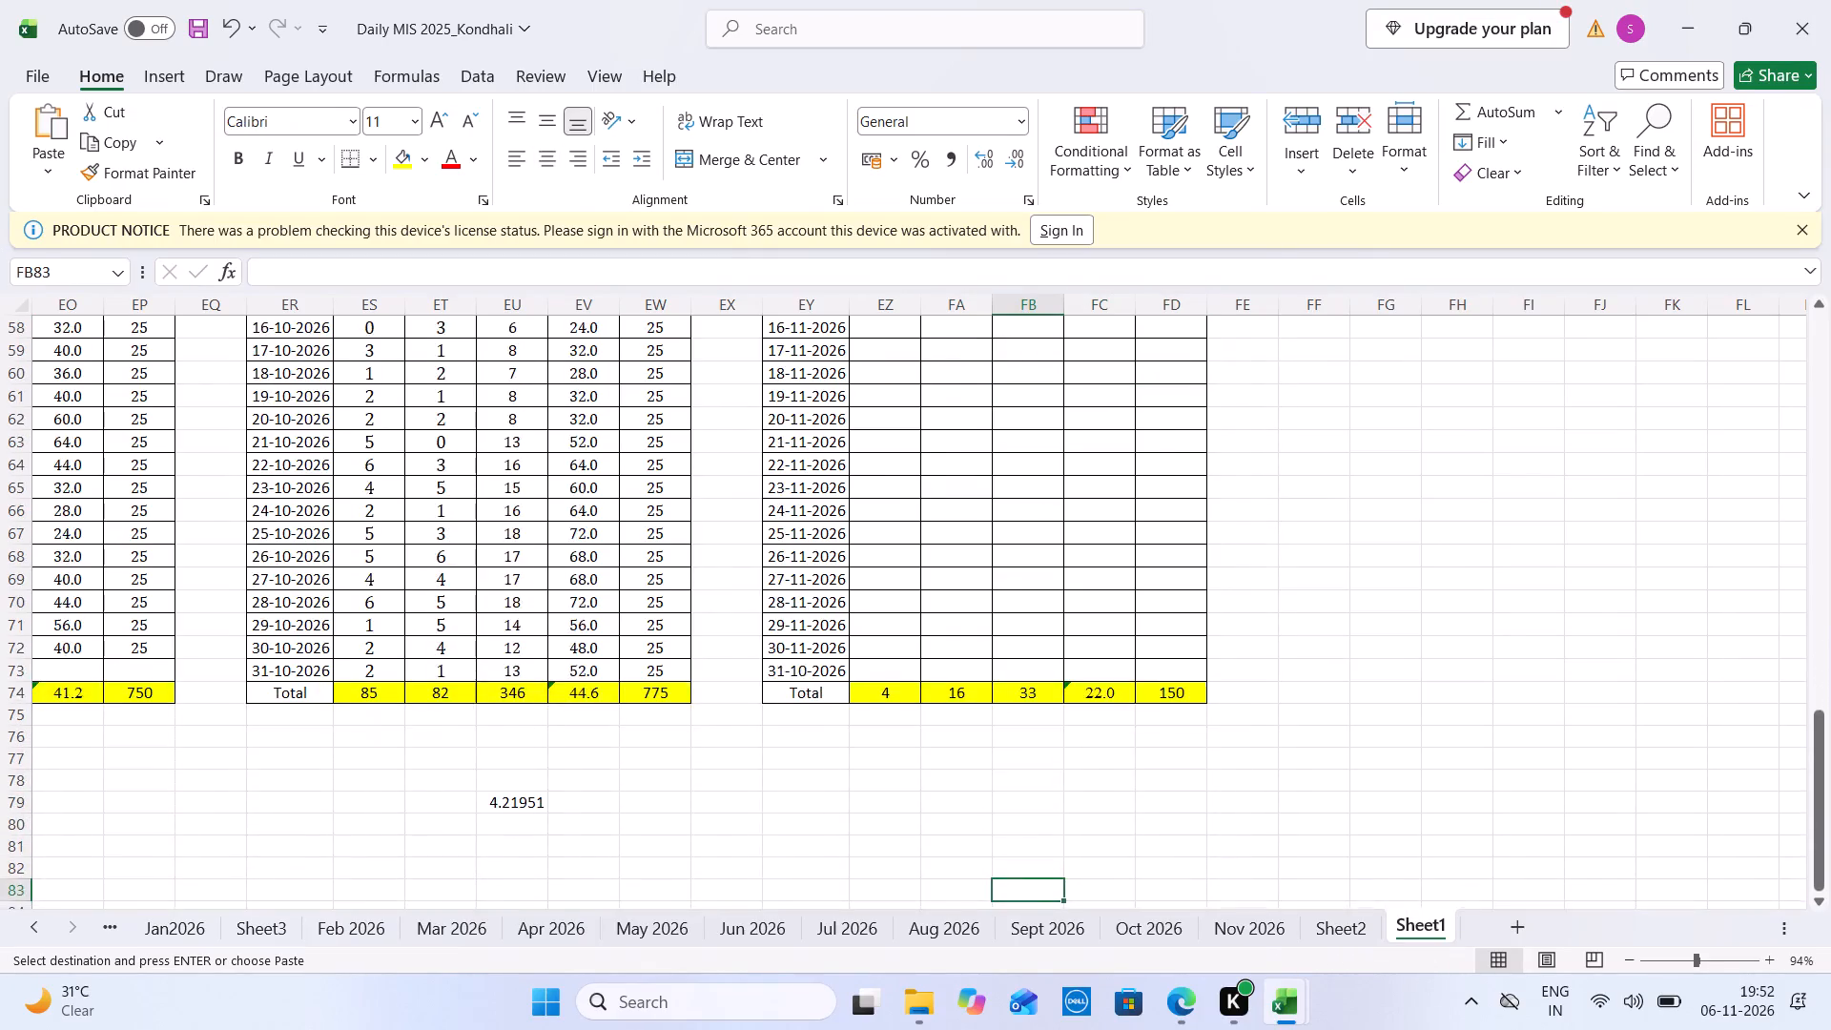
key("ctrl+Tab")
left_click(275, 867)
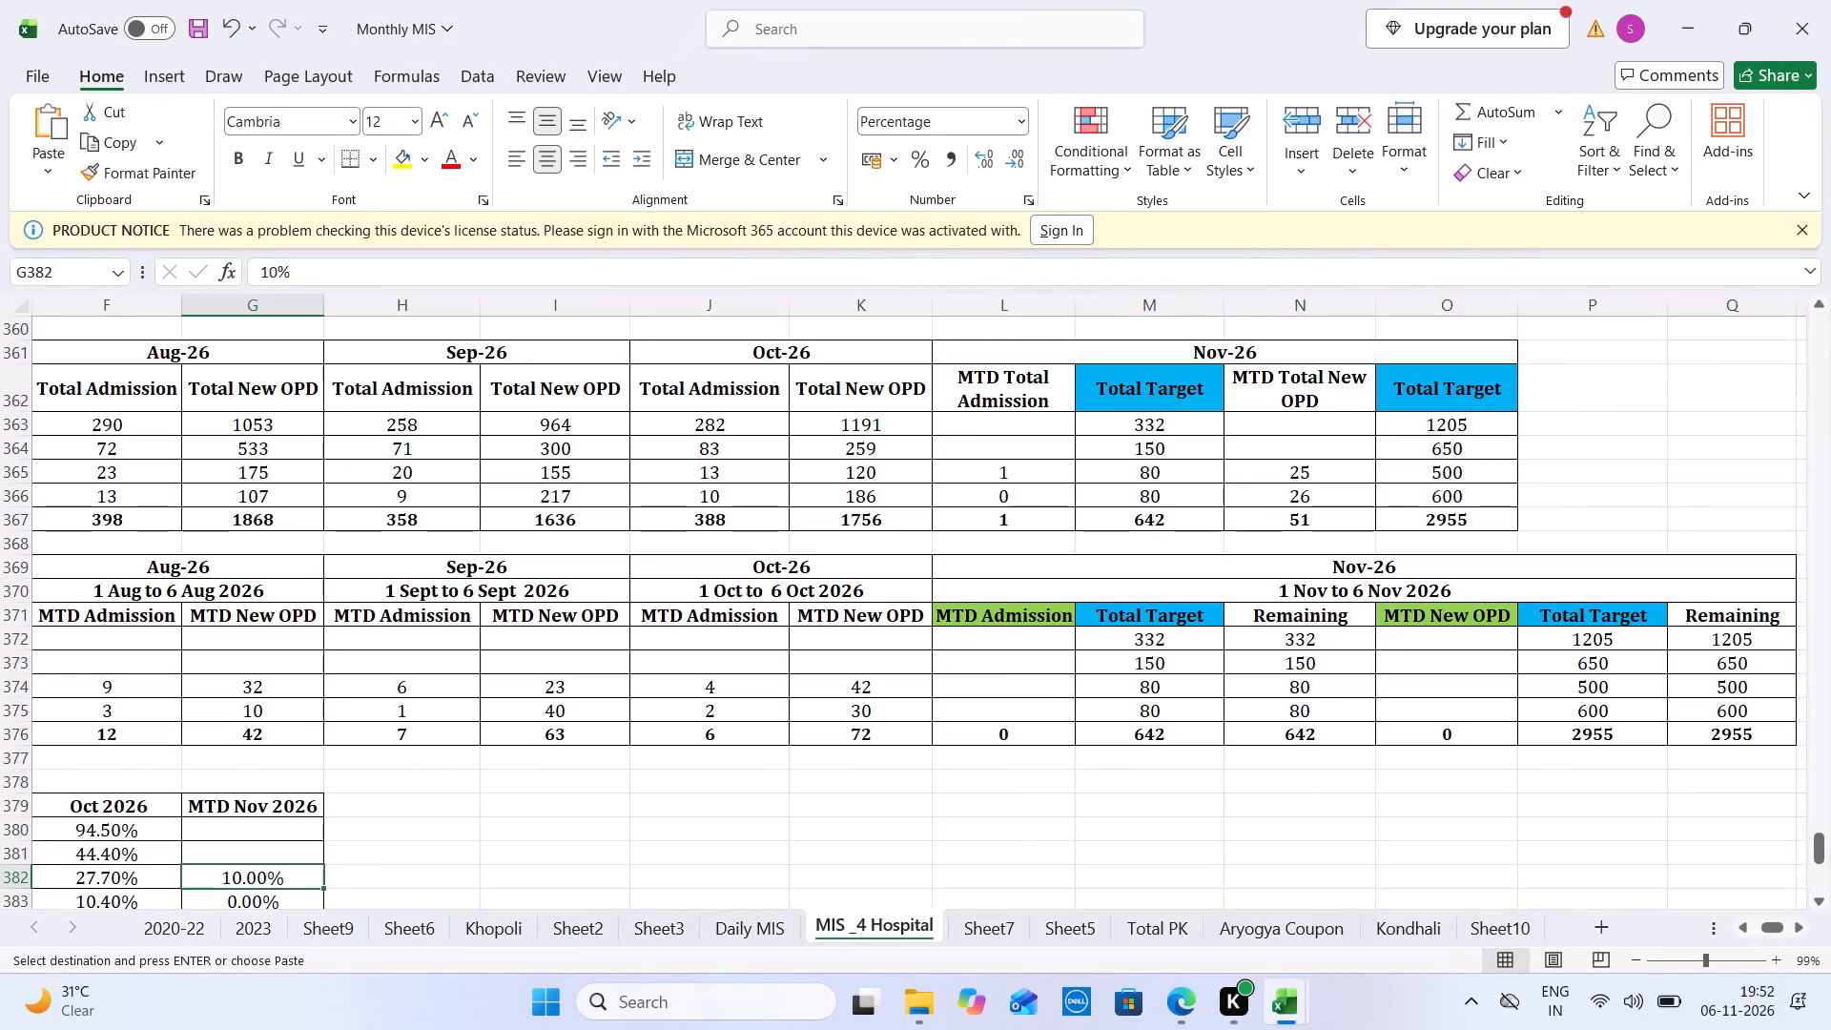
key("Up")
type("22")
key("ctrl+s")
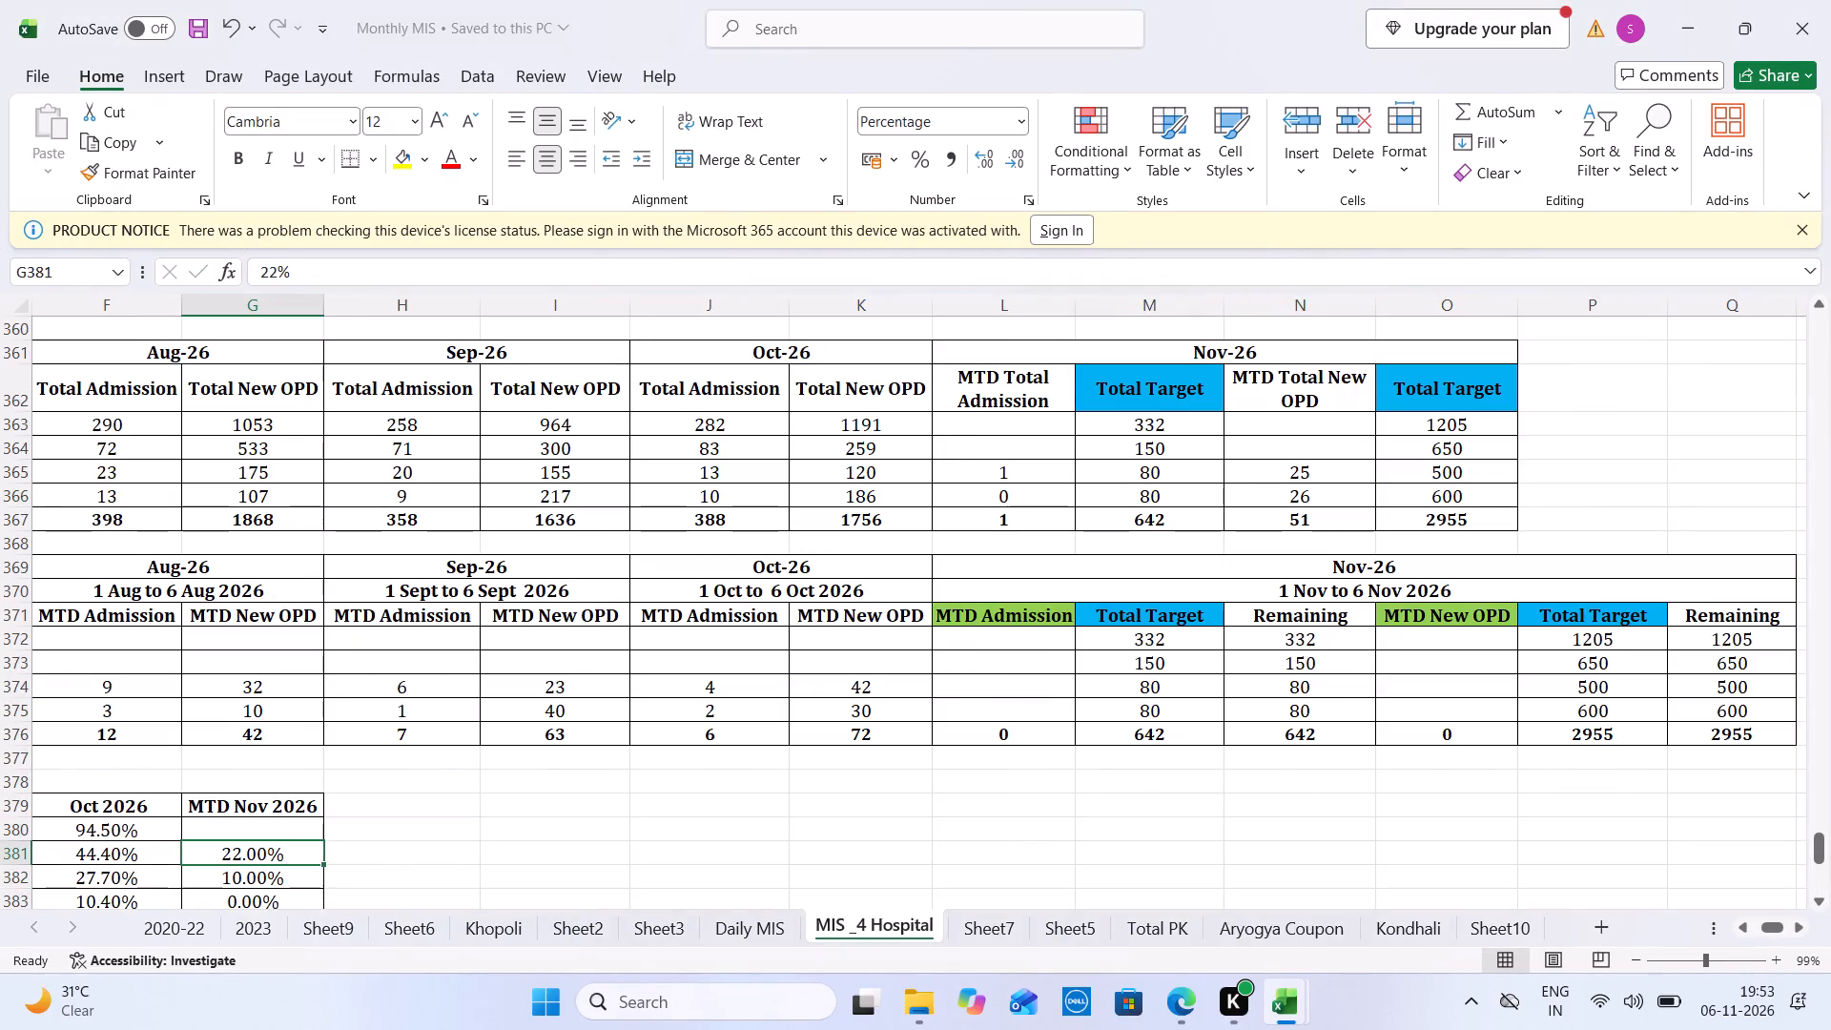
Using the Nov 2026 sheet's totals, set Kondhali's Nov-26 Ticket Size entries to MTD IPD Collection 945600 and MTD Discharge 16.
key("Down")
key("Down")
key("Down")
key("Down")
key("Down")
key("Down")
key("Down")
key("Down")
key("Down")
key("Down")
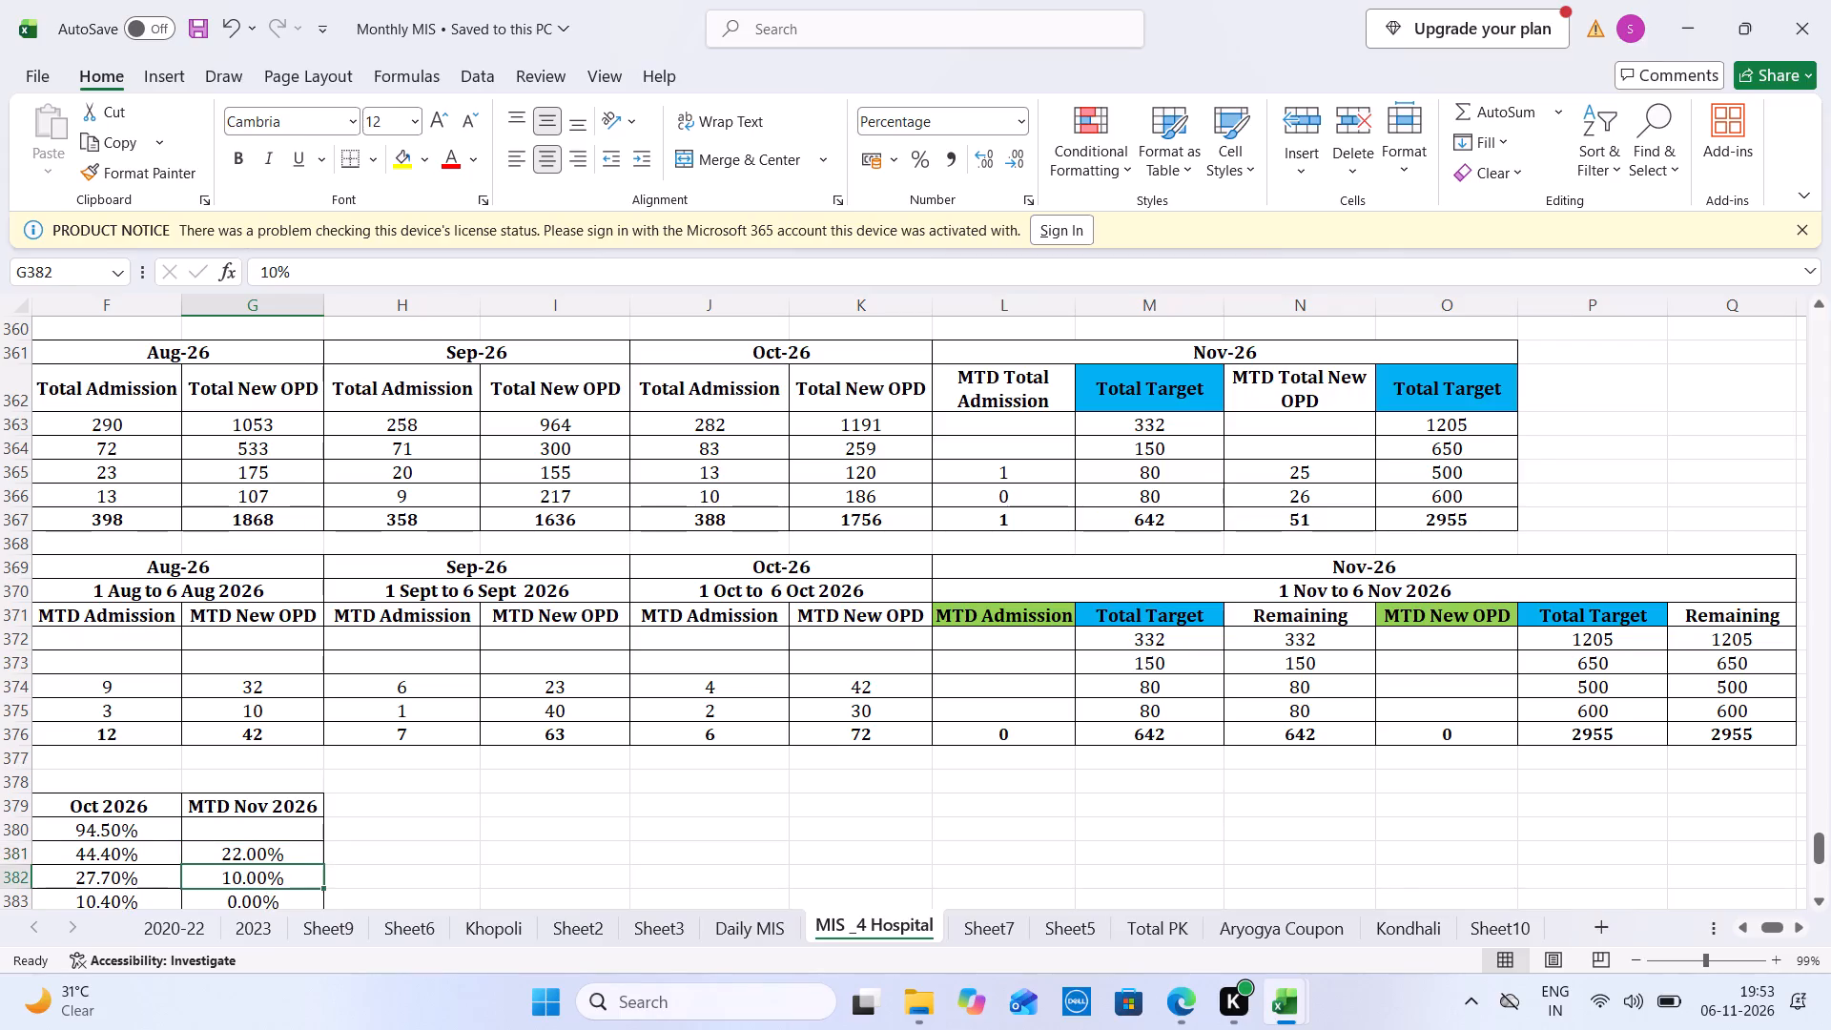
key("Right")
key("Right")
key("Right")
key("Right")
key("Right")
key("Right")
key("Right")
key("Right")
key("Right")
key("Right")
key("Right")
key("Right")
key("Right")
key("Right")
key("Right")
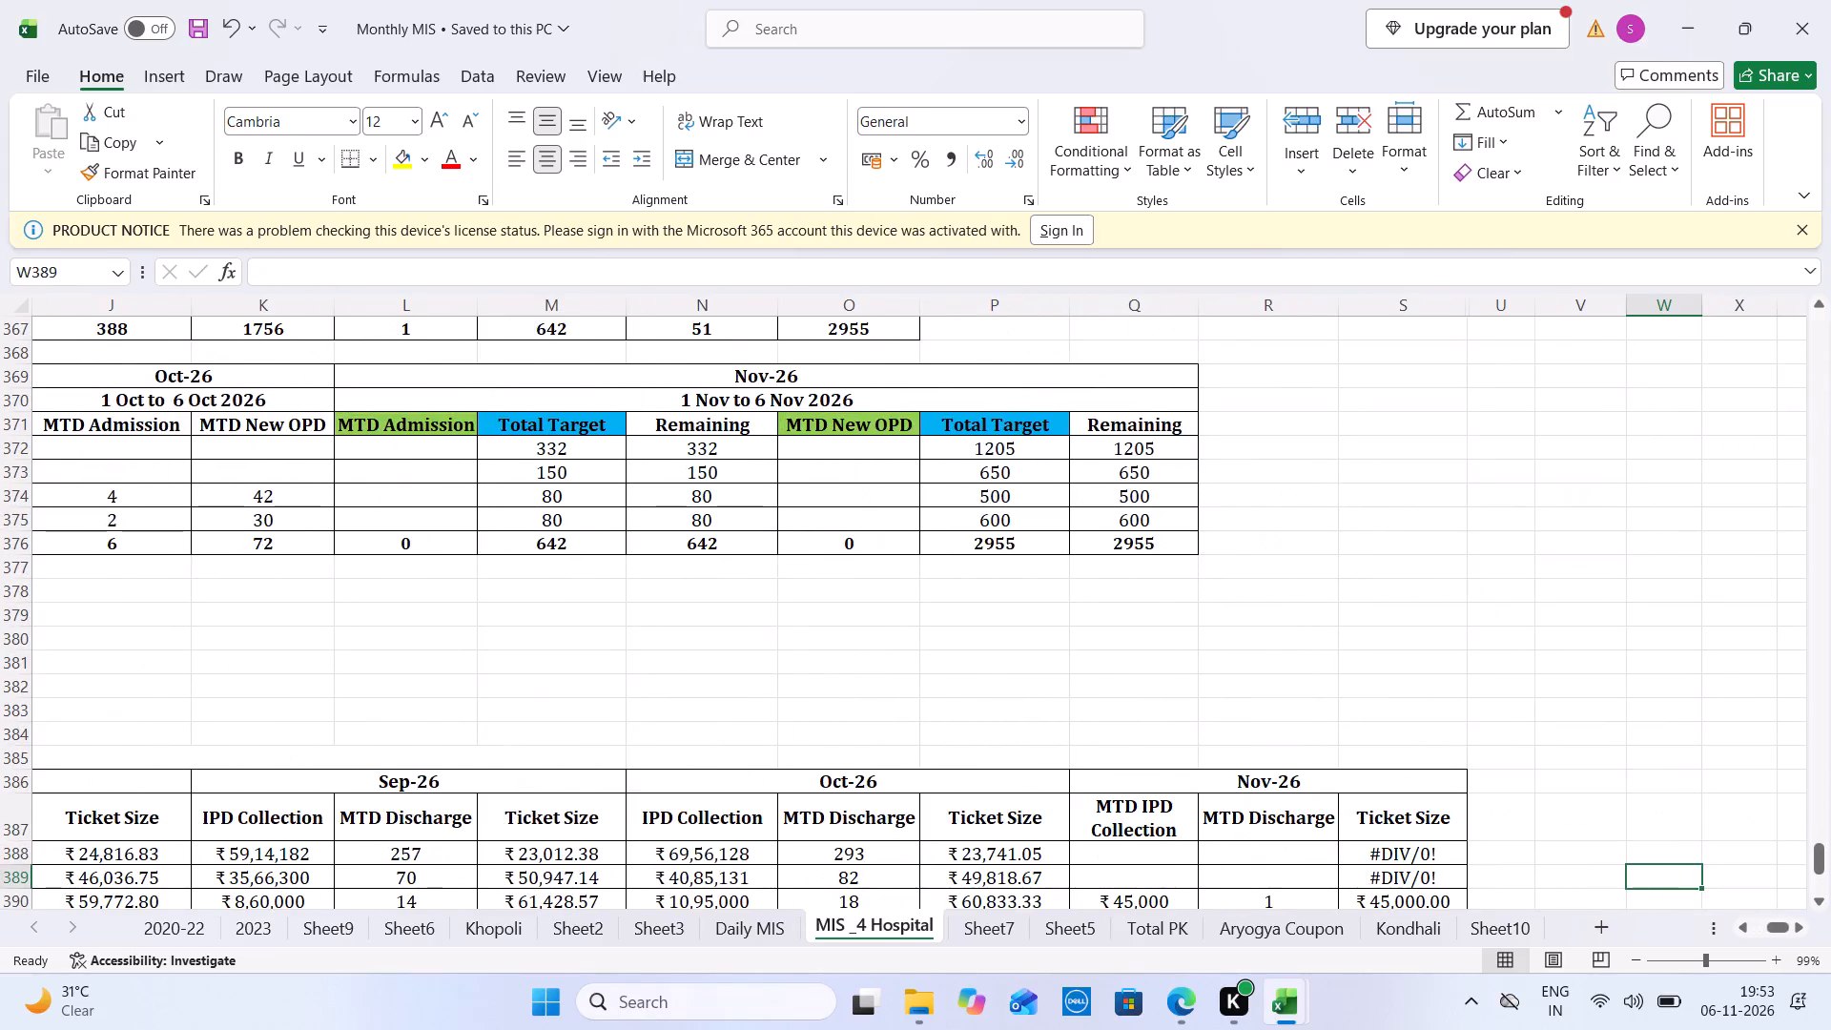
left_click(1184, 873)
key("ctrl+Tab")
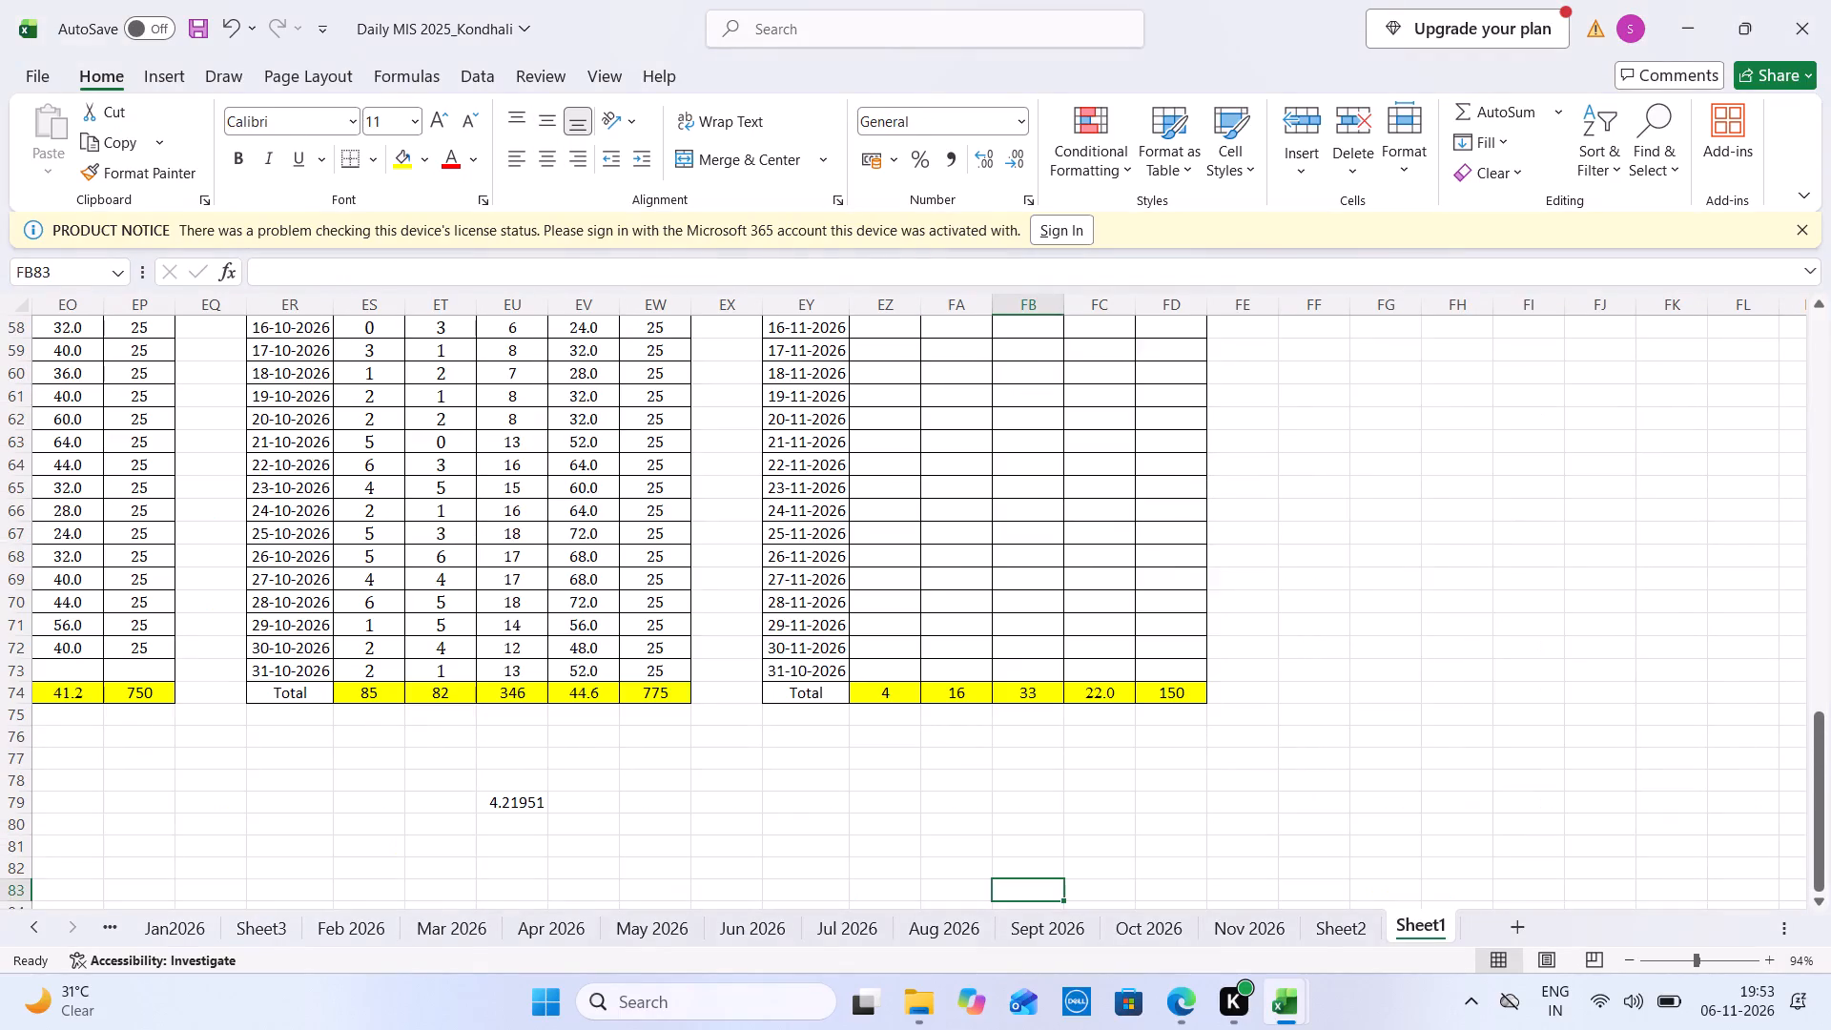
left_click(1220, 915)
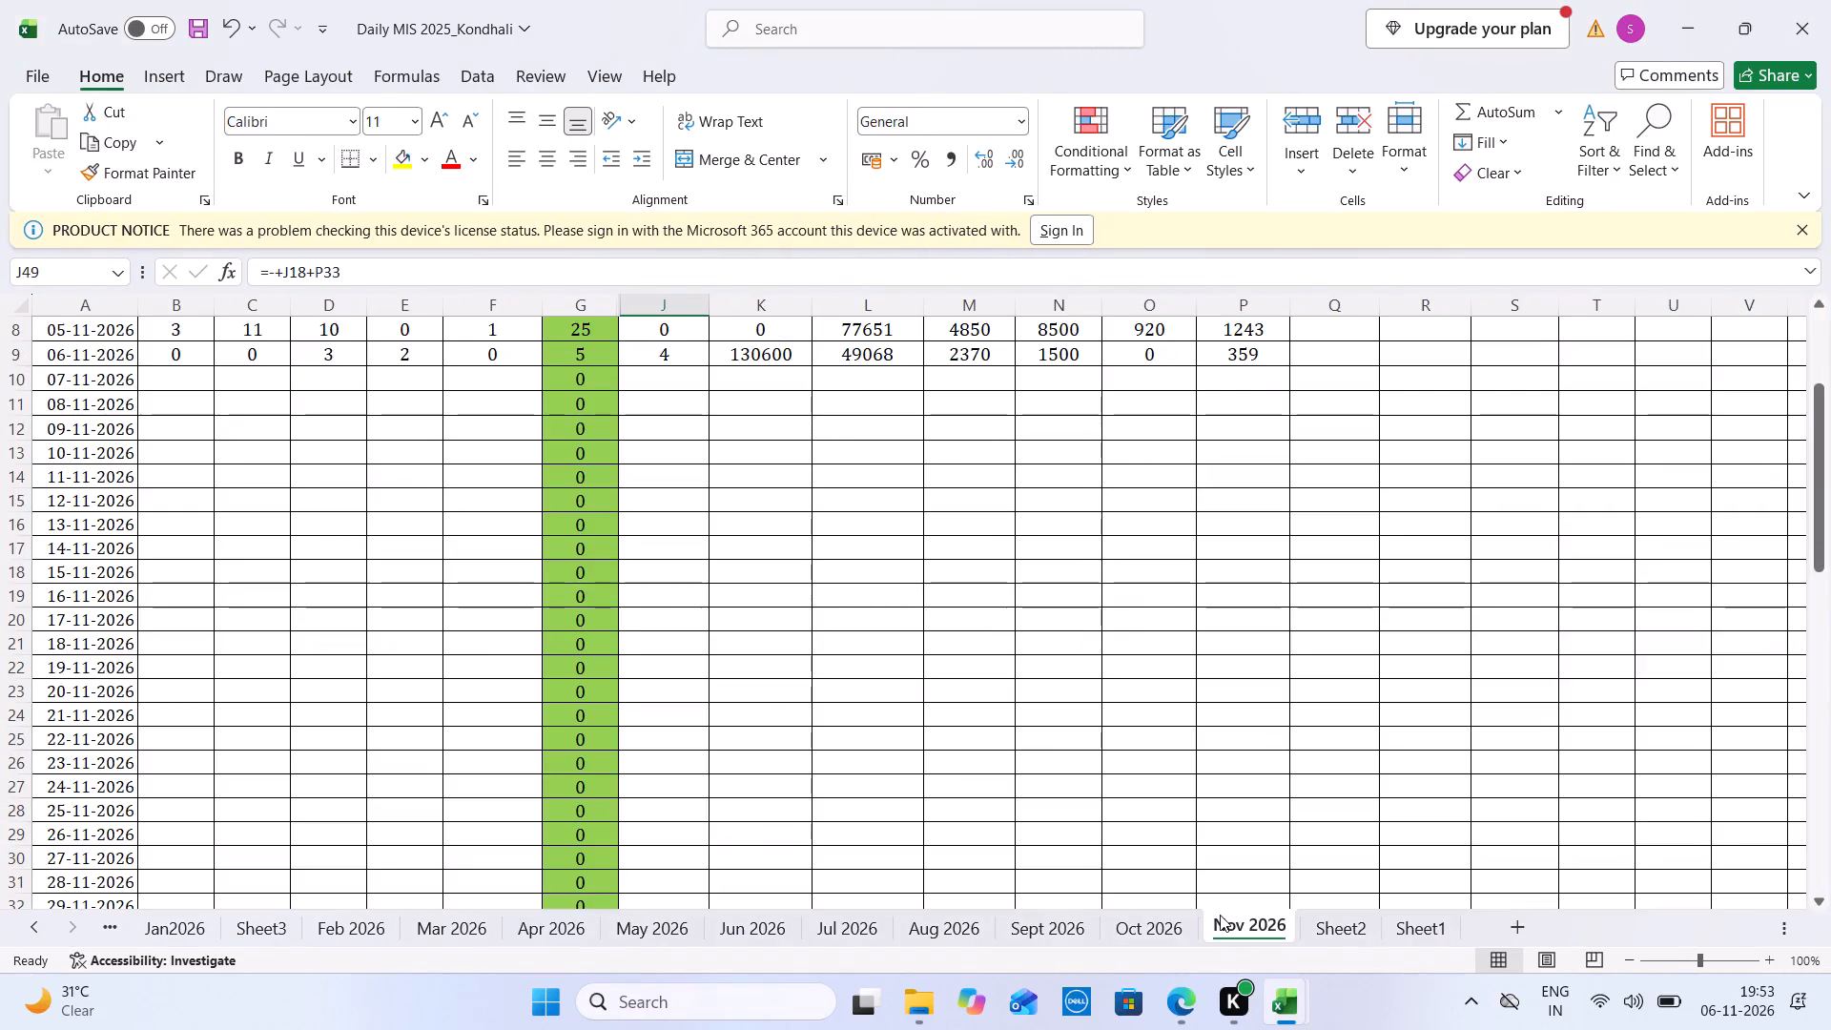
key("Down")
key("ctrl+Tab")
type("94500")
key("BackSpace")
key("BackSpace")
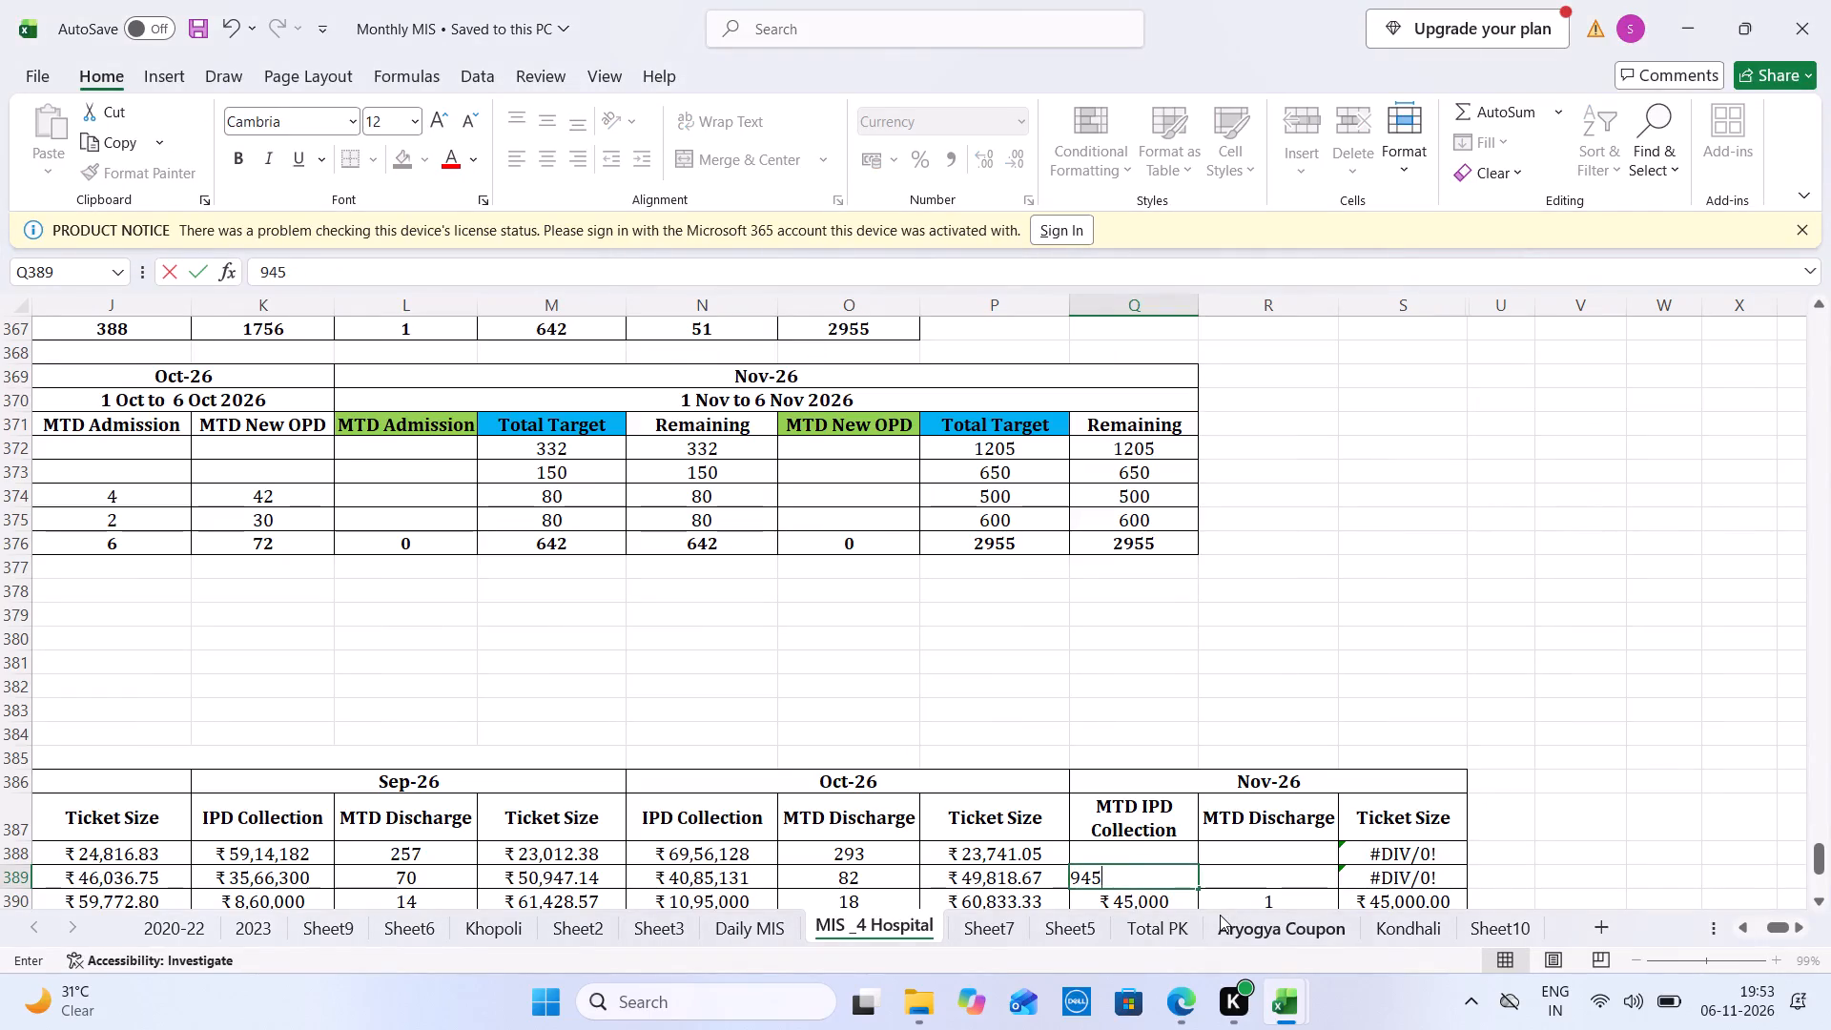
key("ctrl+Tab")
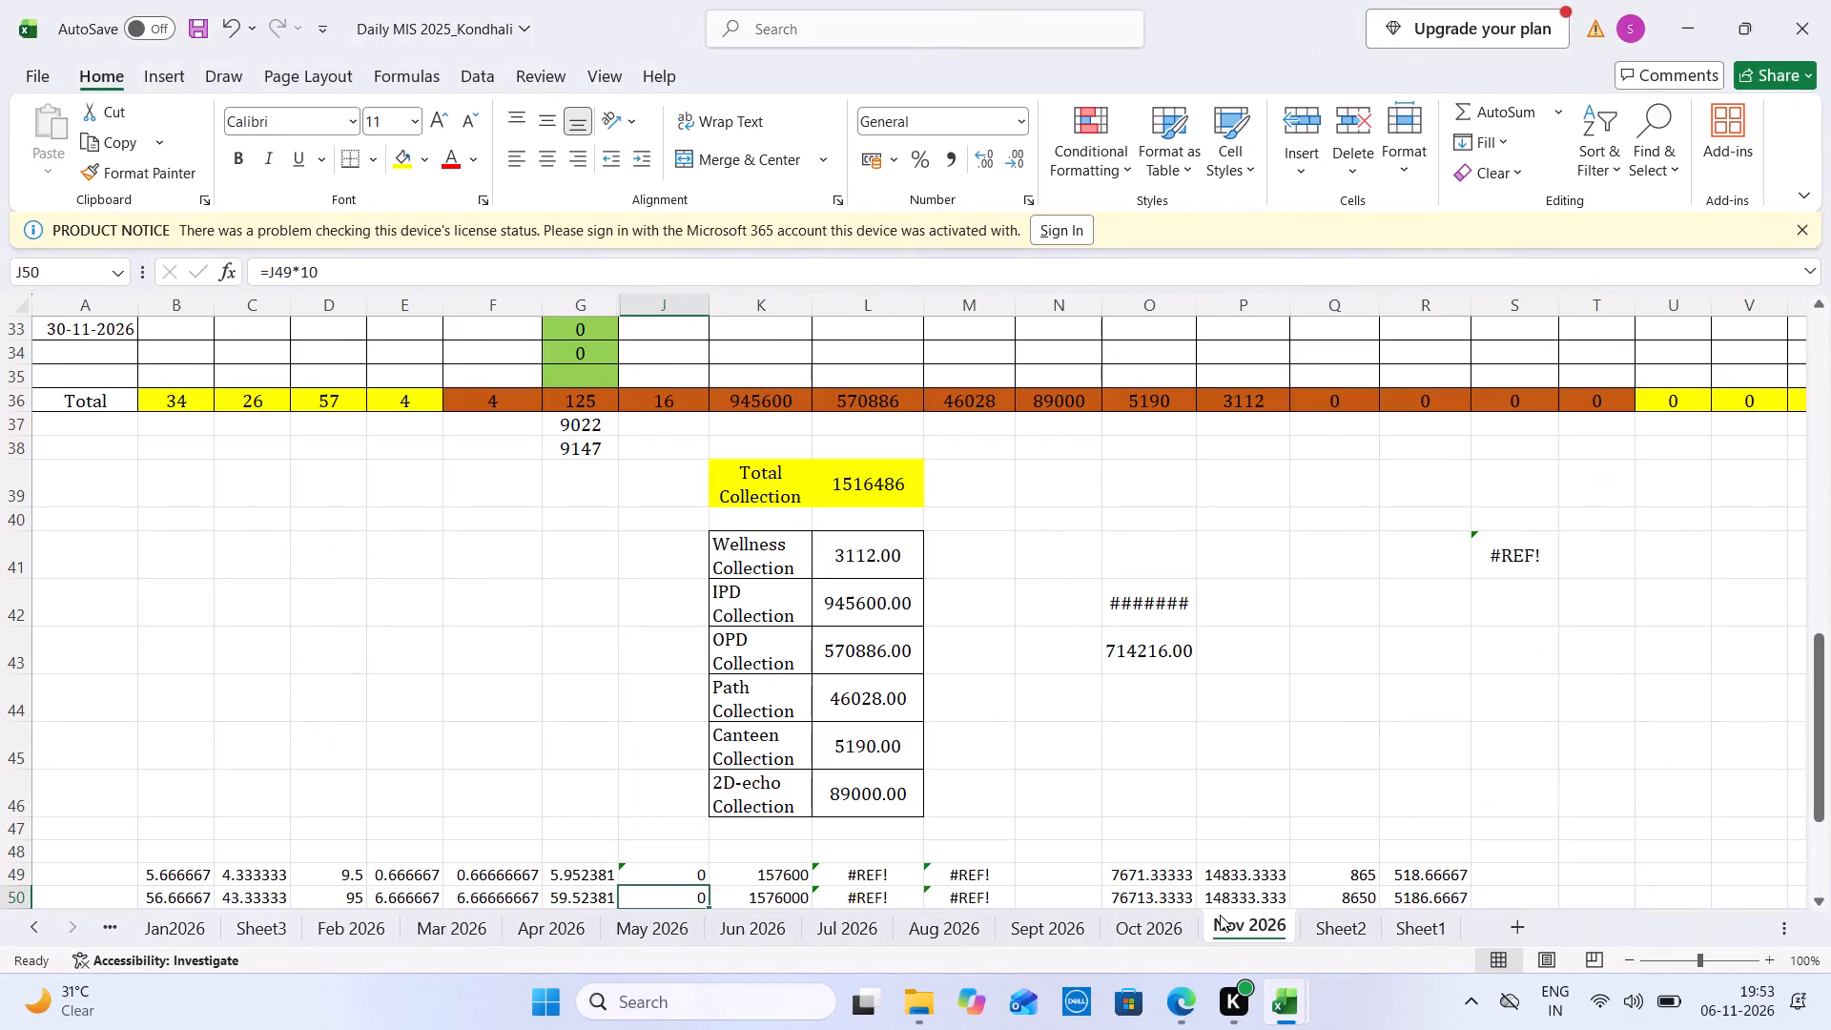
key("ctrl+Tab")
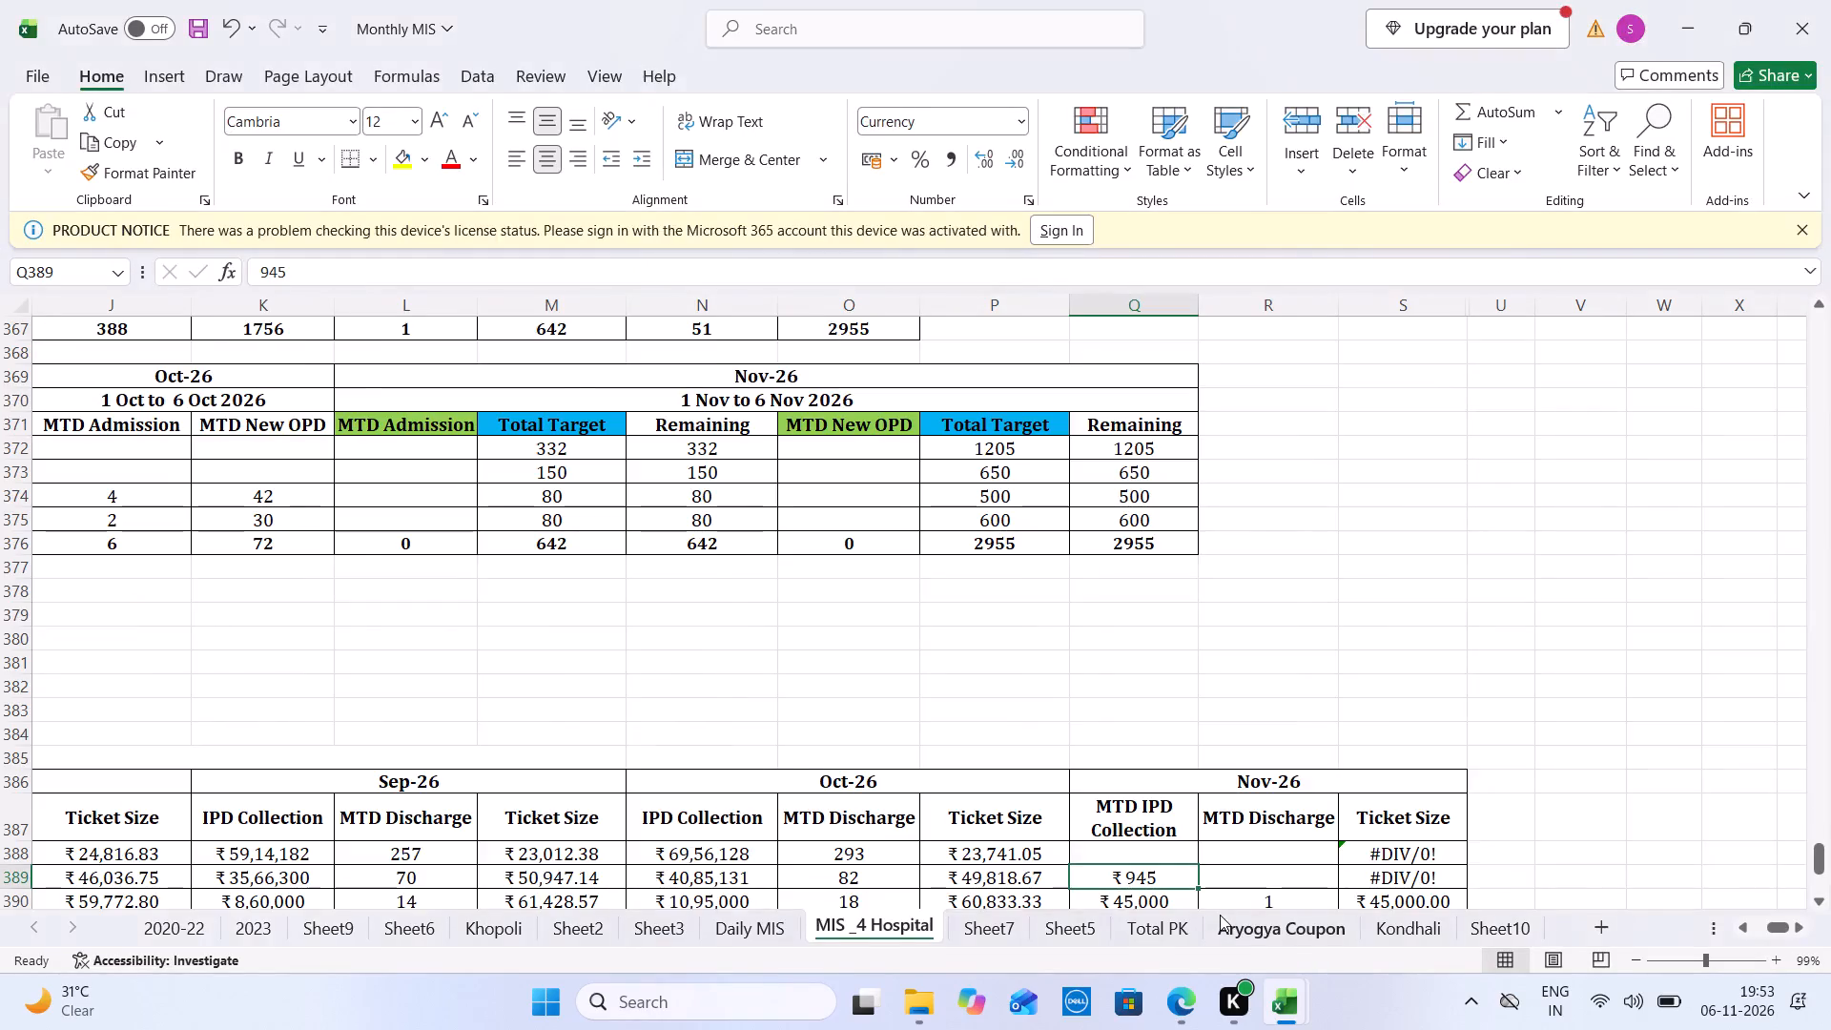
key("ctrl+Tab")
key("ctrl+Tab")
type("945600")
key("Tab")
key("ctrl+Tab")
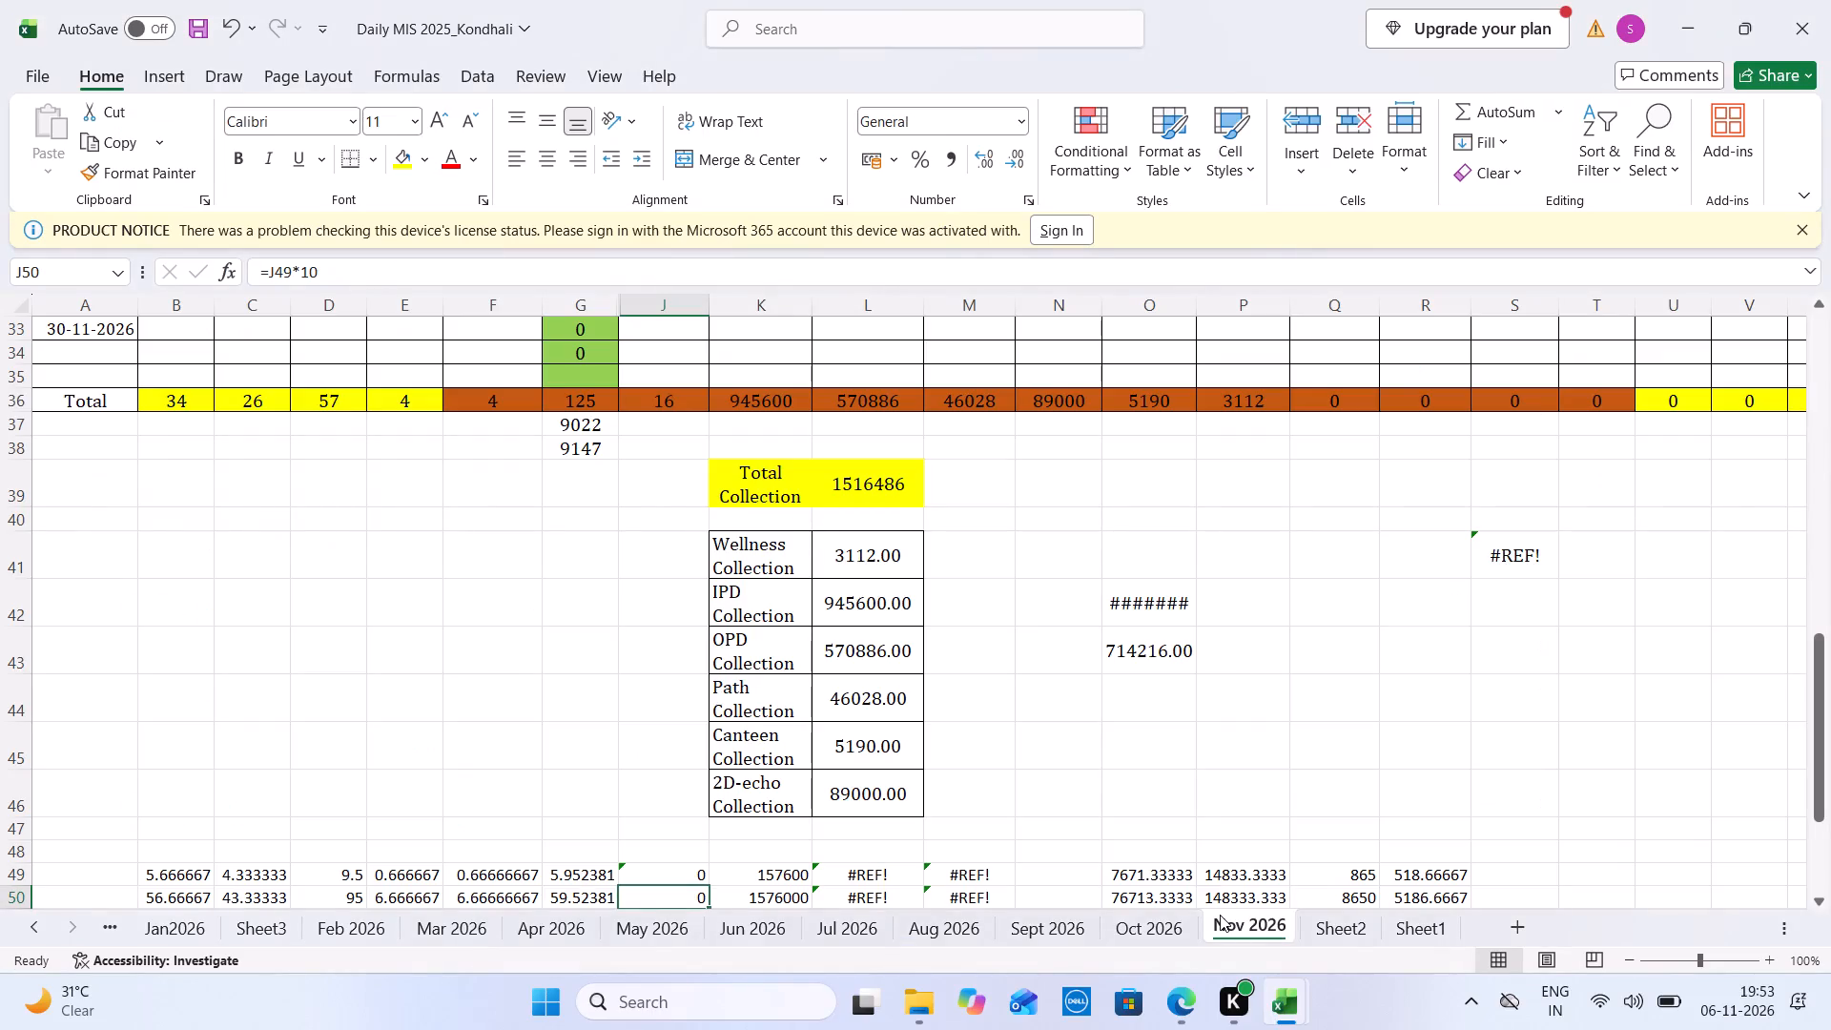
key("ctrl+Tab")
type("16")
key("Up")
Using the Nov 2026 totals, set Kondhali's Nov-26 MTD Total Admission to 4 and MTD Total New OPD to 34.
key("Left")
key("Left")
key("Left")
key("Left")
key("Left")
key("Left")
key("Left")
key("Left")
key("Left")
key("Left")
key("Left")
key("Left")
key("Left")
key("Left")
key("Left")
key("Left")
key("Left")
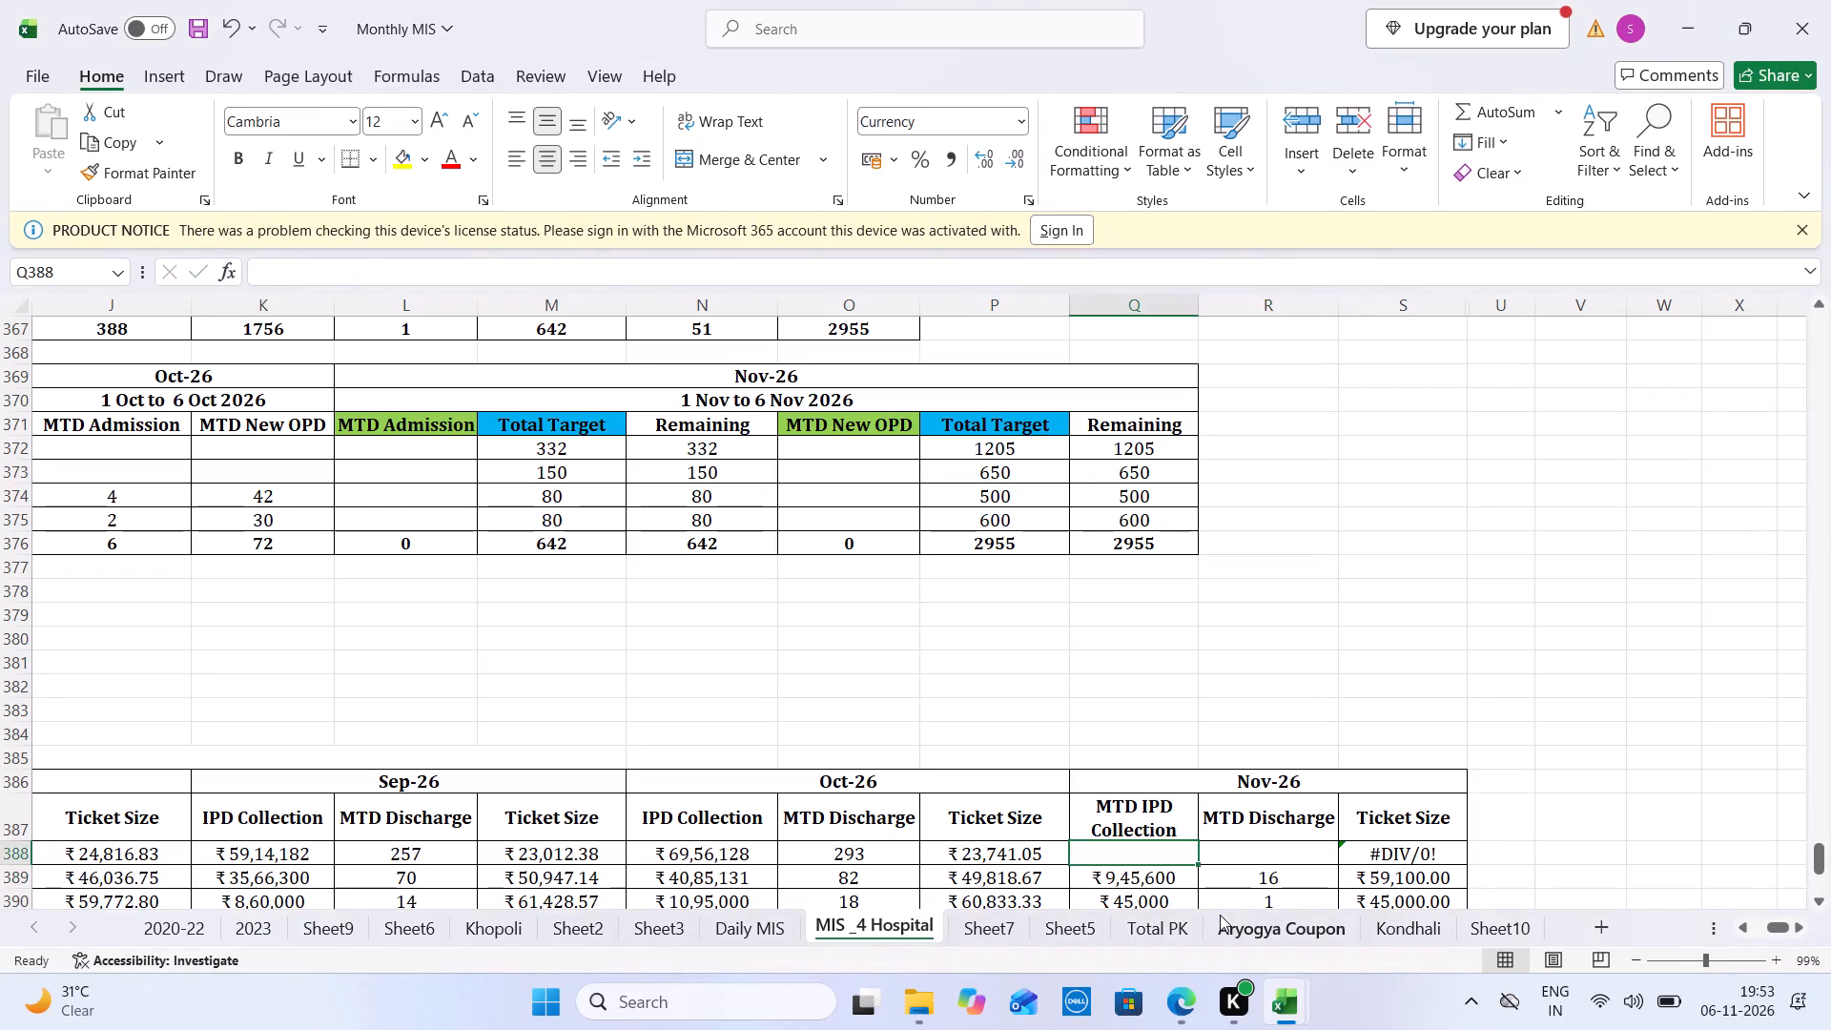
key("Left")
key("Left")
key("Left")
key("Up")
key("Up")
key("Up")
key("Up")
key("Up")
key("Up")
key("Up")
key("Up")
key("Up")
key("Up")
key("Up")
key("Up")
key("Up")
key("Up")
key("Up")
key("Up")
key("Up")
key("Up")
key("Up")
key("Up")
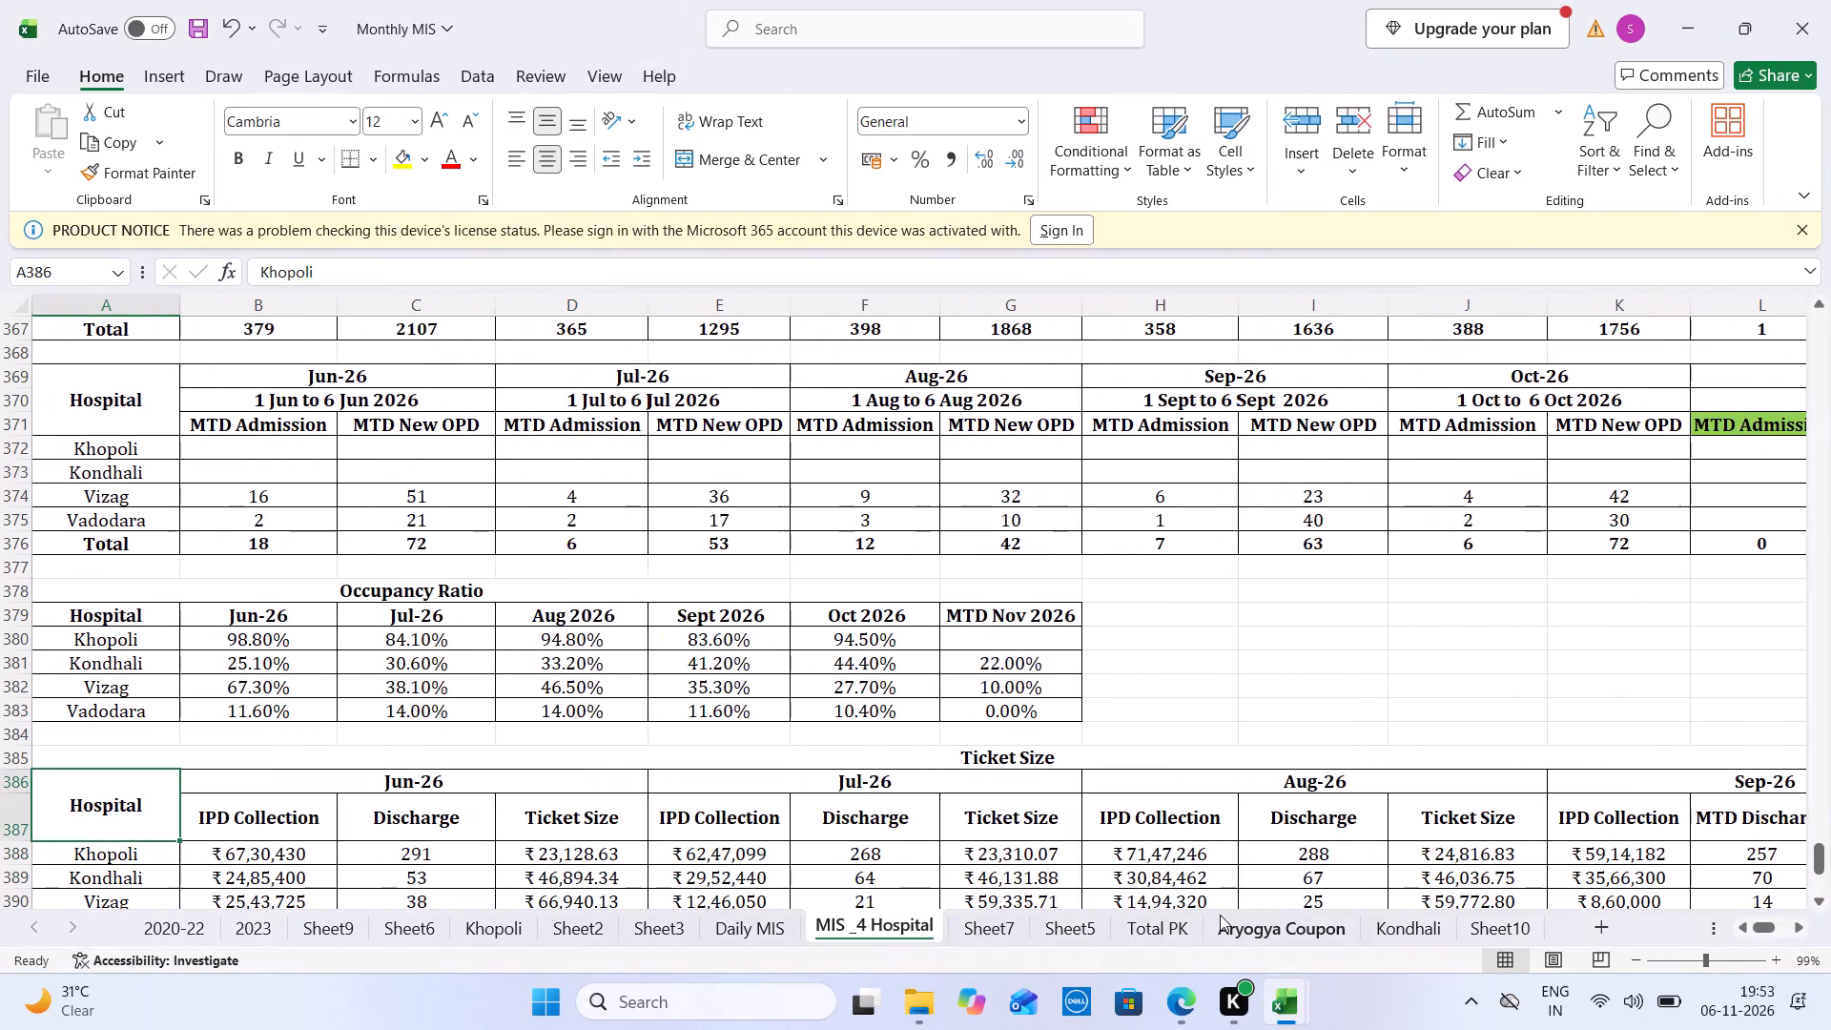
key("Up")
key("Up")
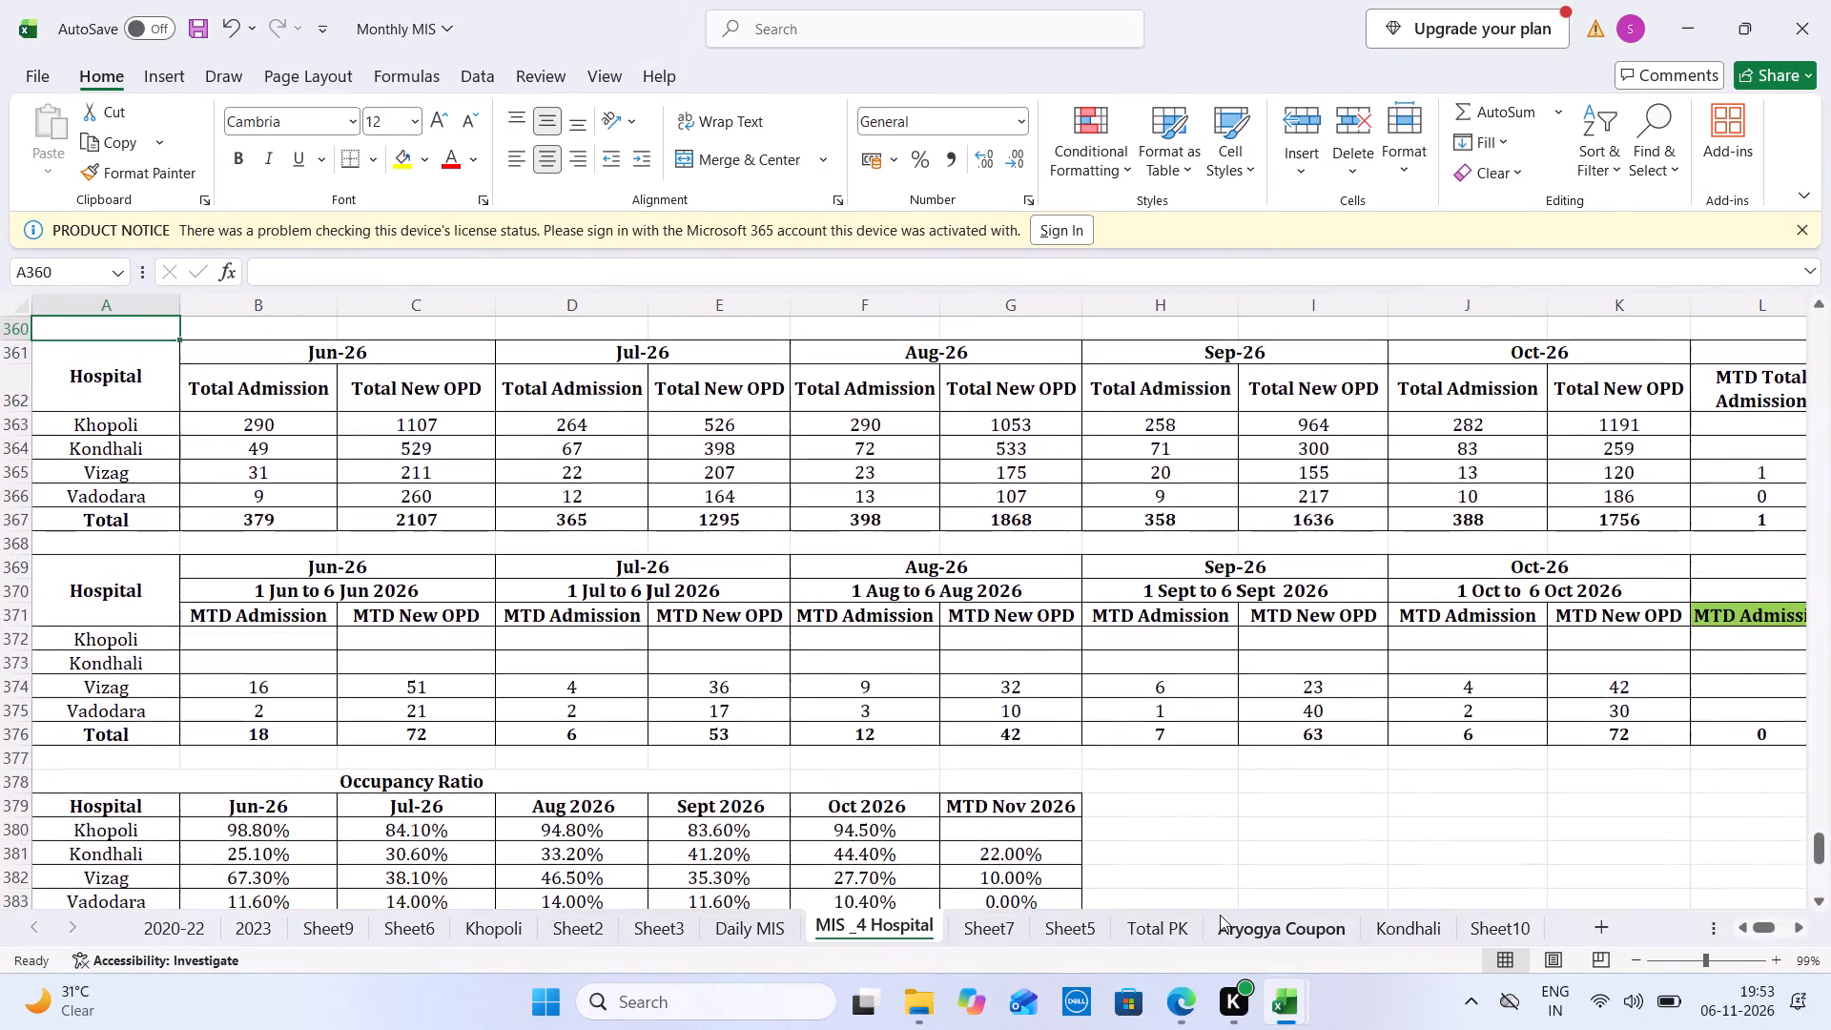
left_click(1743, 450)
key("ctrl+Tab")
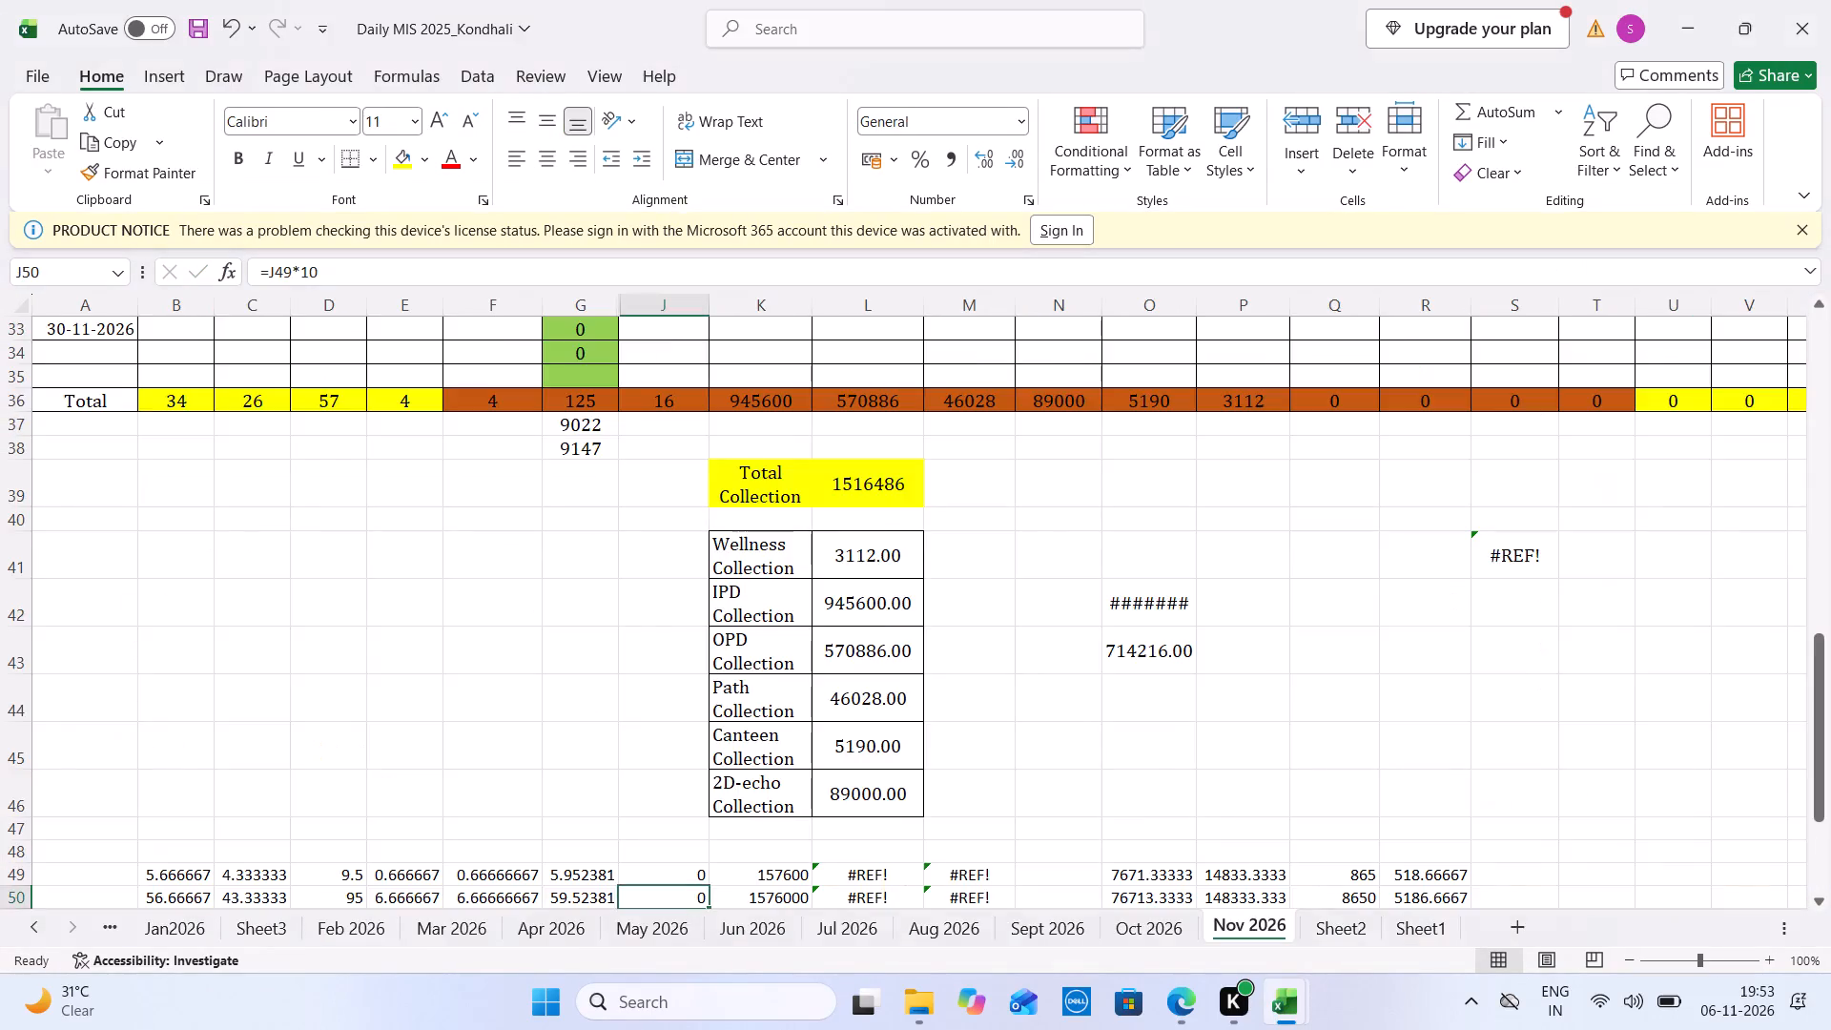
key("ctrl+Tab")
key("ctrl+Tab")
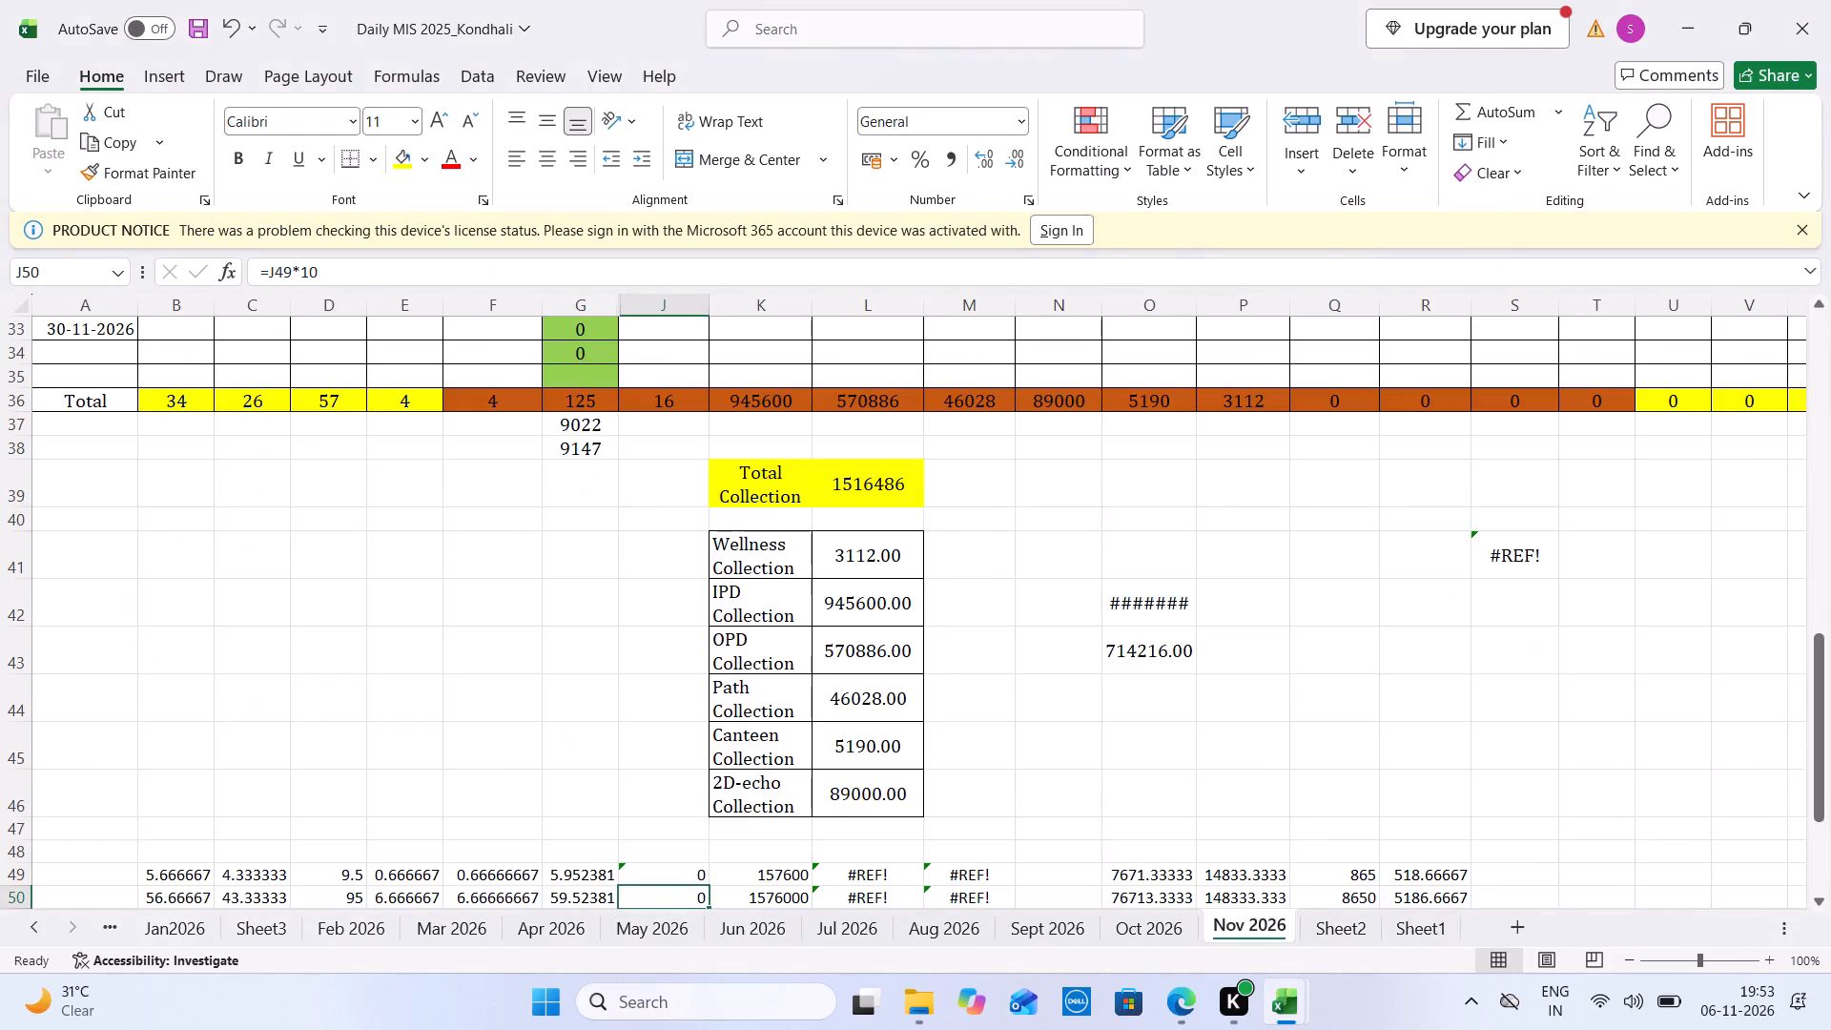
key("ctrl+Tab")
key("4")
key("Tab")
key("Tab")
type("34")
key("Left")
Using the Jun 2026 sheet's 1-to-6 June rows, set Kondhali's Jun-26 MTD New OPD to 12 and MTD Admission to 4.
key("Left")
key("Left")
key("Left")
key("Left")
key("Left")
key("Left")
key("Left")
key("Left")
key("Left")
key("Left")
key("Left")
key("Left")
key("Left")
key("Left")
key("Left")
key("Left")
key("Left")
key("Left")
key("Left")
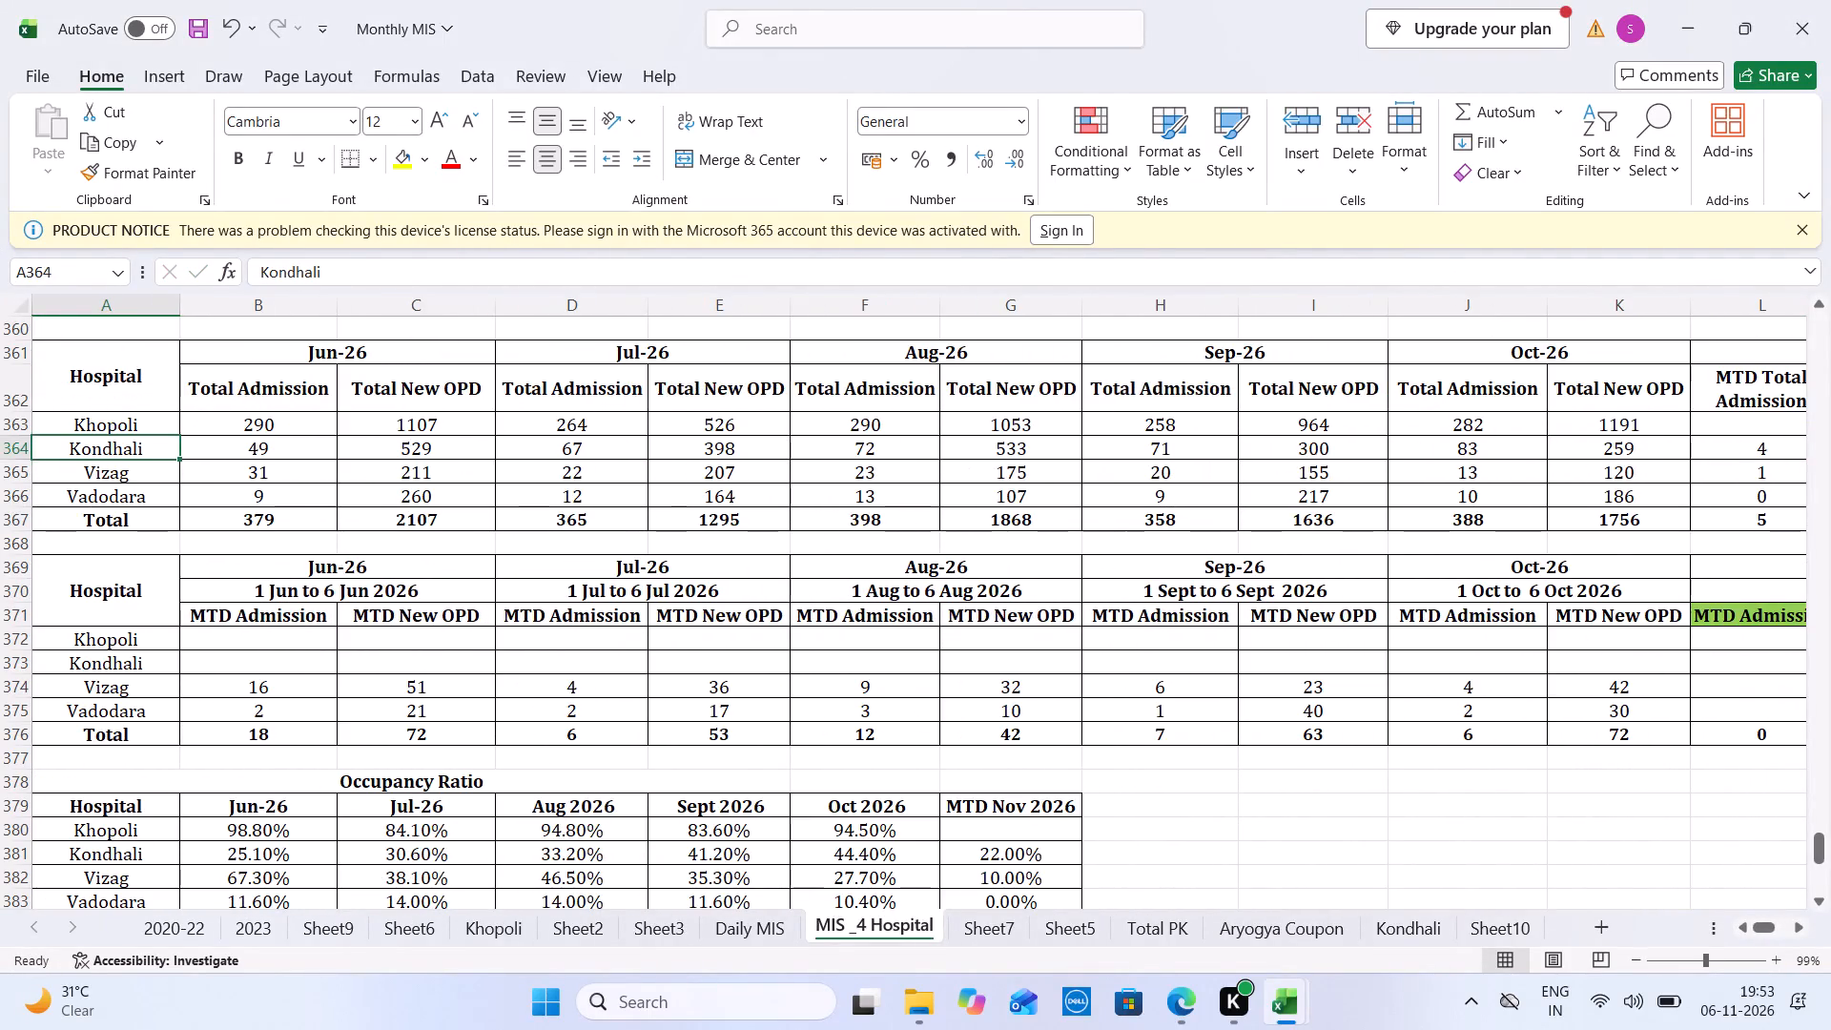
left_click(472, 660)
key("ctrl+Tab")
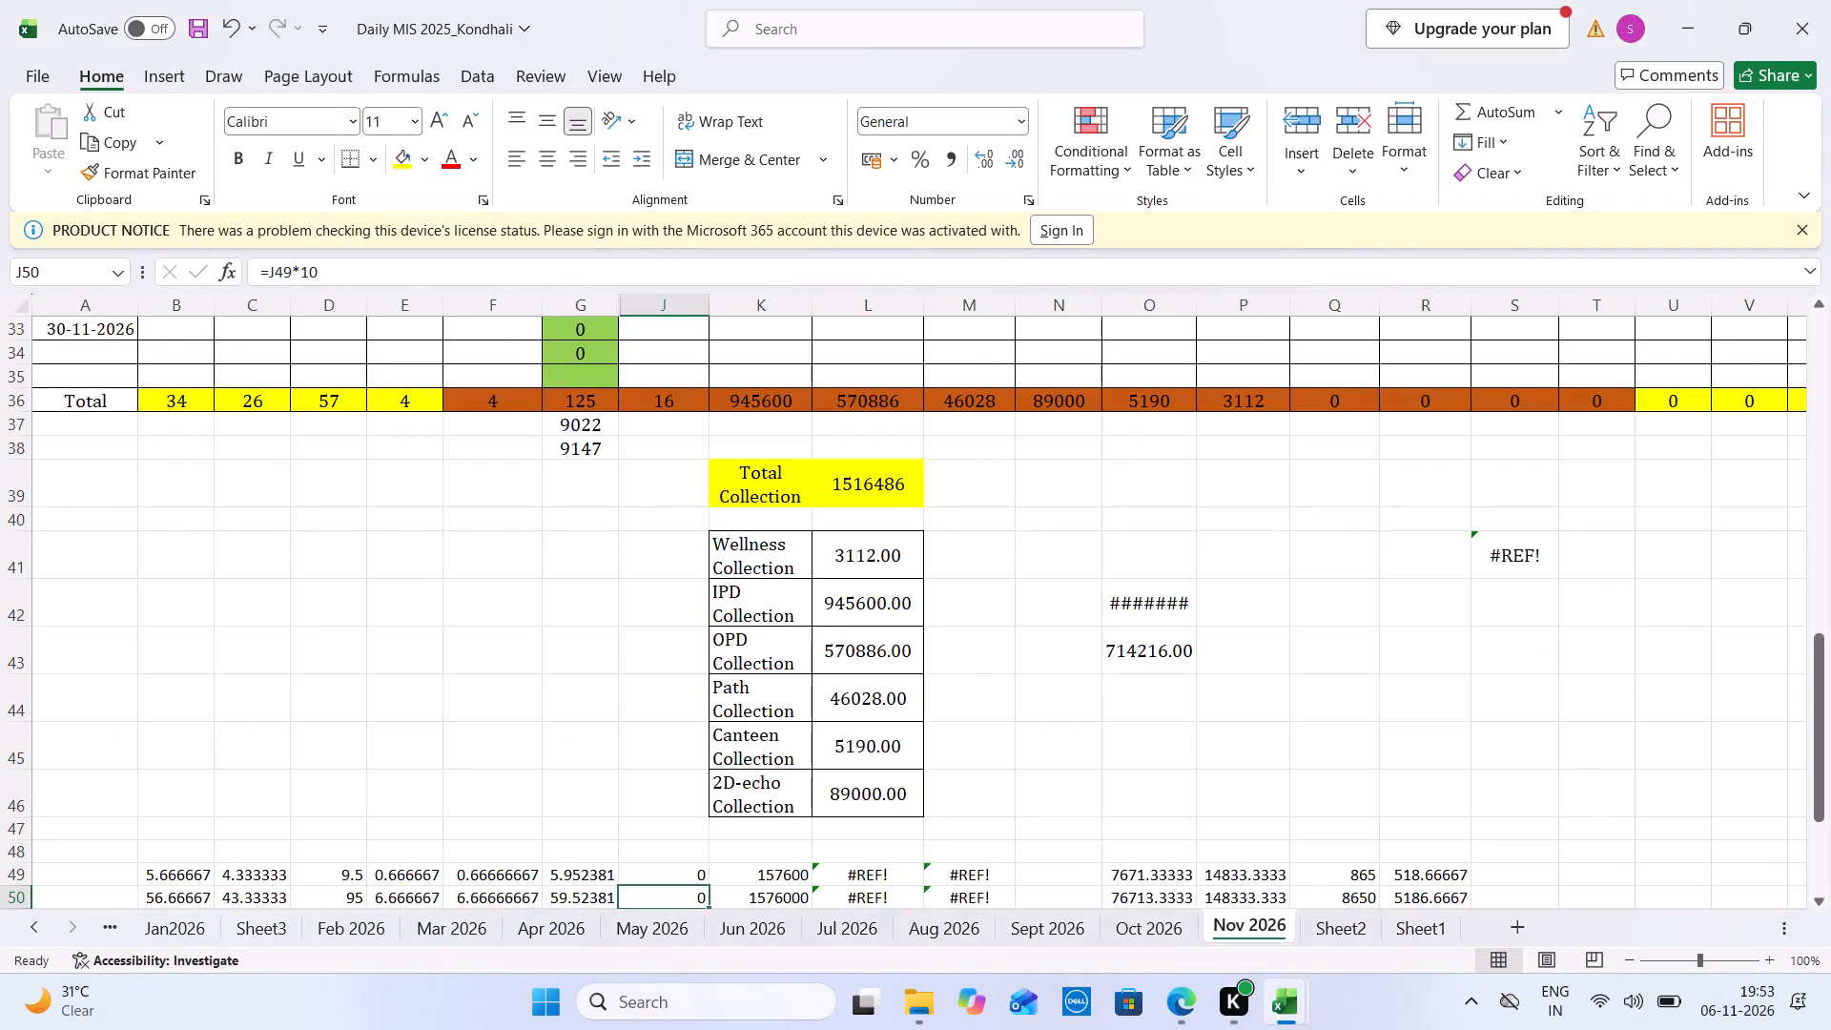
left_click(750, 938)
left_click_drag(151, 427, 180, 557)
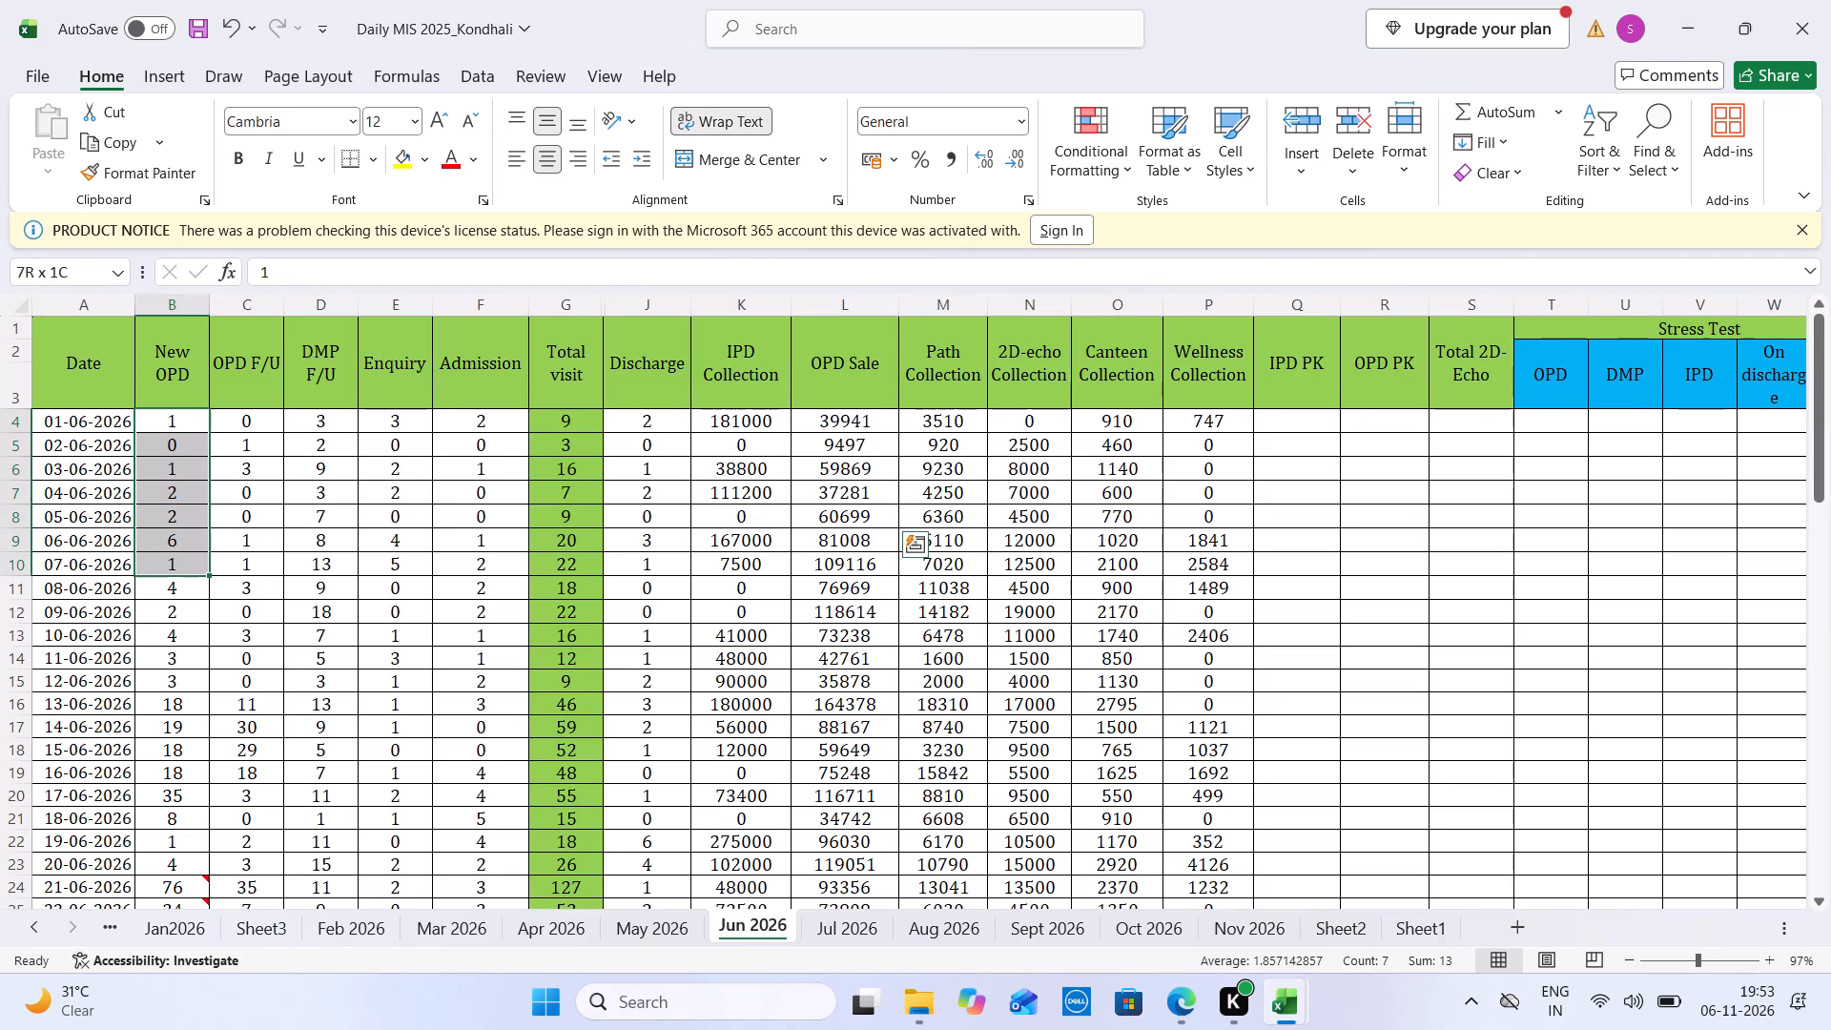
left_click_drag(180, 557, 192, 543)
key("ctrl+Tab")
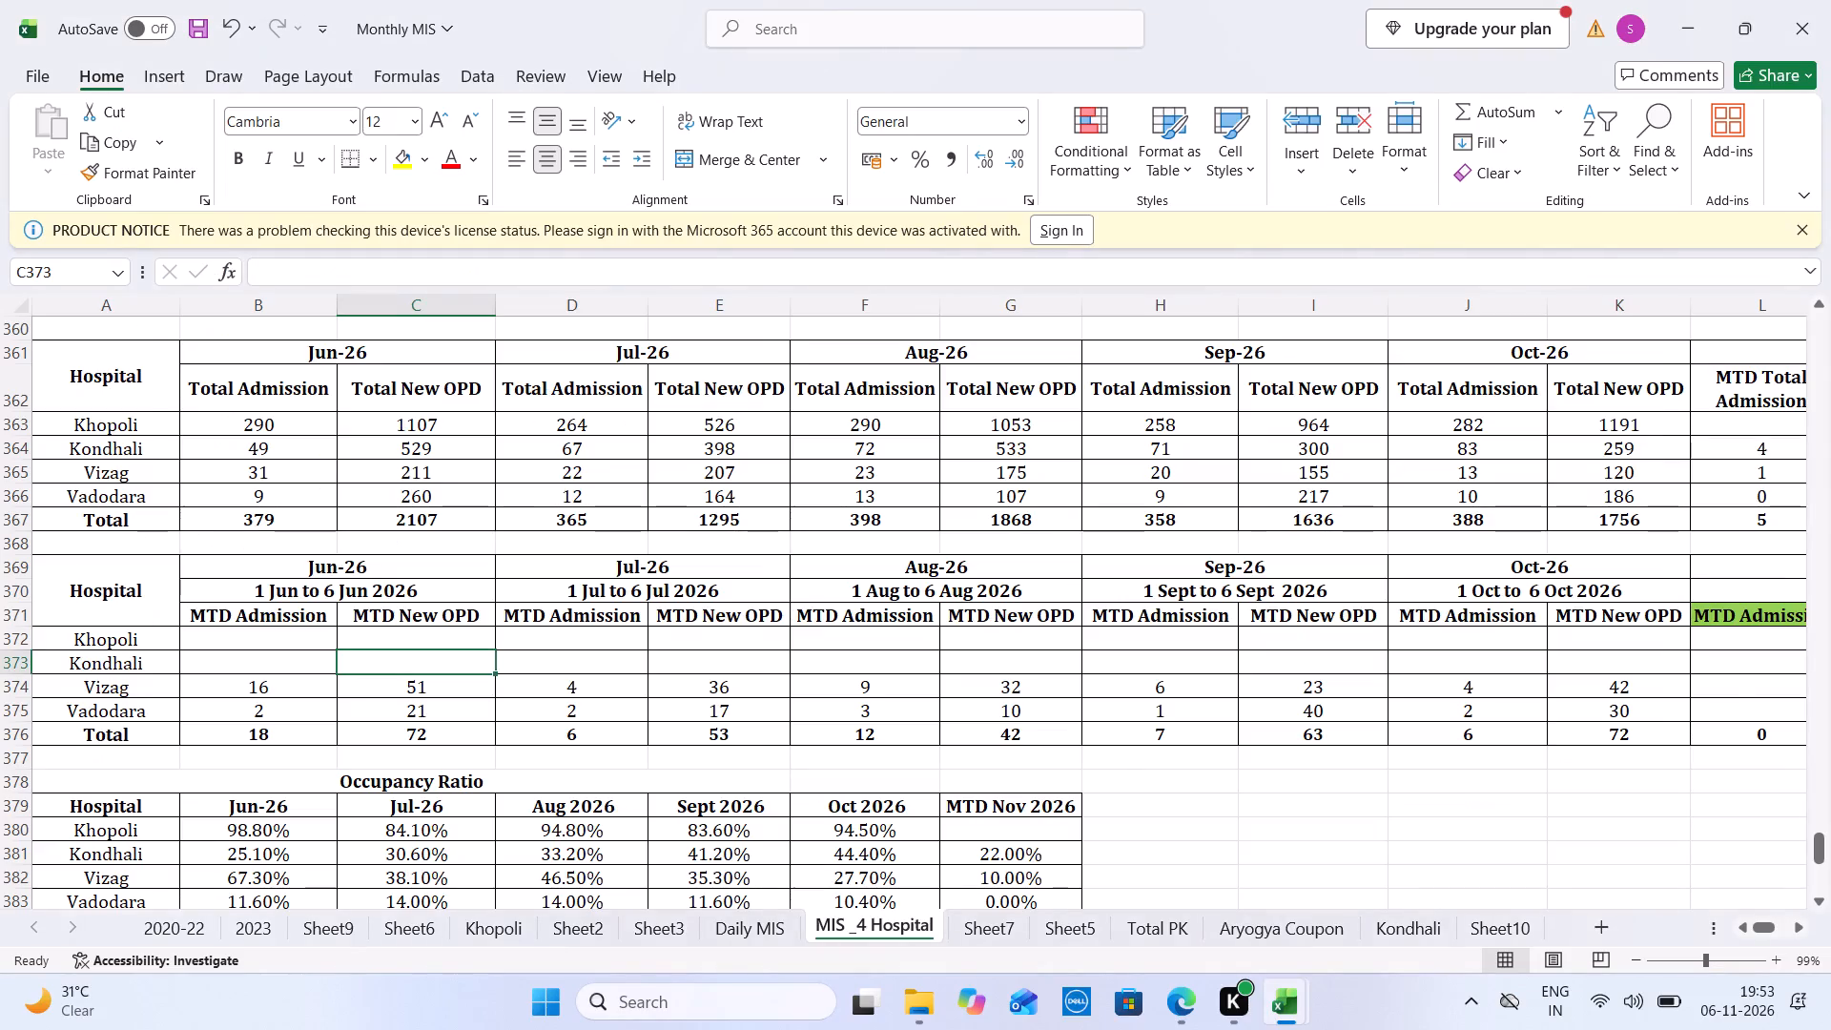
type("12")
key("ctrl+Tab")
left_click_drag(479, 527, 483, 420)
key("ctrl+Tab")
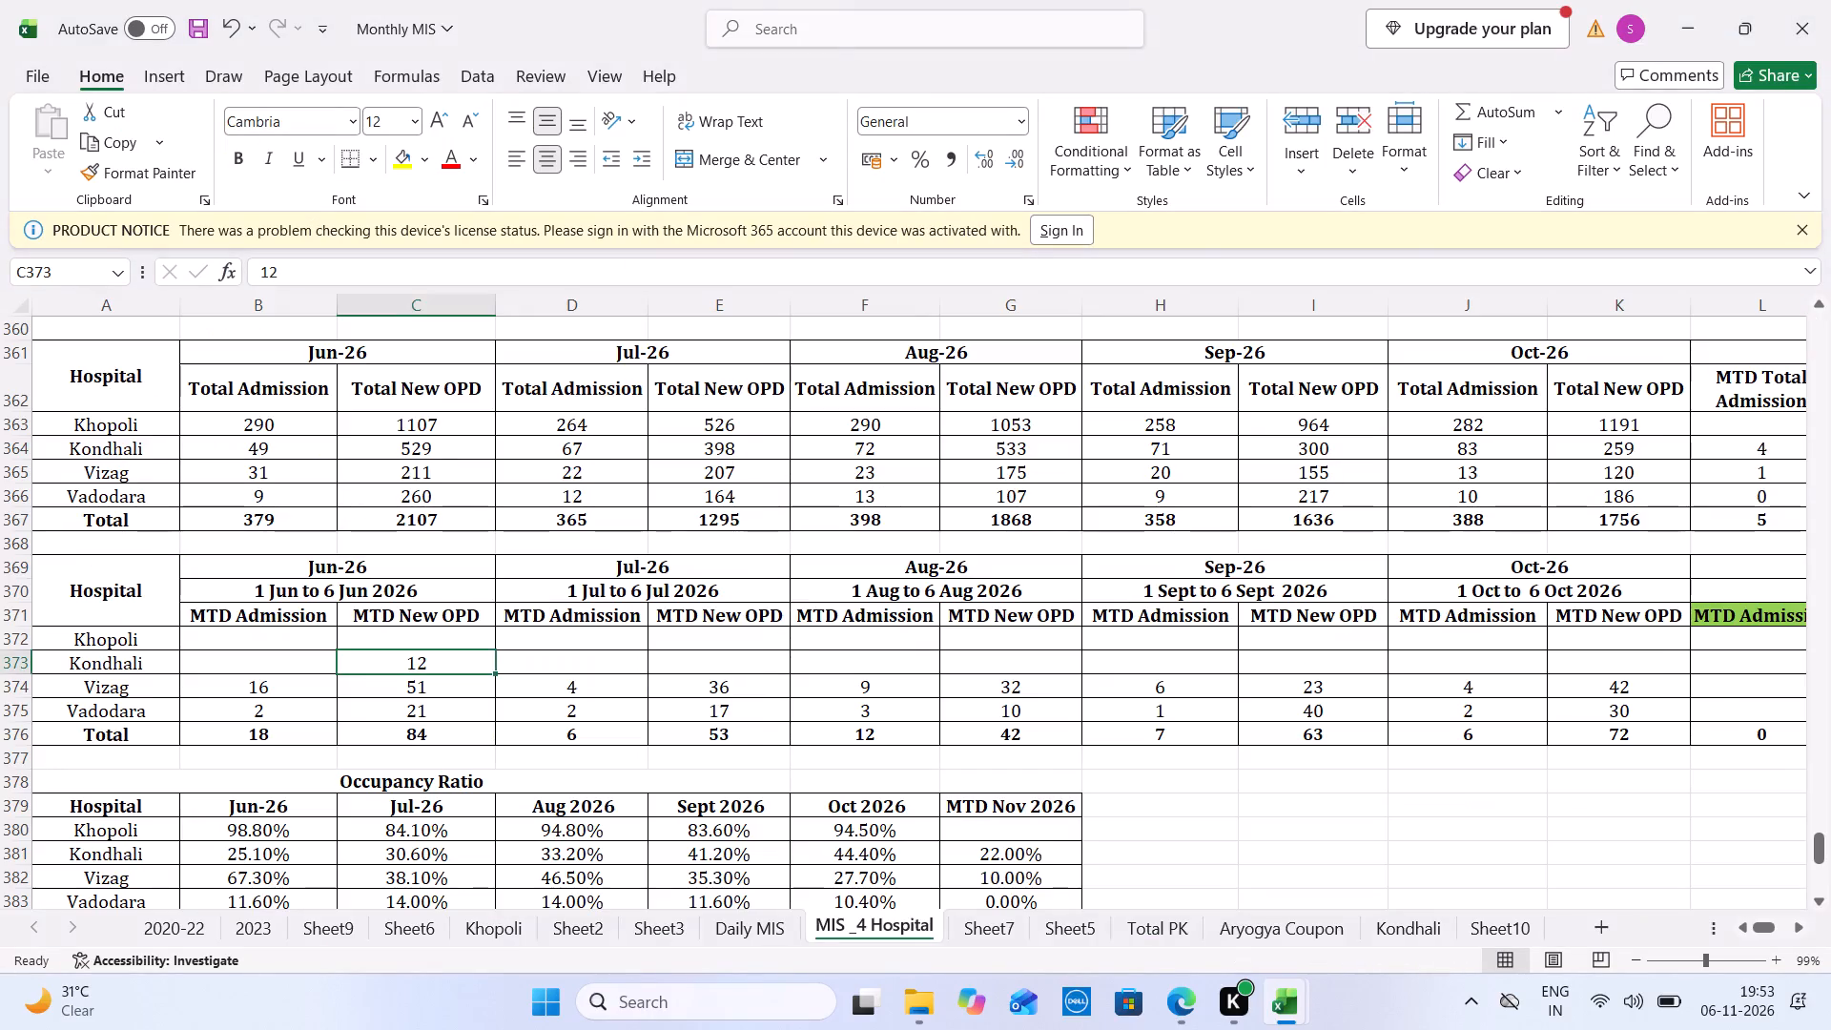
left_click(290, 667)
key("4")
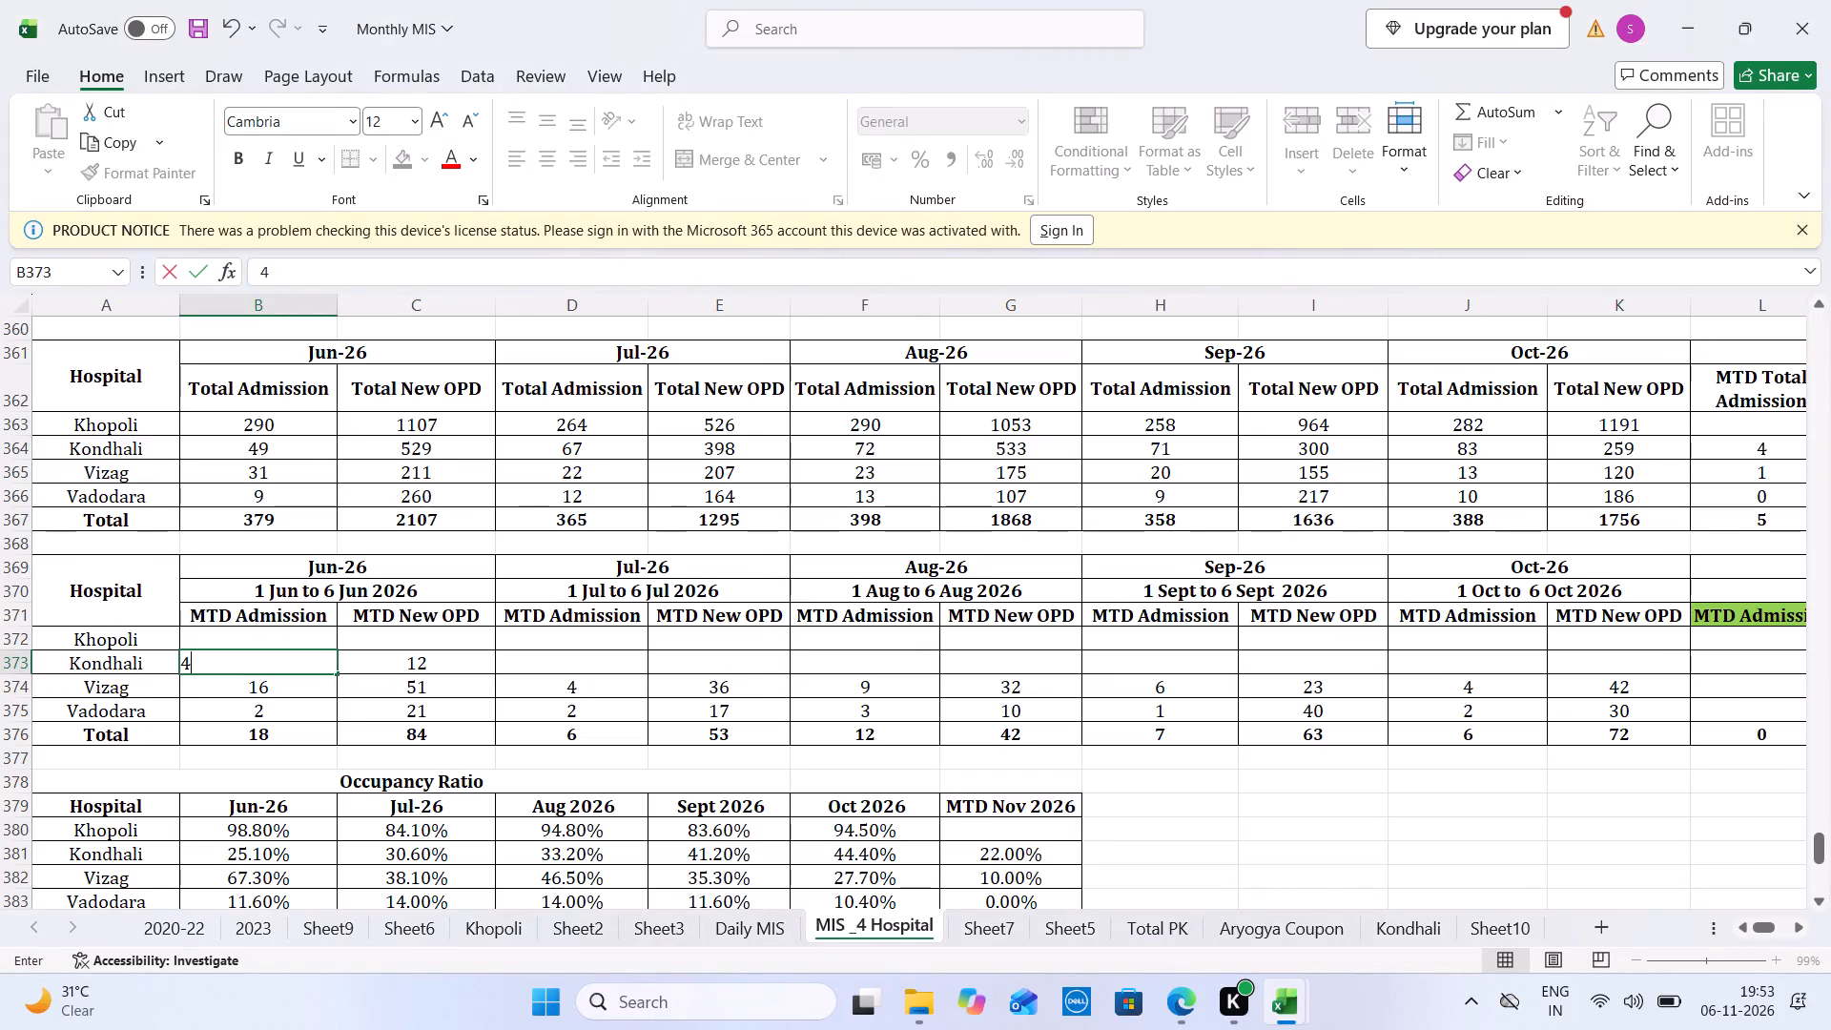
key("Up")
Sum IPD Collection and OPD Sale for 1 to 6 June and enter 786295 as Kondhali's Jun-26 MTD beside Total Budget.
key("Up")
key("Up")
key("Up")
key("Up")
key("Up")
key("Up")
key("Up")
key("Up")
key("Up")
key("Up")
key("Up")
key("Up")
key("Up")
key("Up")
key("Up")
key("Up")
key("Up")
key("Up")
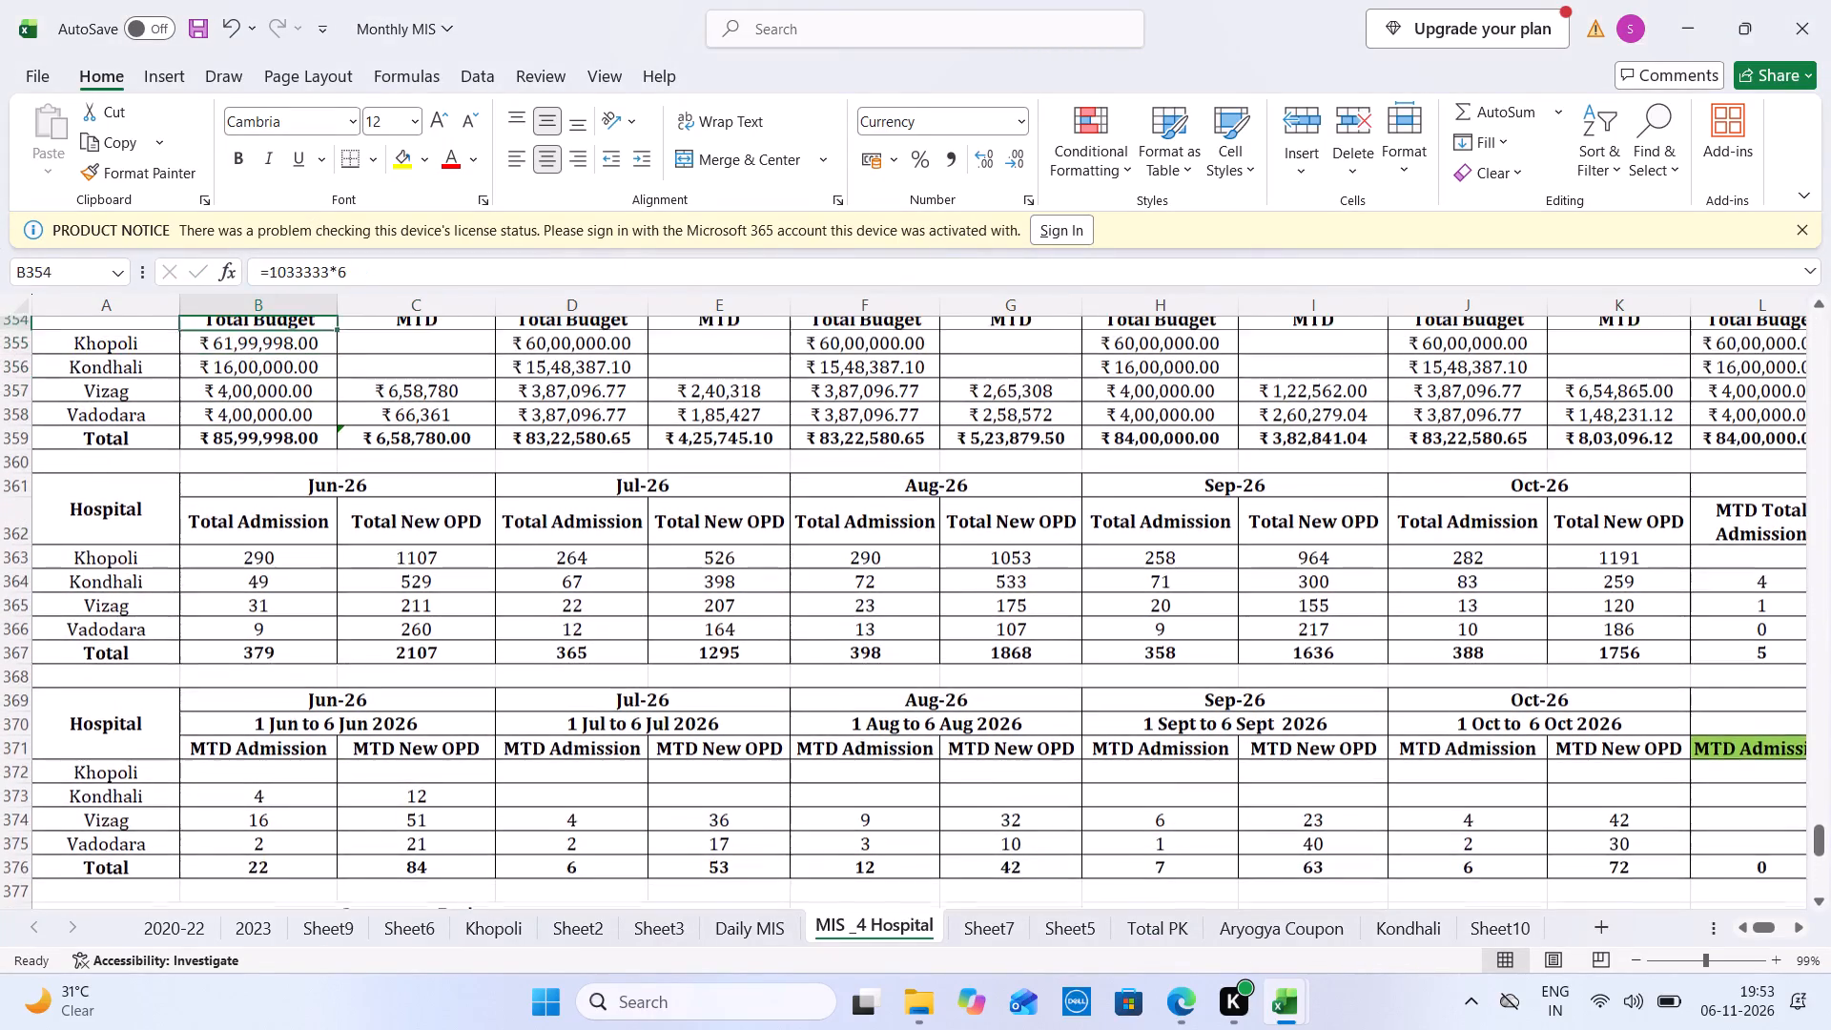
key("Up")
key("Up")
key("ctrl+Tab")
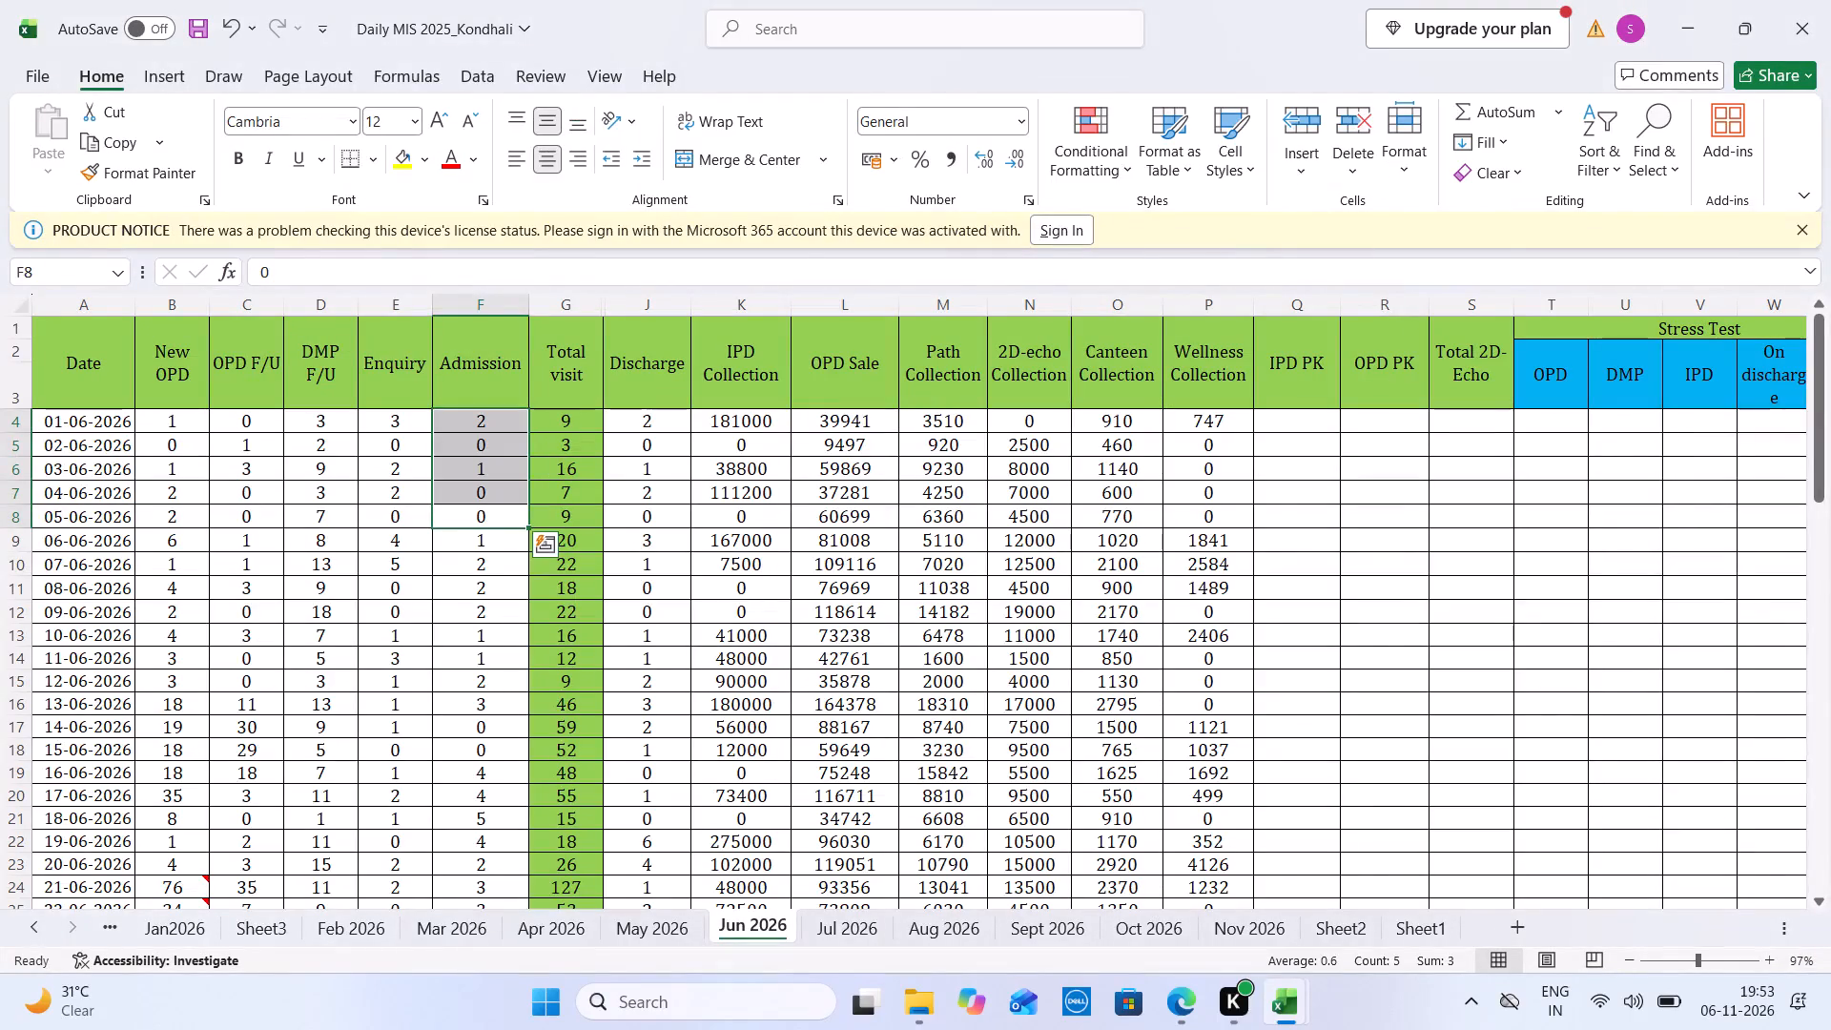
left_click_drag(747, 422, 834, 528)
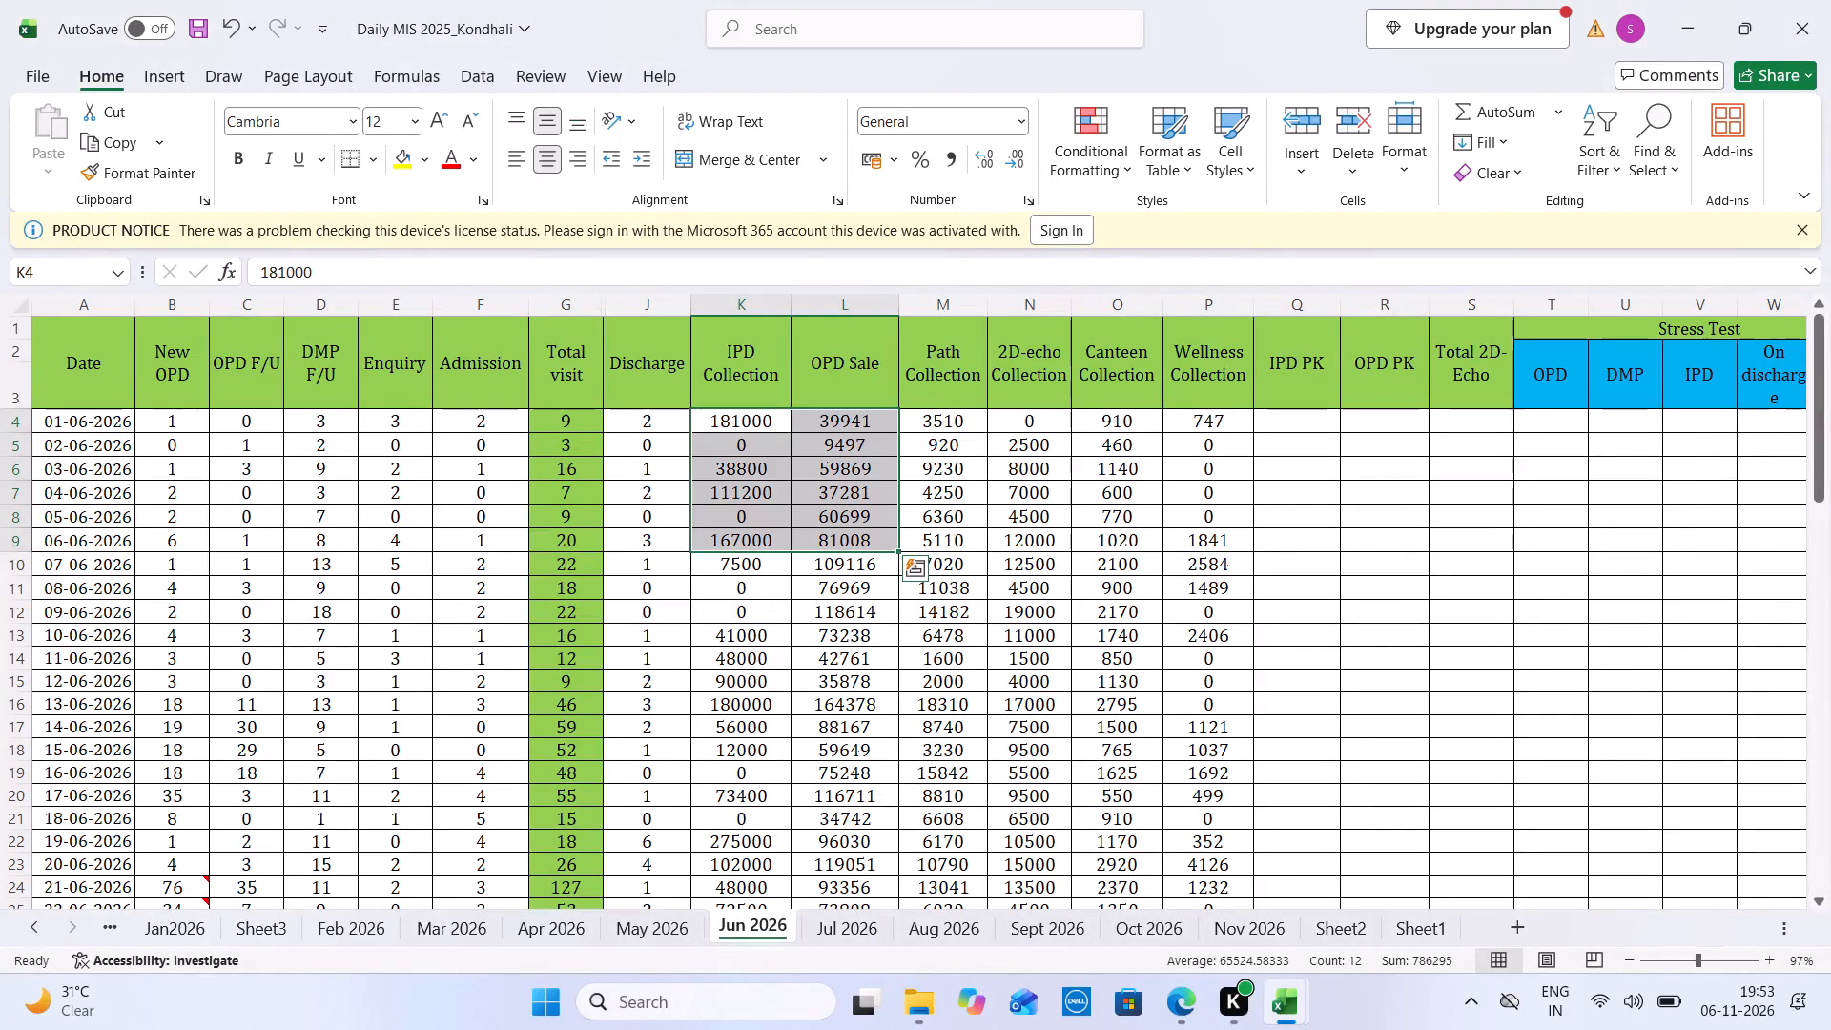
key("ctrl+Tab")
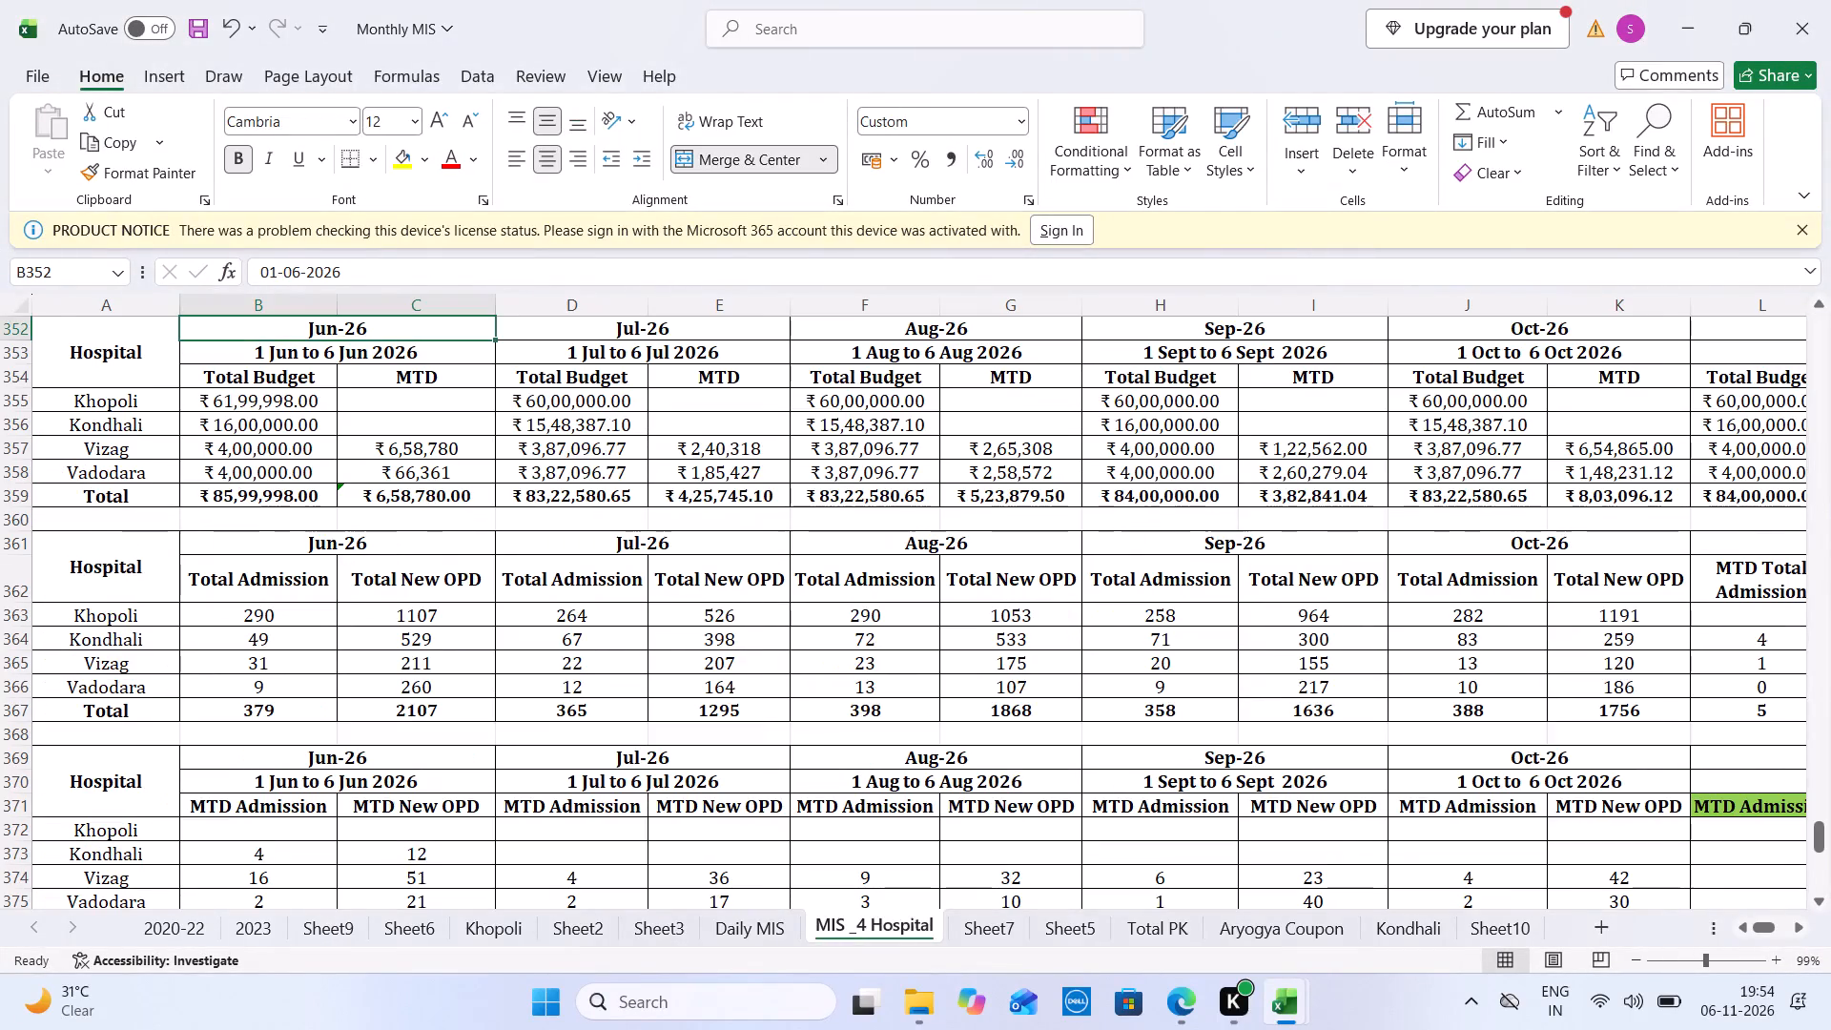
left_click(467, 430)
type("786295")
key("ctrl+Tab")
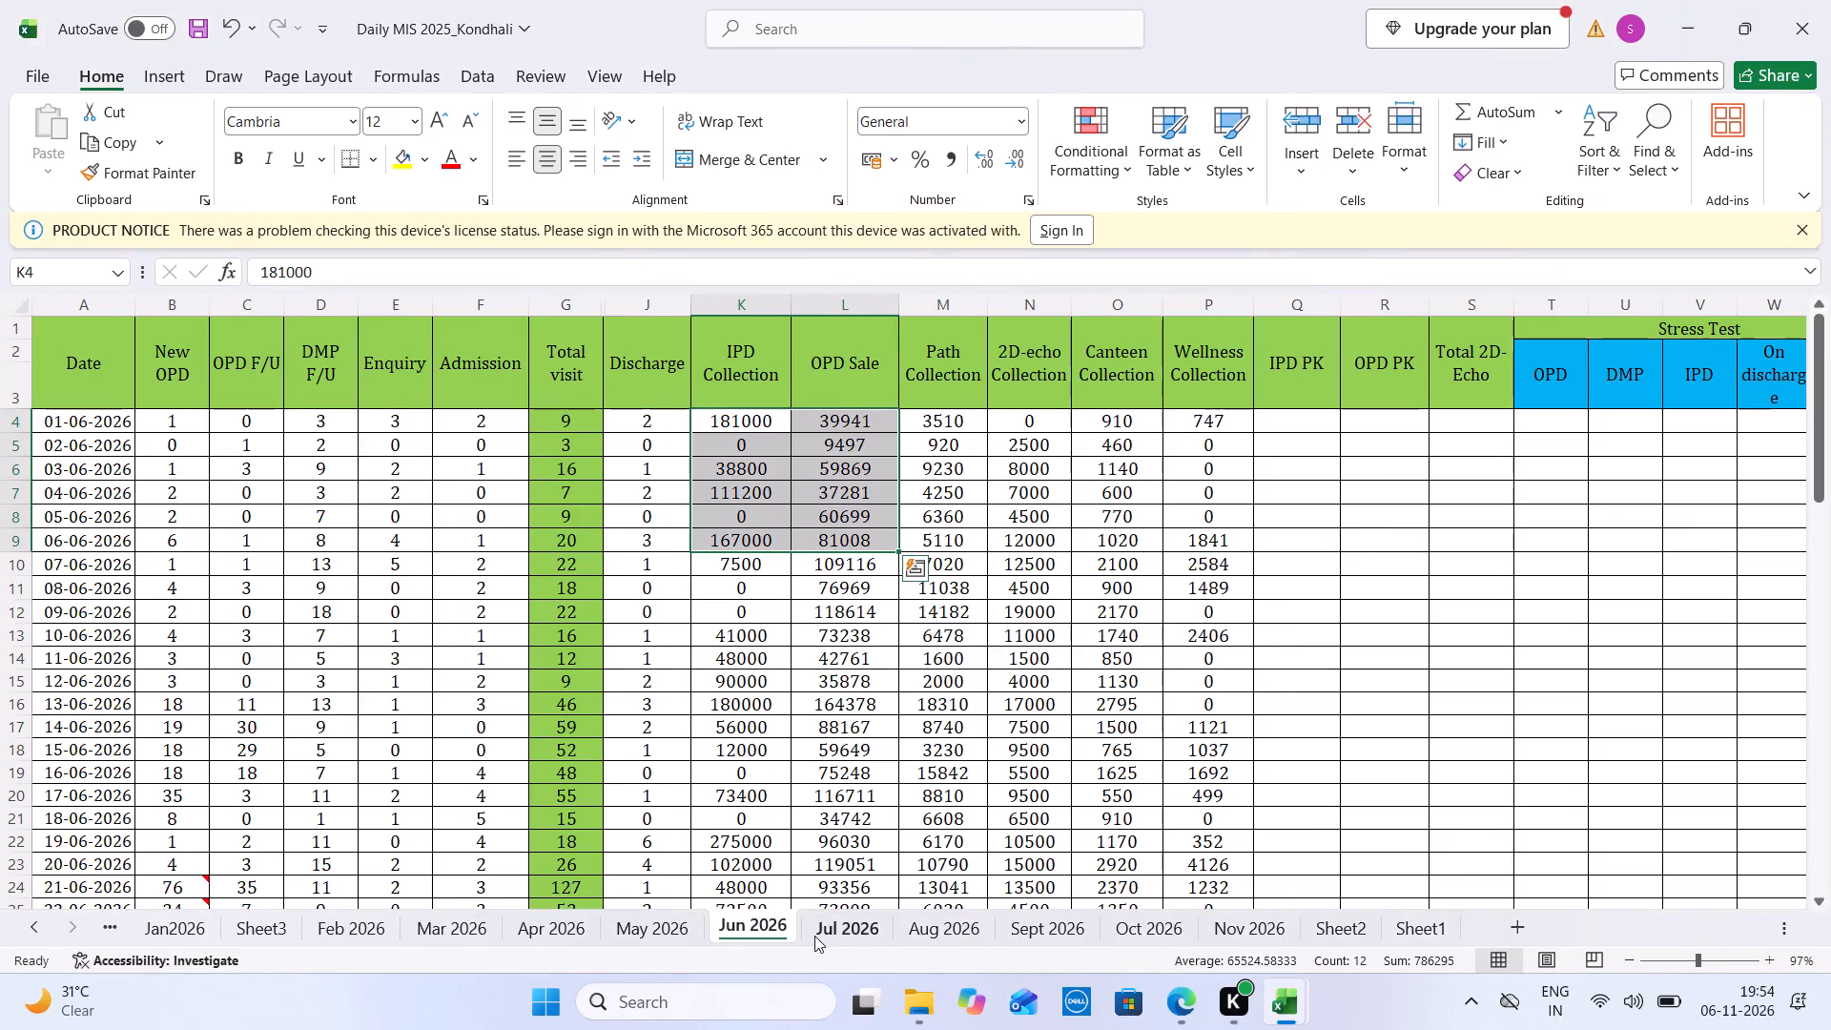
Using the Jul 2026 sheet's 1-to-6 July rows, set Kondhali's Jul-26 MTD New OPD to 64 and MTD Admission to 20.
left_click(814, 936)
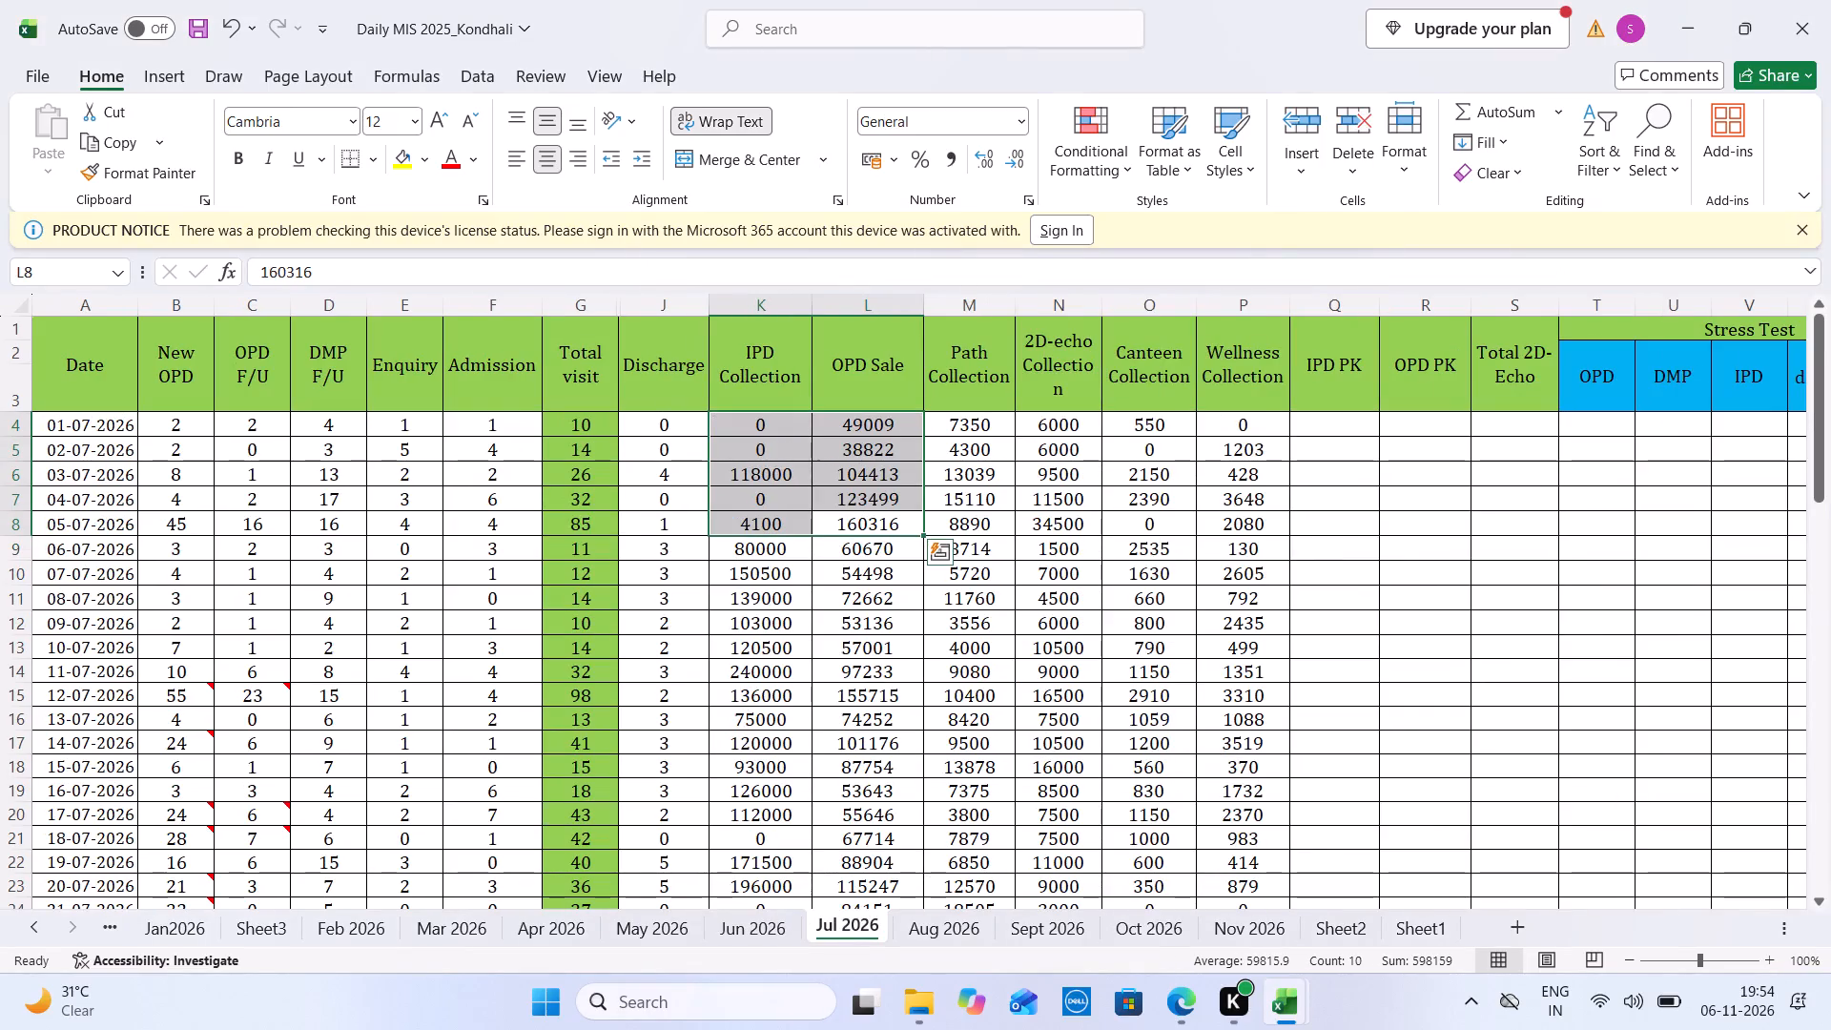
left_click_drag(199, 412, 198, 550)
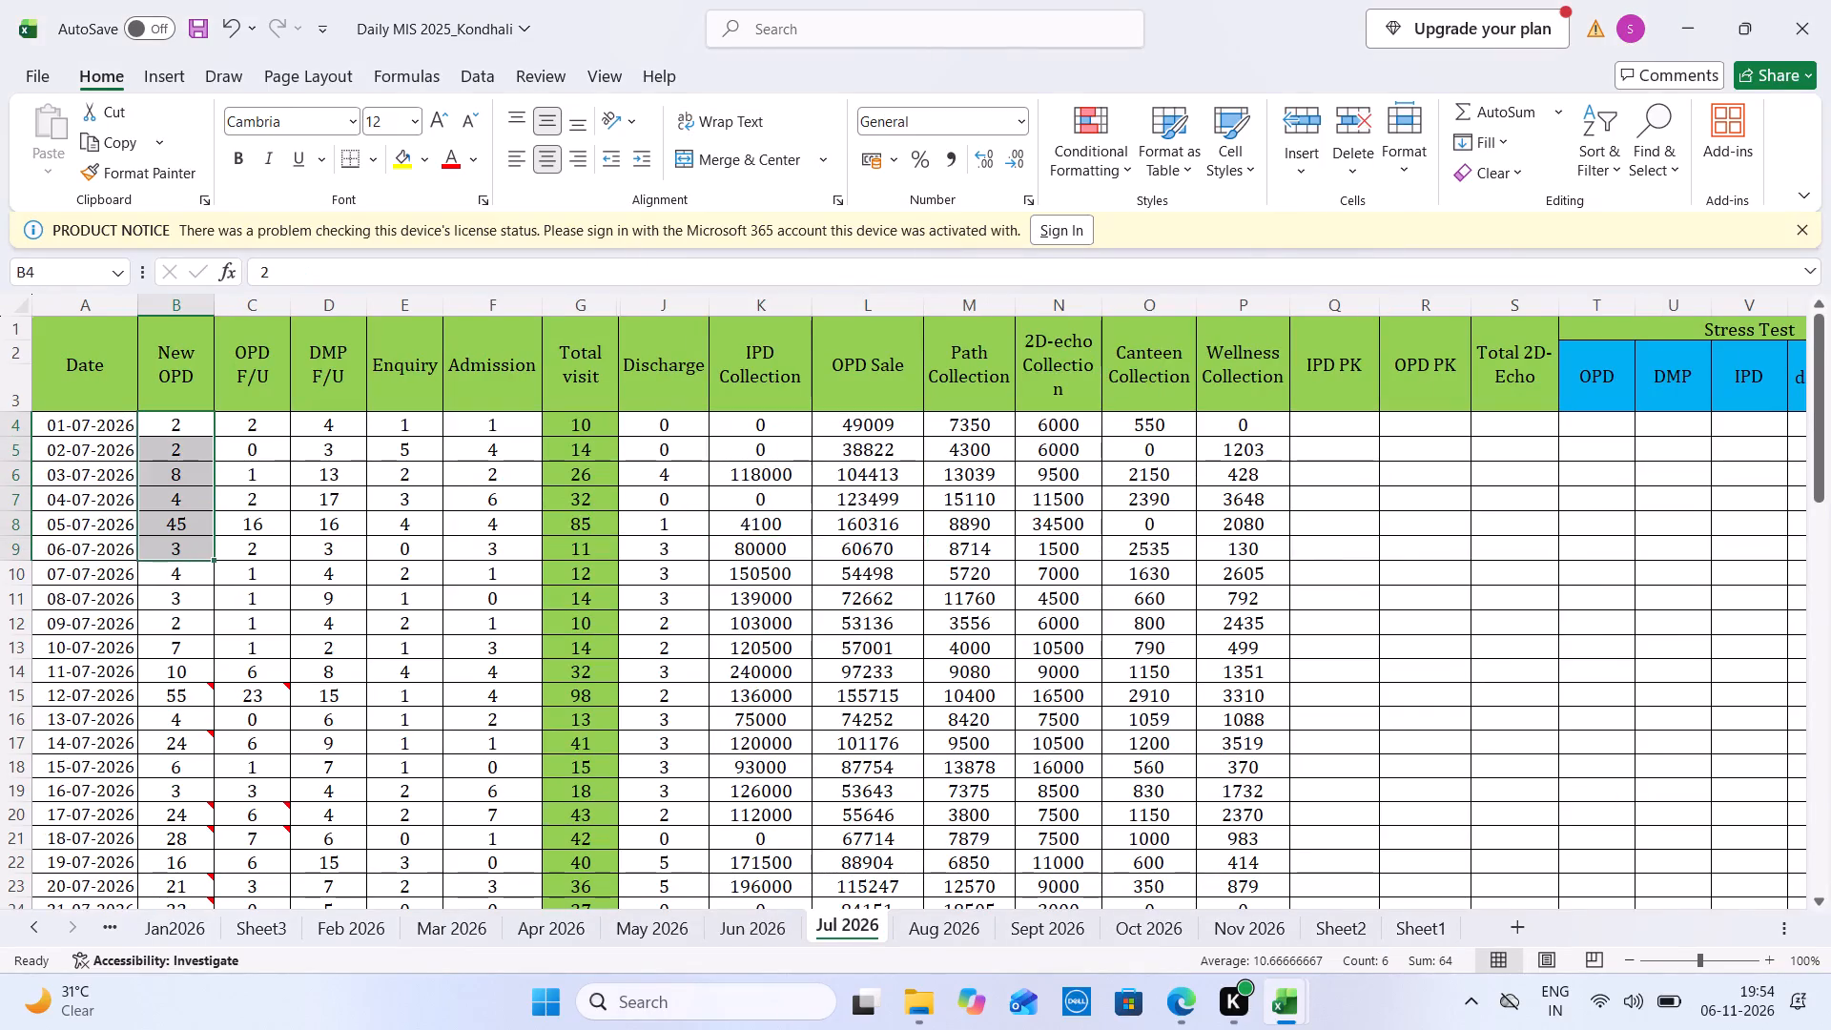
key("ctrl+Tab")
left_click(752, 855)
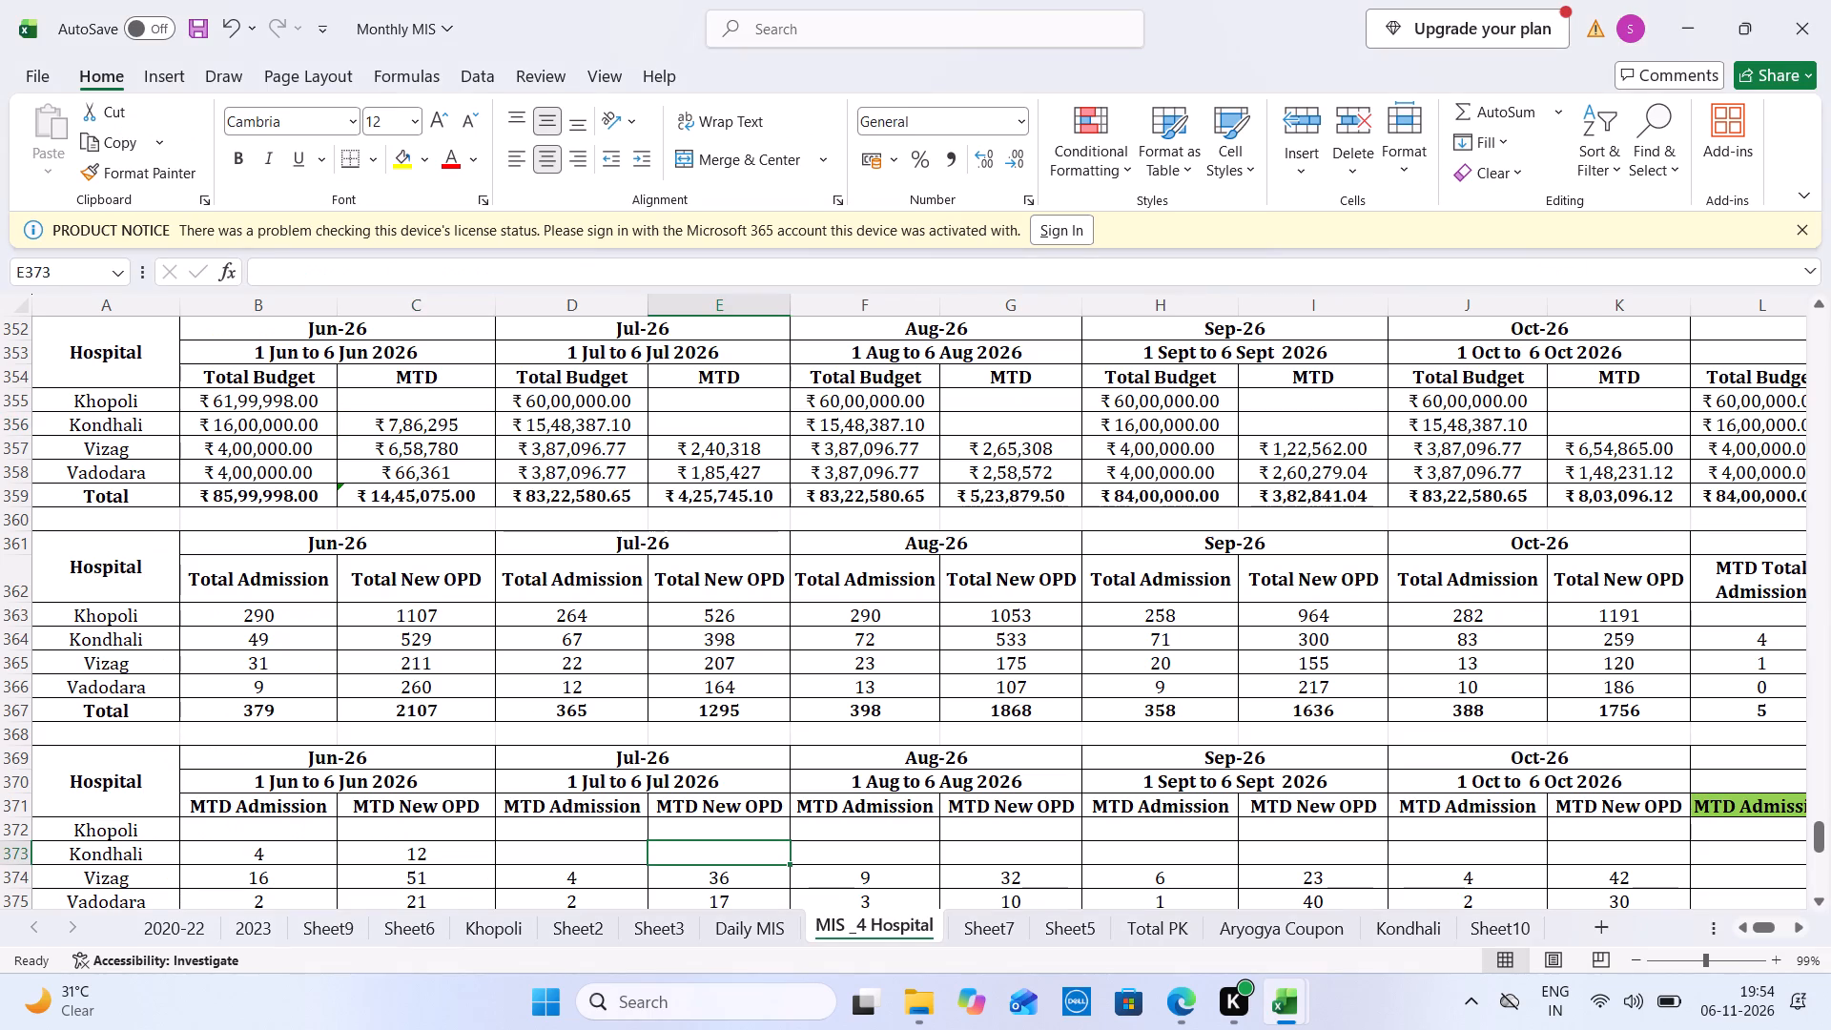
key("6")
key("ctrl+4")
key("4")
key("ctrl+Tab")
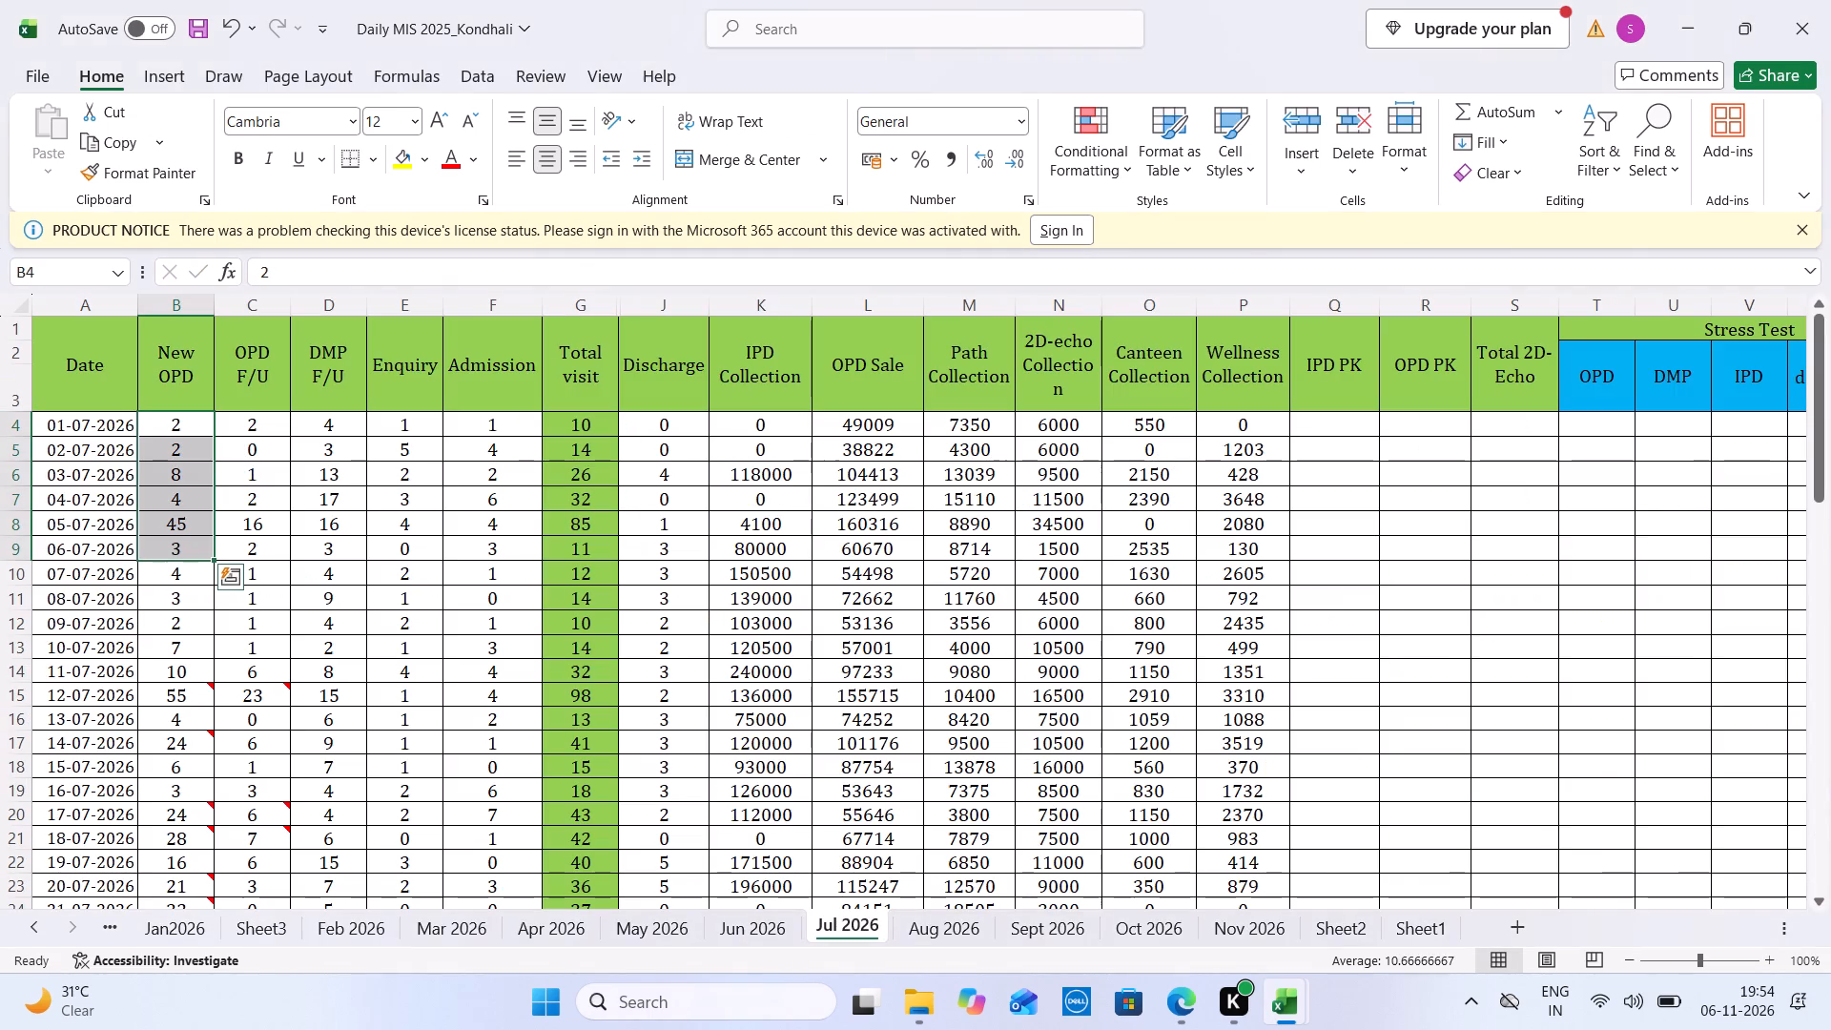
left_click_drag(521, 553, 515, 416)
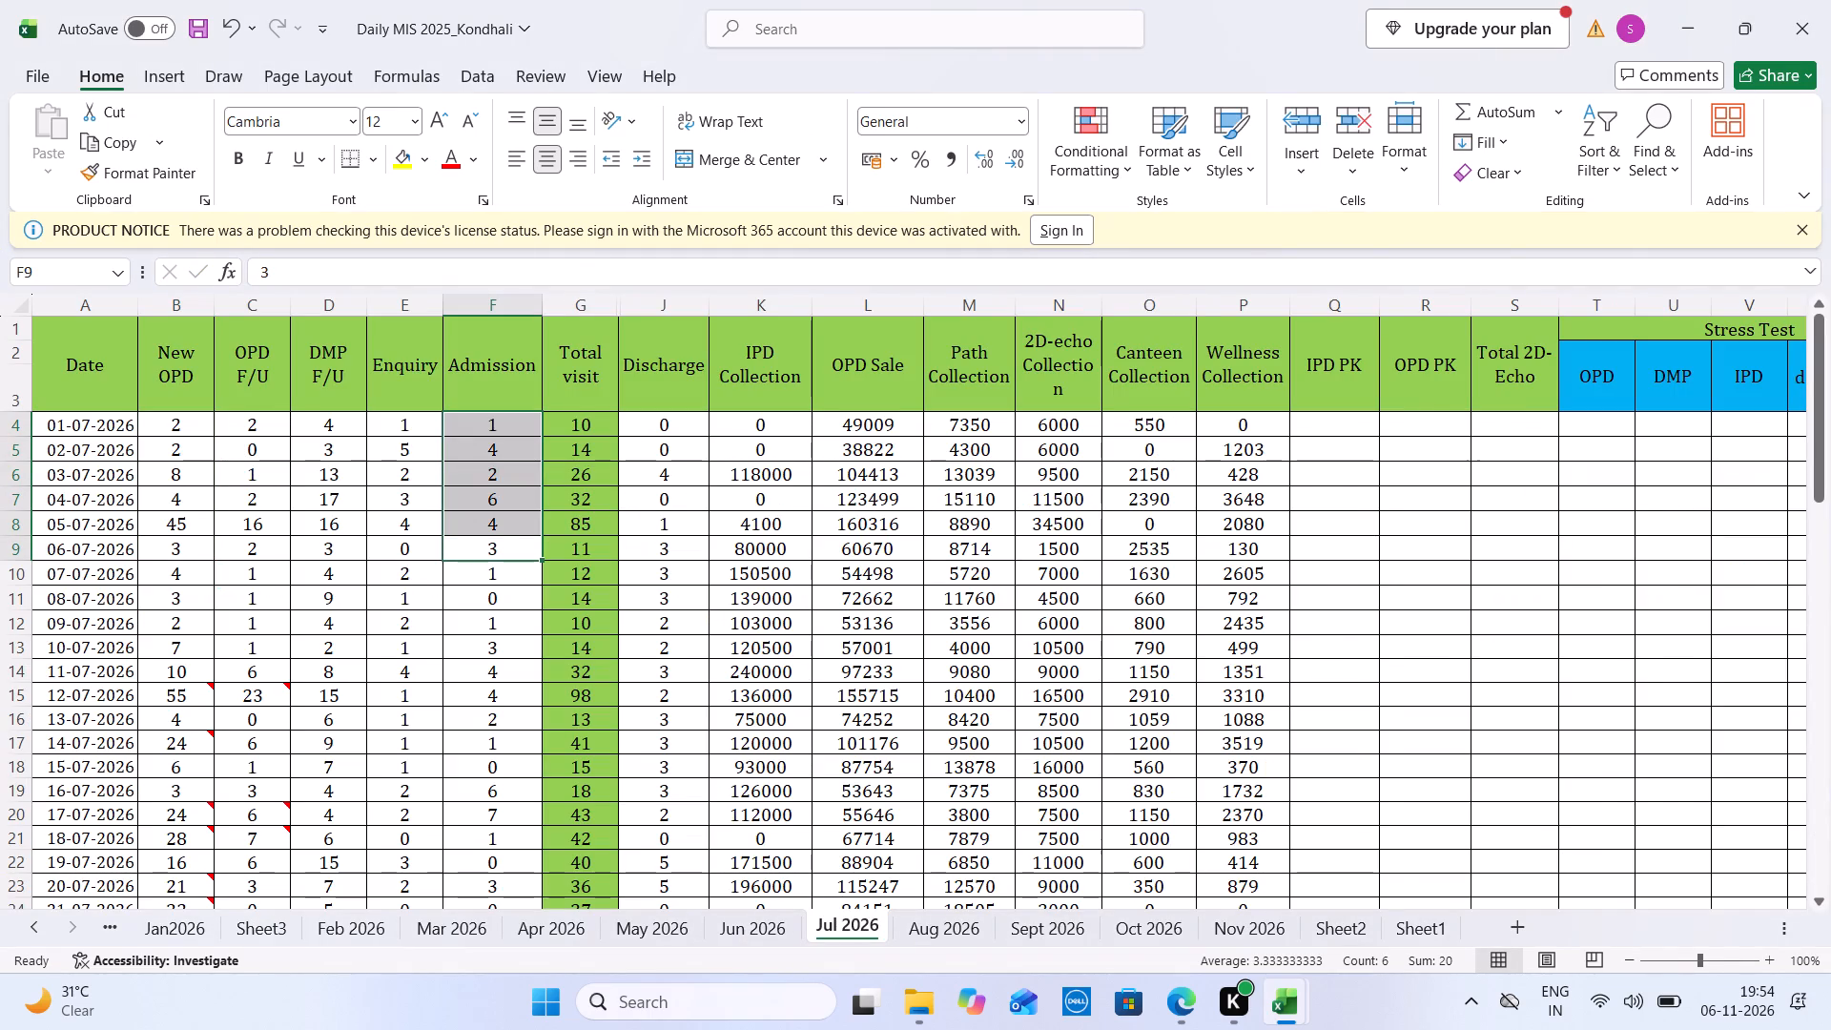
key("ctrl+Tab")
left_click(566, 858)
type("20")
key("ctrl+Tab")
Sum IPD Collection and OPD Sale for 1 to 6 July and enter 738829 as Kondhali's Jul-26 MTD beside Total Budget.
left_click_drag(859, 549, 767, 432)
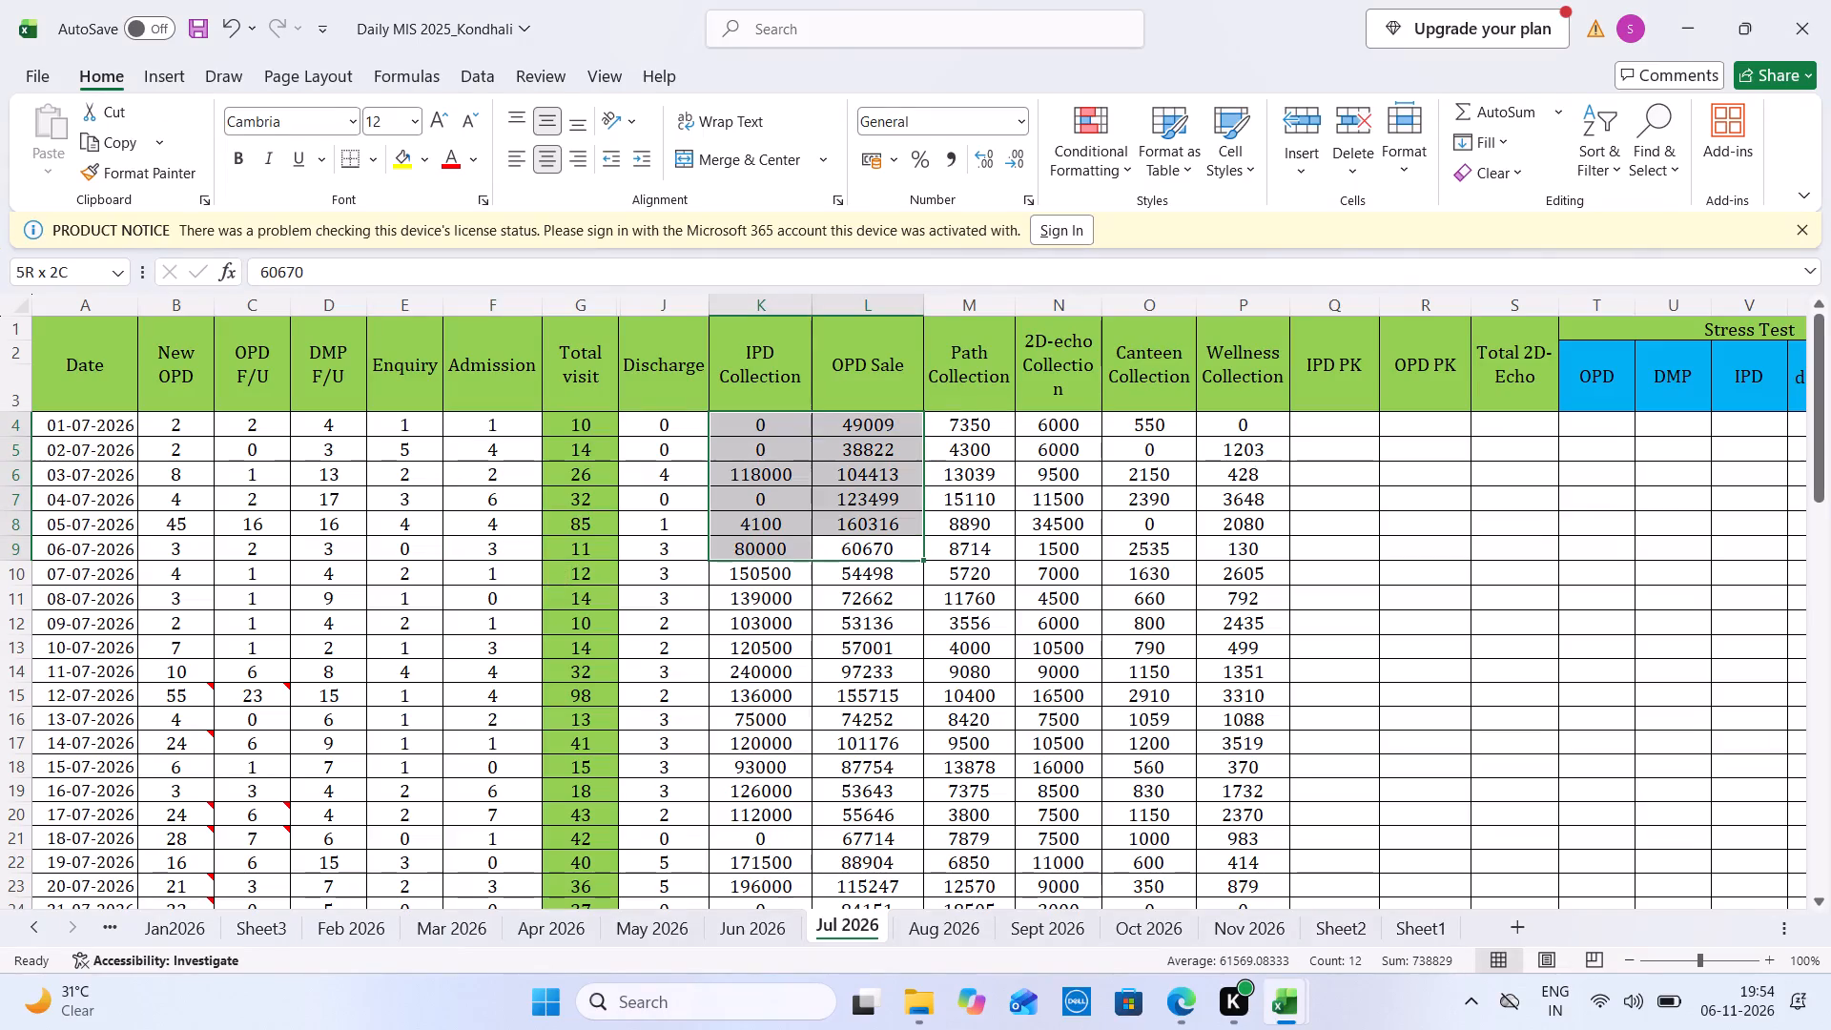
left_click_drag(767, 432, 769, 430)
key("ctrl+Tab")
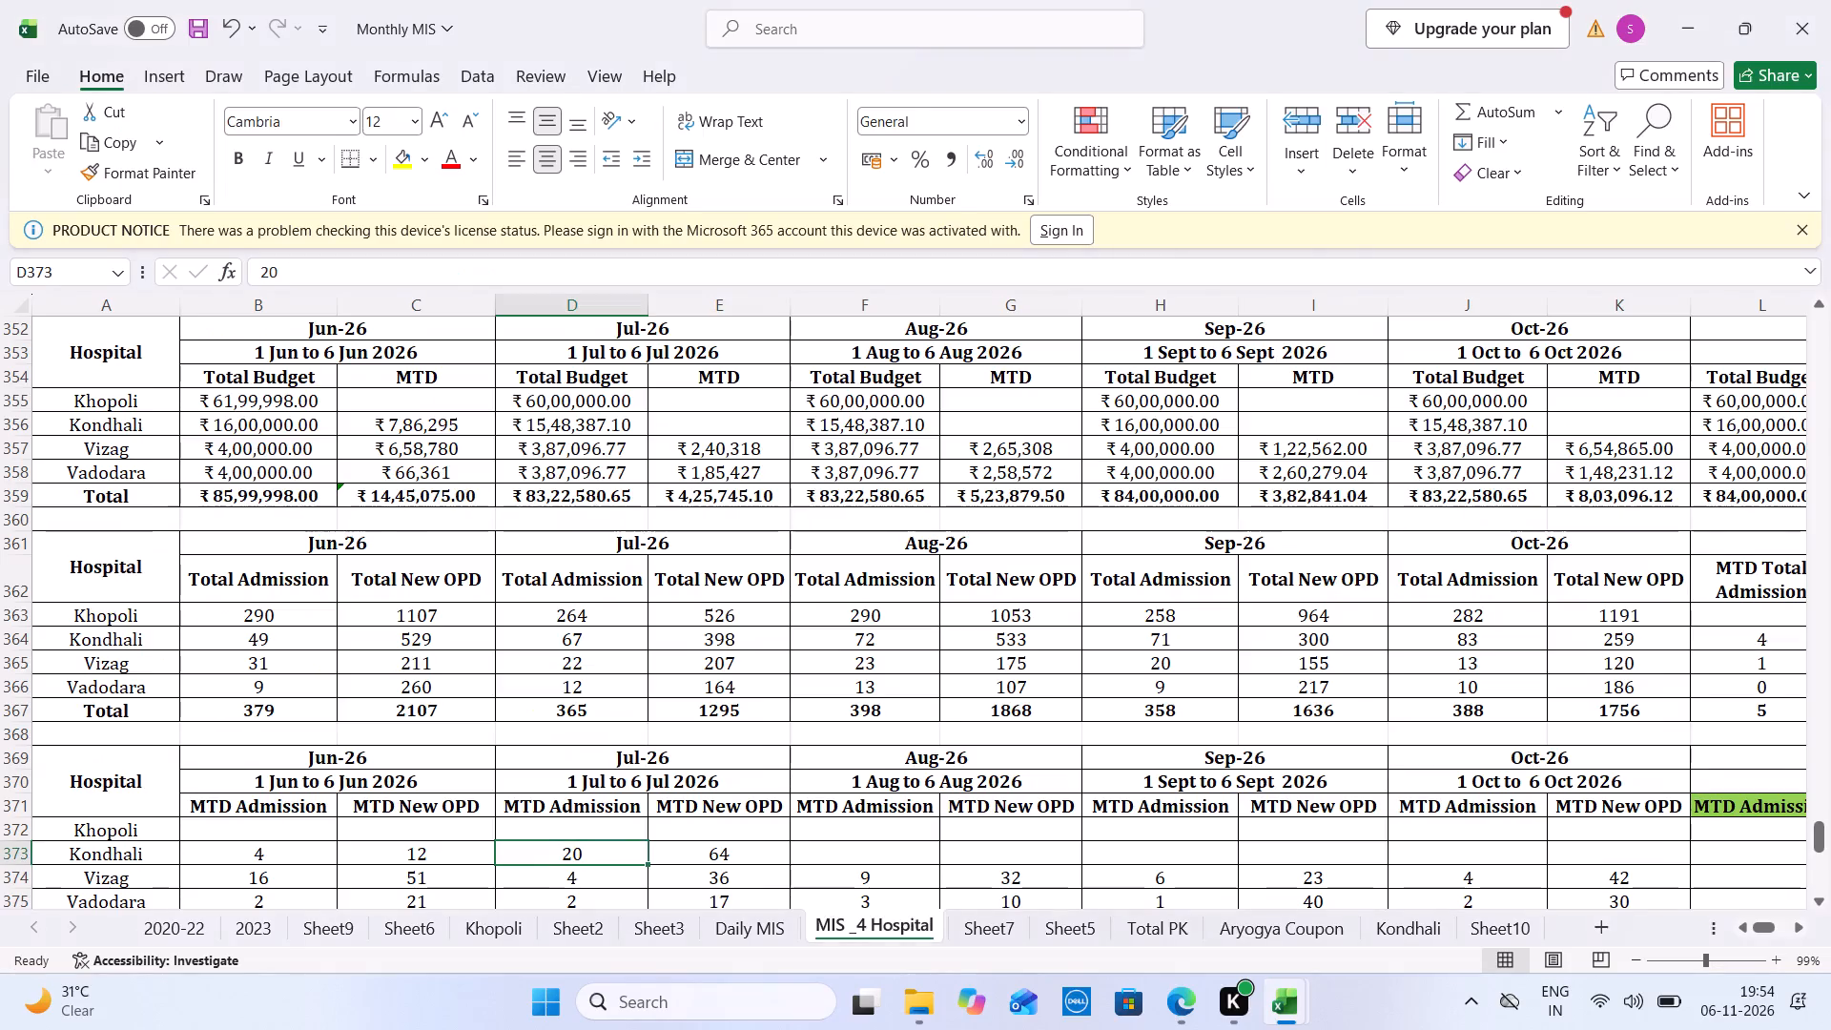
left_click(755, 425)
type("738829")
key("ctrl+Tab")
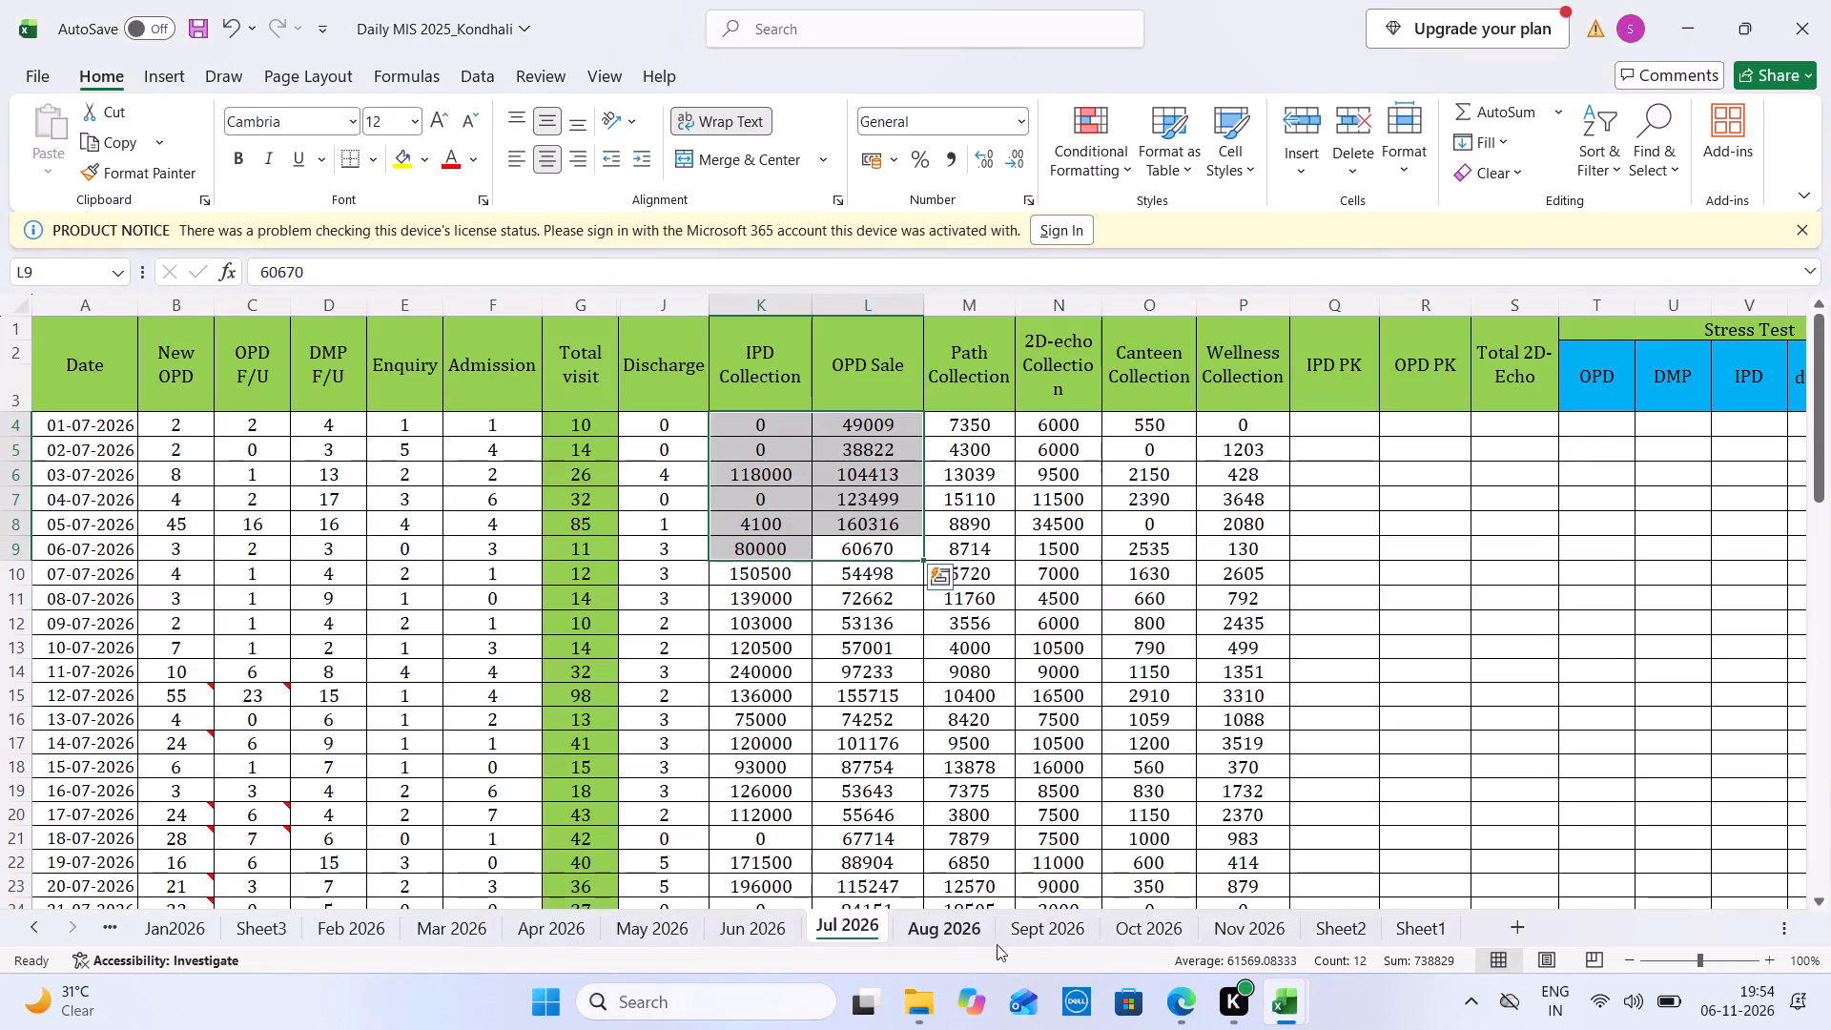
Using the Aug 2026 sheet's 1-to-6 August rows, set Kondhali's Aug-26 MTD New OPD to 117 and MTD Admission to 11.
left_click(981, 940)
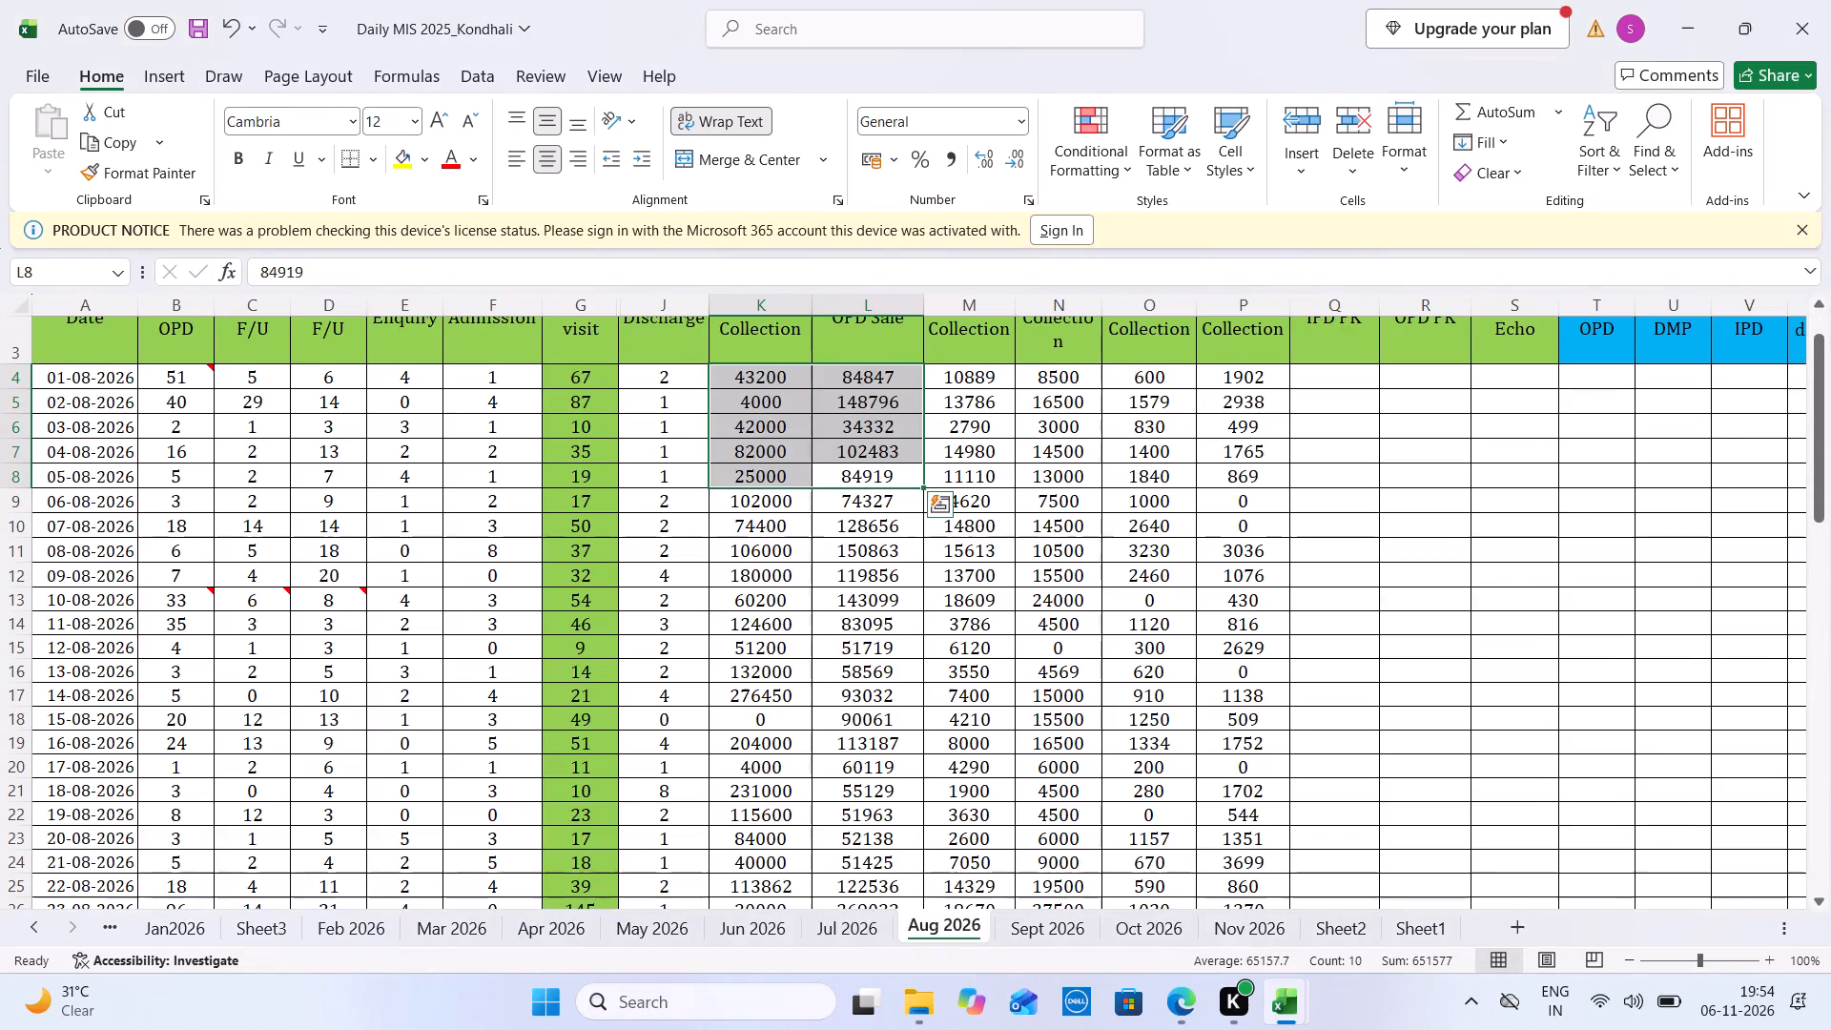
left_click_drag(182, 507, 193, 380)
key("ctrl+Tab")
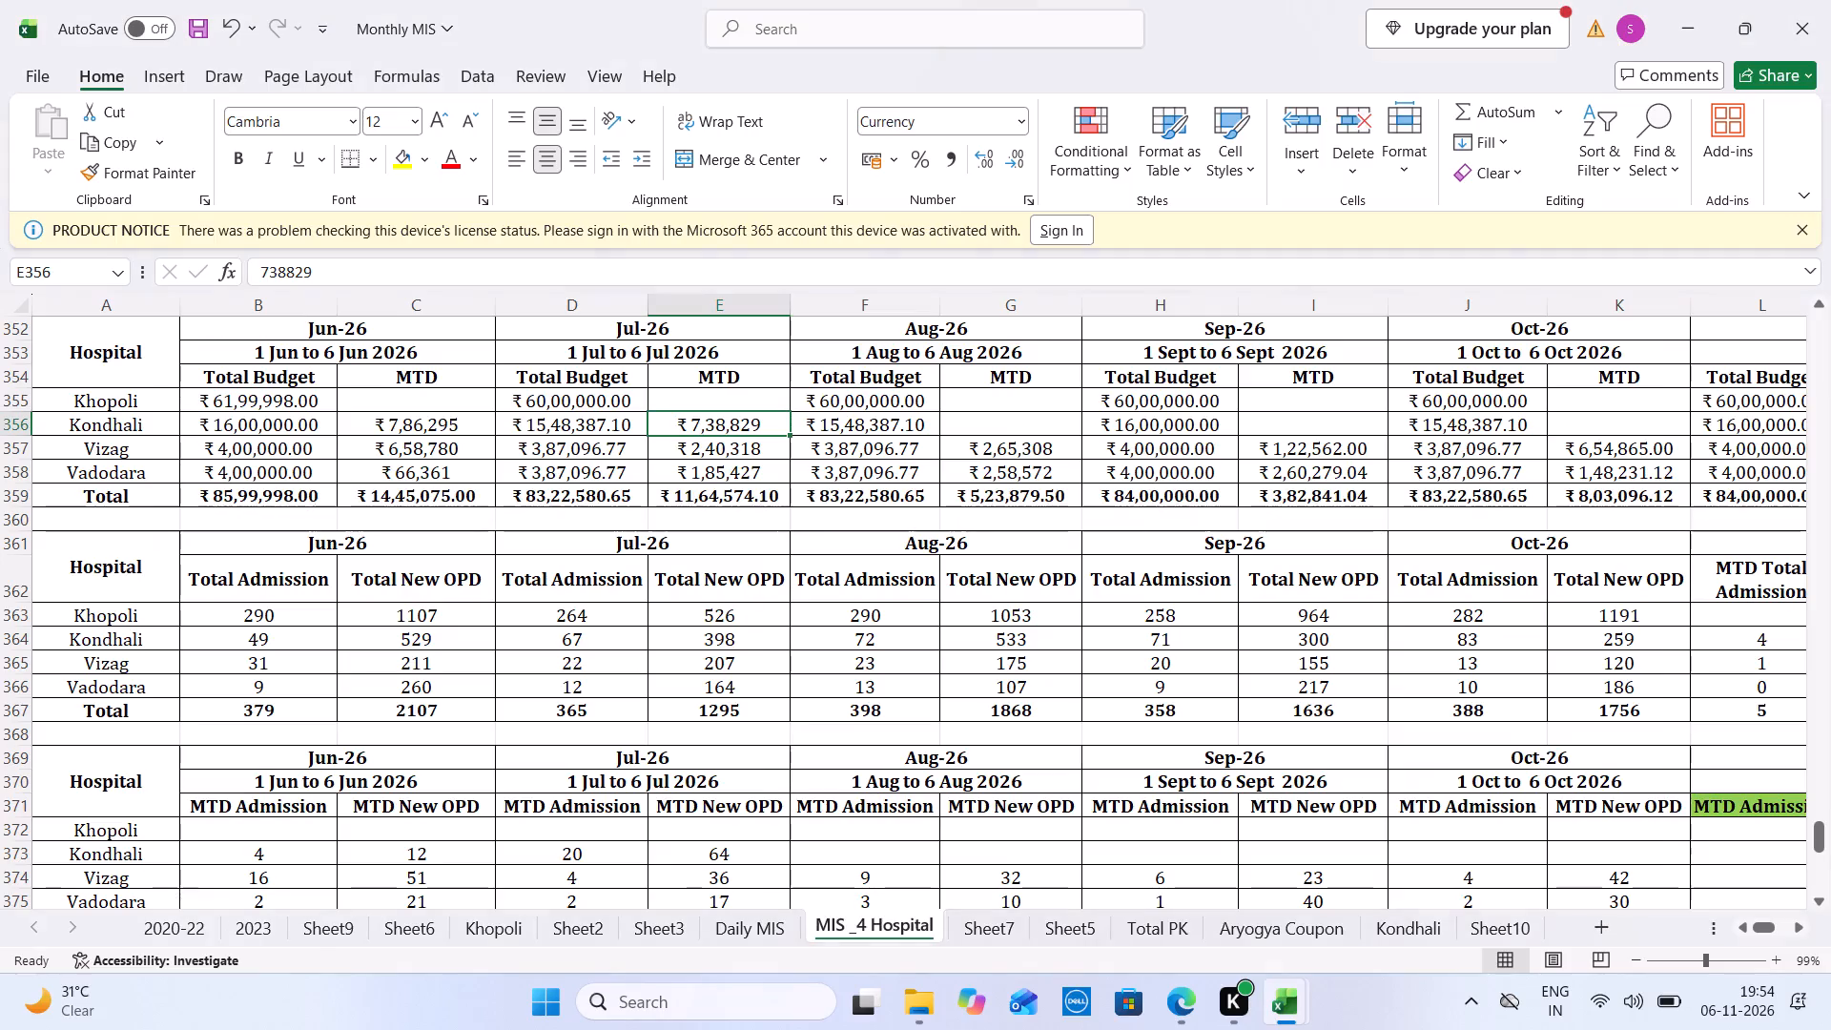
left_click(982, 844)
type("117")
key("ctrl+Tab")
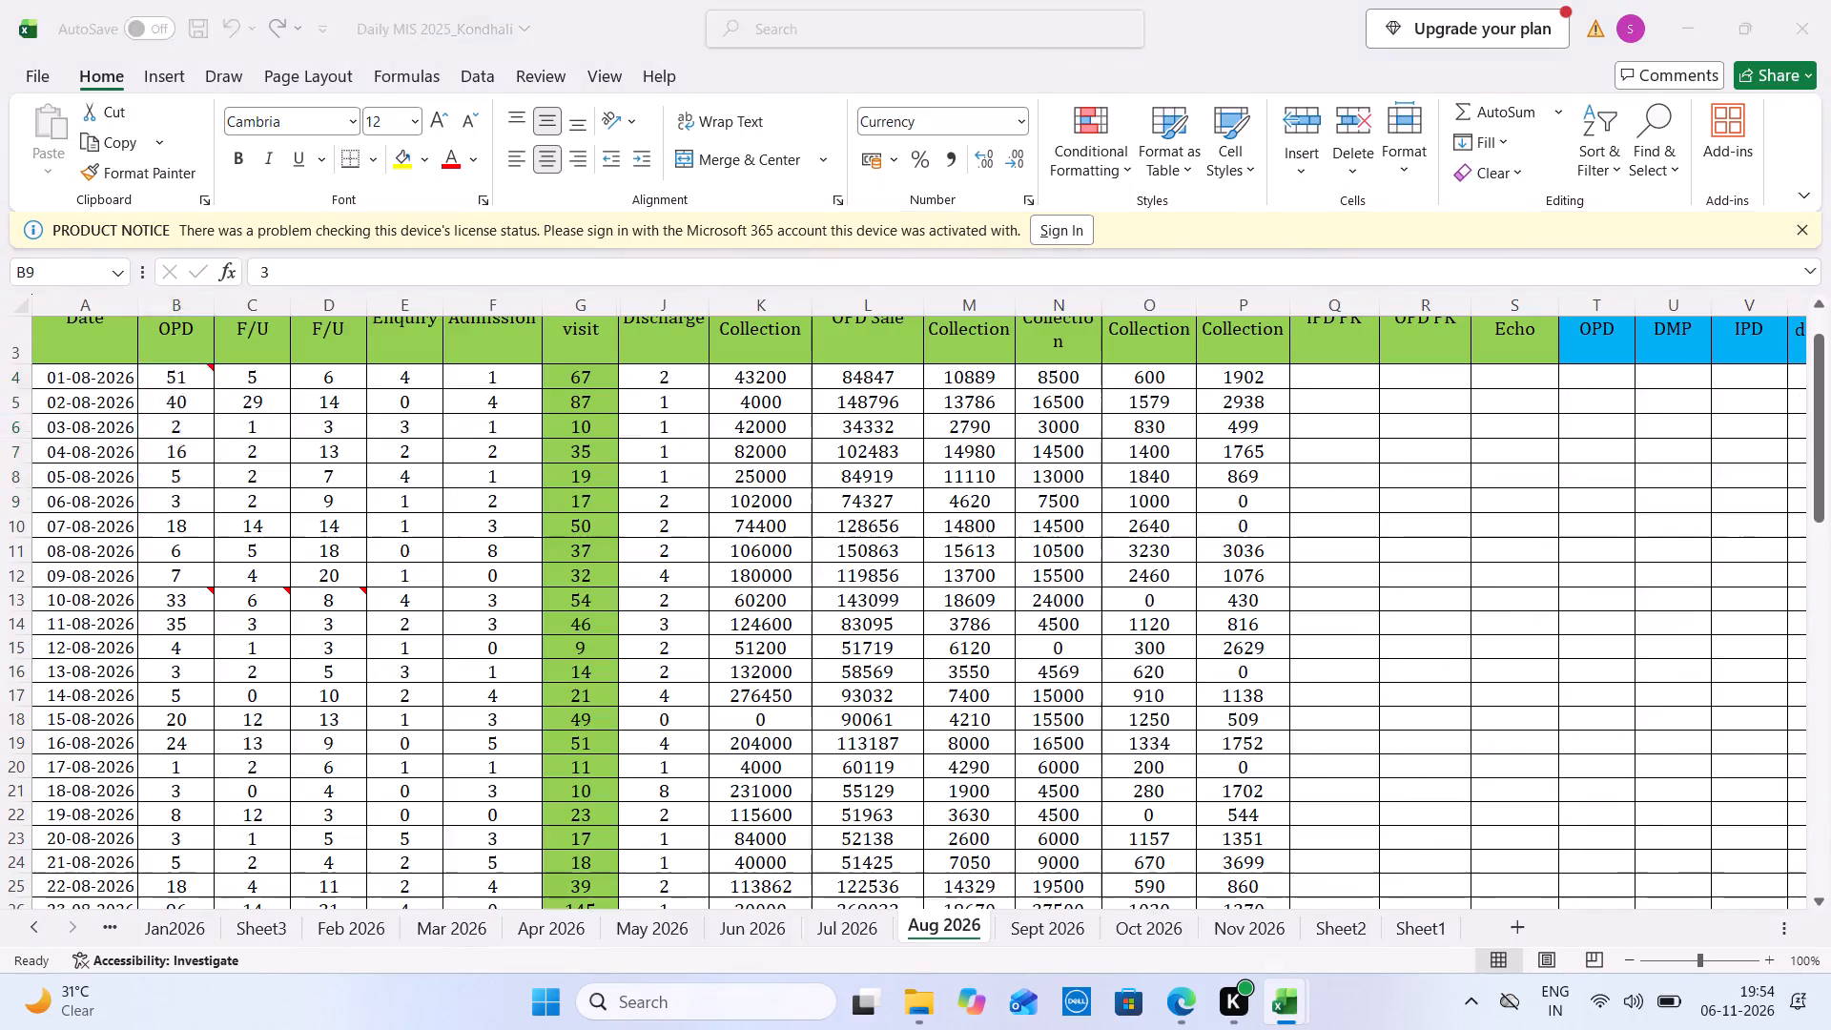
left_click_drag(518, 505, 496, 385)
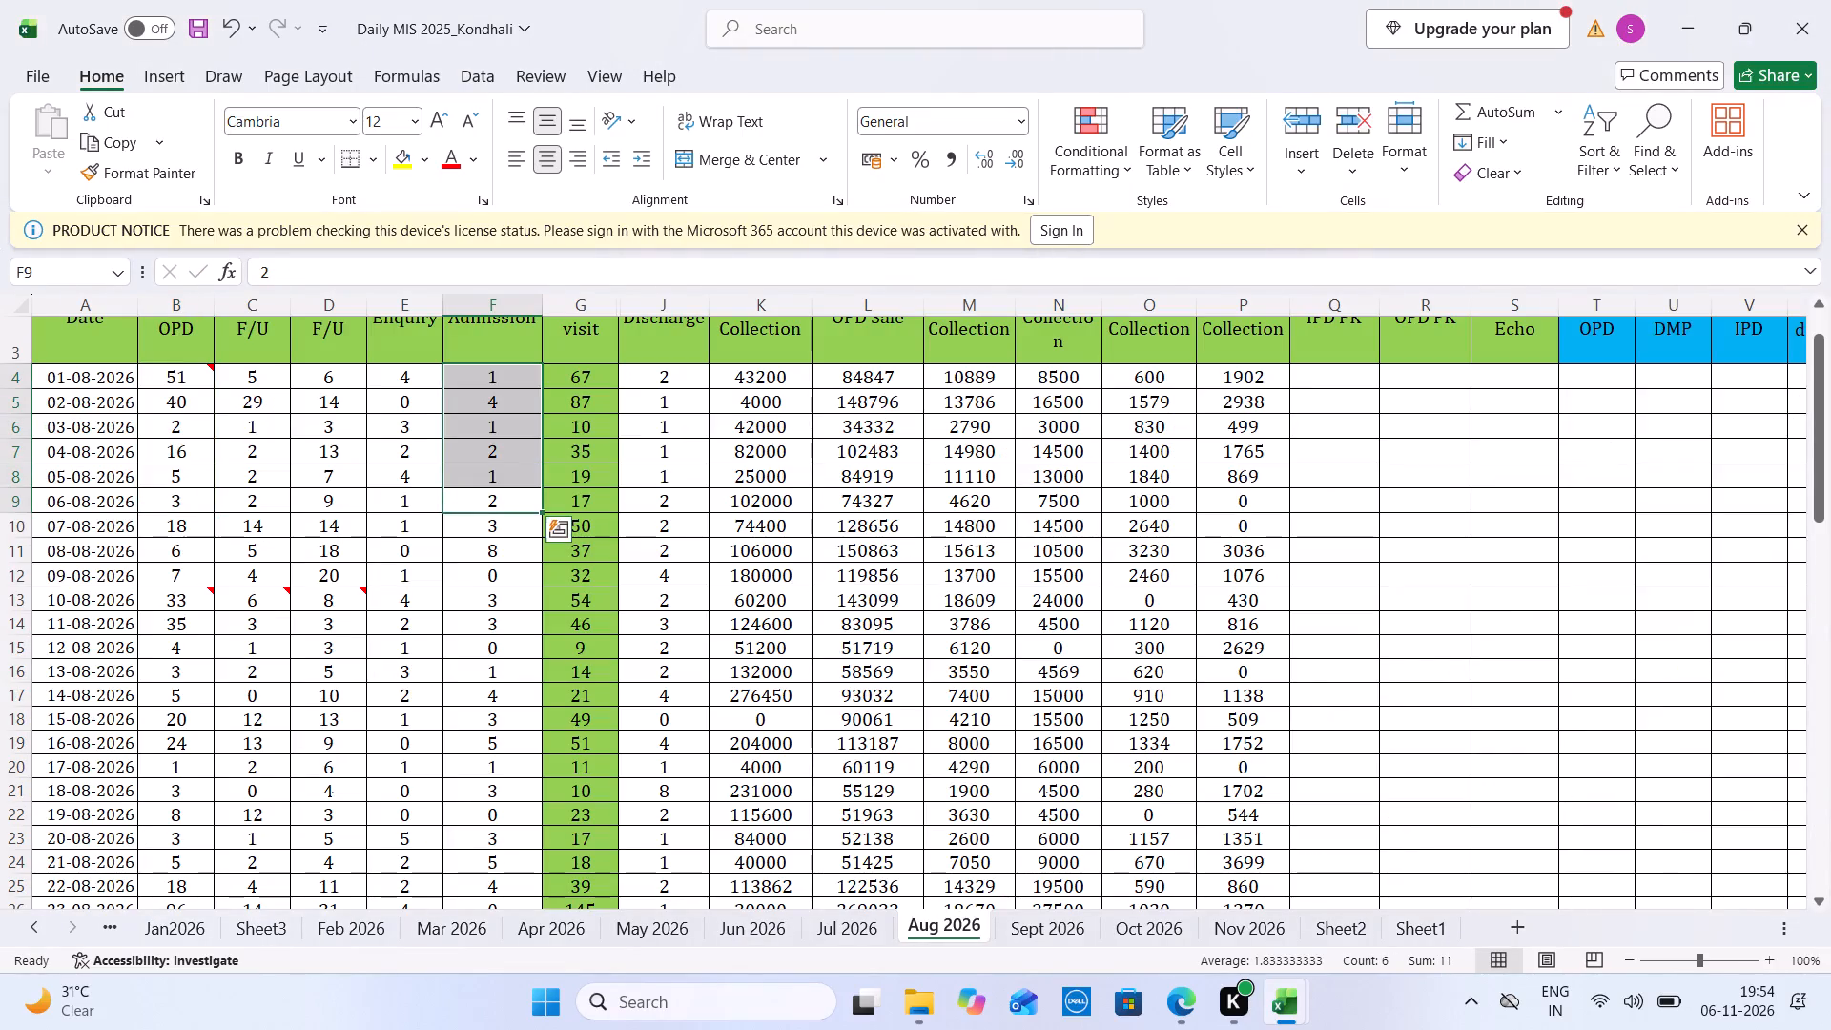
key("ctrl+Tab")
left_click(908, 850)
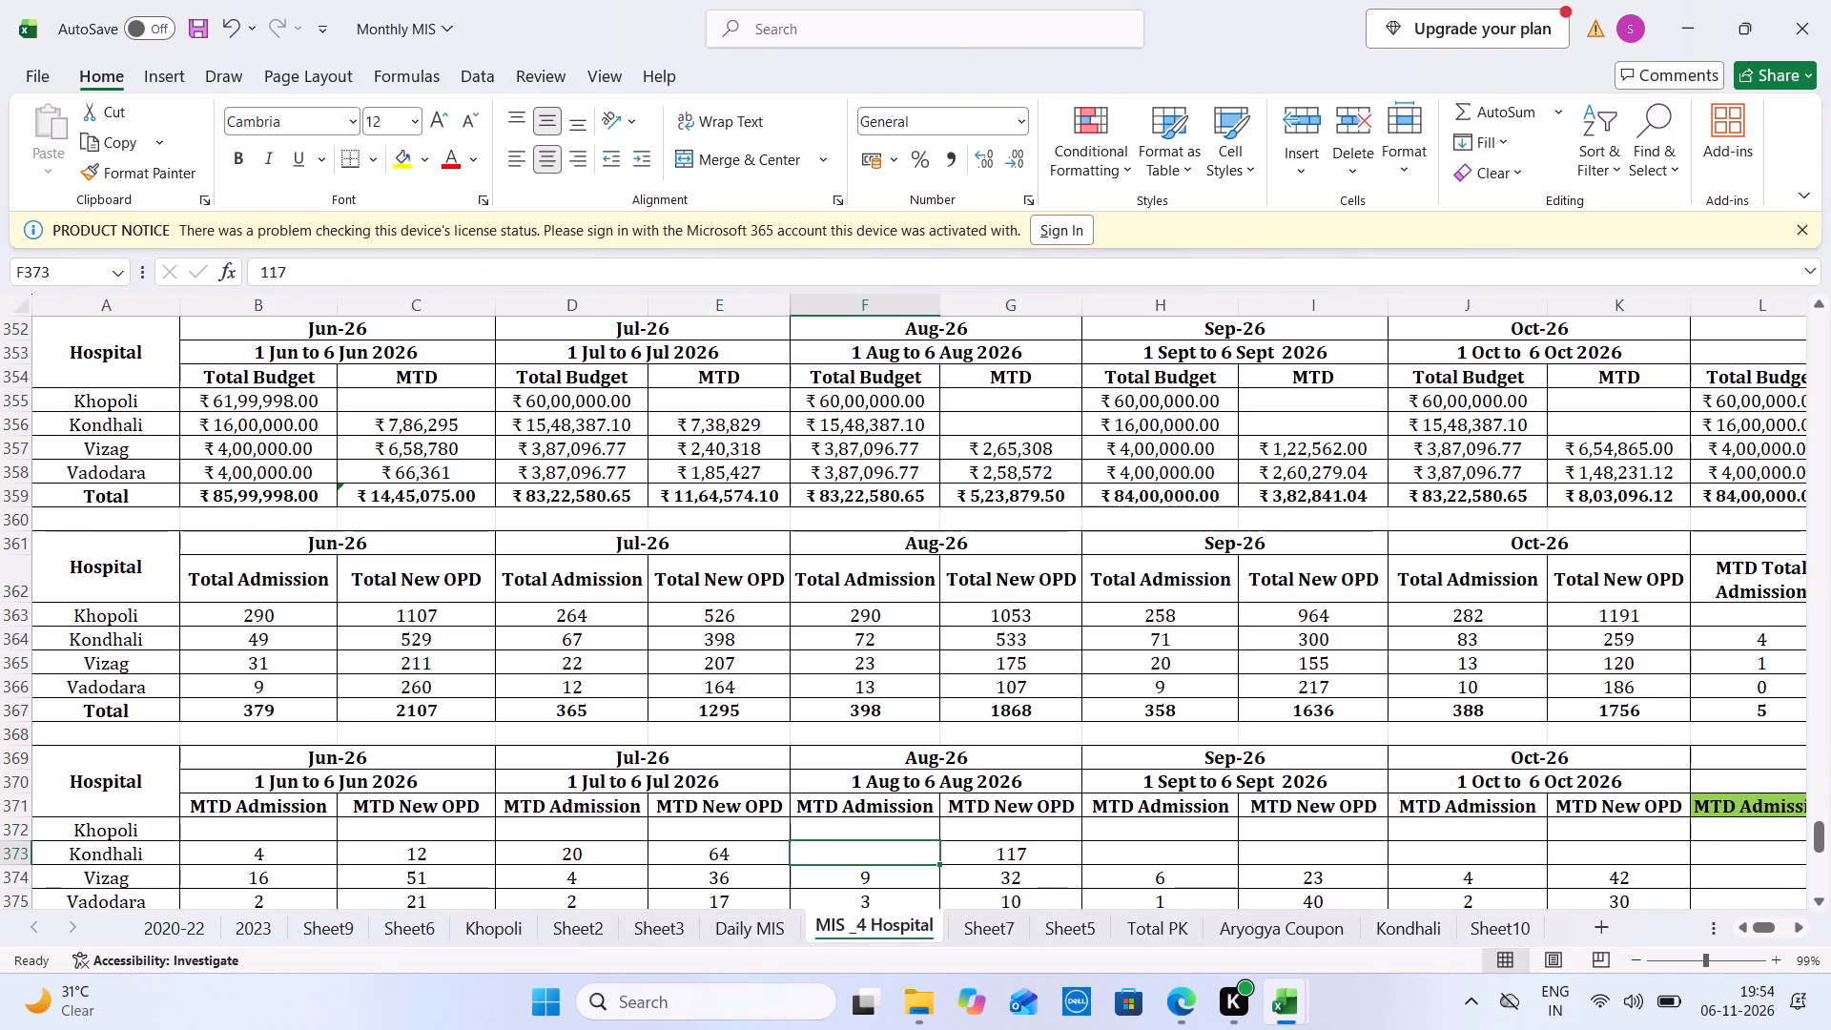
type("11")
key("ctrl+Tab")
Sum IPD Collection and OPD Sale for 1 to 6 August and enter 827904 as Kondhali's Aug-26 MTD beside Total Budget.
left_click_drag(902, 495, 824, 475)
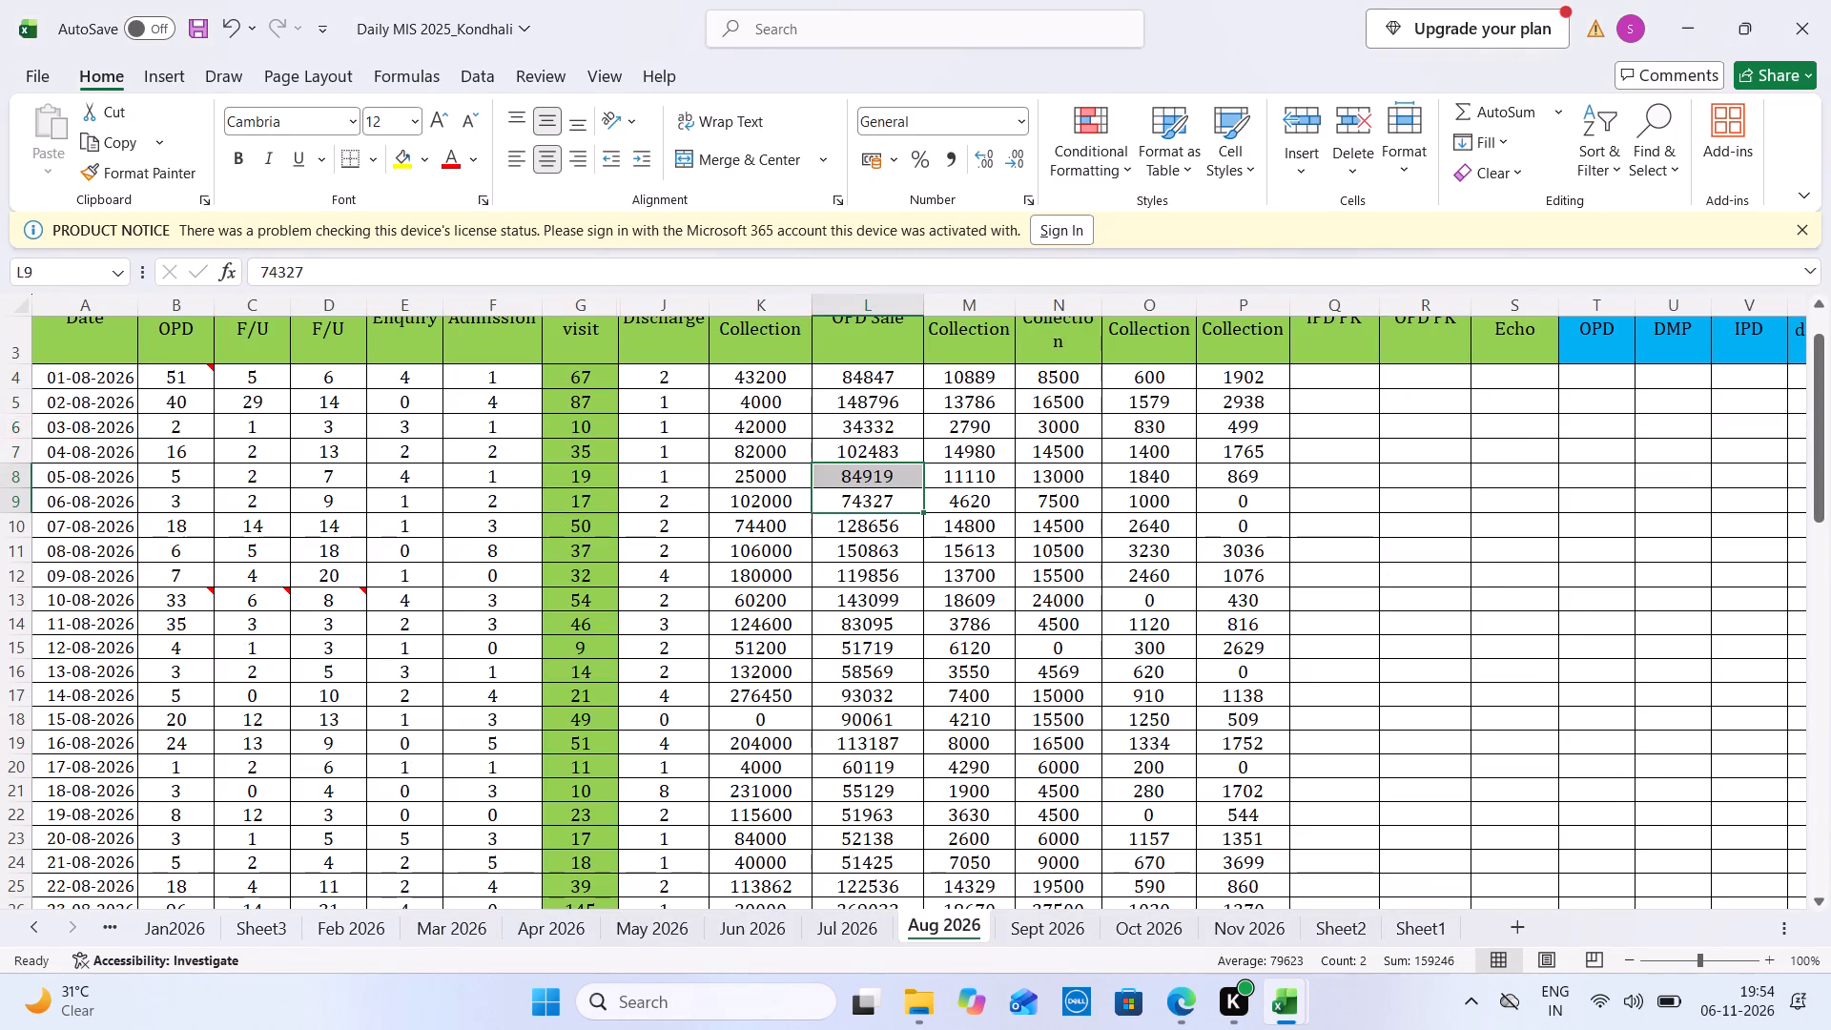
left_click_drag(824, 475, 771, 381)
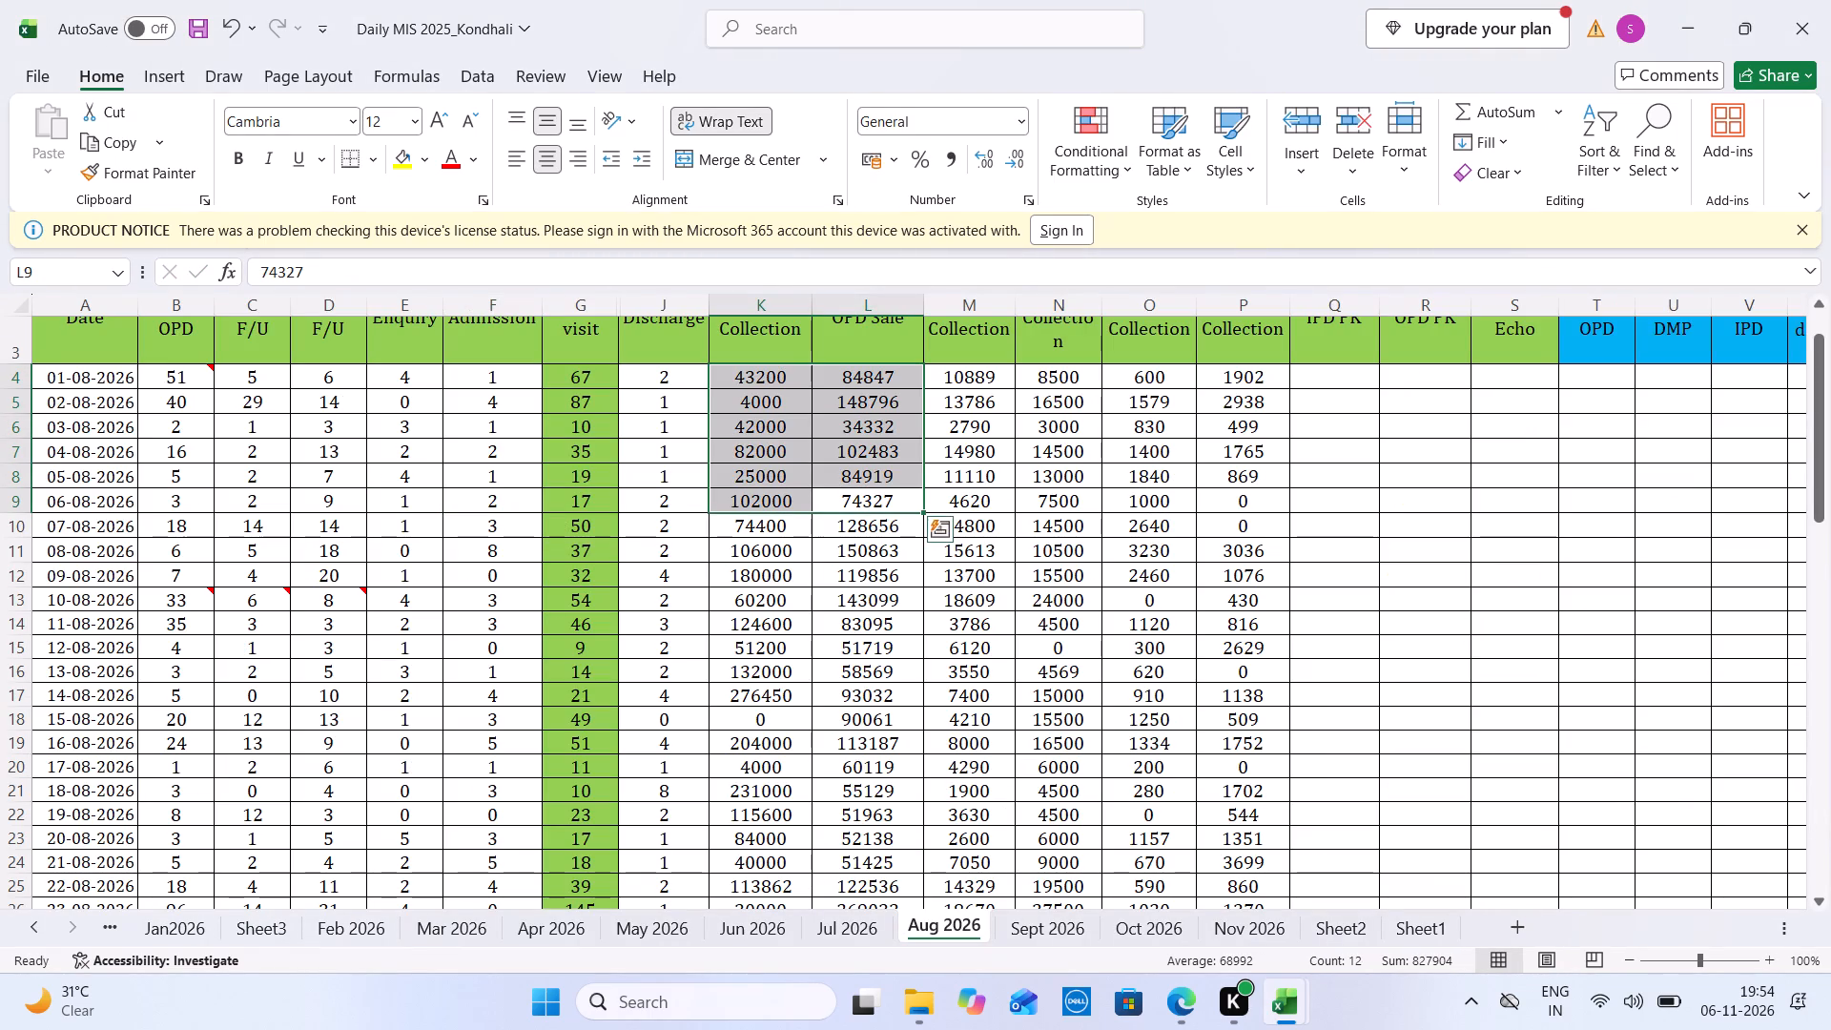
key("ctrl+Tab")
left_click(1002, 420)
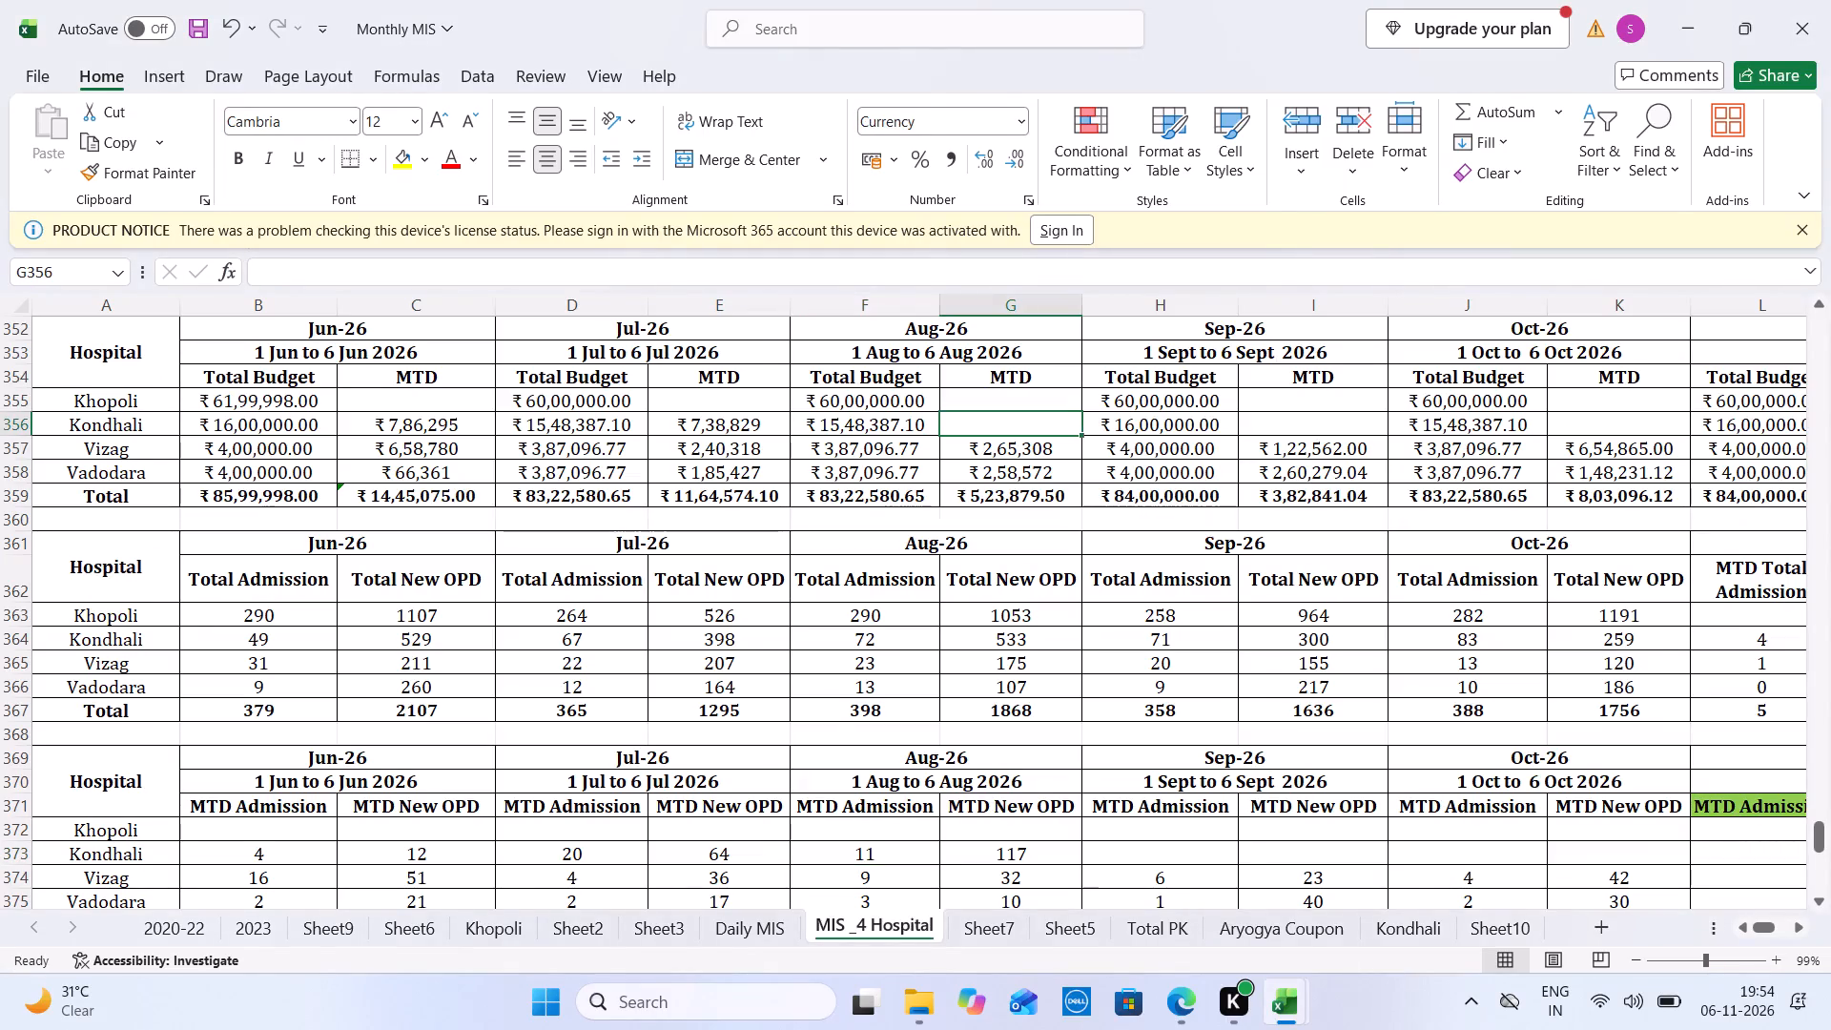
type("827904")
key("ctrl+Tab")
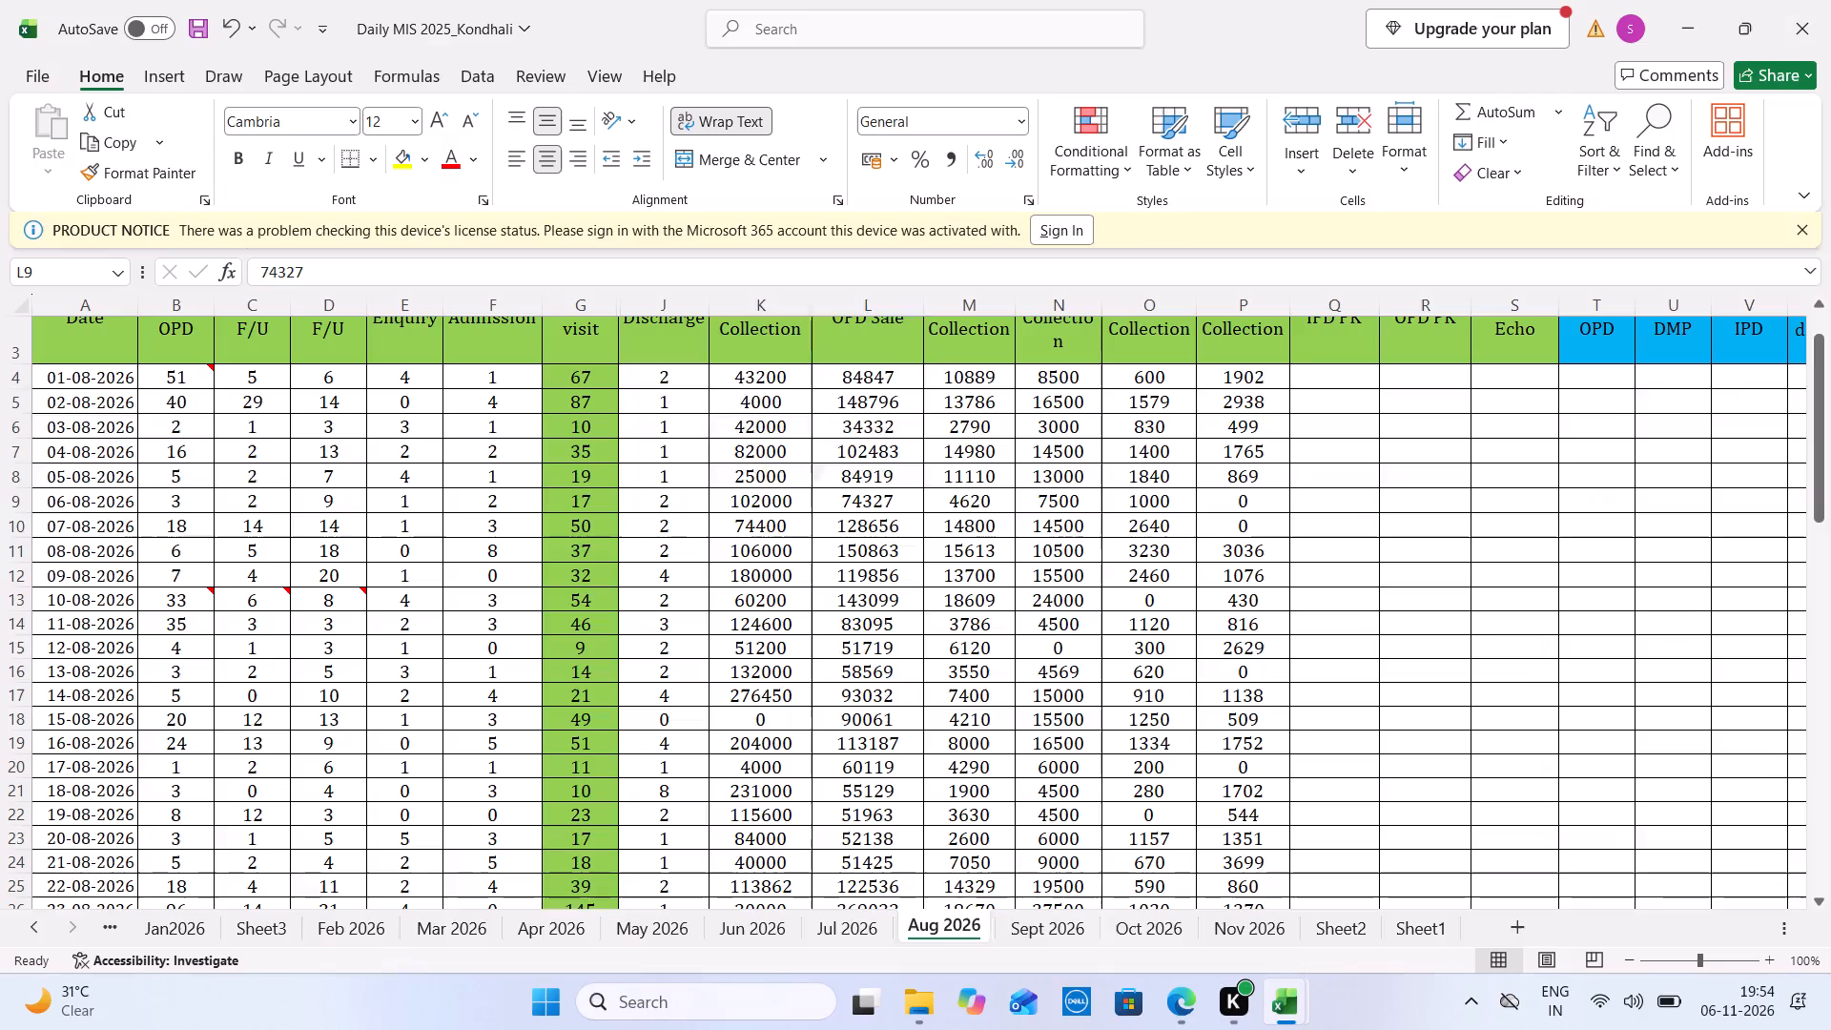
Using the Sept 2026 sheet's 1-to-6 September rows, set Kondhali's Sep-26 MTD New OPD to 128 and MTD Admission to 17.
left_click(1049, 923)
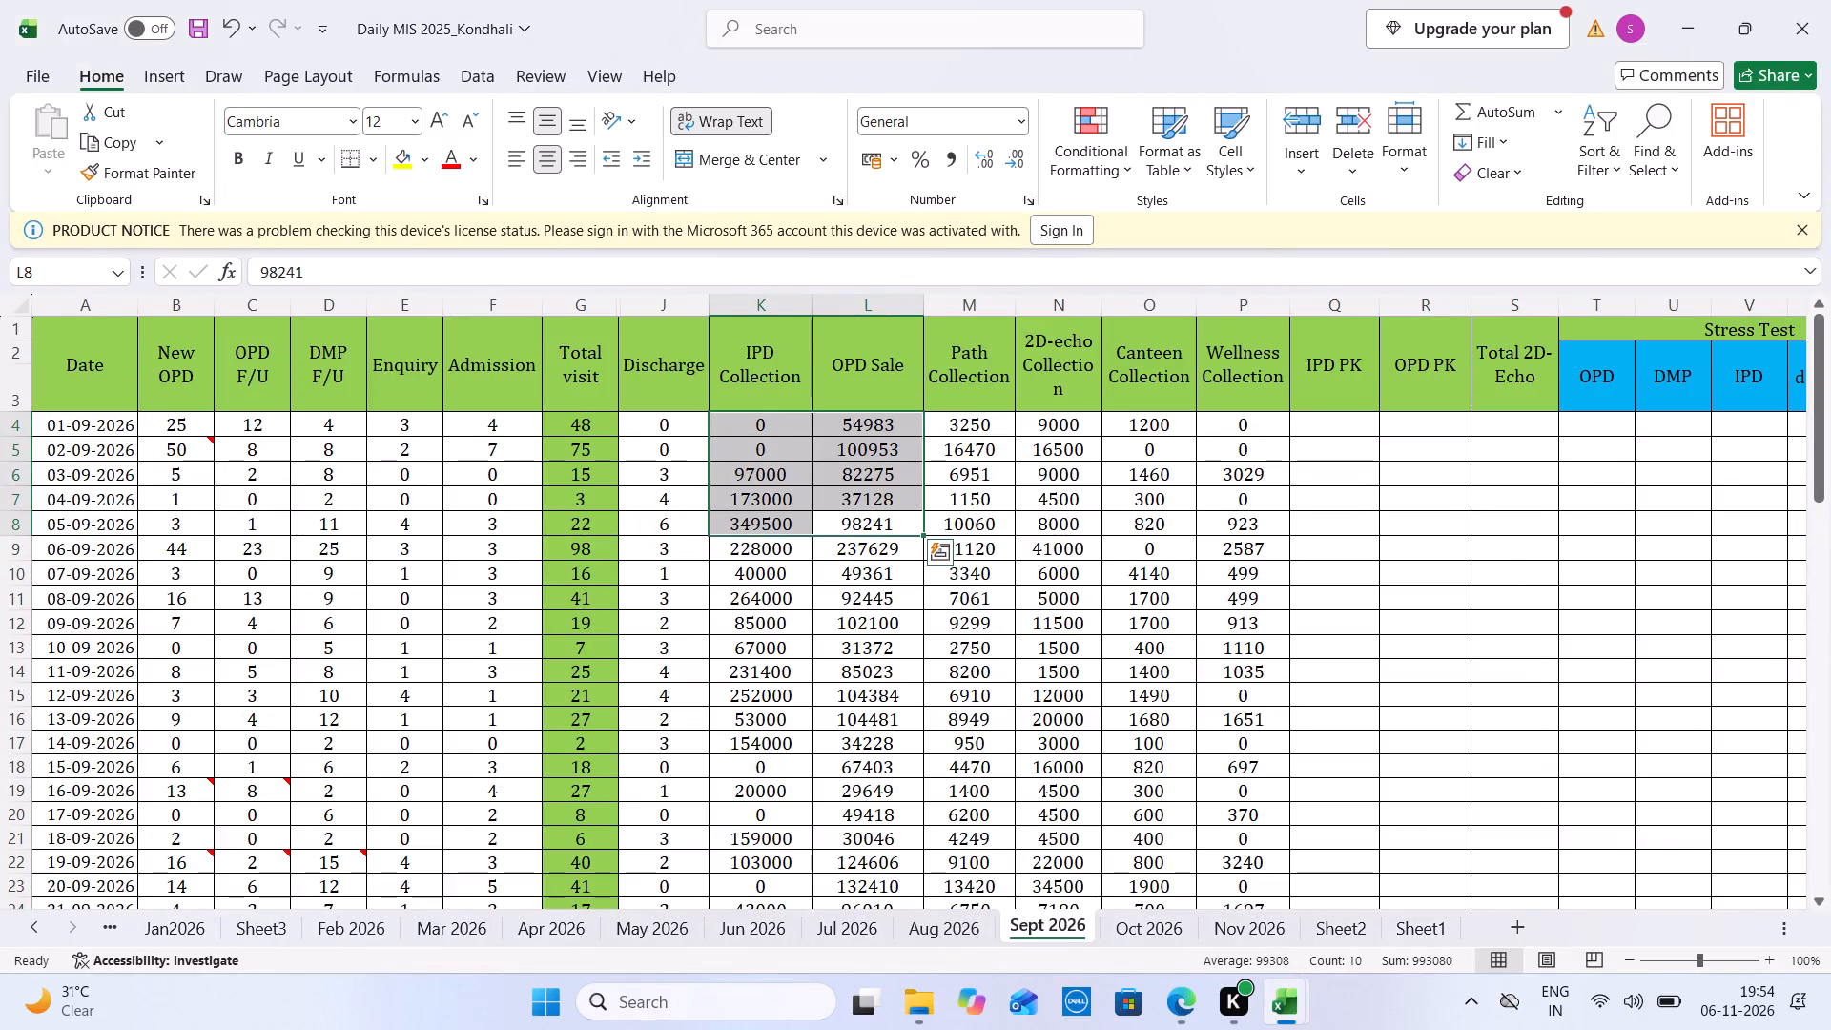
left_click_drag(202, 430, 198, 542)
key("ctrl+Tab")
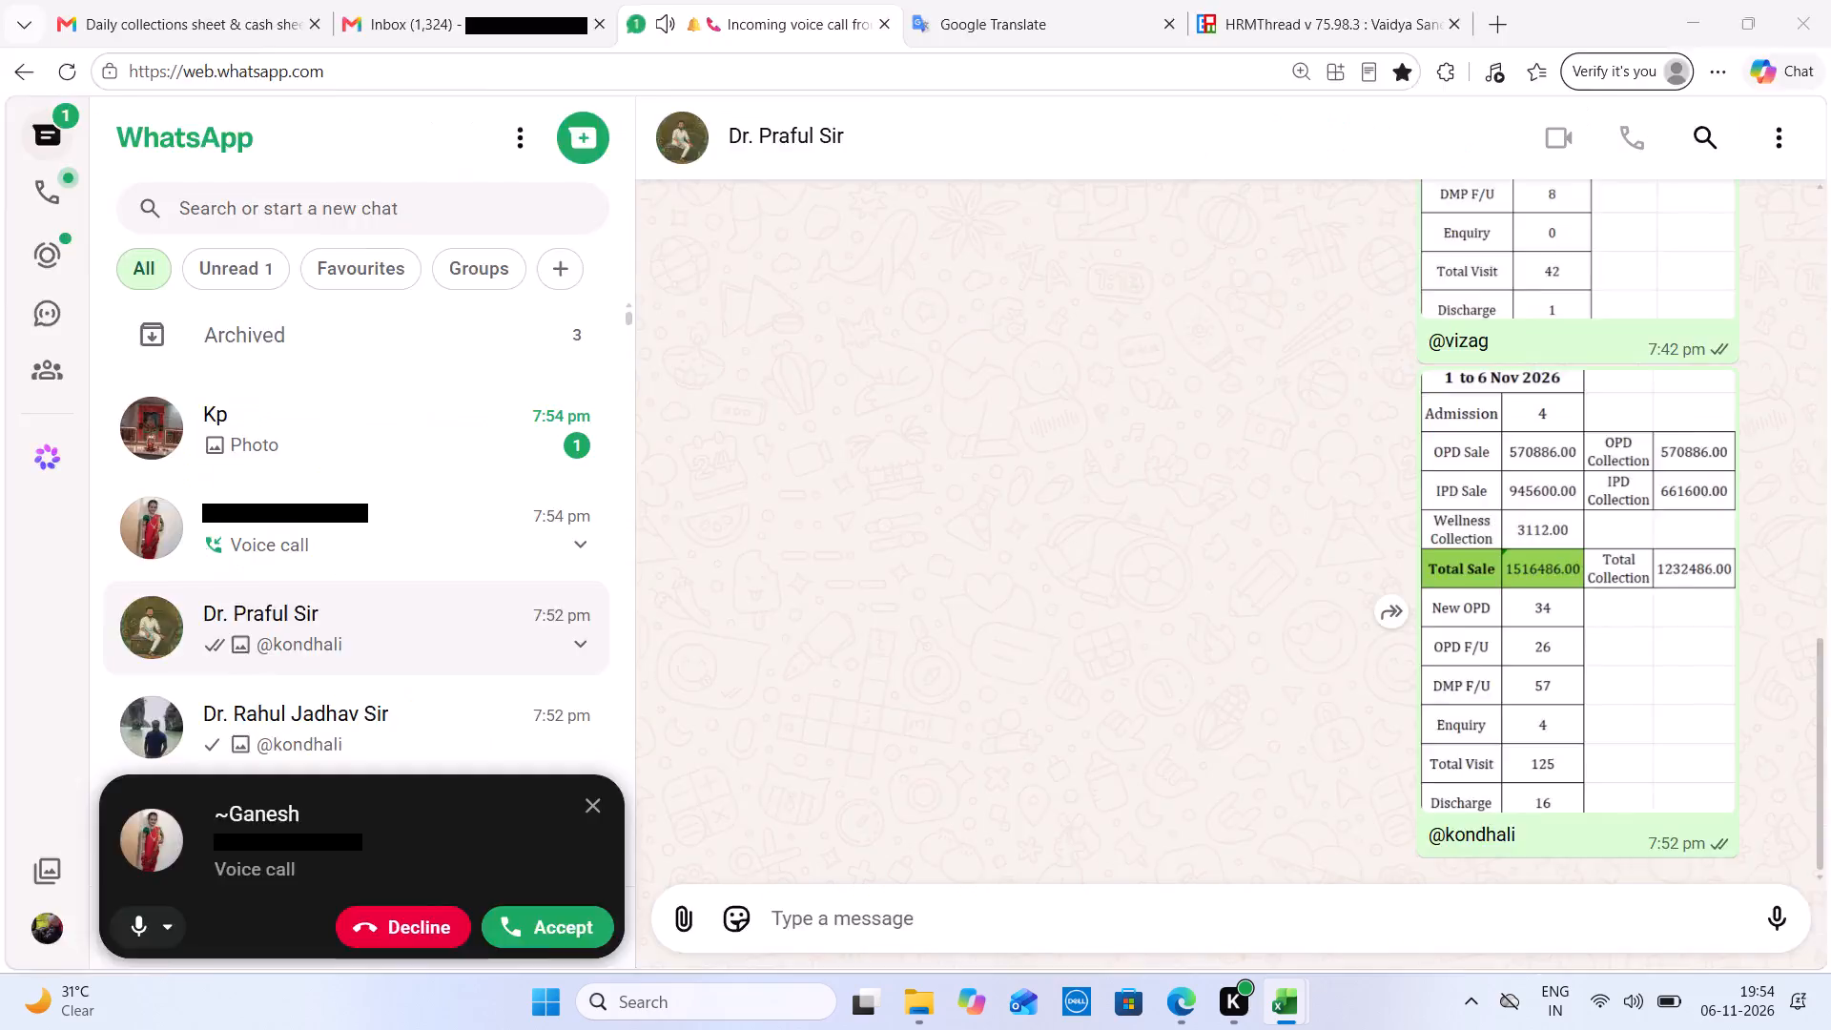
left_click(1359, 848)
type("128")
key("ctrl+Tab")
left_click_drag(497, 537, 510, 430)
key("ctrl+Tab")
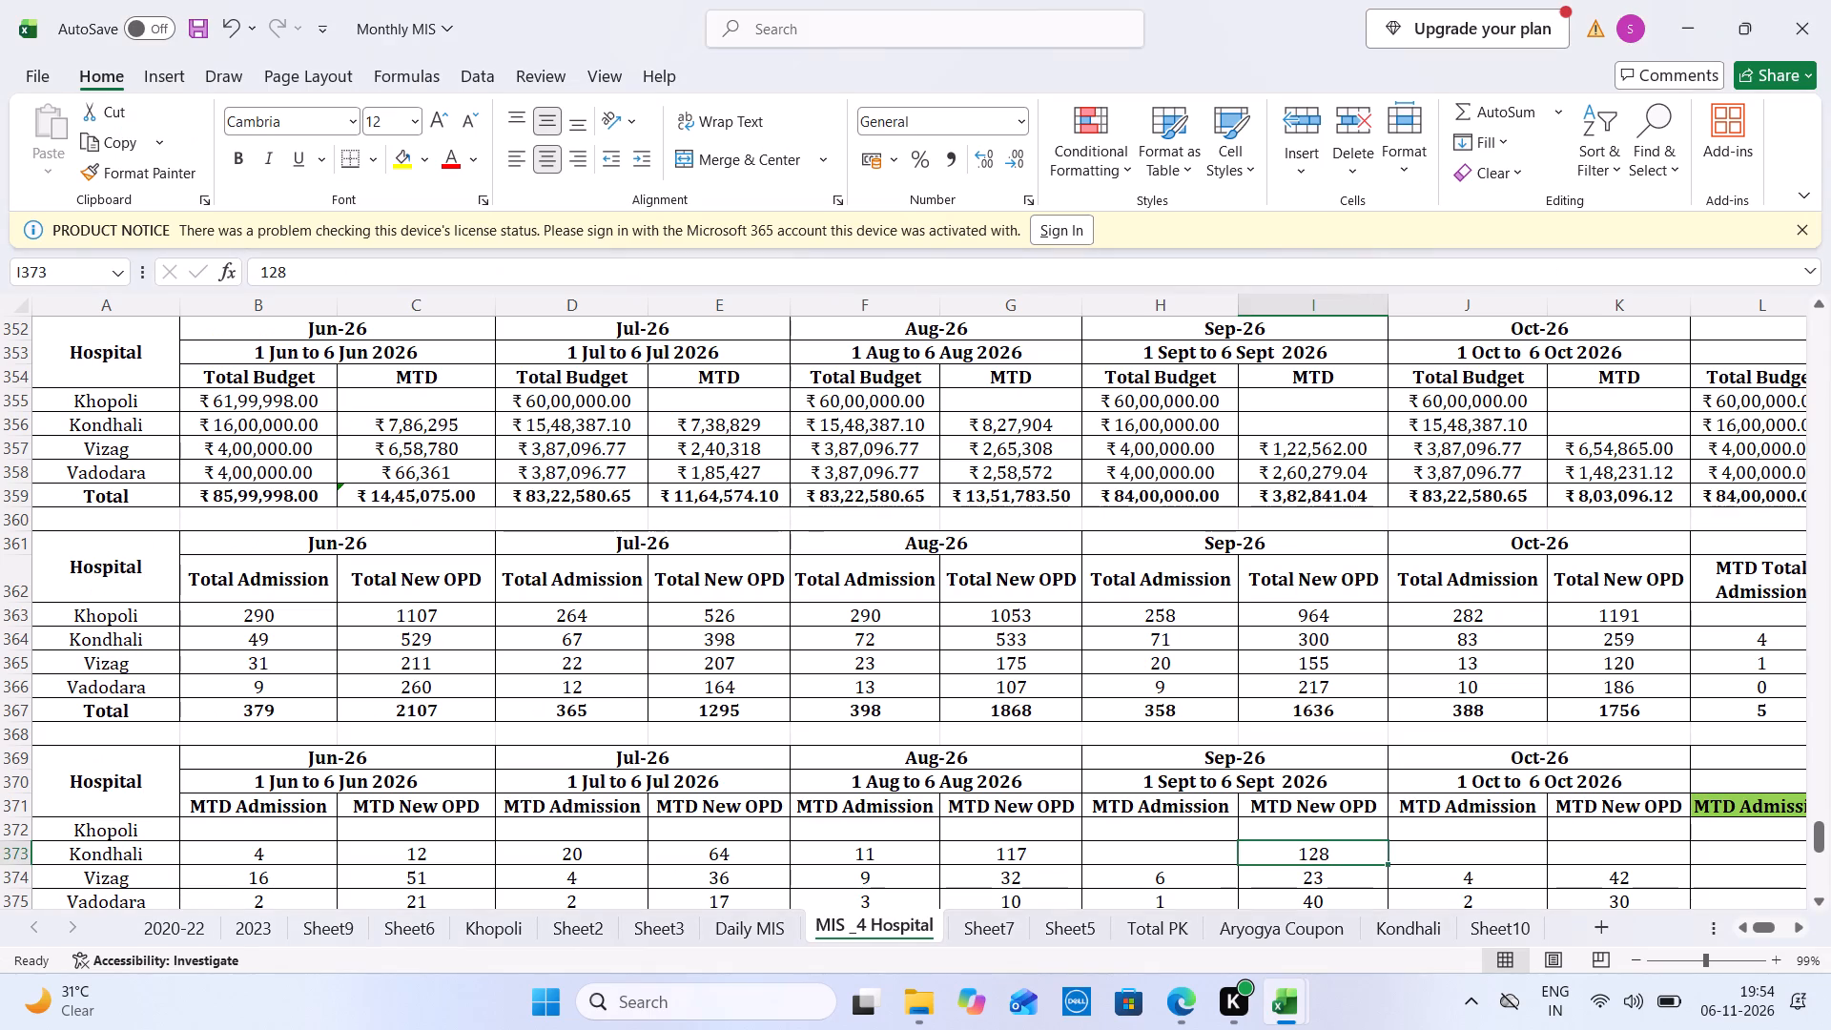
left_click(1204, 864)
type("17")
key("ctrl+Tab")
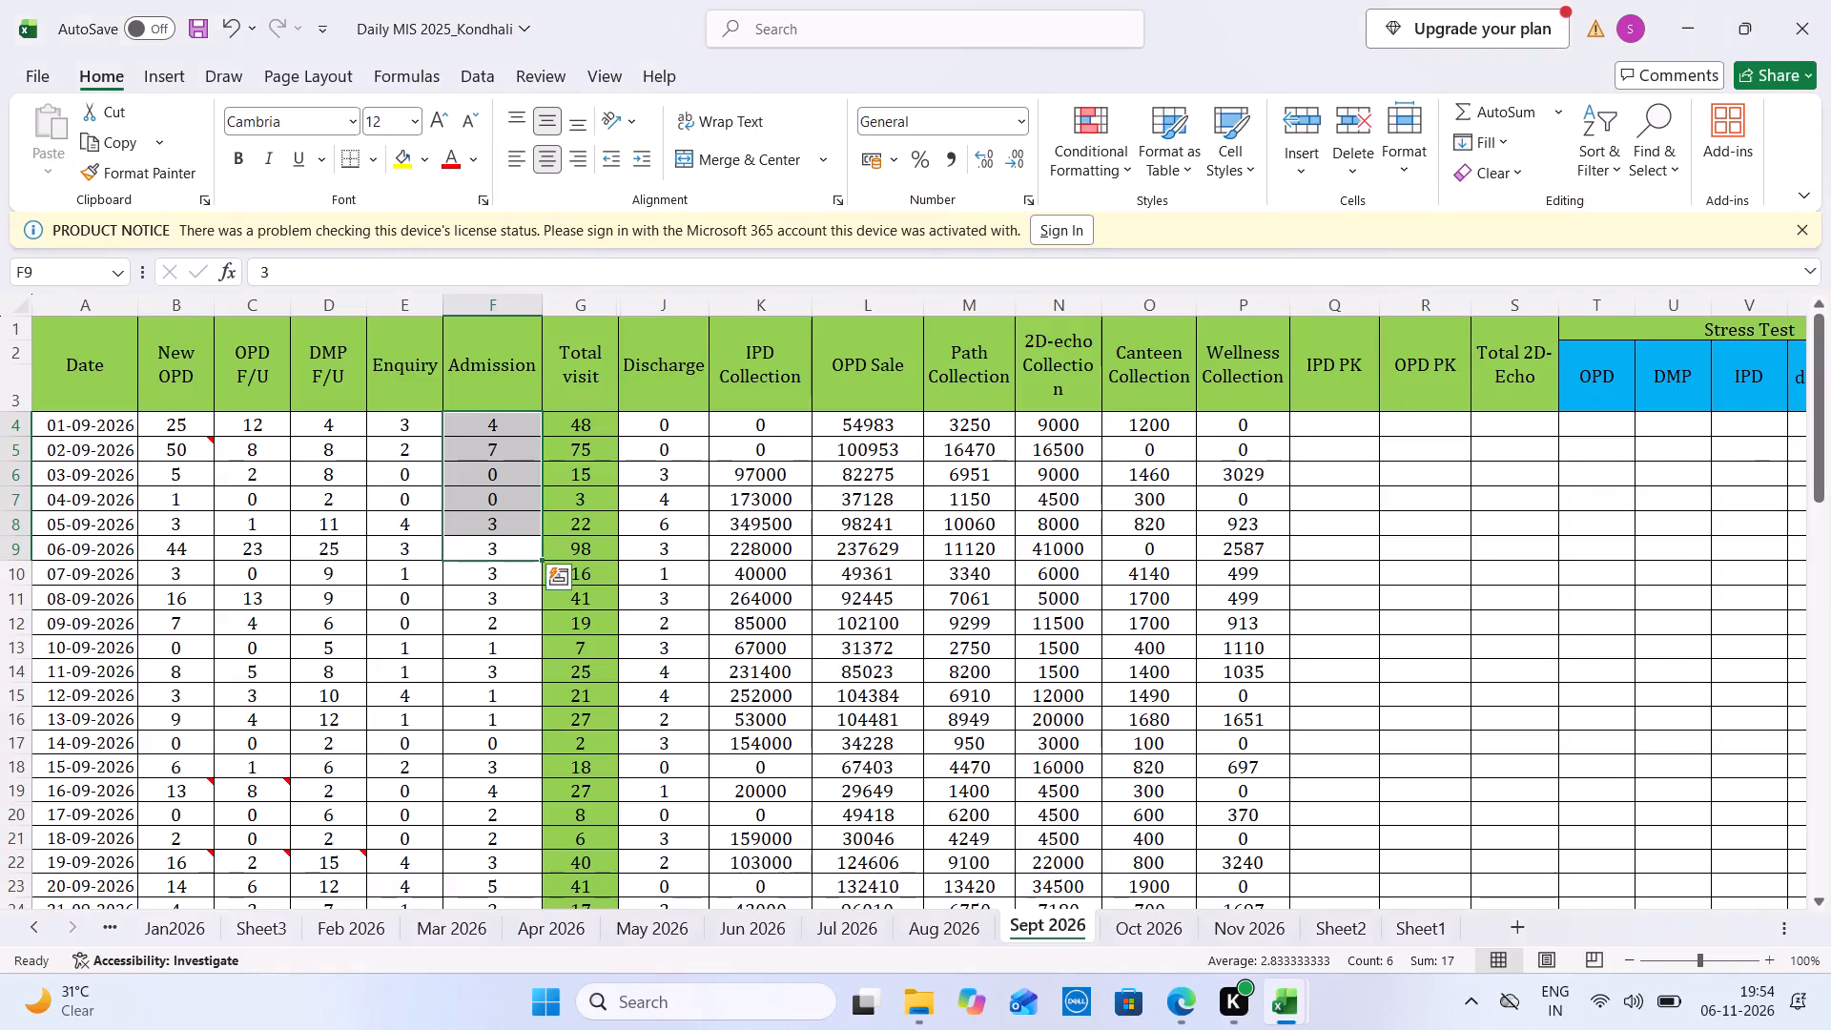
Sum IPD Collection and OPD Sale for 1 to 6 September and enter 1458709 as Kondhali's Sep-26 MTD beside Total Budget.
left_click_drag(792, 413, 881, 548)
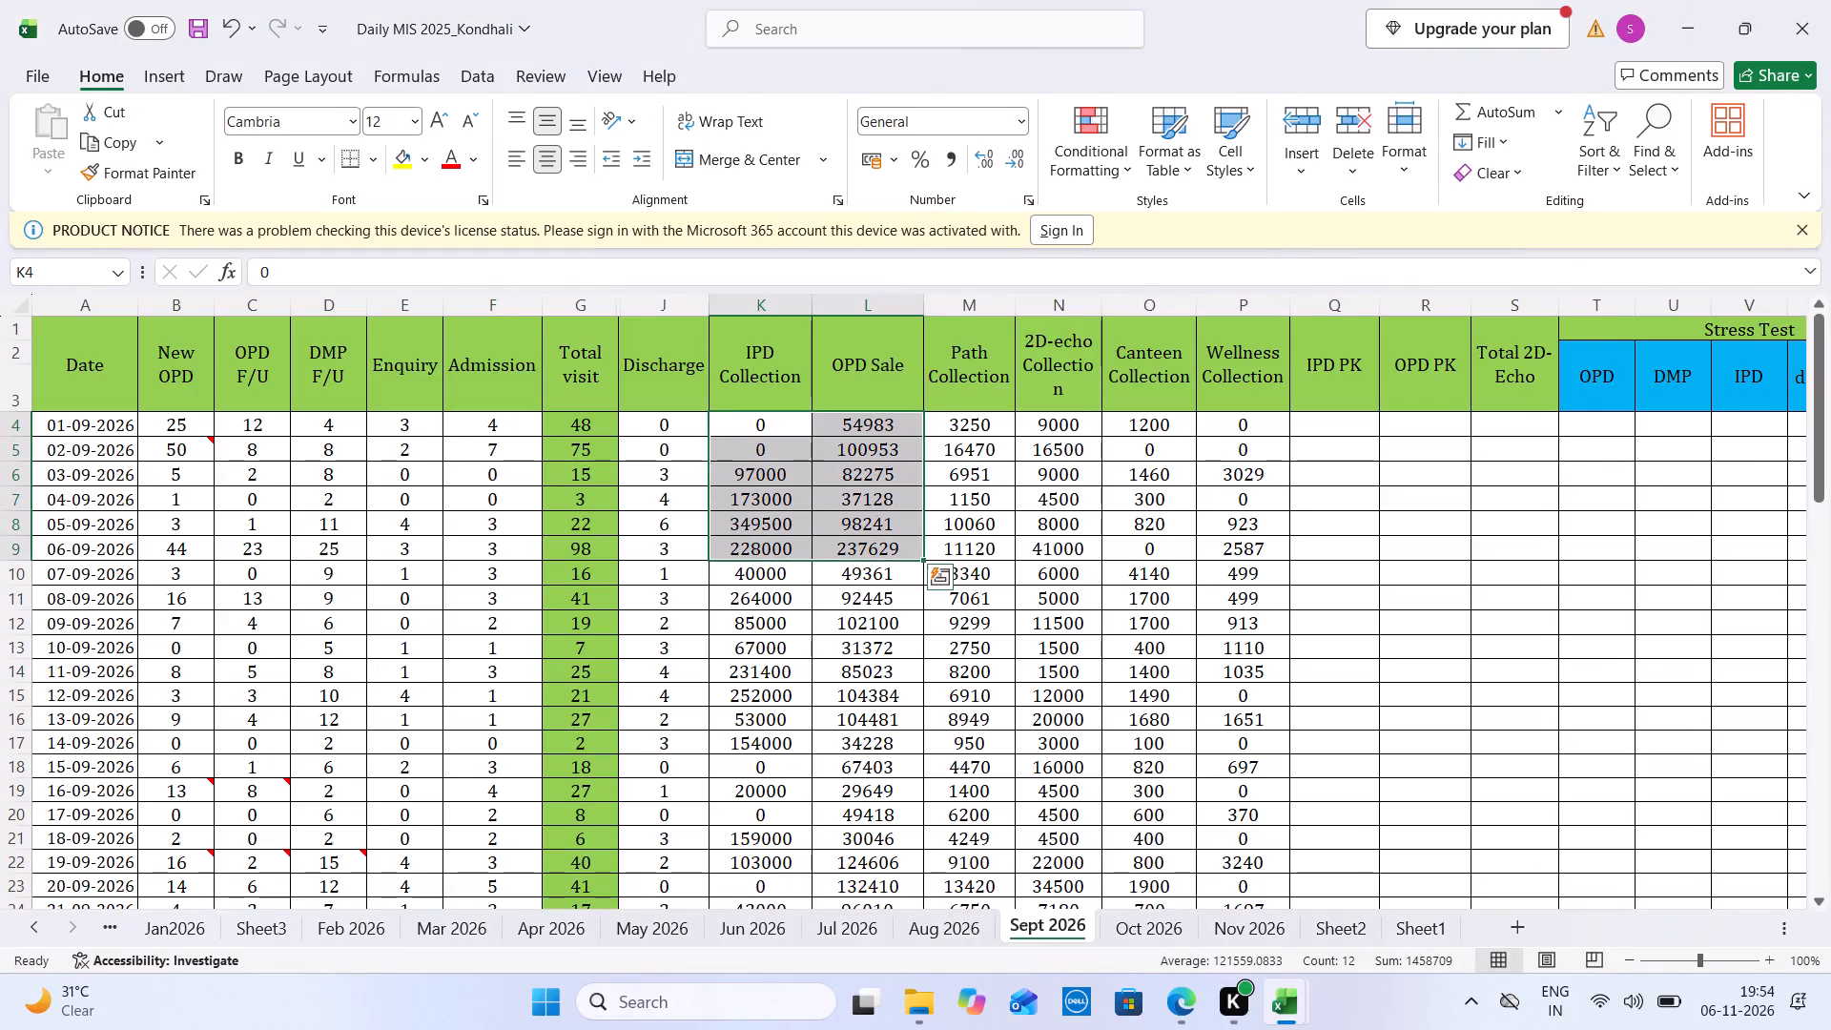
key("ctrl+Tab")
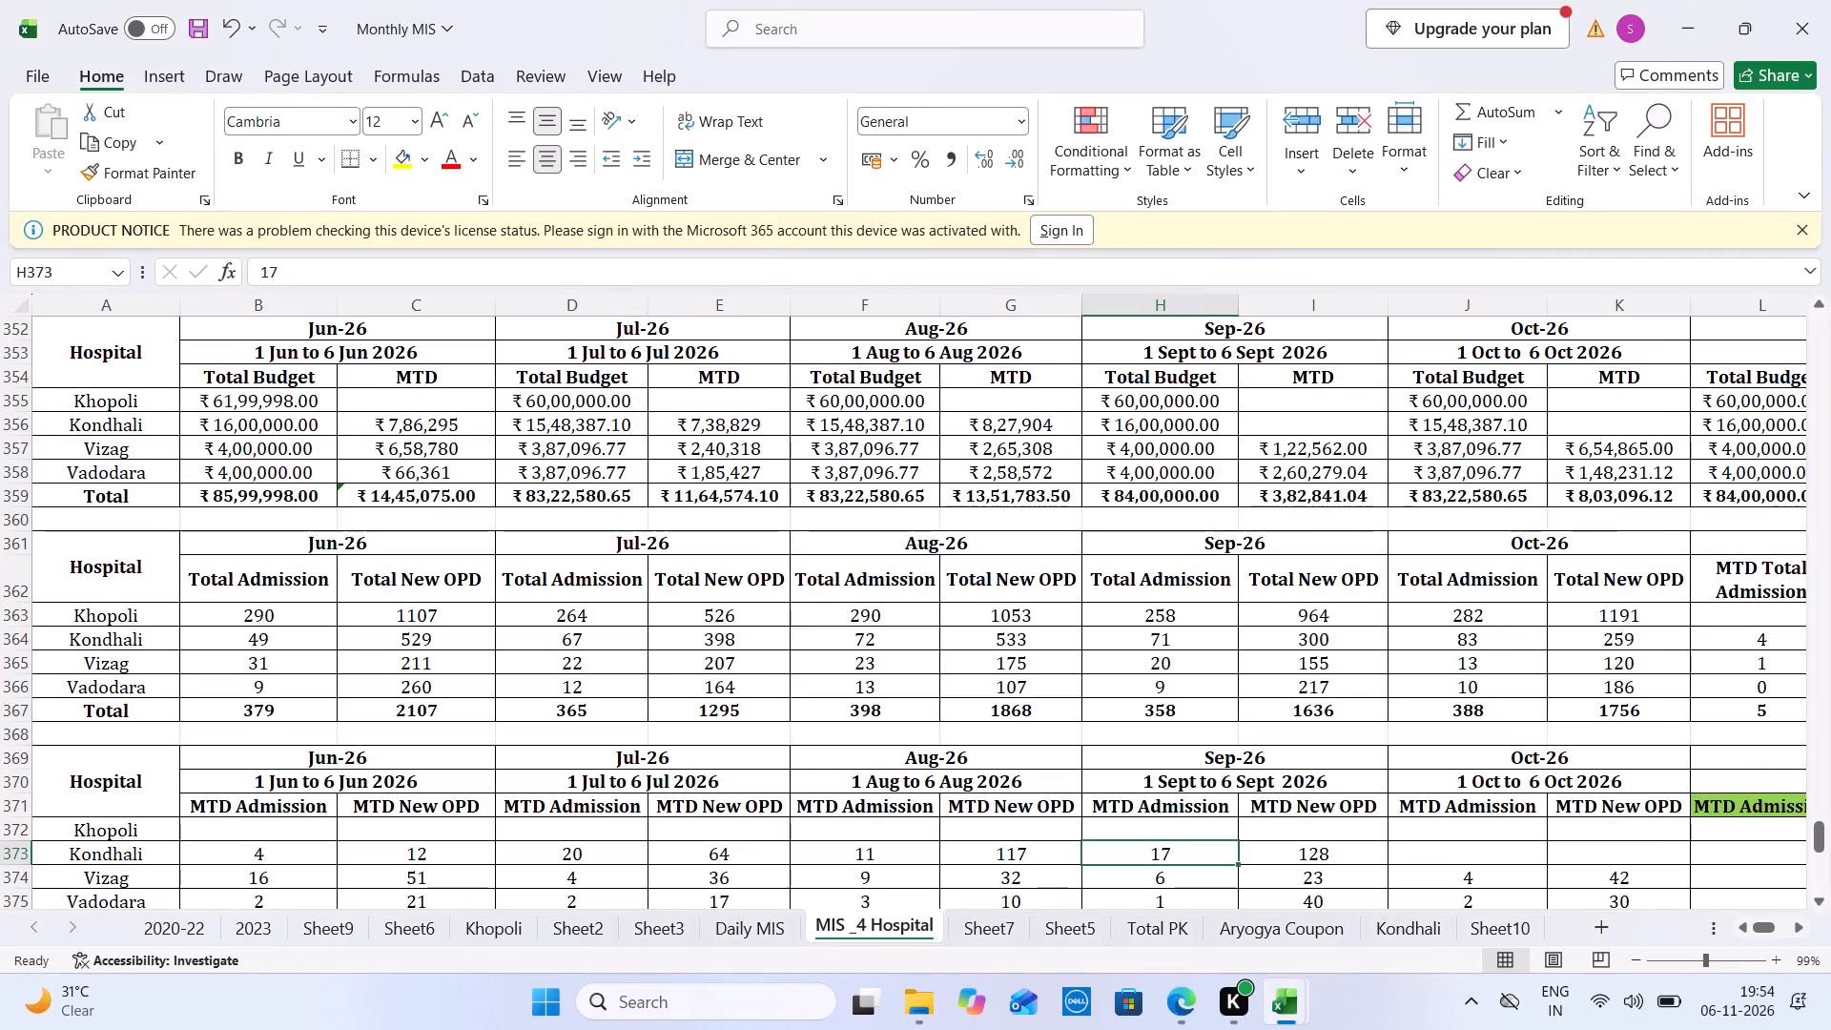
left_click(1291, 419)
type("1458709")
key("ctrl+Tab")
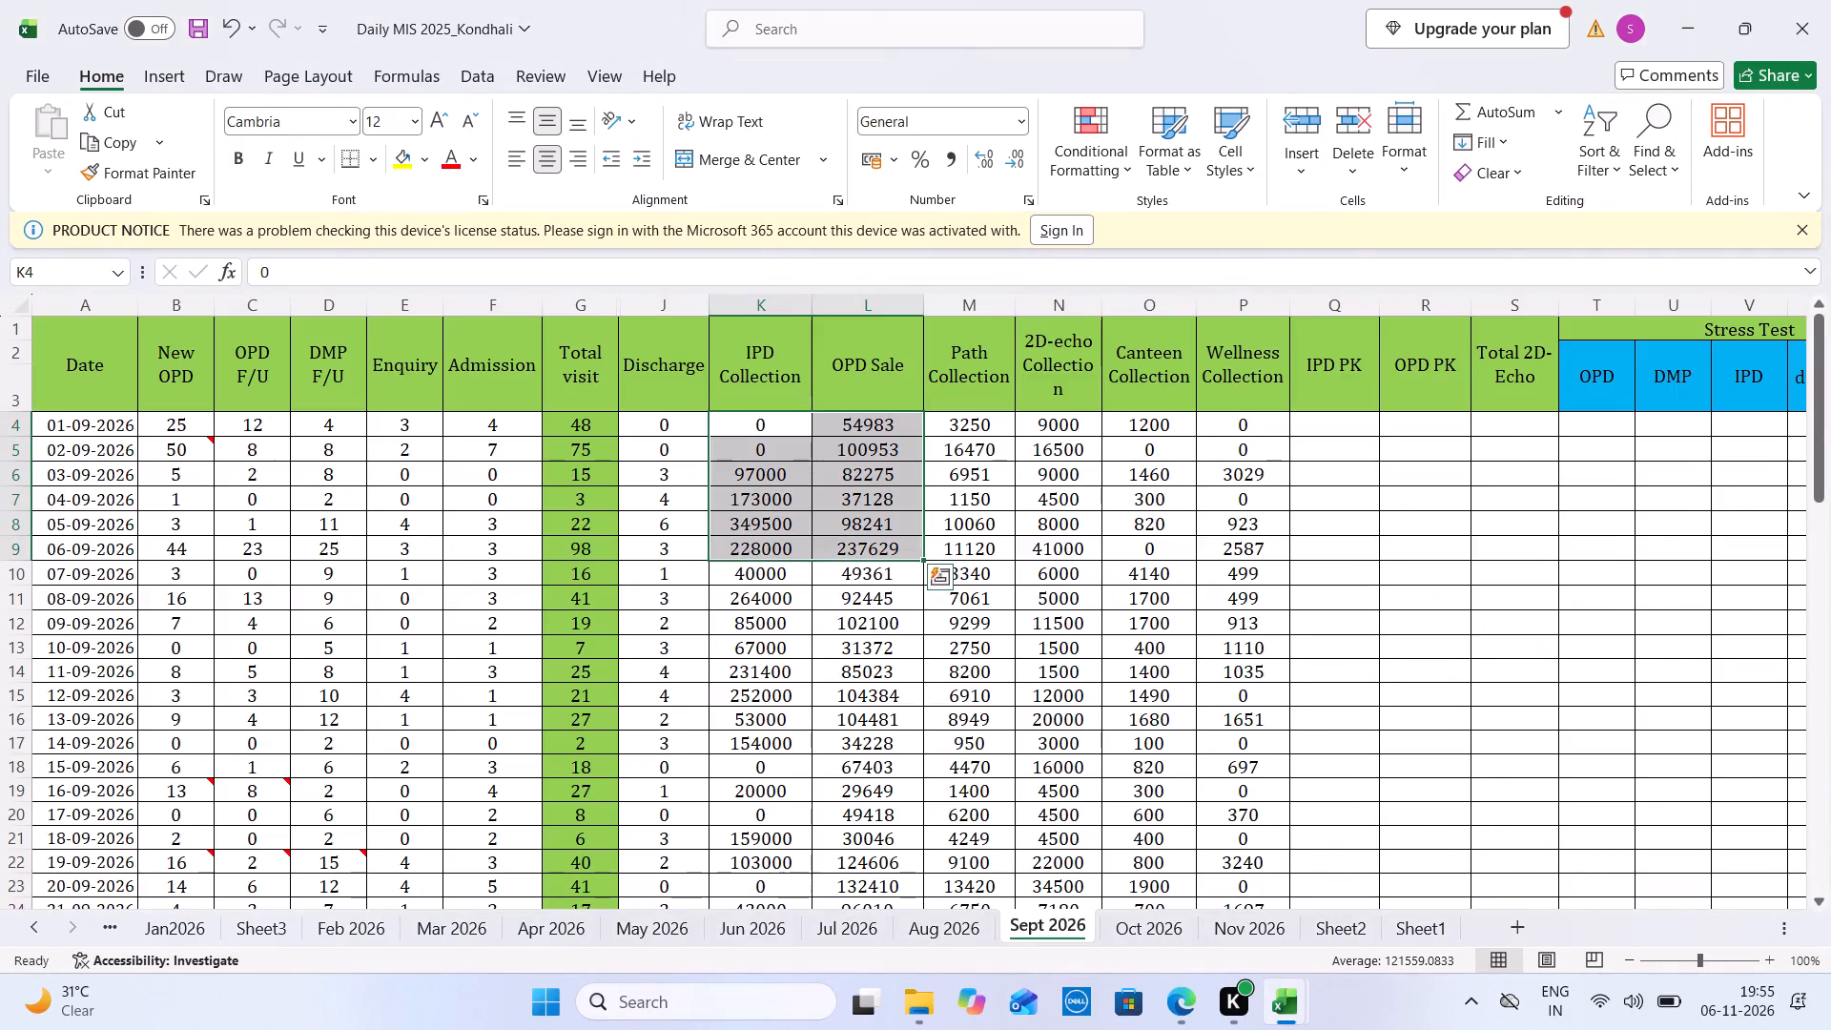
Using the Oct 2026 sheet's 1-to-6 October rows, set Kondhali's Oct-26 MTD New OPD to 98 and MTD Admission to 11.
left_click(1189, 927)
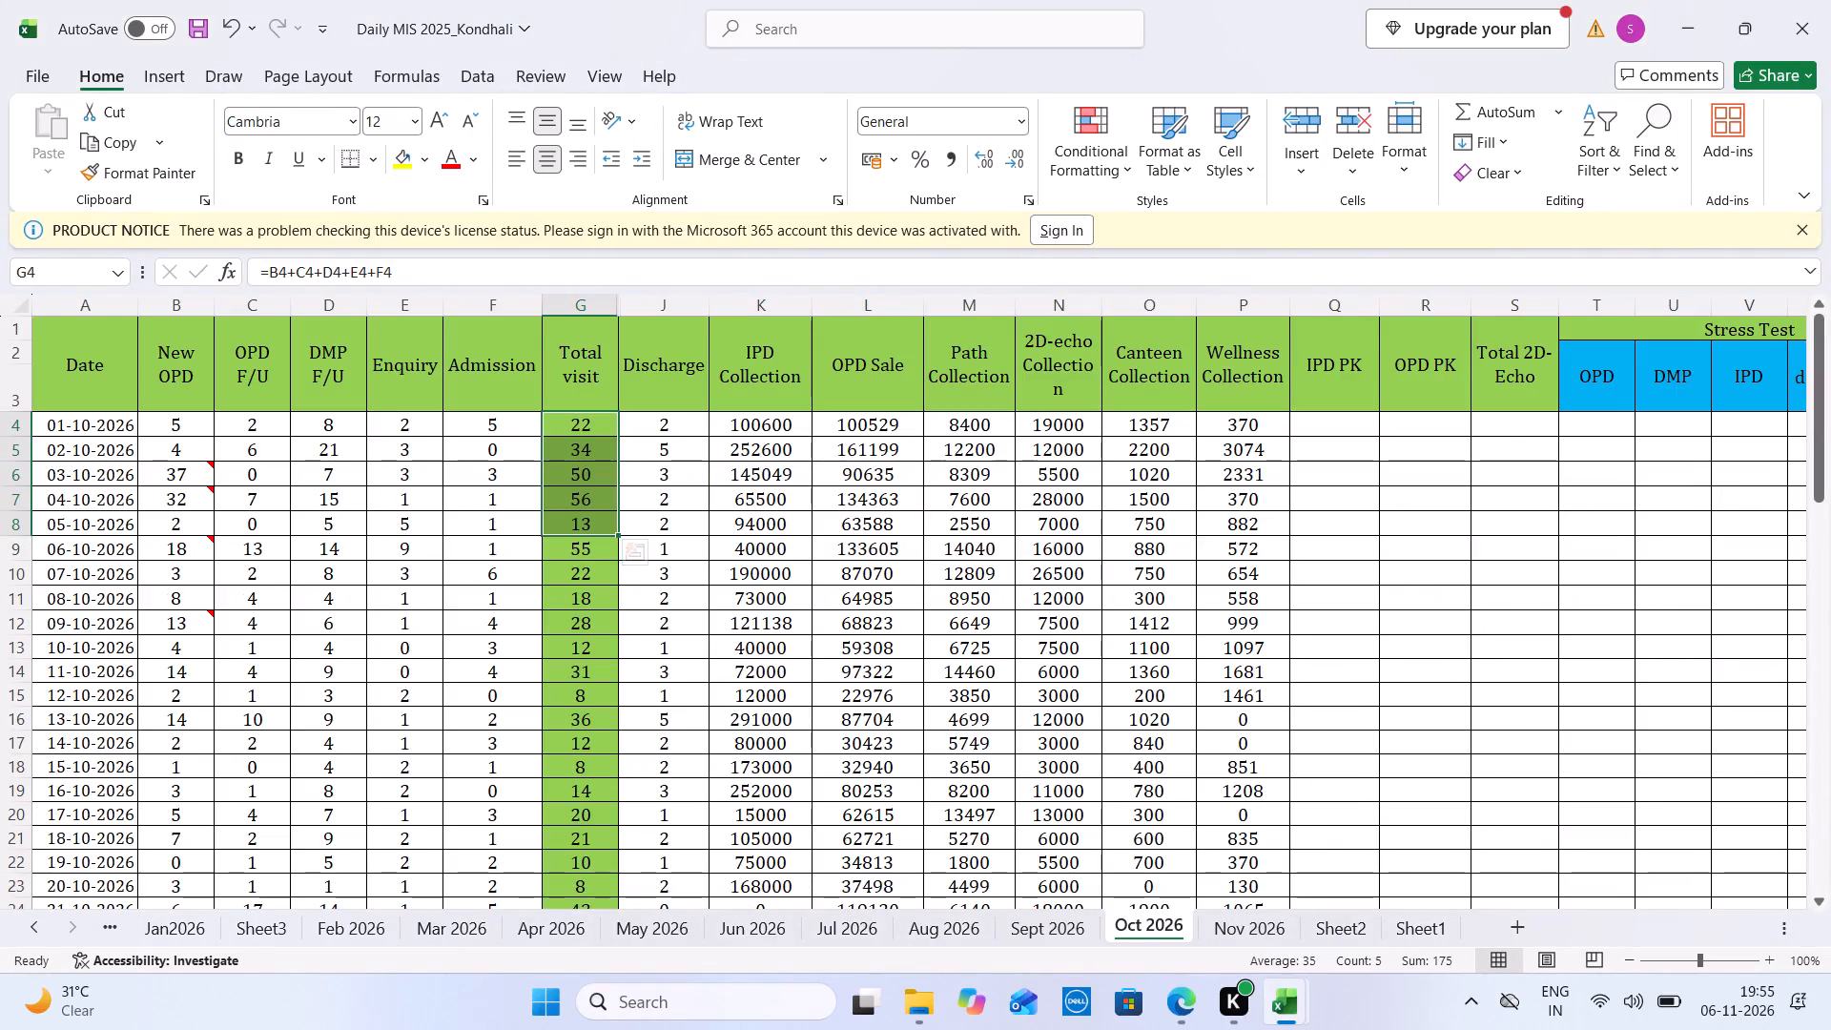
left_click_drag(179, 416, 185, 543)
key("ctrl+Tab")
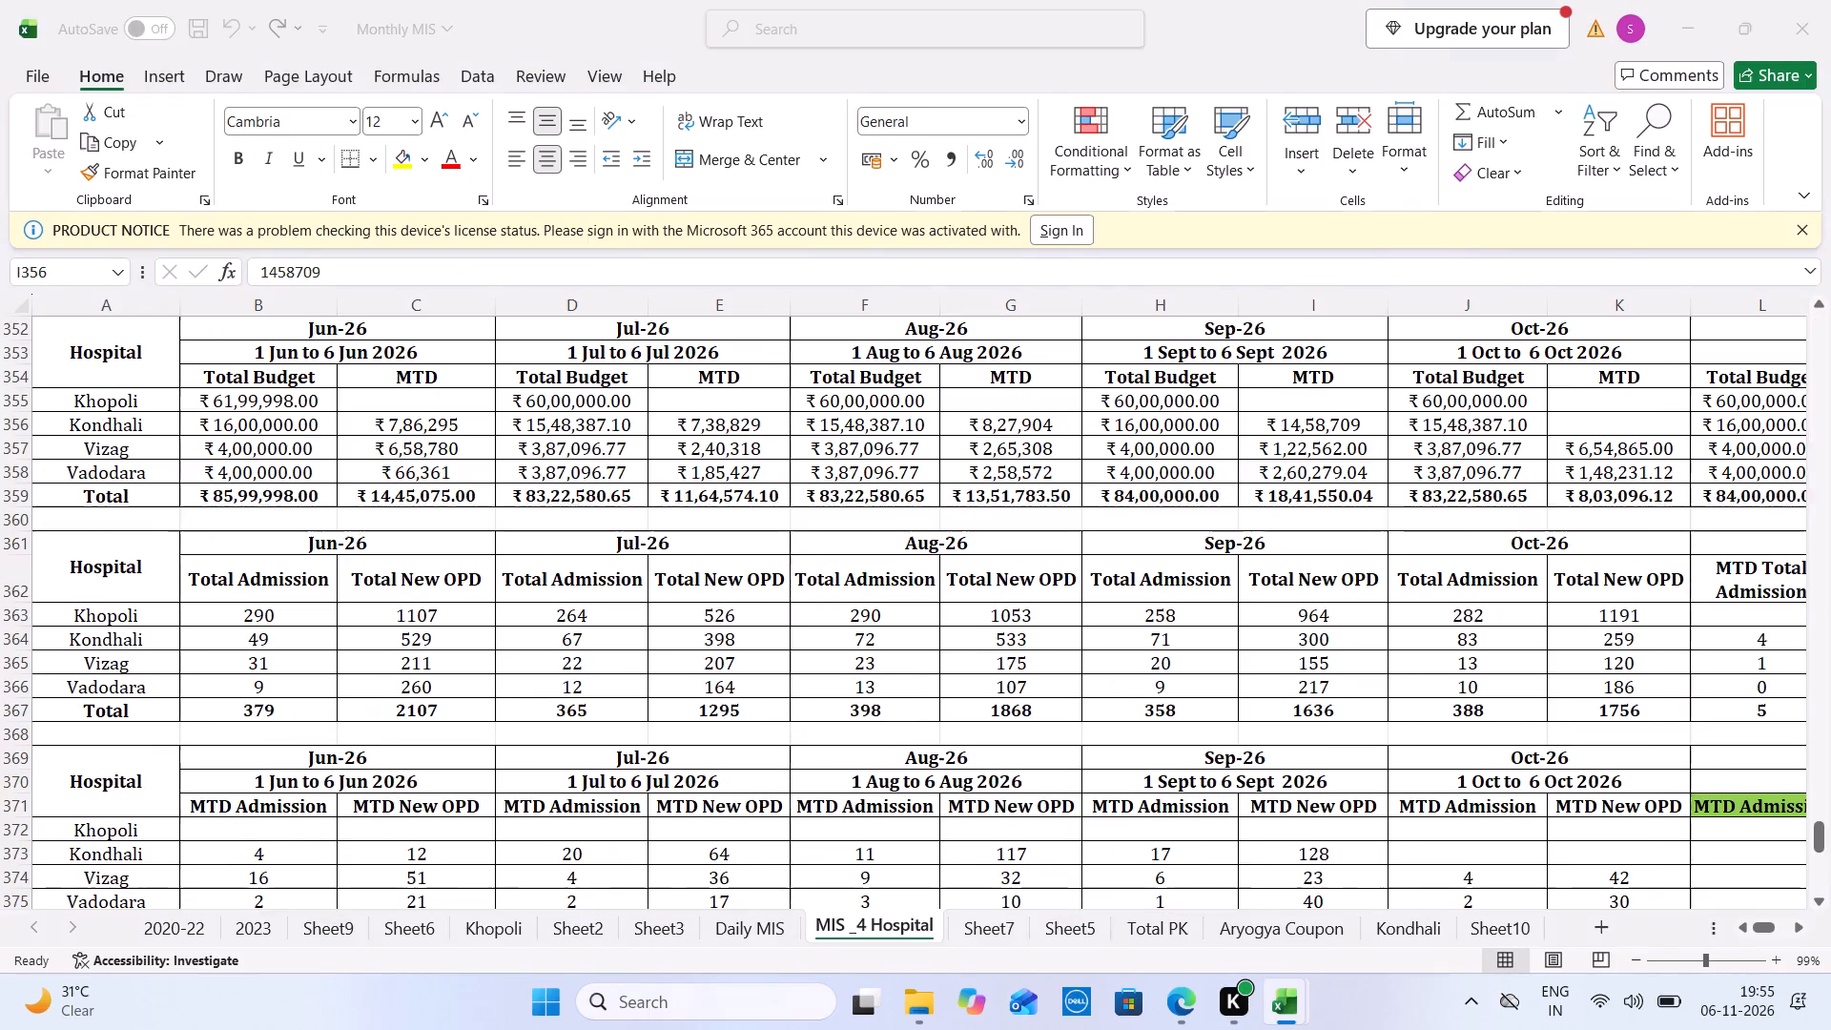
left_click(1604, 844)
type("98")
key("ctrl+Tab")
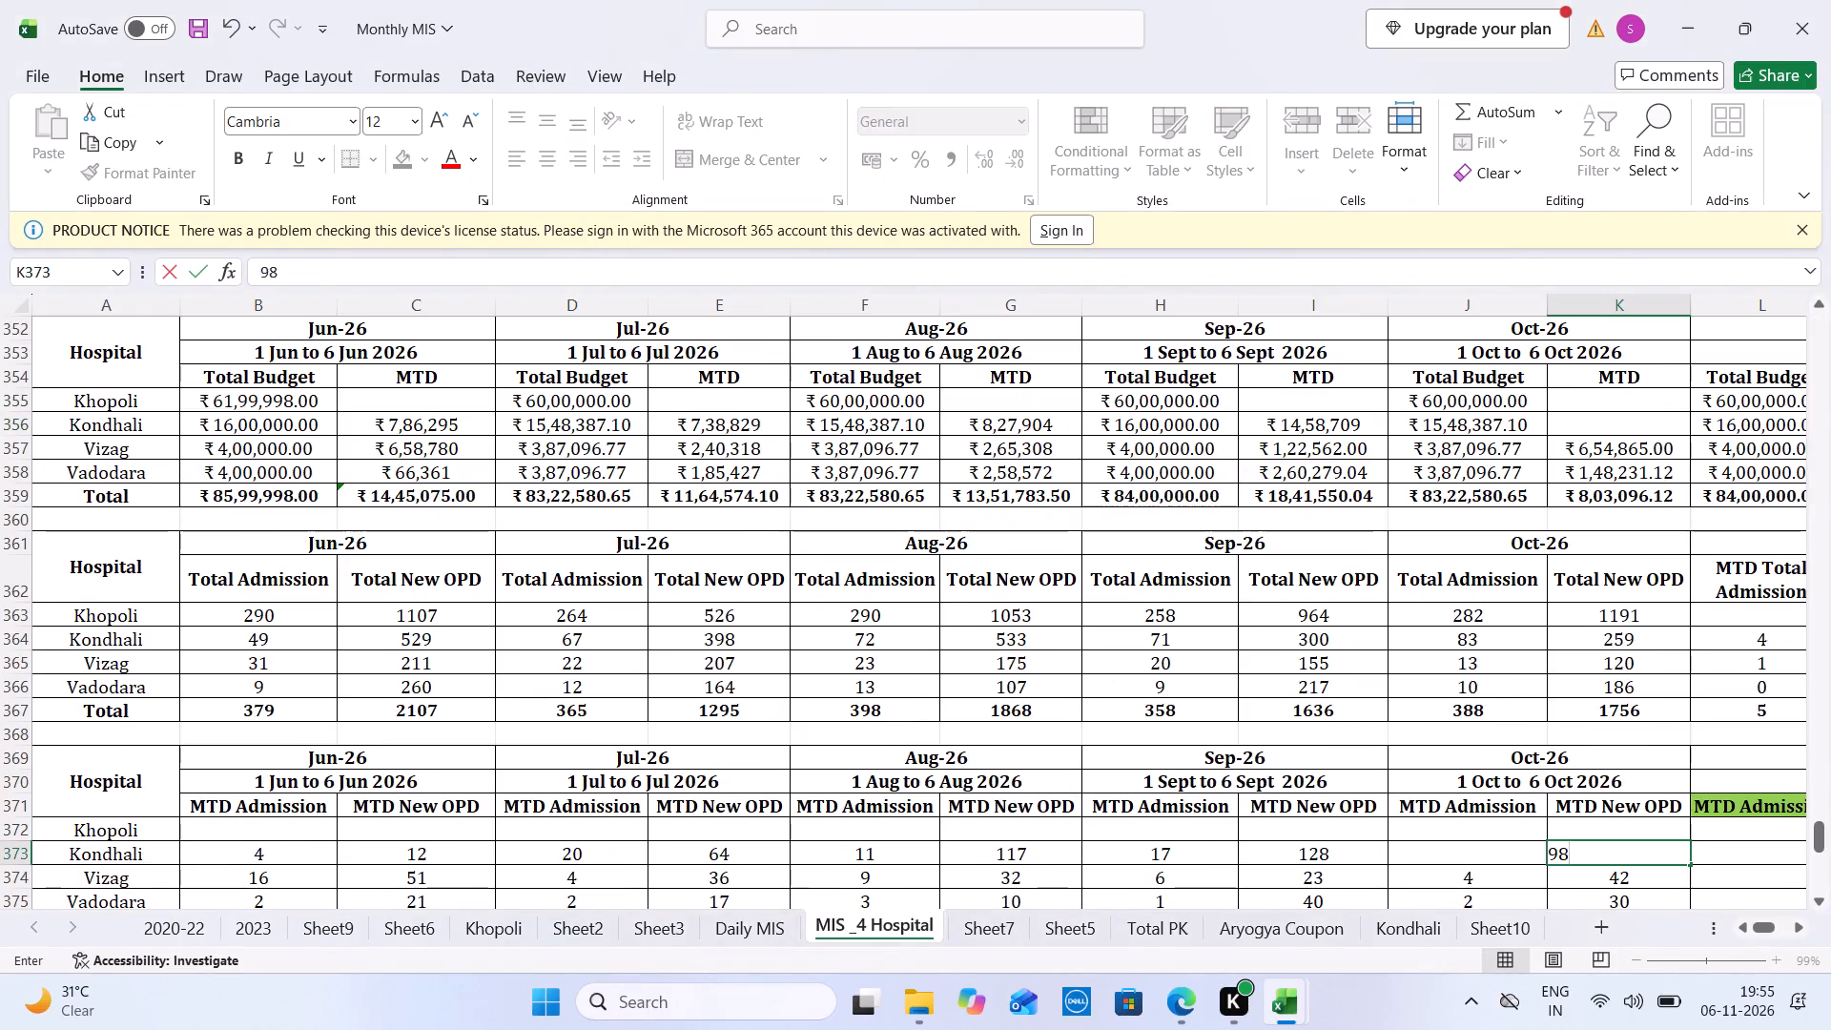
left_click_drag(507, 540, 526, 433)
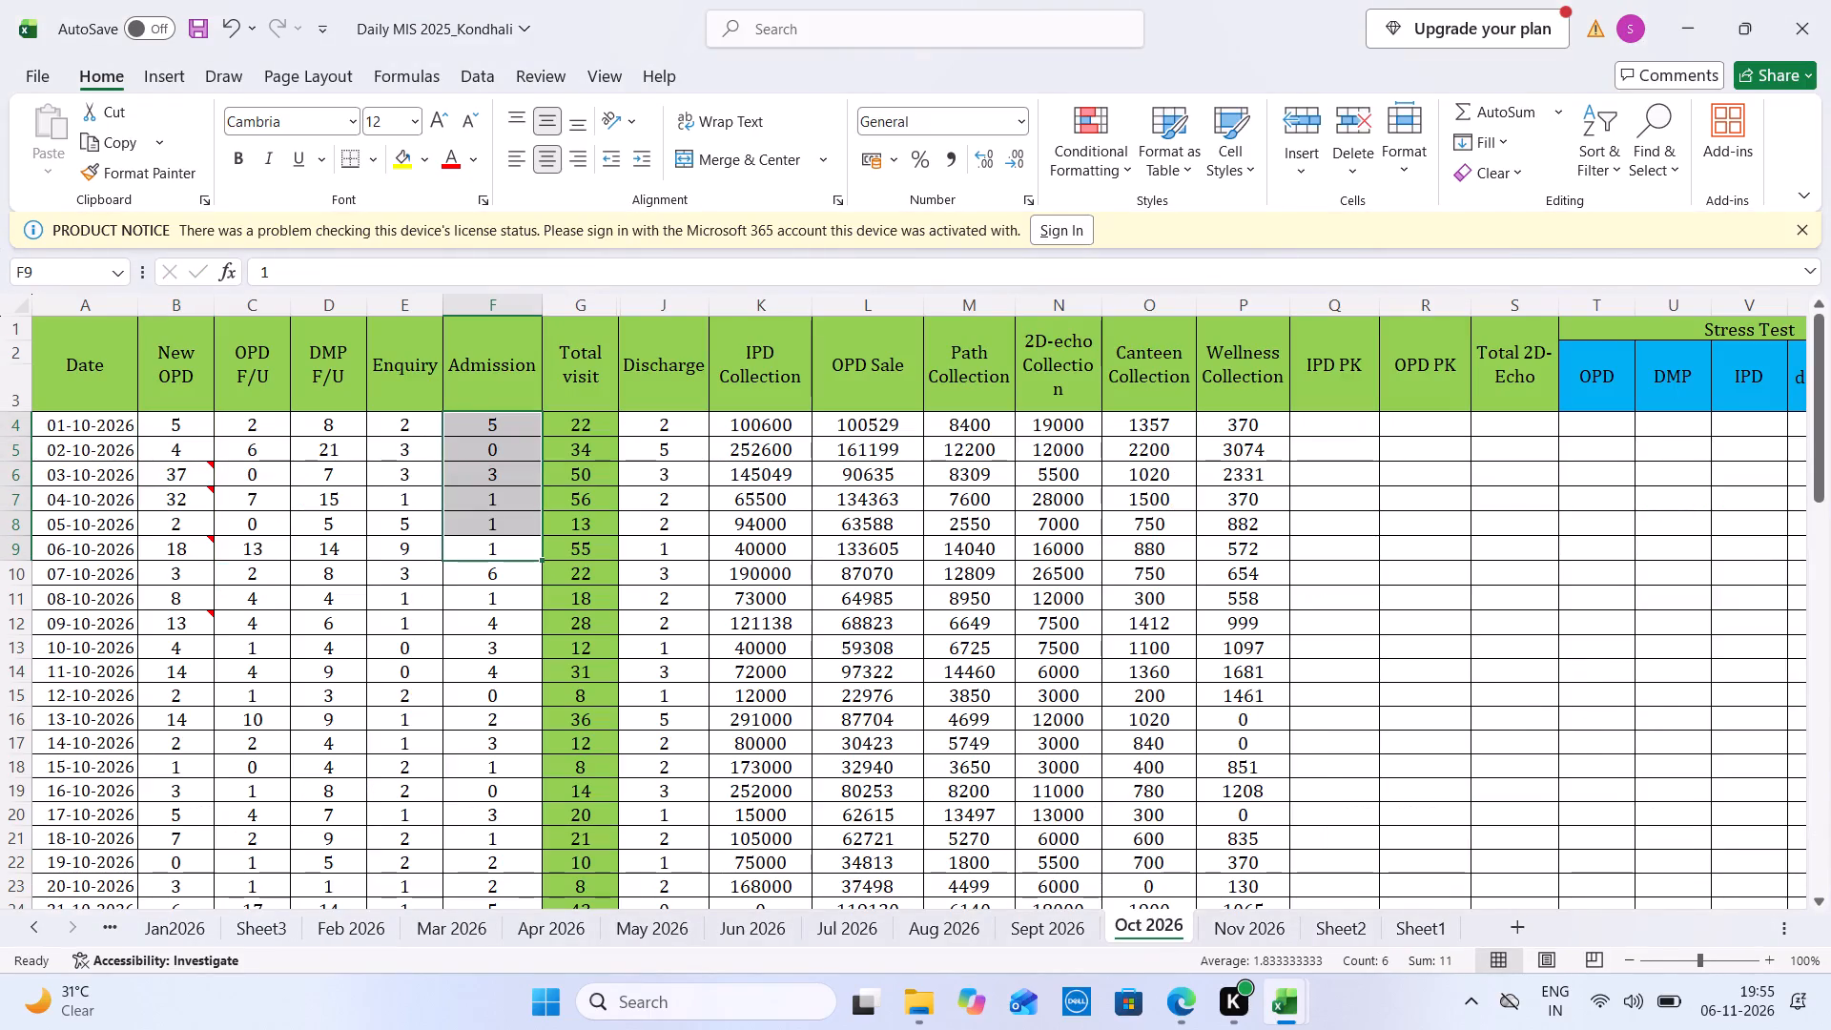
key("ctrl+Tab")
left_click(1473, 867)
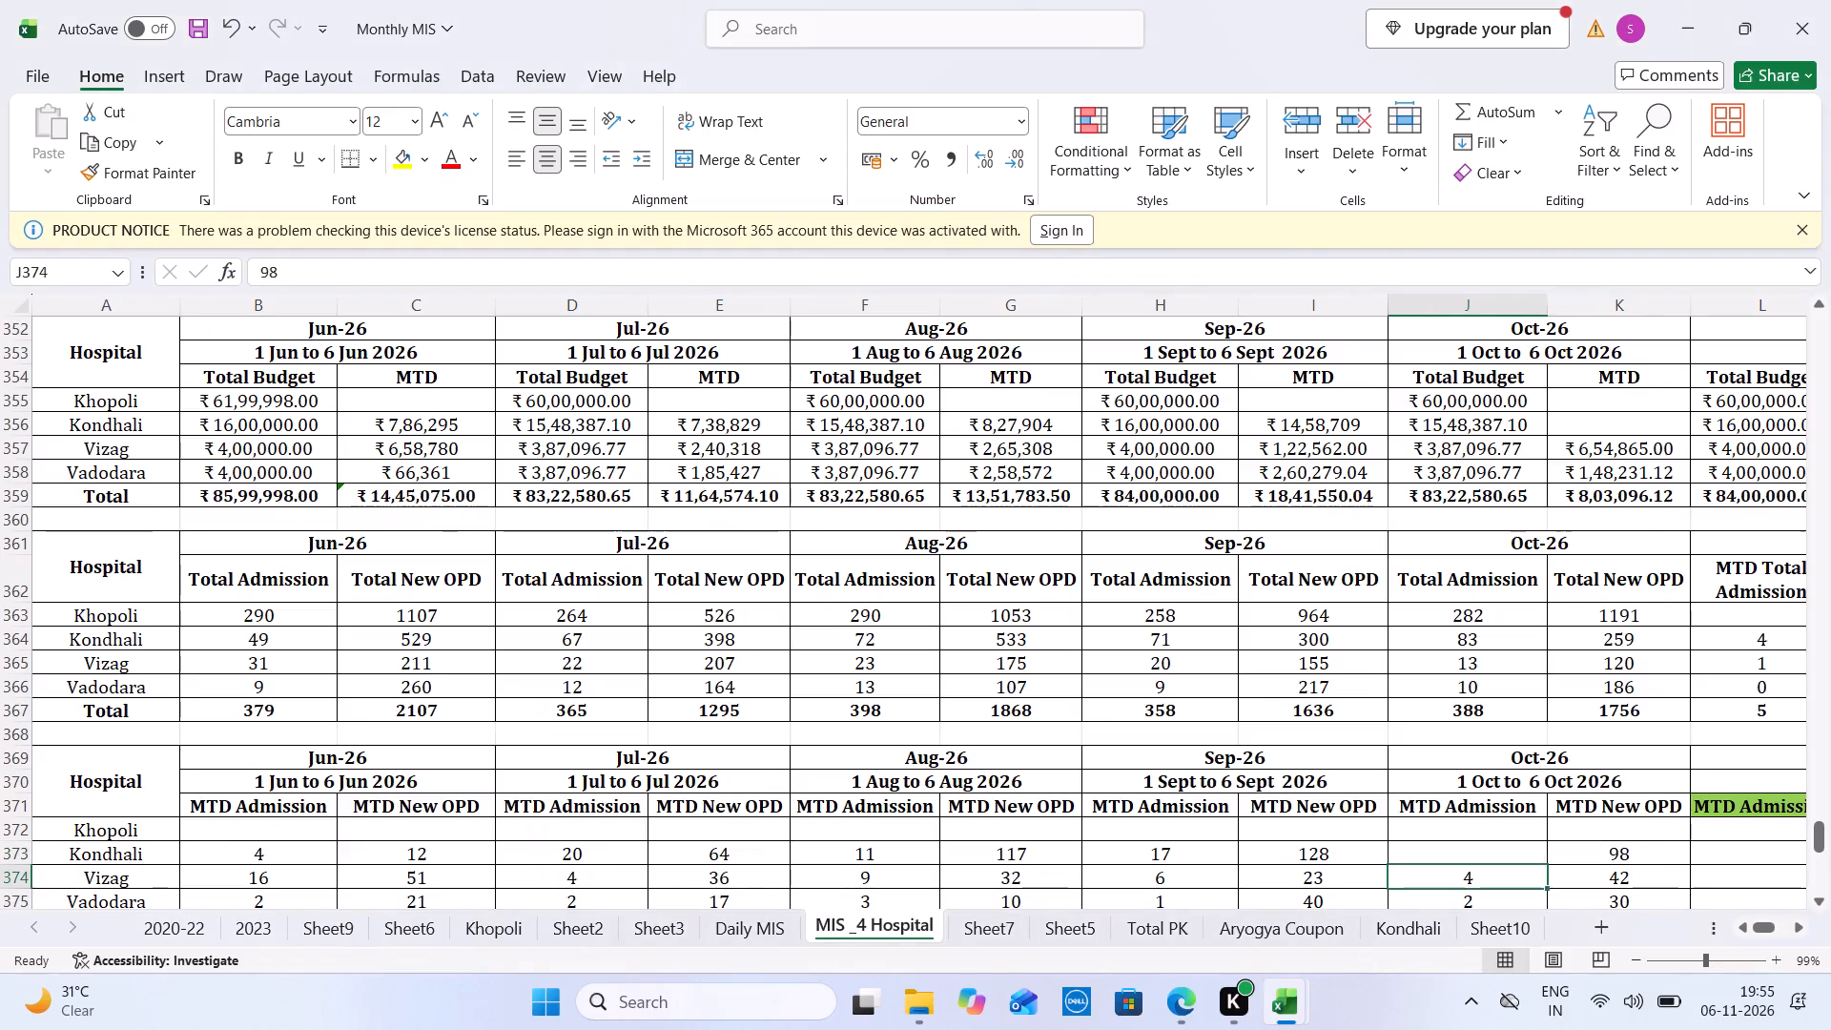
key("Up")
type("11")
key("ctrl+Tab")
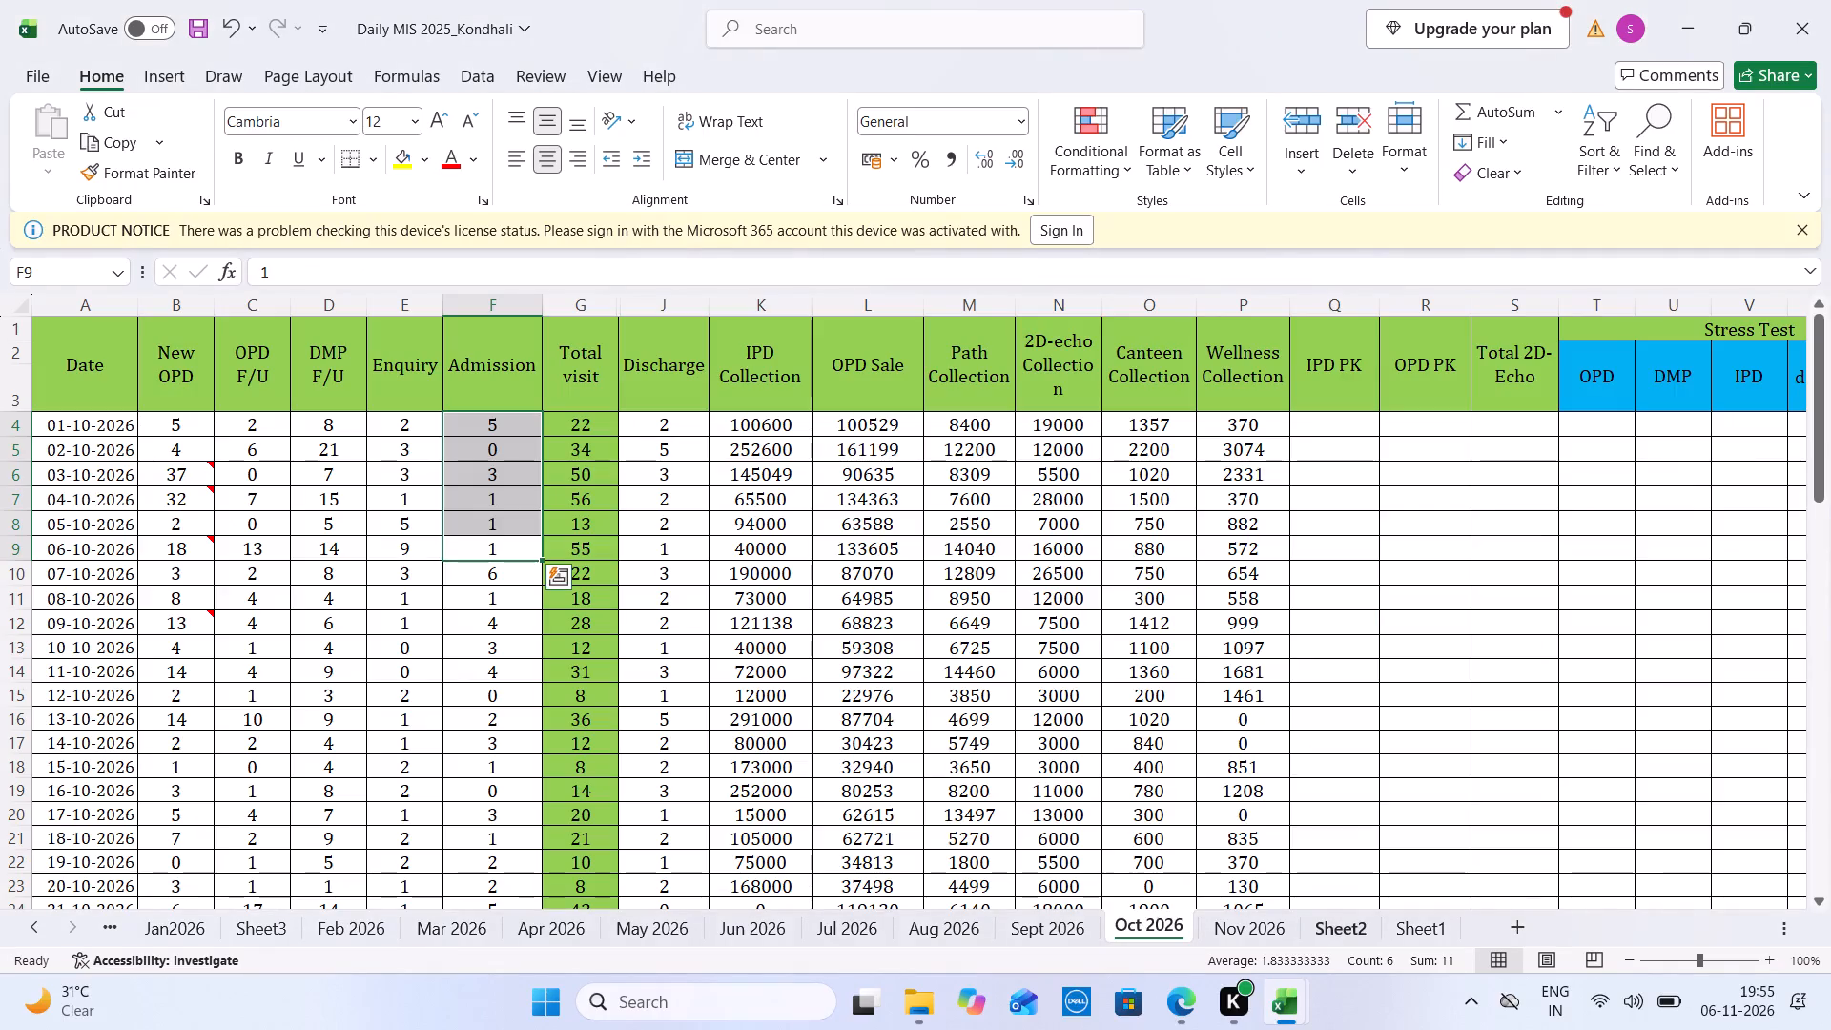
Sum IPD Collection and OPD Sale for 1 to 6 October and enter 1381668 as Kondhali's Oct-26 MTD beside Total Budget.
left_click_drag(840, 555, 765, 430)
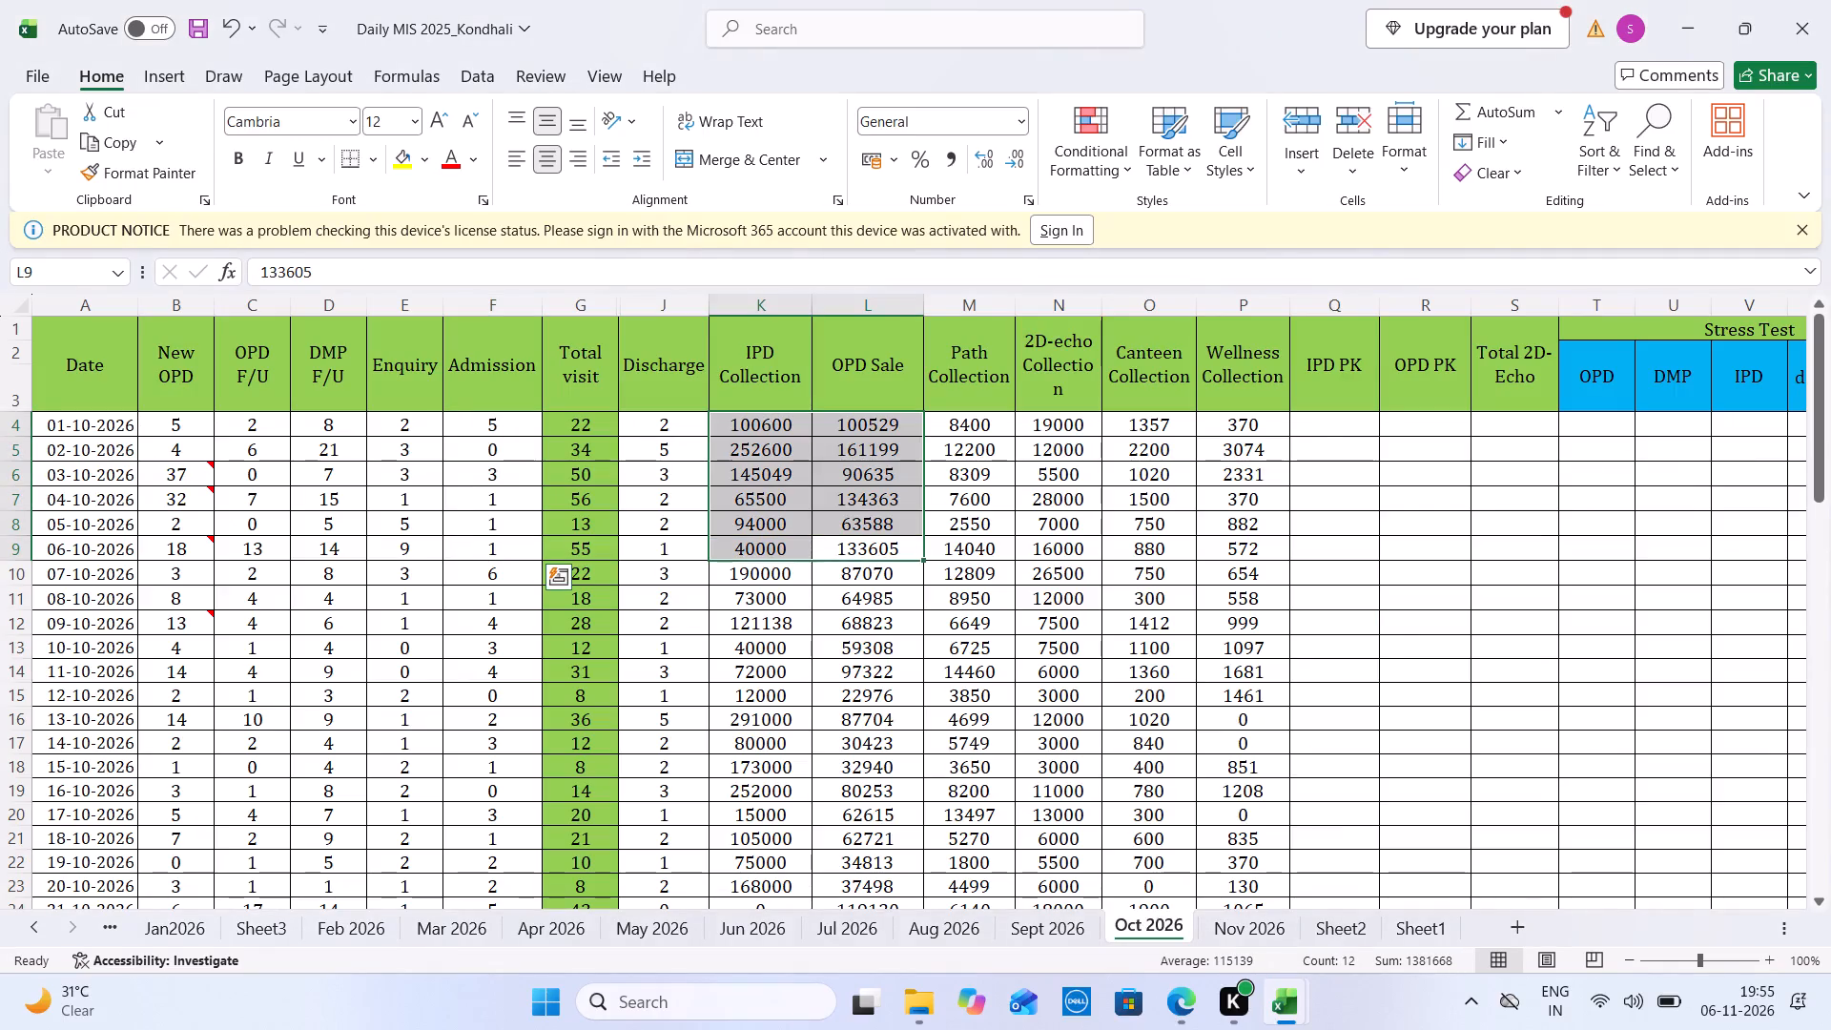
key("ctrl+Tab")
left_click(1638, 439)
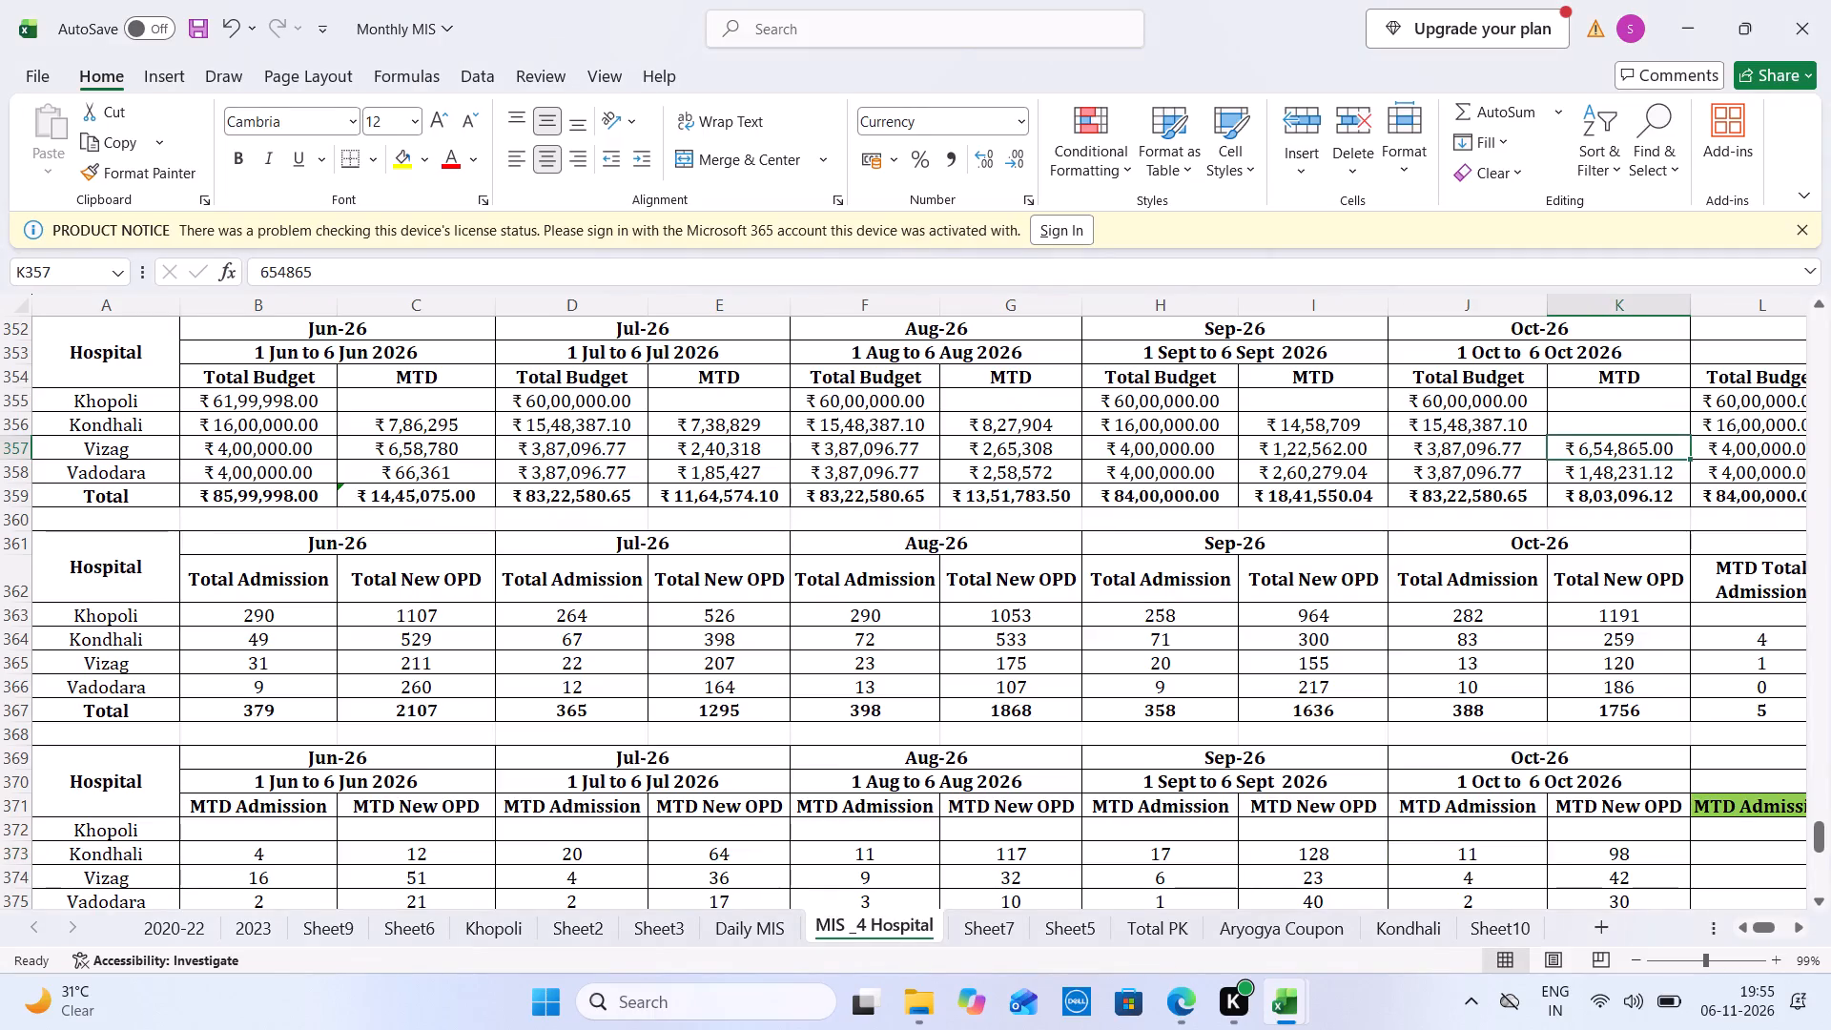
key("Up")
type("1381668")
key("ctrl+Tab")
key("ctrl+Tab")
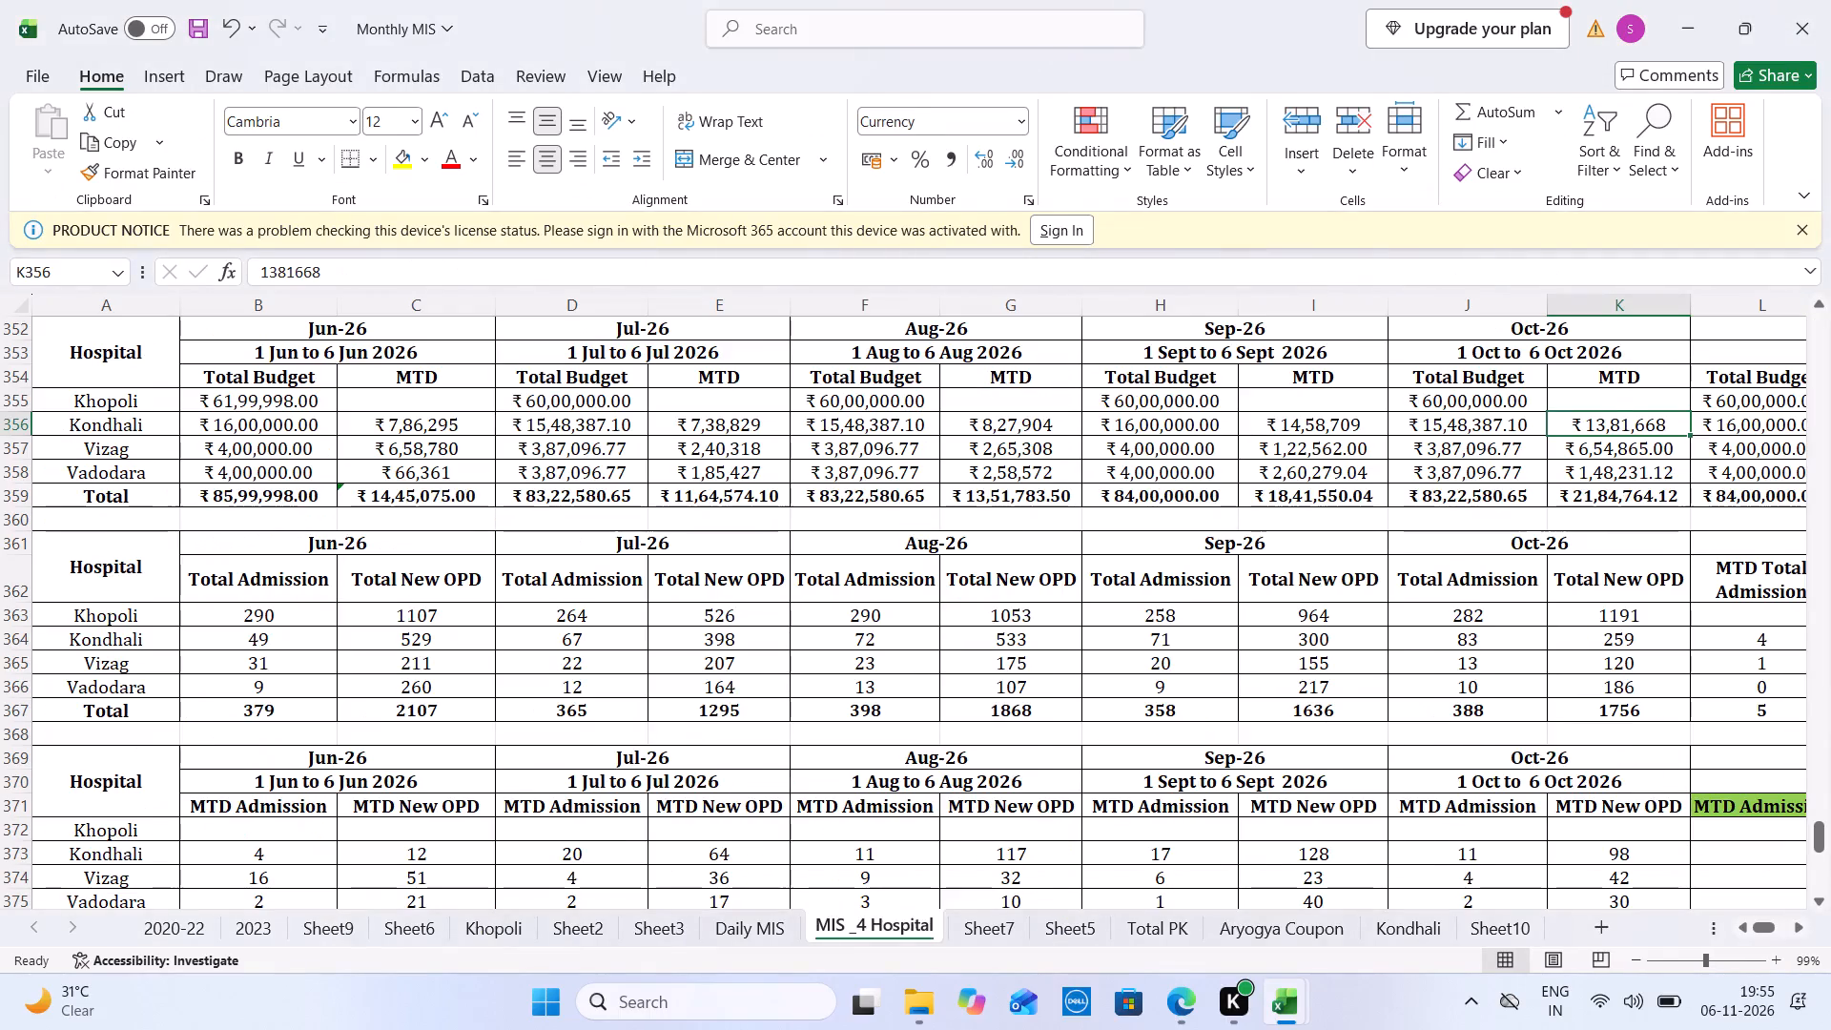
Copy Kondhali's Oct-26 MTD collection into its 1 Oct to 6 Oct 2026 cell in the Total Sale table.
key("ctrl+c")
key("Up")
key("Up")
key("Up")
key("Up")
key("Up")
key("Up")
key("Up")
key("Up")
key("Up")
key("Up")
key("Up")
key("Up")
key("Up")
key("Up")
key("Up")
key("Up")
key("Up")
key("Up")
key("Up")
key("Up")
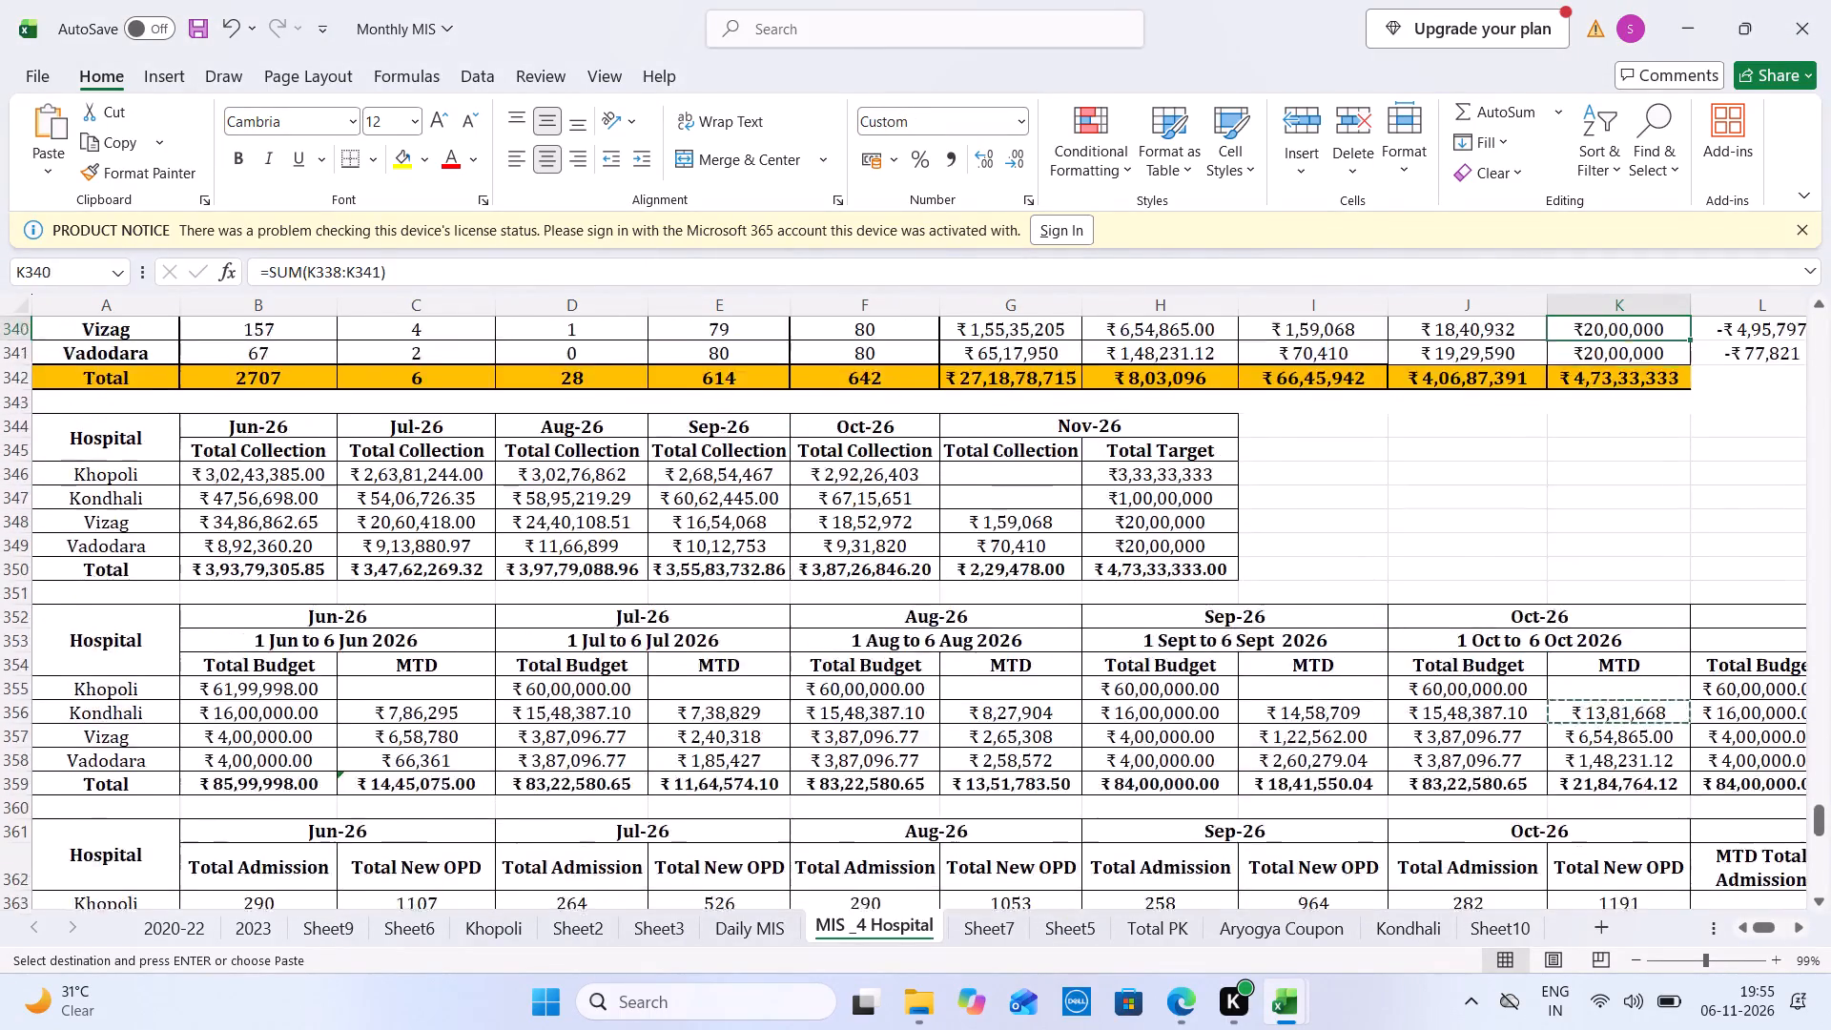
left_click(1185, 761)
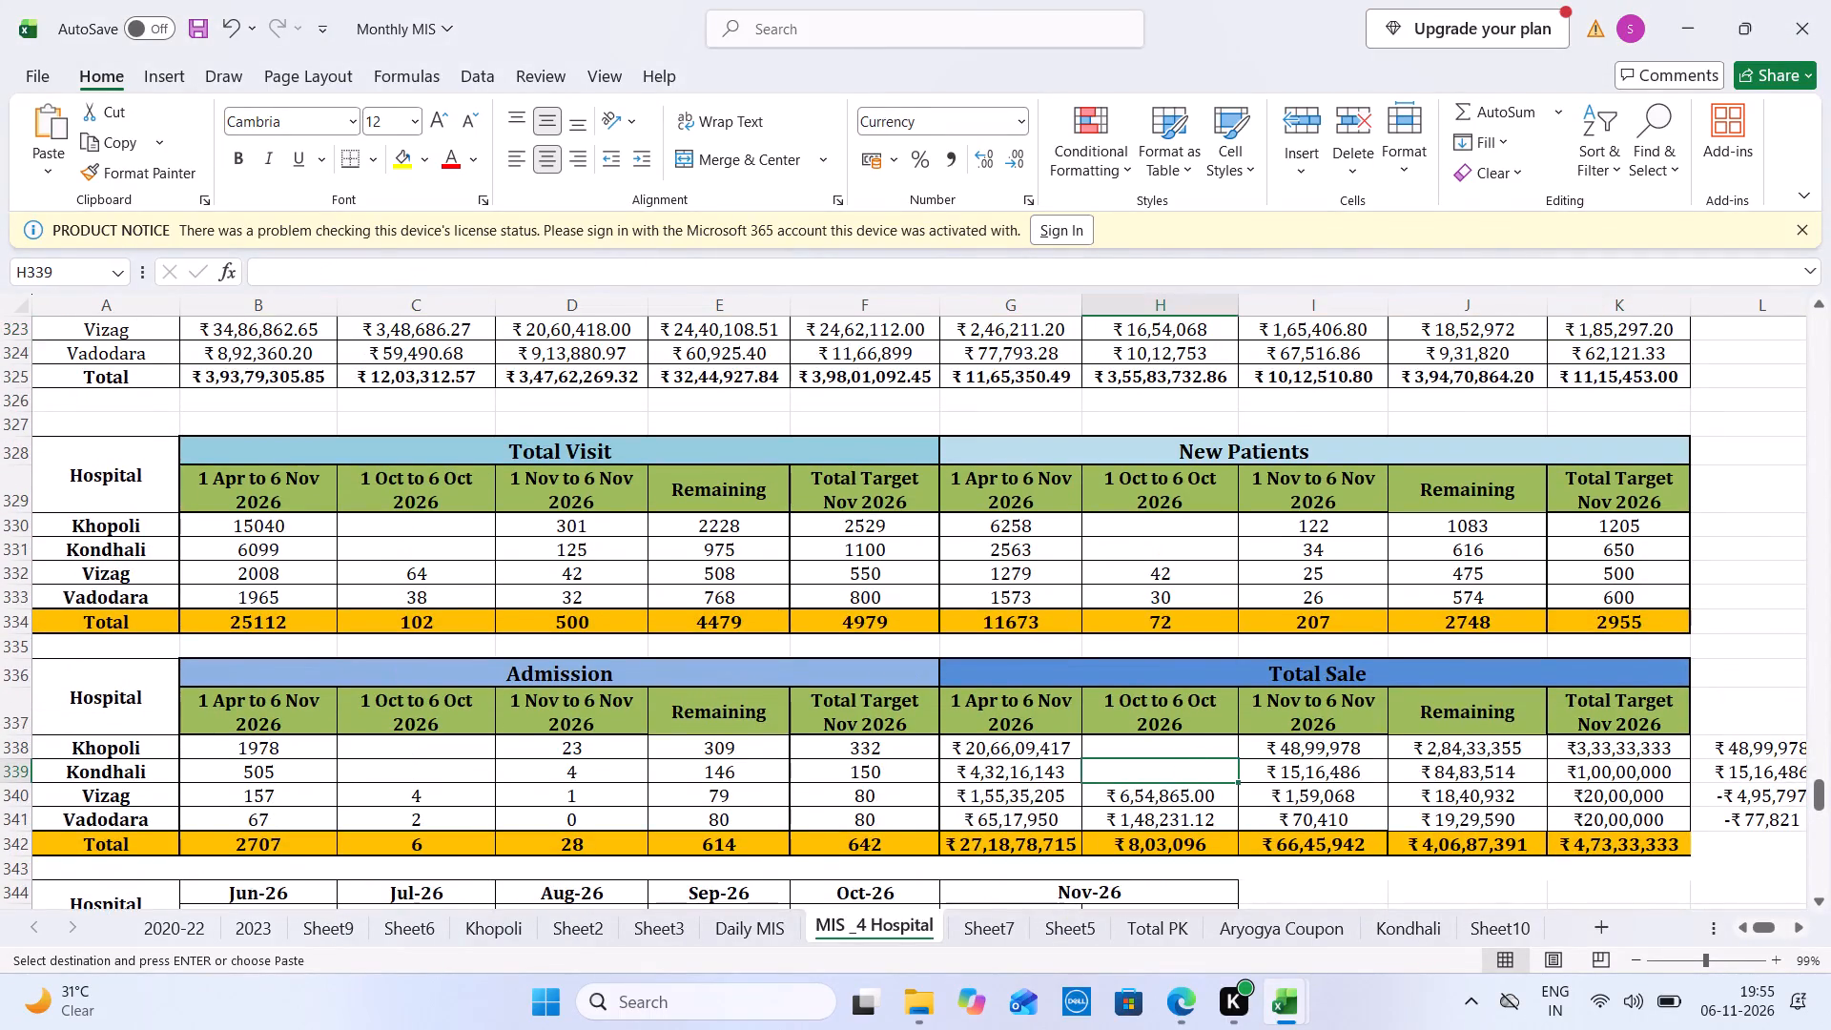
key("ctrl+v")
In Kondhali's 1 Oct to 6 Oct 2026 columns, enter 98 under New Patients and 11 under Admission.
left_click(1220, 552)
type("98")
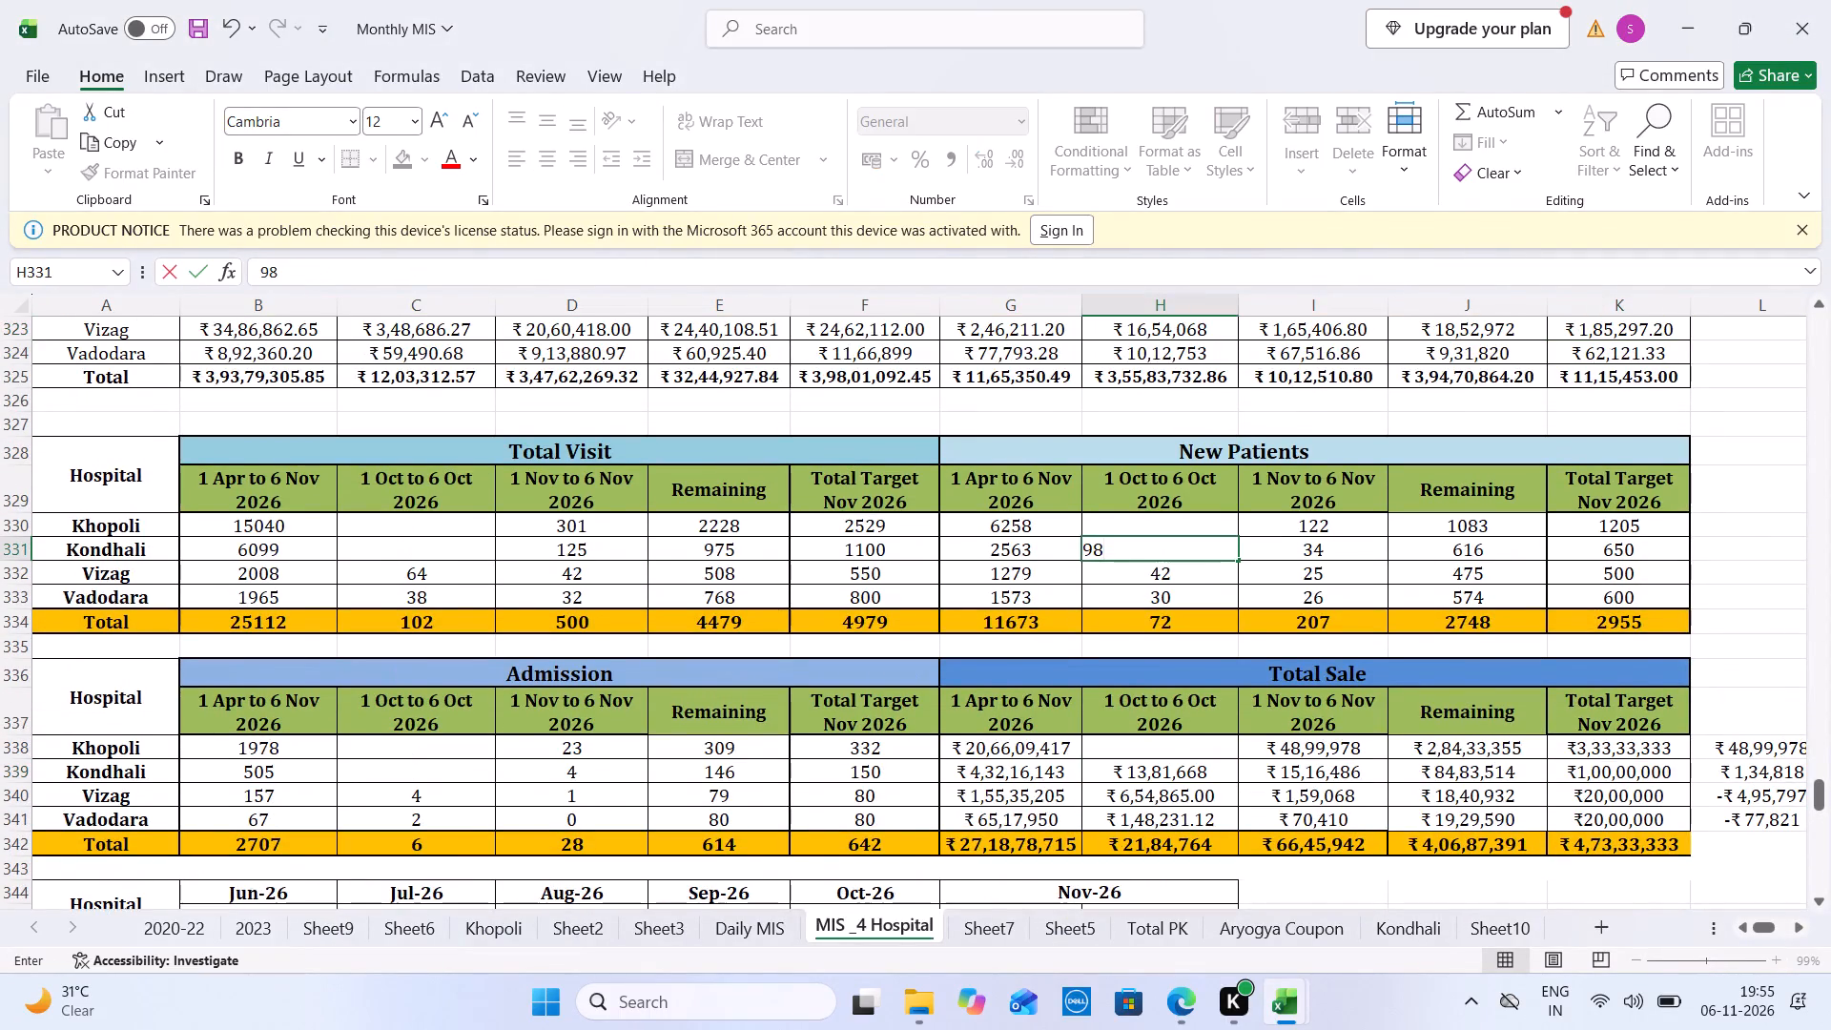
left_click(402, 770)
type("11")
key("ctrl+Tab")
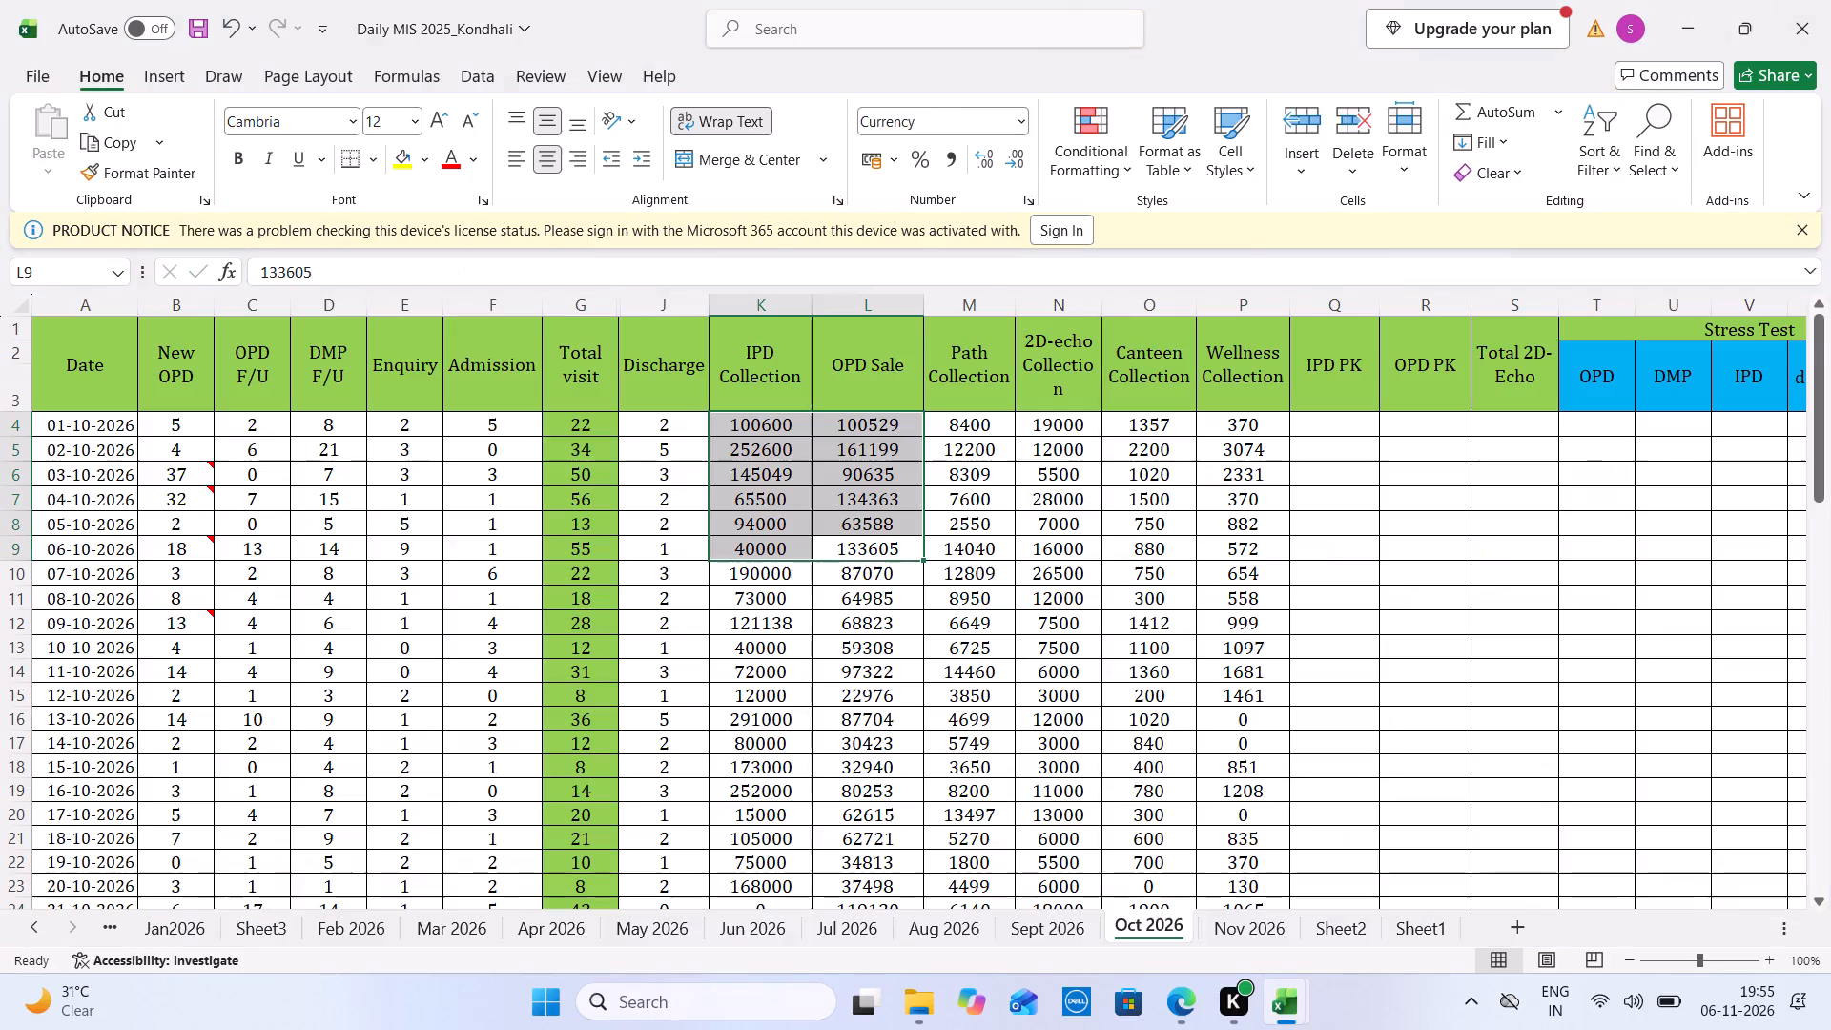
Sum Total visit for 1 to 6 October, enter 230 as Kondhali's 1 Oct to 6 Oct Total Visit, and save Monthly MIS.
left_click_drag(584, 551, 592, 423)
key("ctrl+Tab")
left_click(430, 534)
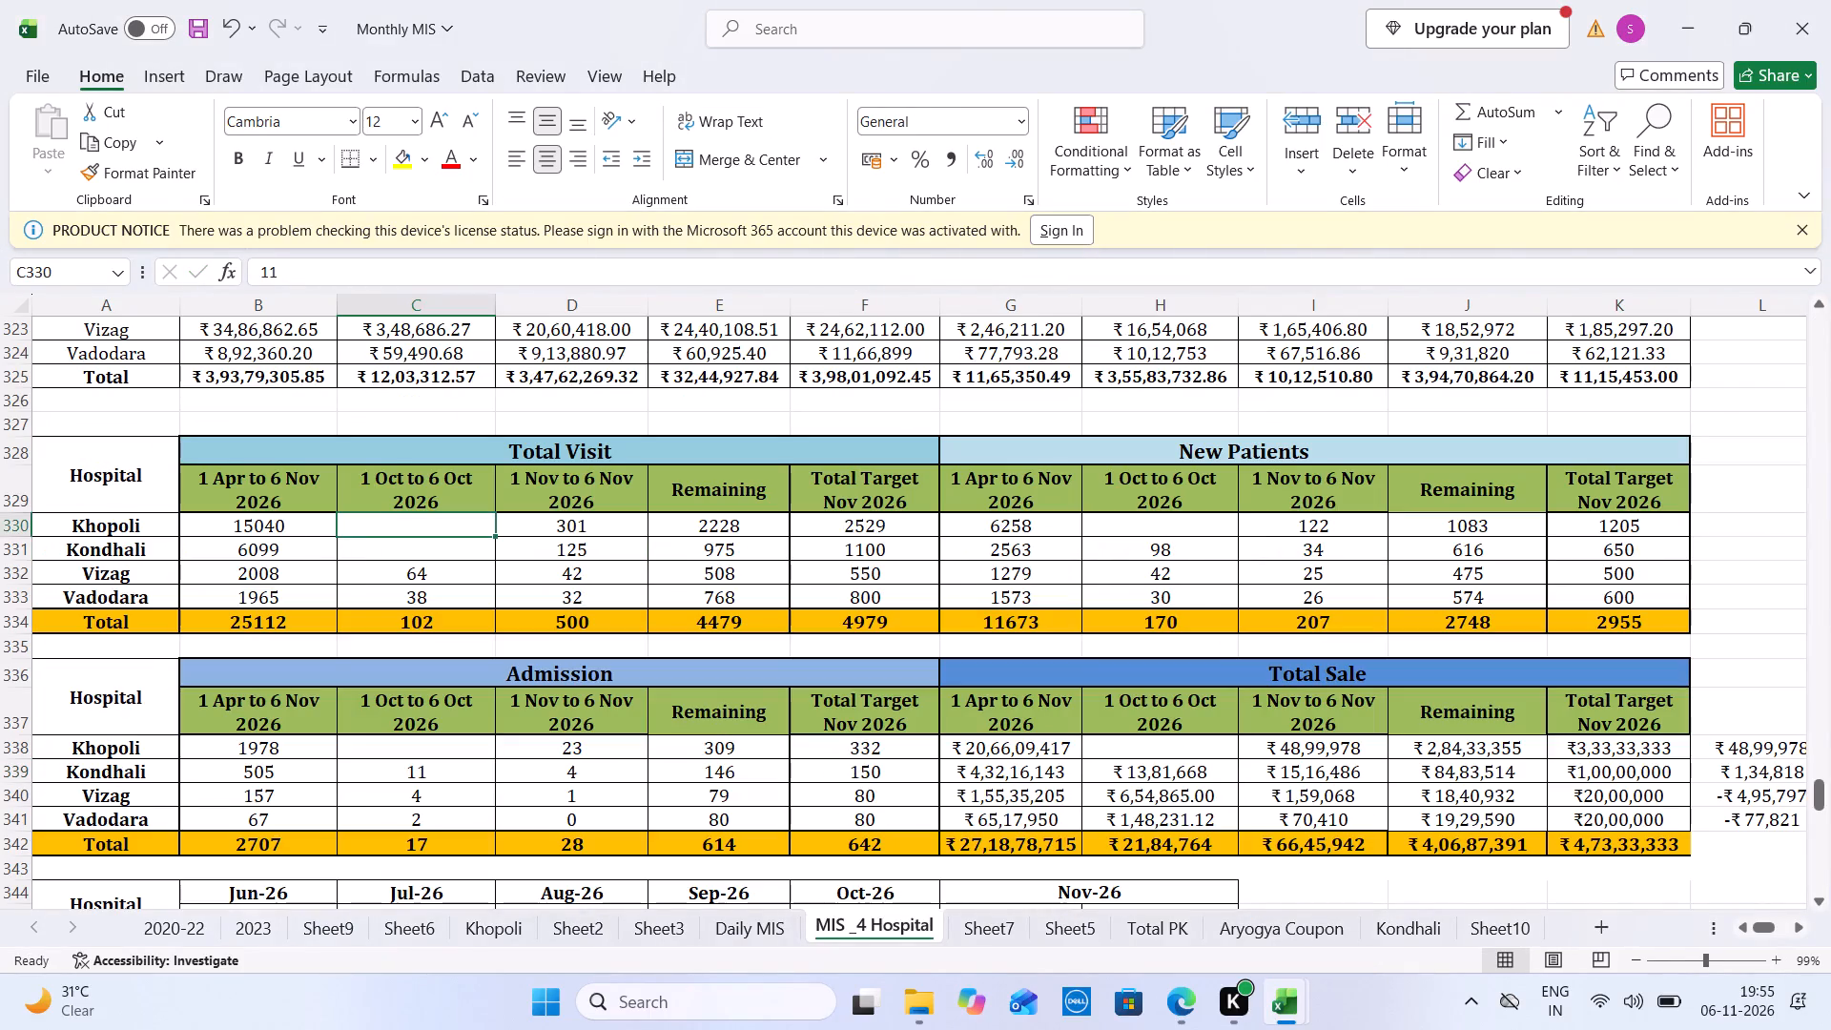
key("Down")
type("230")
key("ctrl+s")
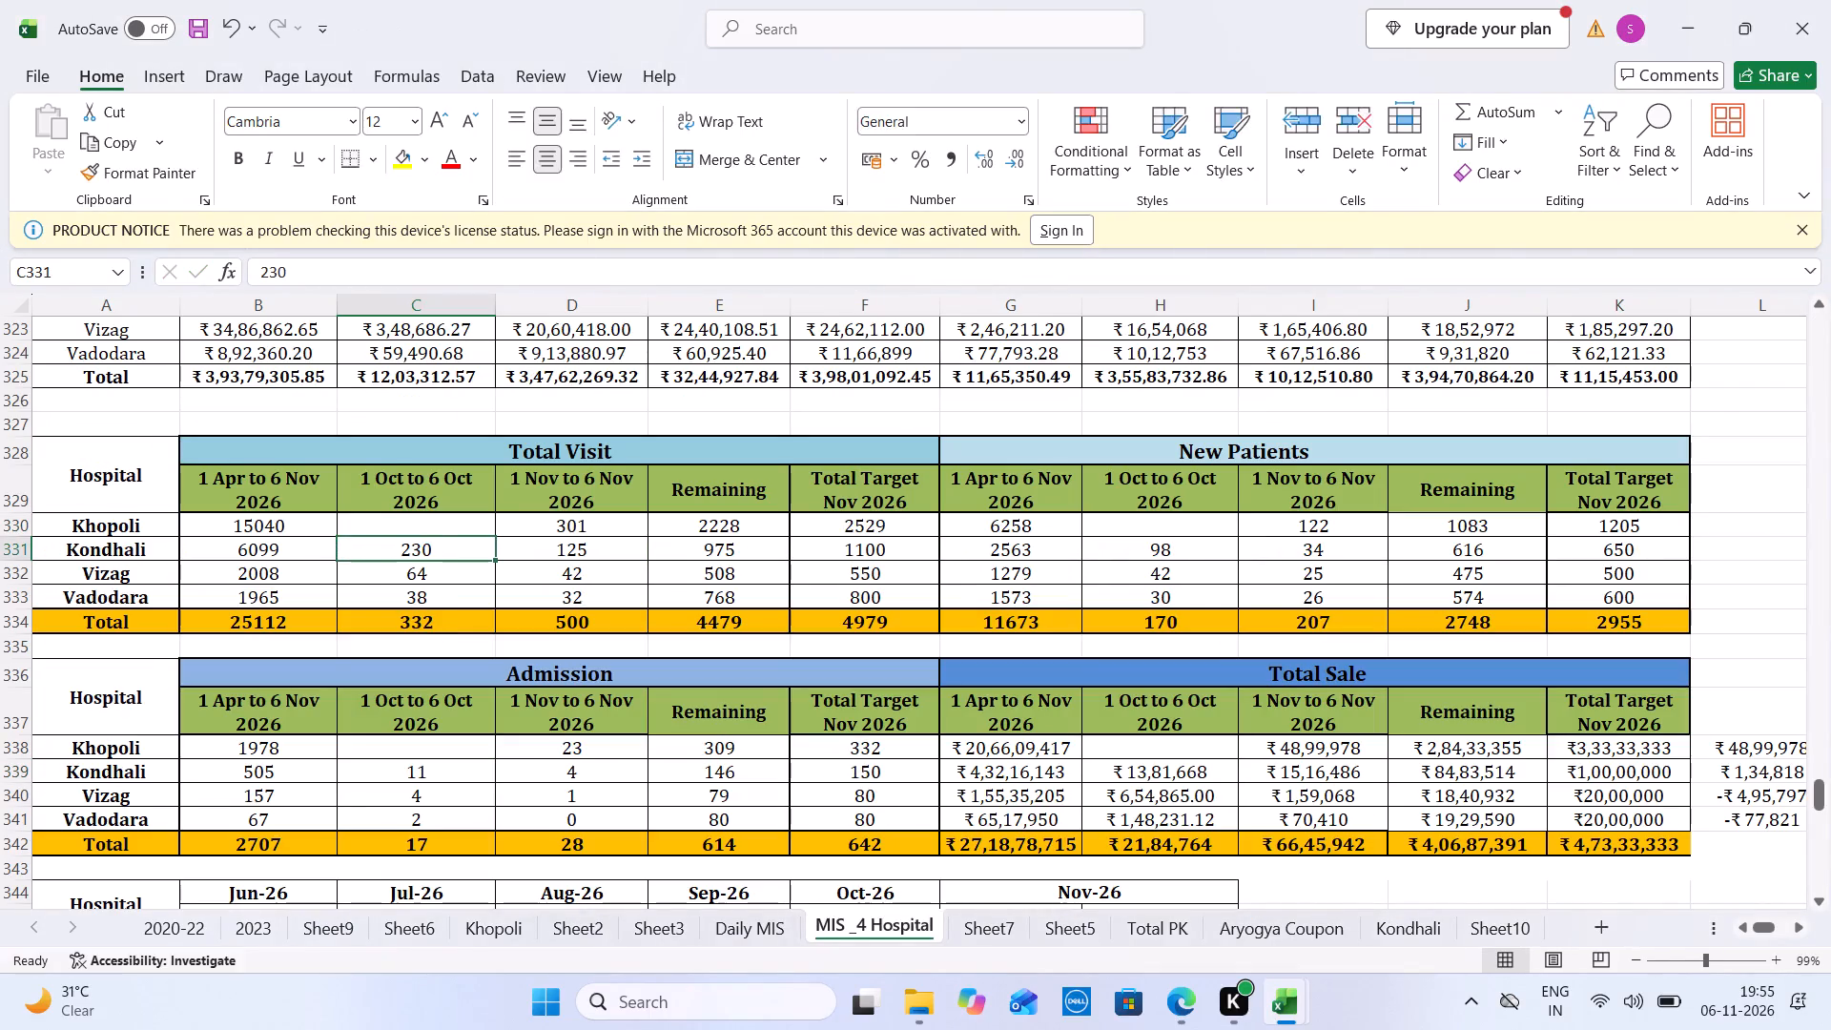
Switch back to Daily MIS 2025_Kondhali and bring up its Nov 2026 sheet.
key("ctrl+Tab")
left_click(1263, 919)
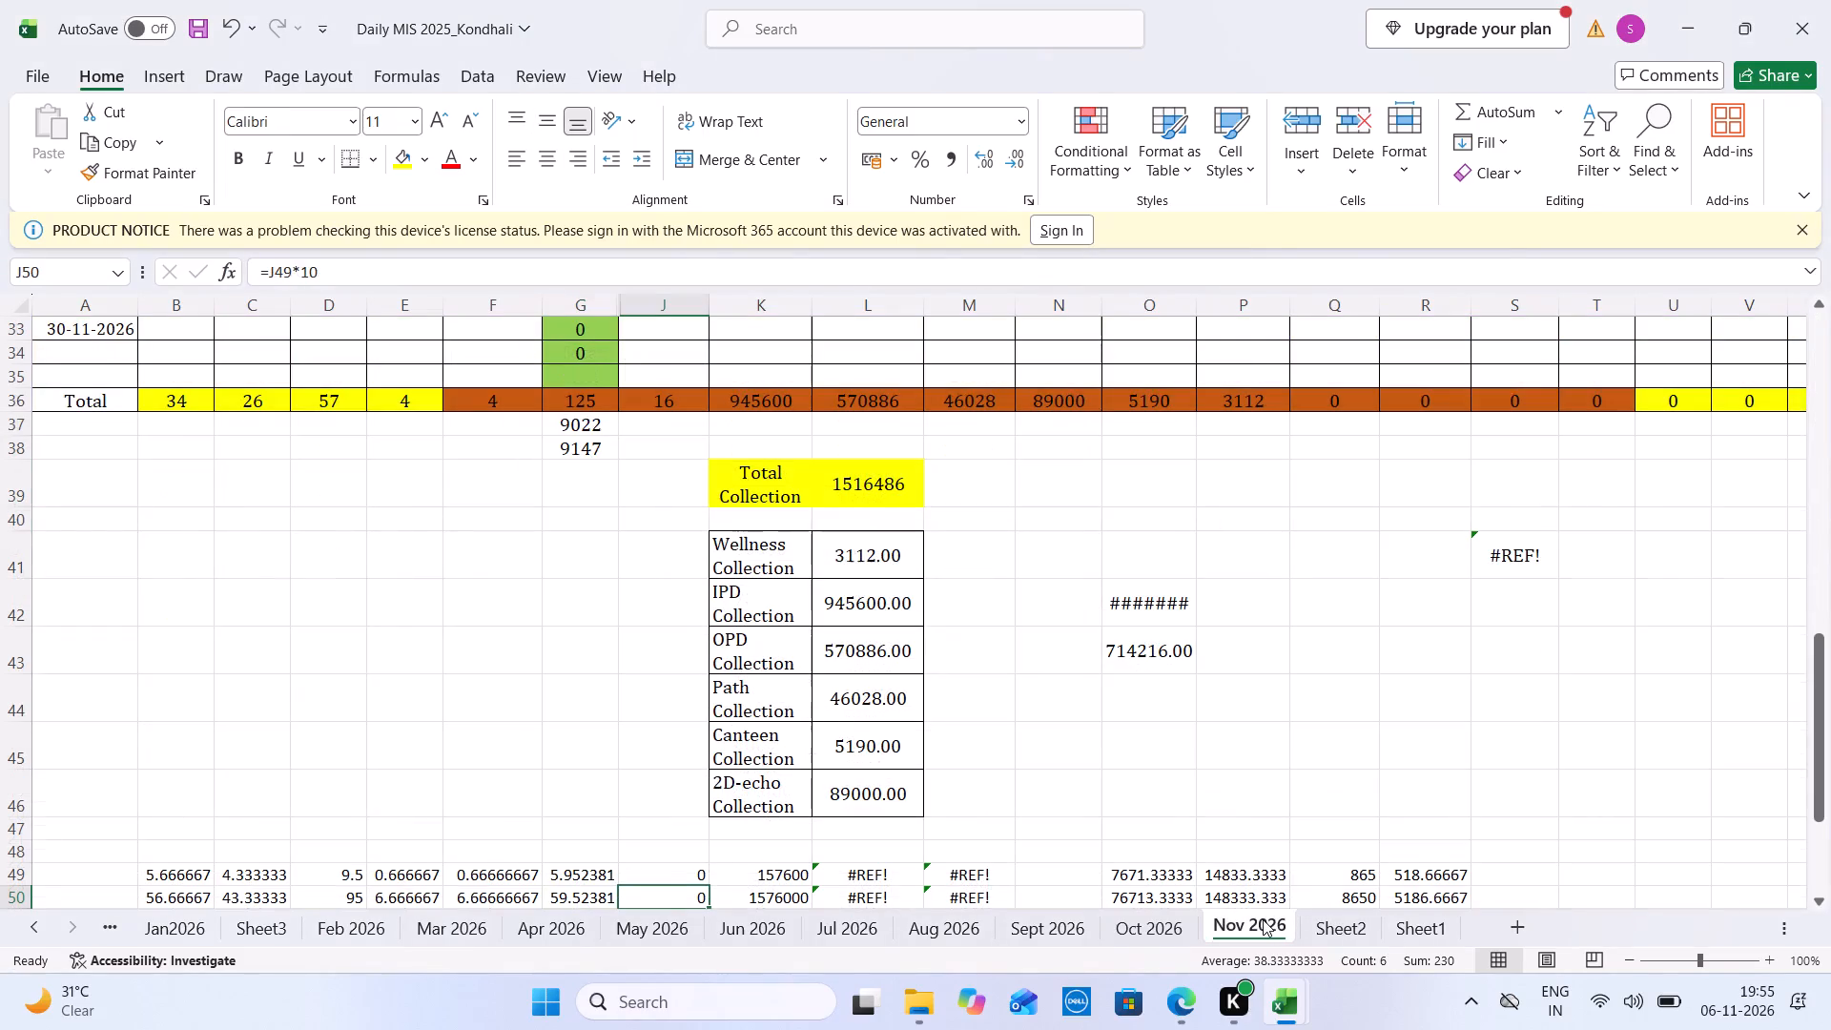
Delete the Daily Collection Report NOV-26 workbook from the Downloads folder.
left_click(902, 998)
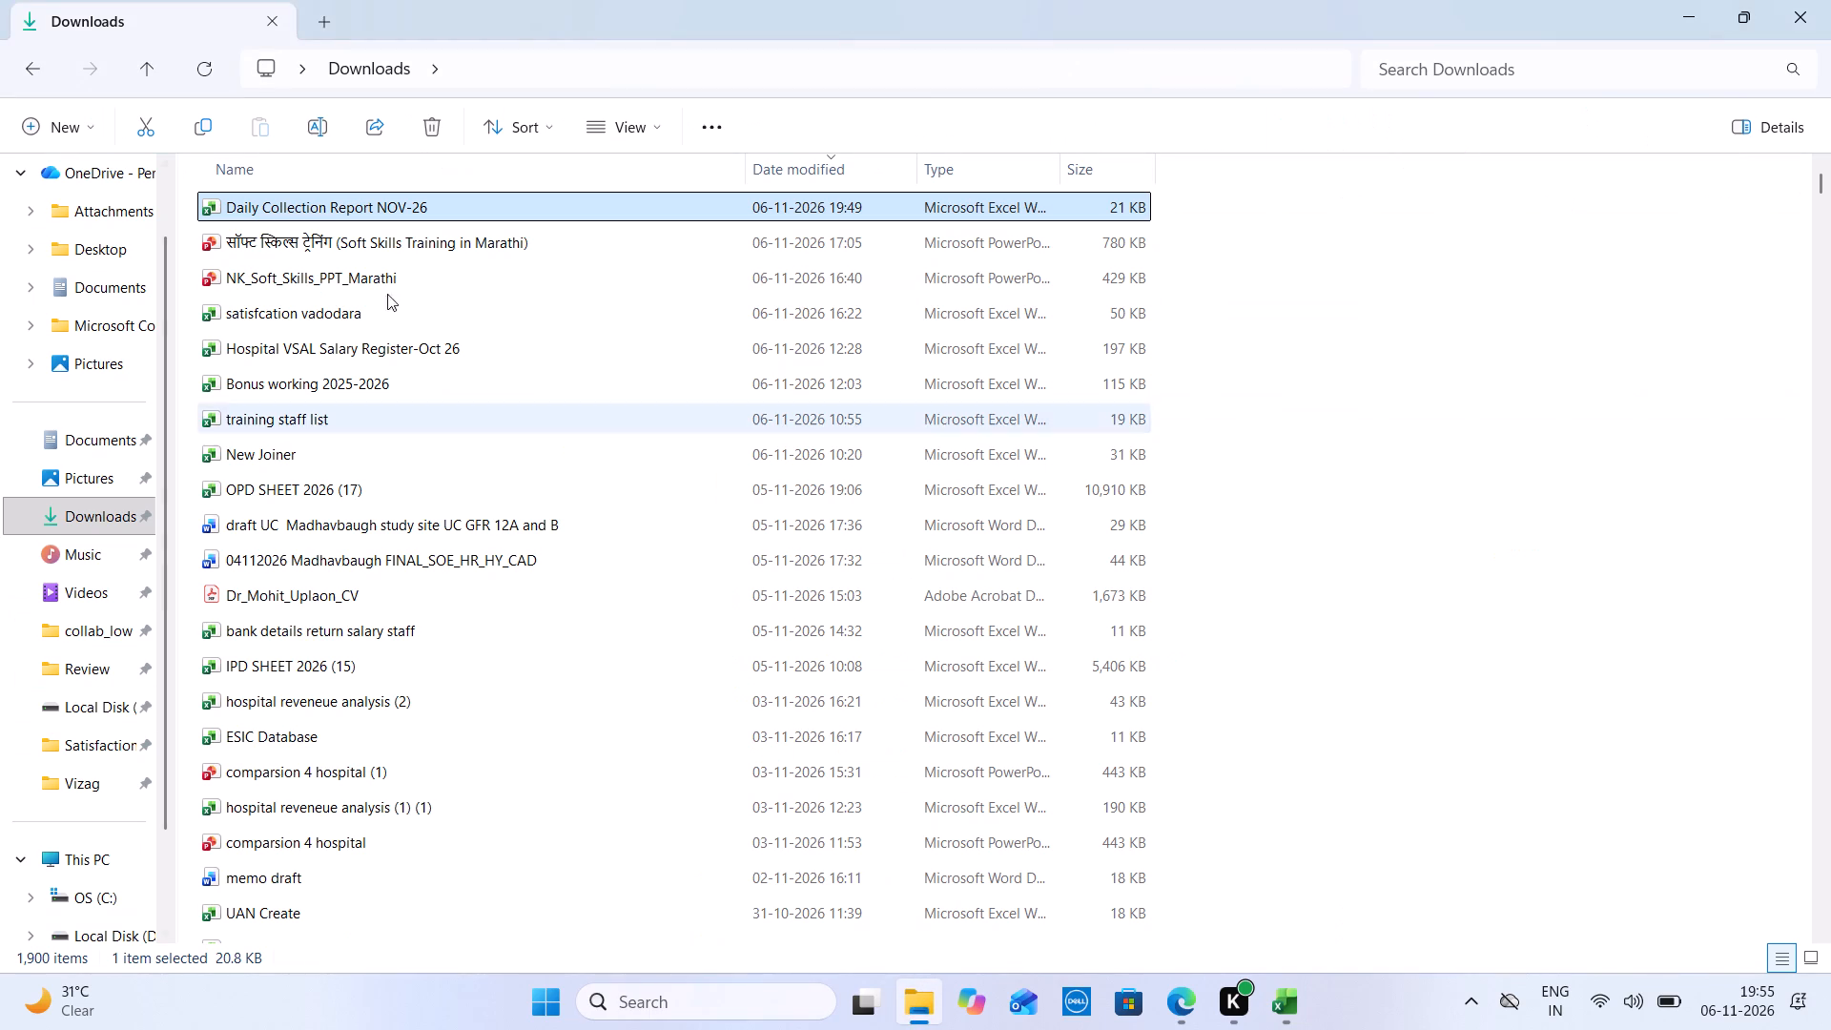
left_click(442, 131)
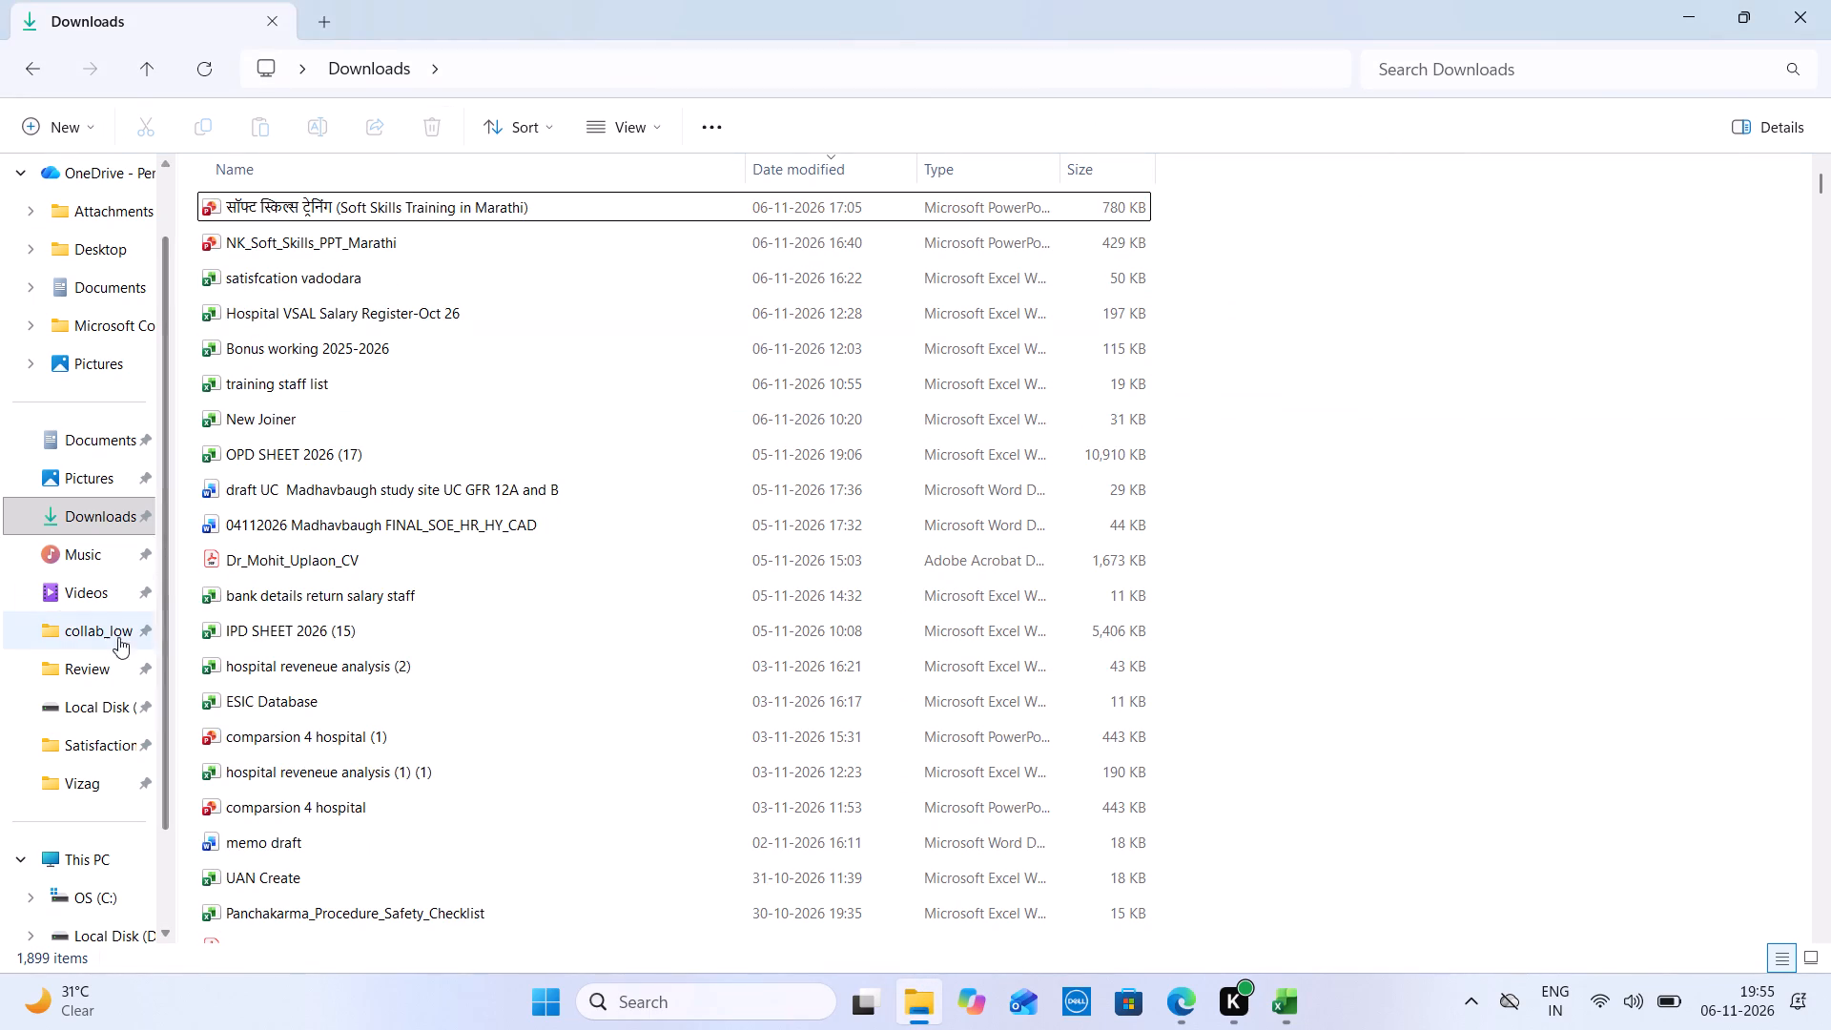
Open the OPD + Admission workbook from the Review folder, dismiss its link update, show the Working sheet, and close it with changes saved.
left_click(107, 666)
double_click(344, 852)
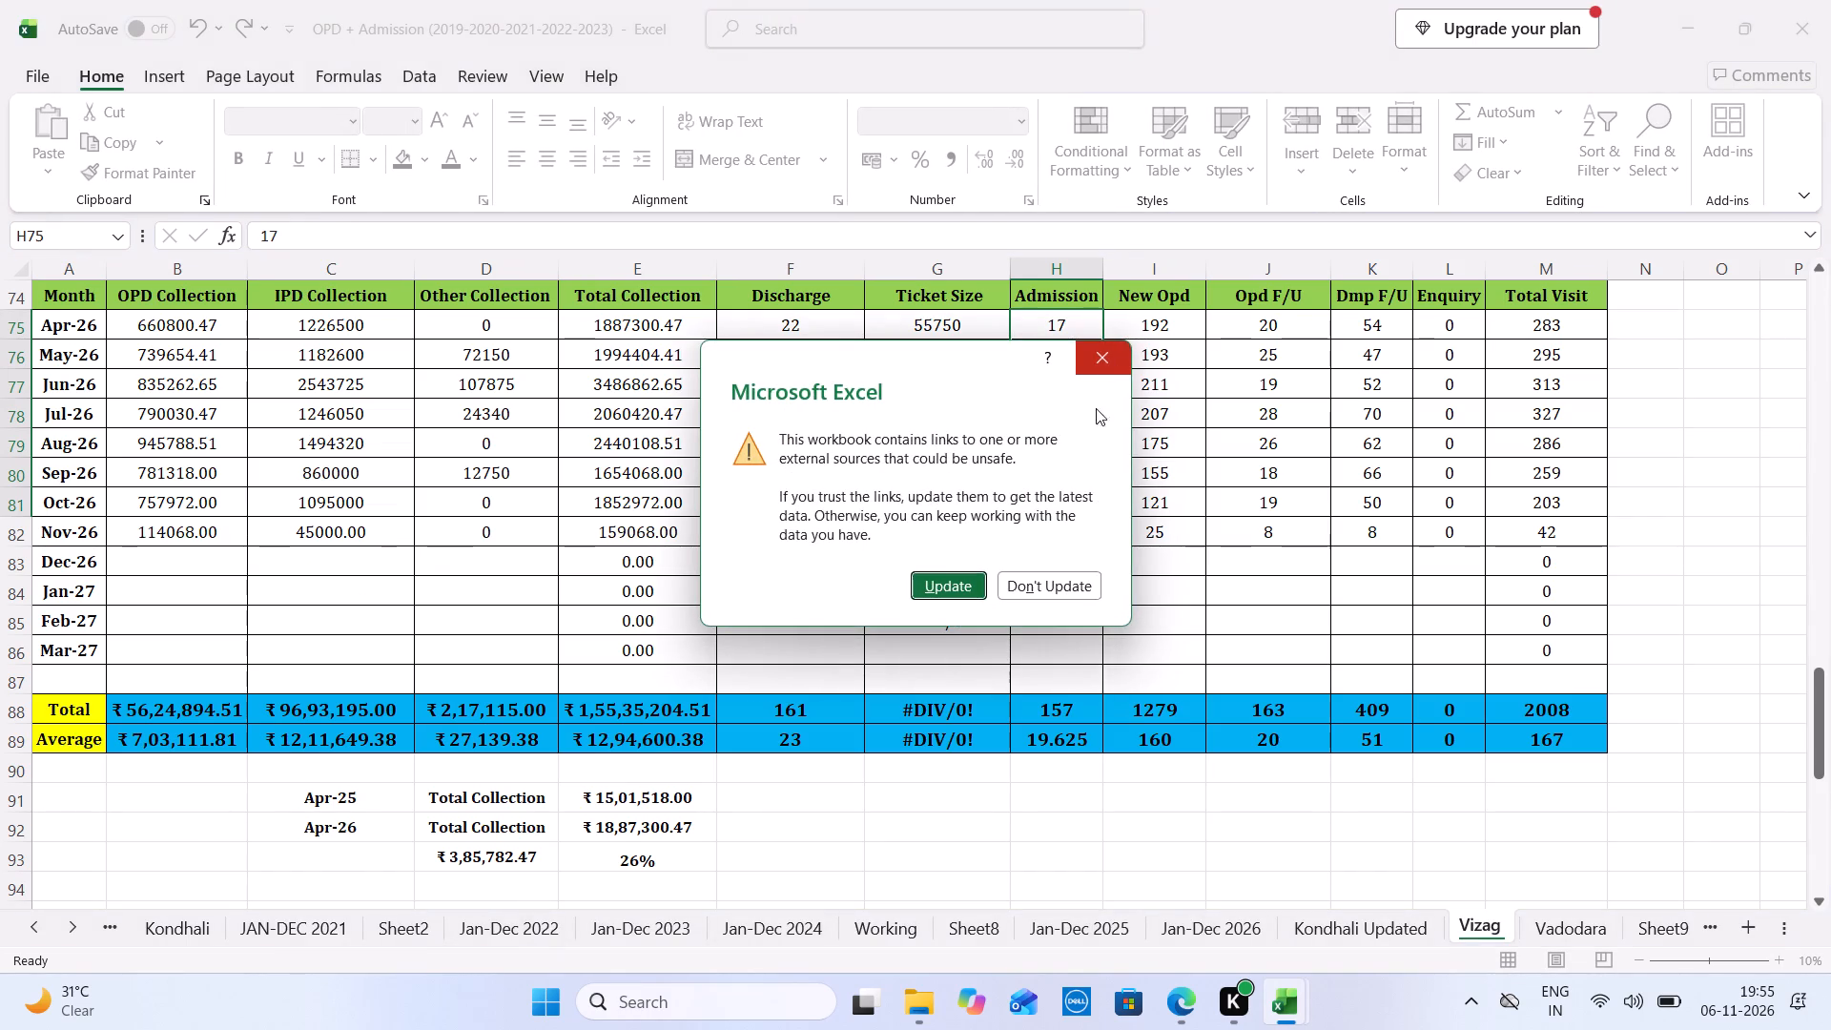
left_click(1116, 342)
left_click(899, 930)
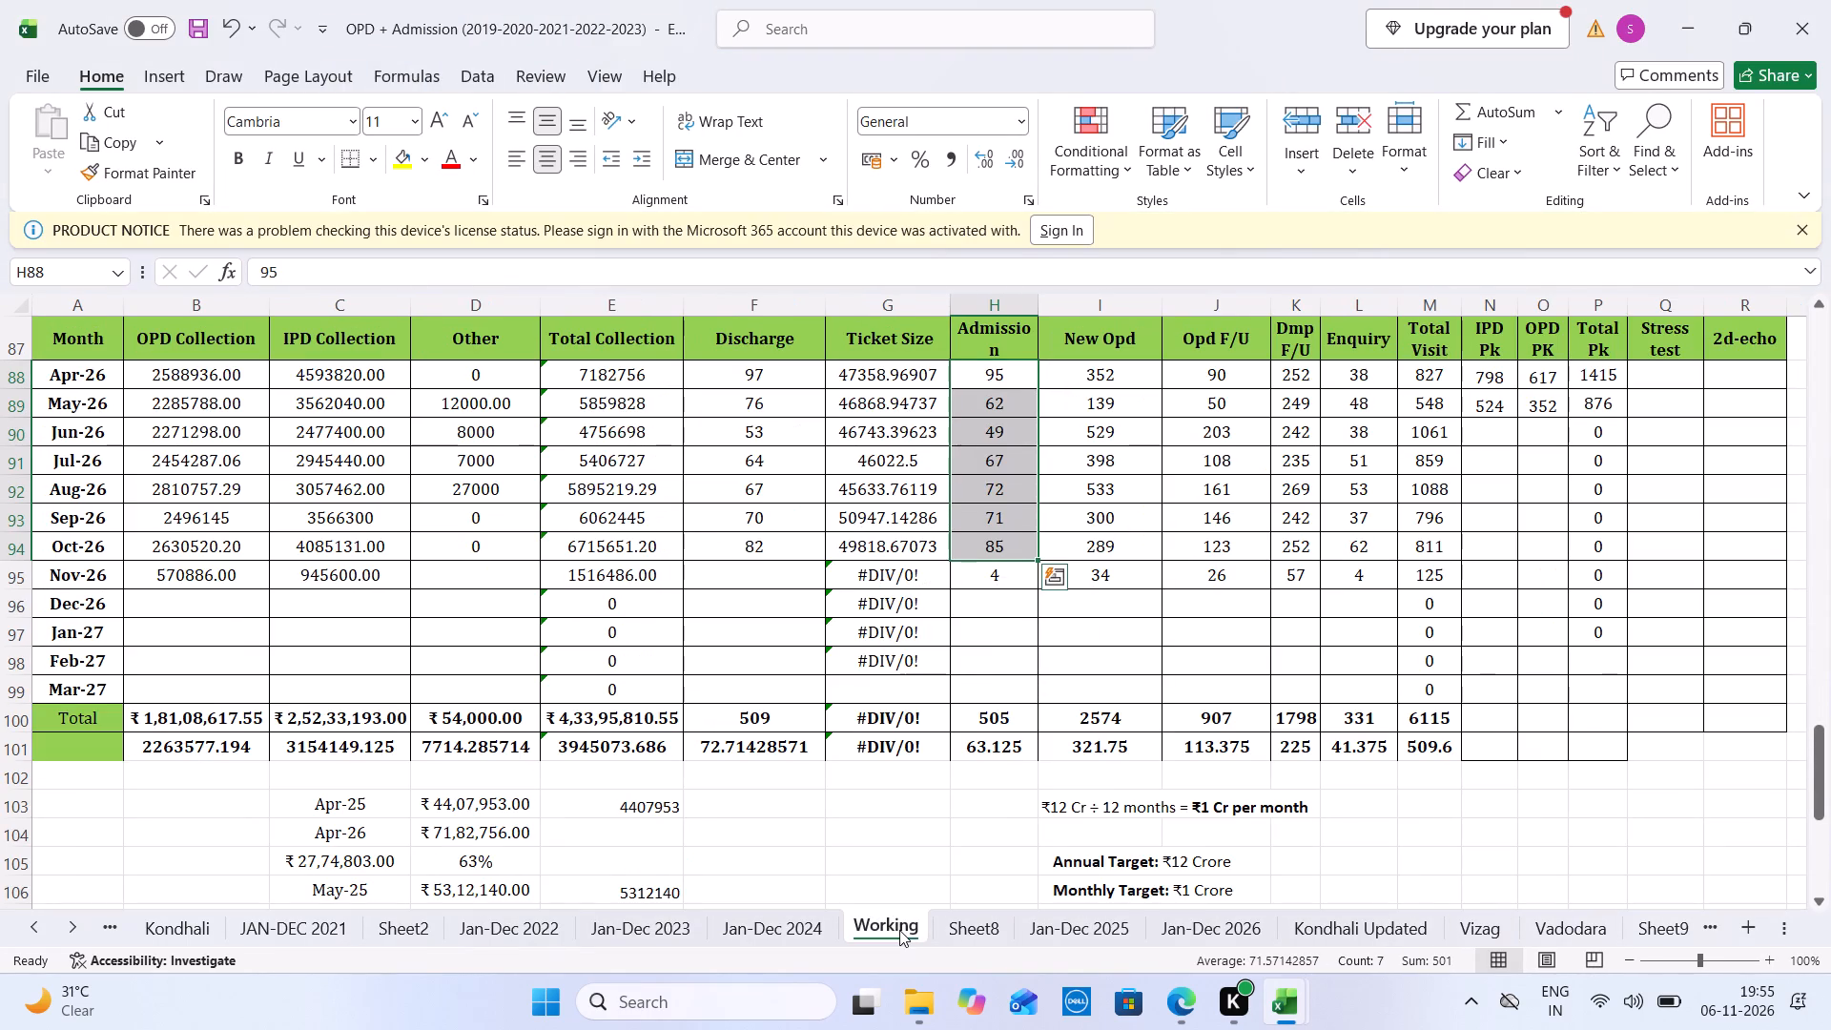
left_click(1830, 0)
left_click(909, 680)
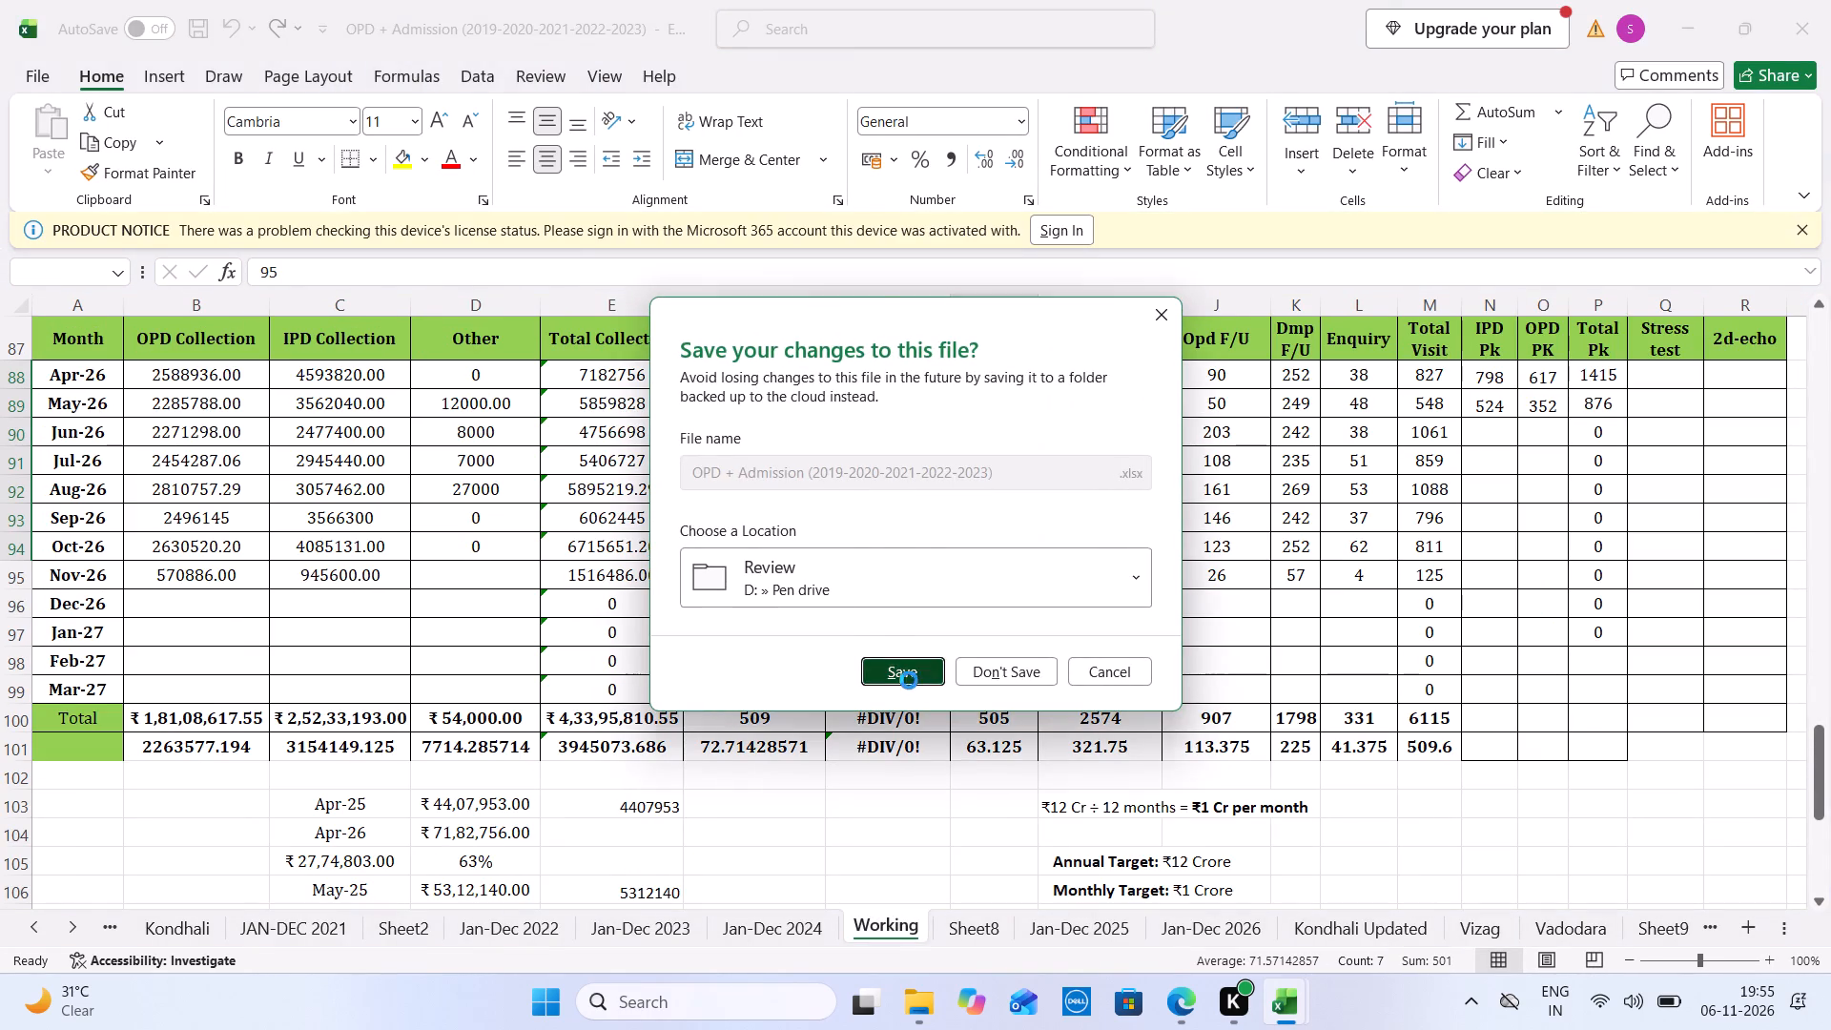
Close Daily MIS 2025_Kondhali with its changes saved.
left_click(1830, 0)
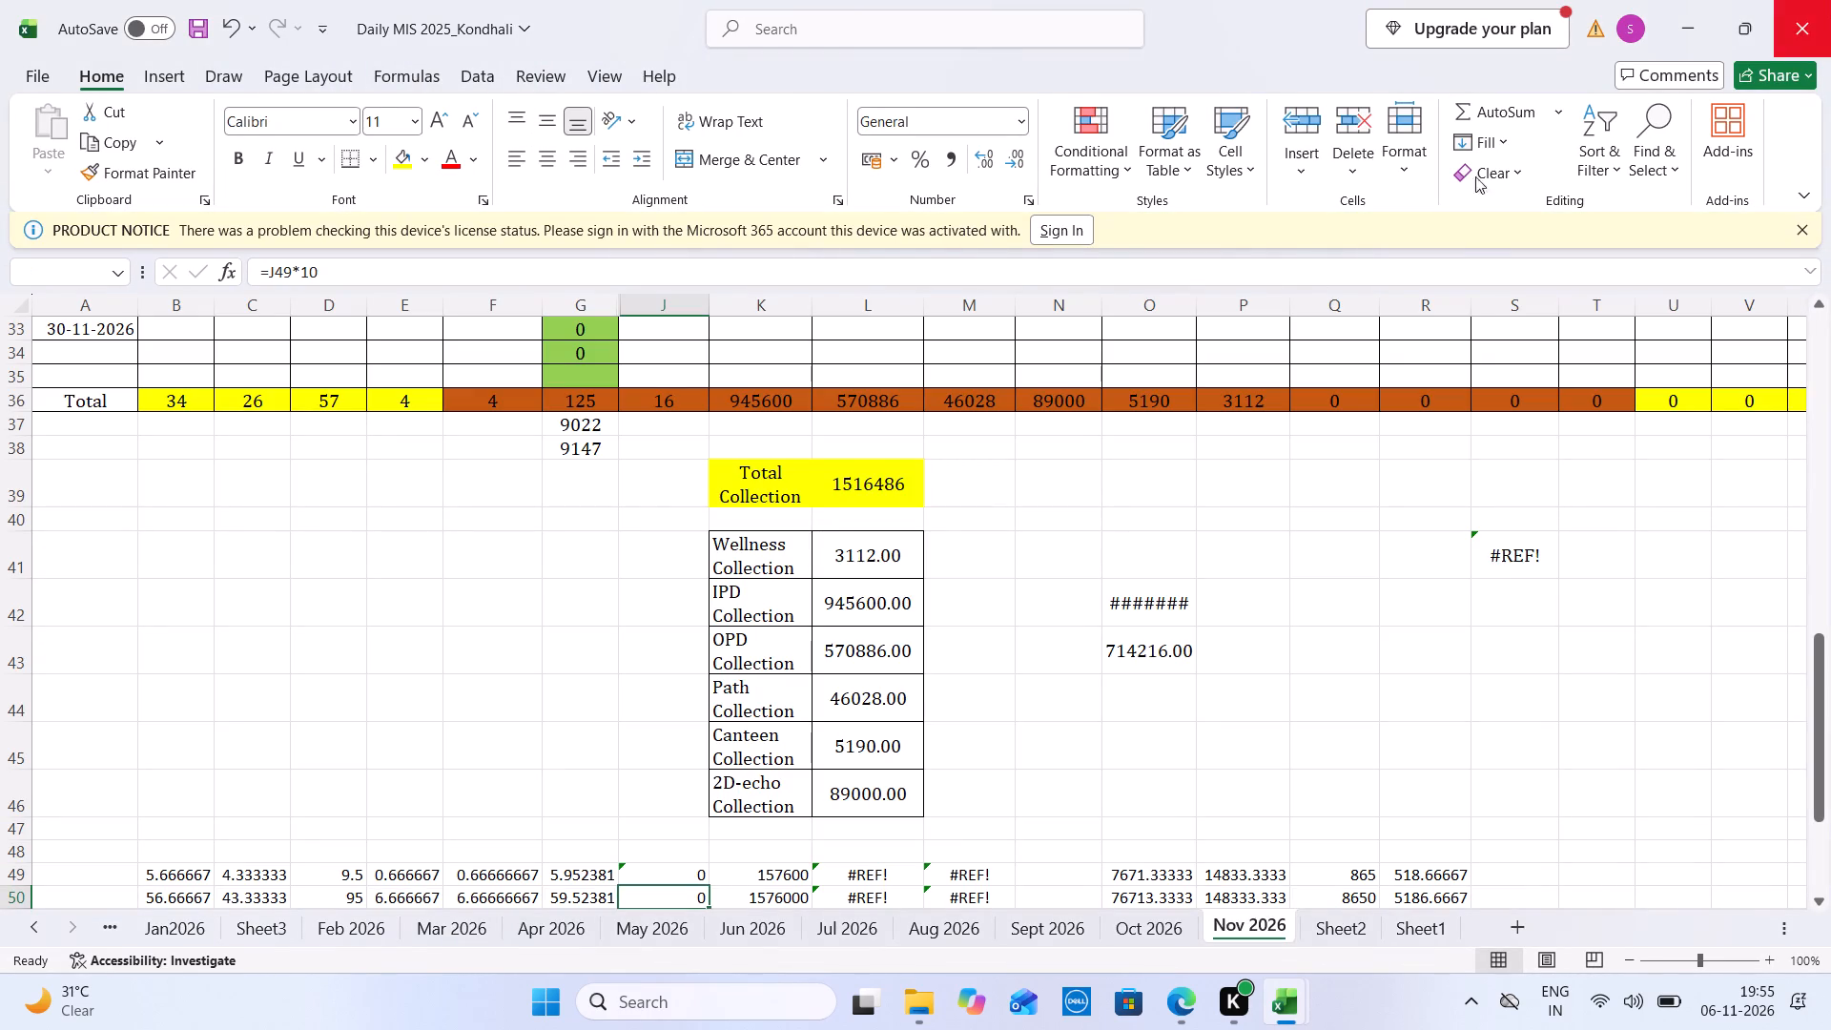
left_click(908, 663)
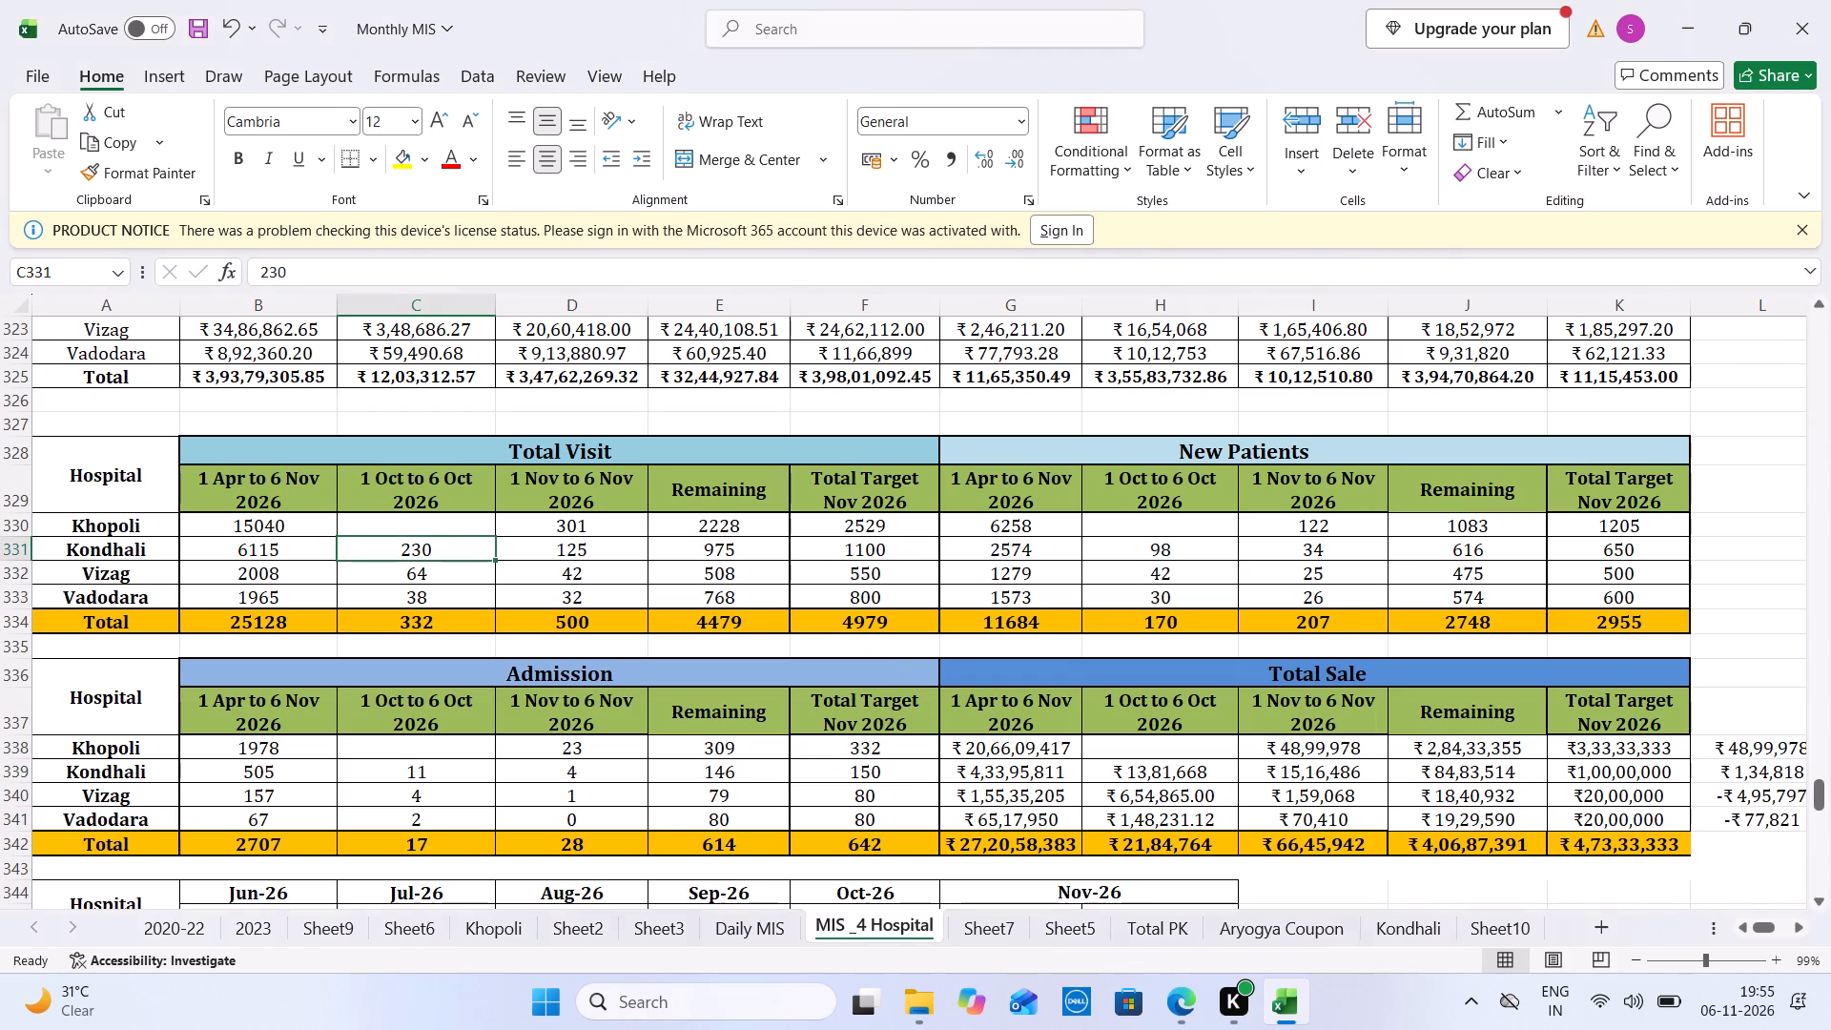
Enter 1516486 as Kondhali's Nov-26 Total Collection in the MIS_4 Hospital sheet and save Monthly MIS.
left_click(1133, 799)
key("Down")
key("Down")
key("Down")
key("Down")
key("Down")
key("Down")
key("Down")
key("Down")
key("Down")
key("Down")
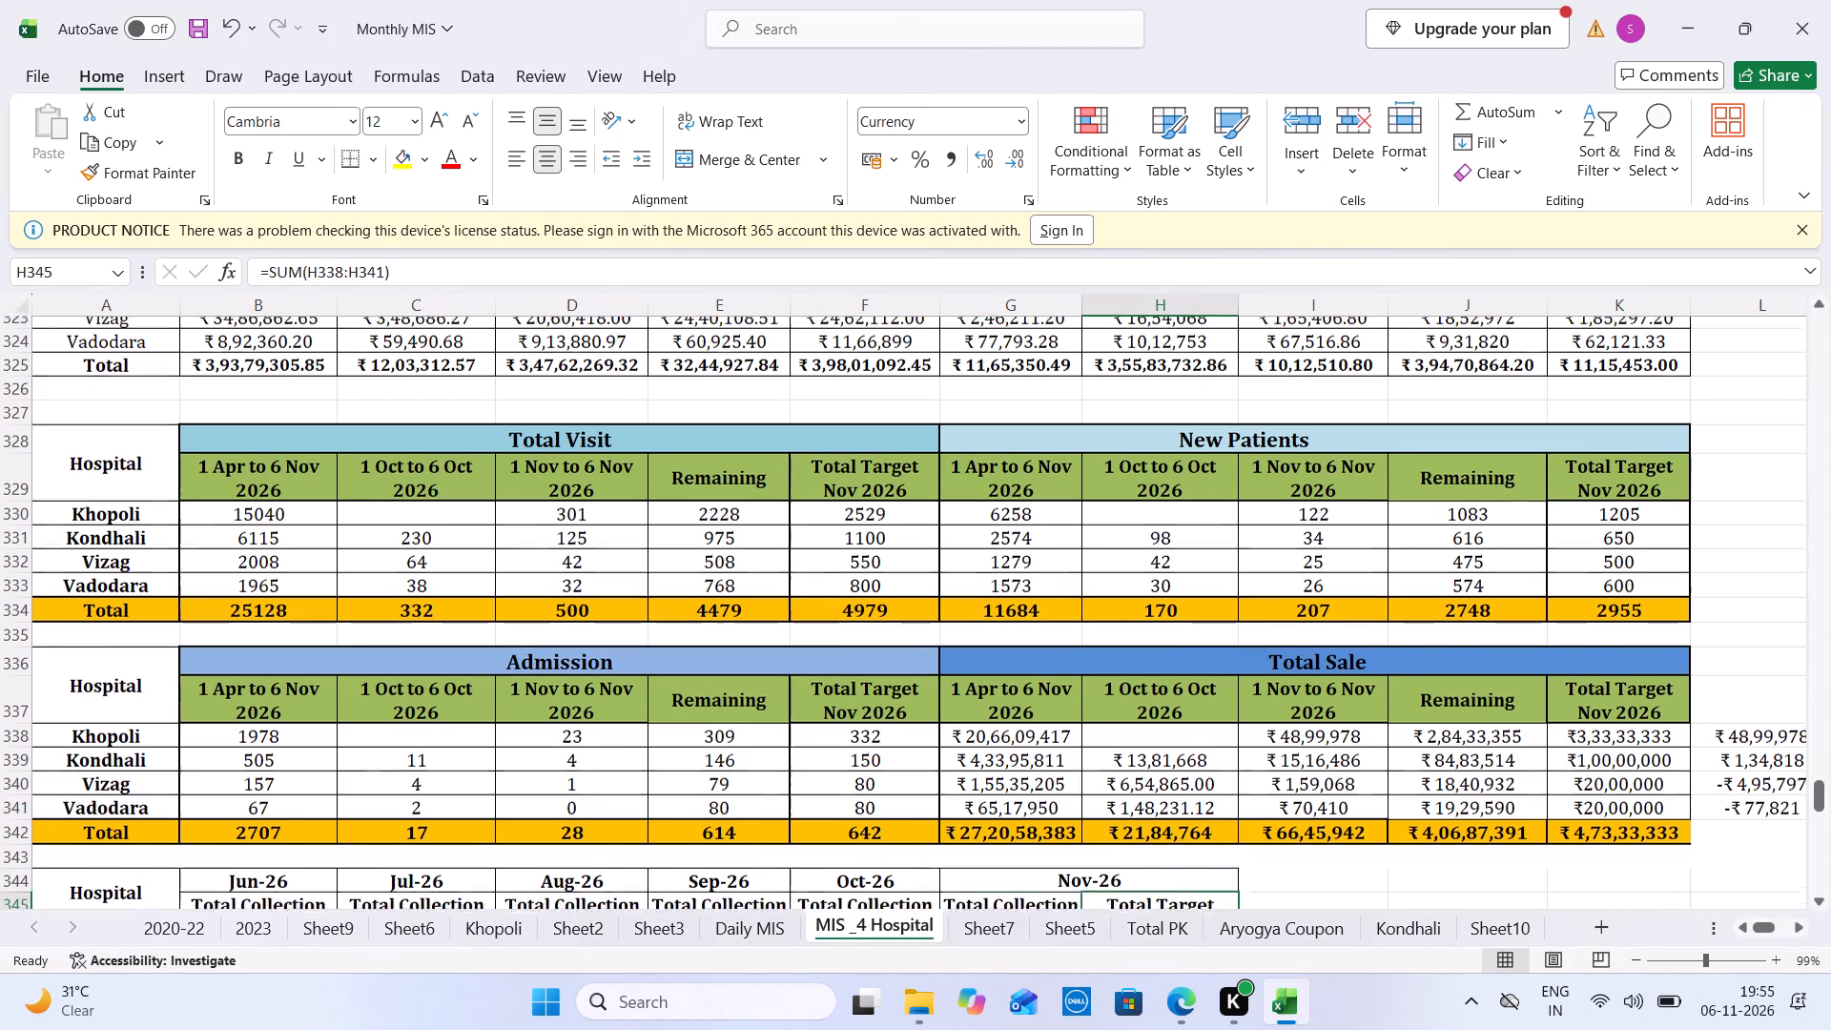
left_click(1000, 831)
key("Up")
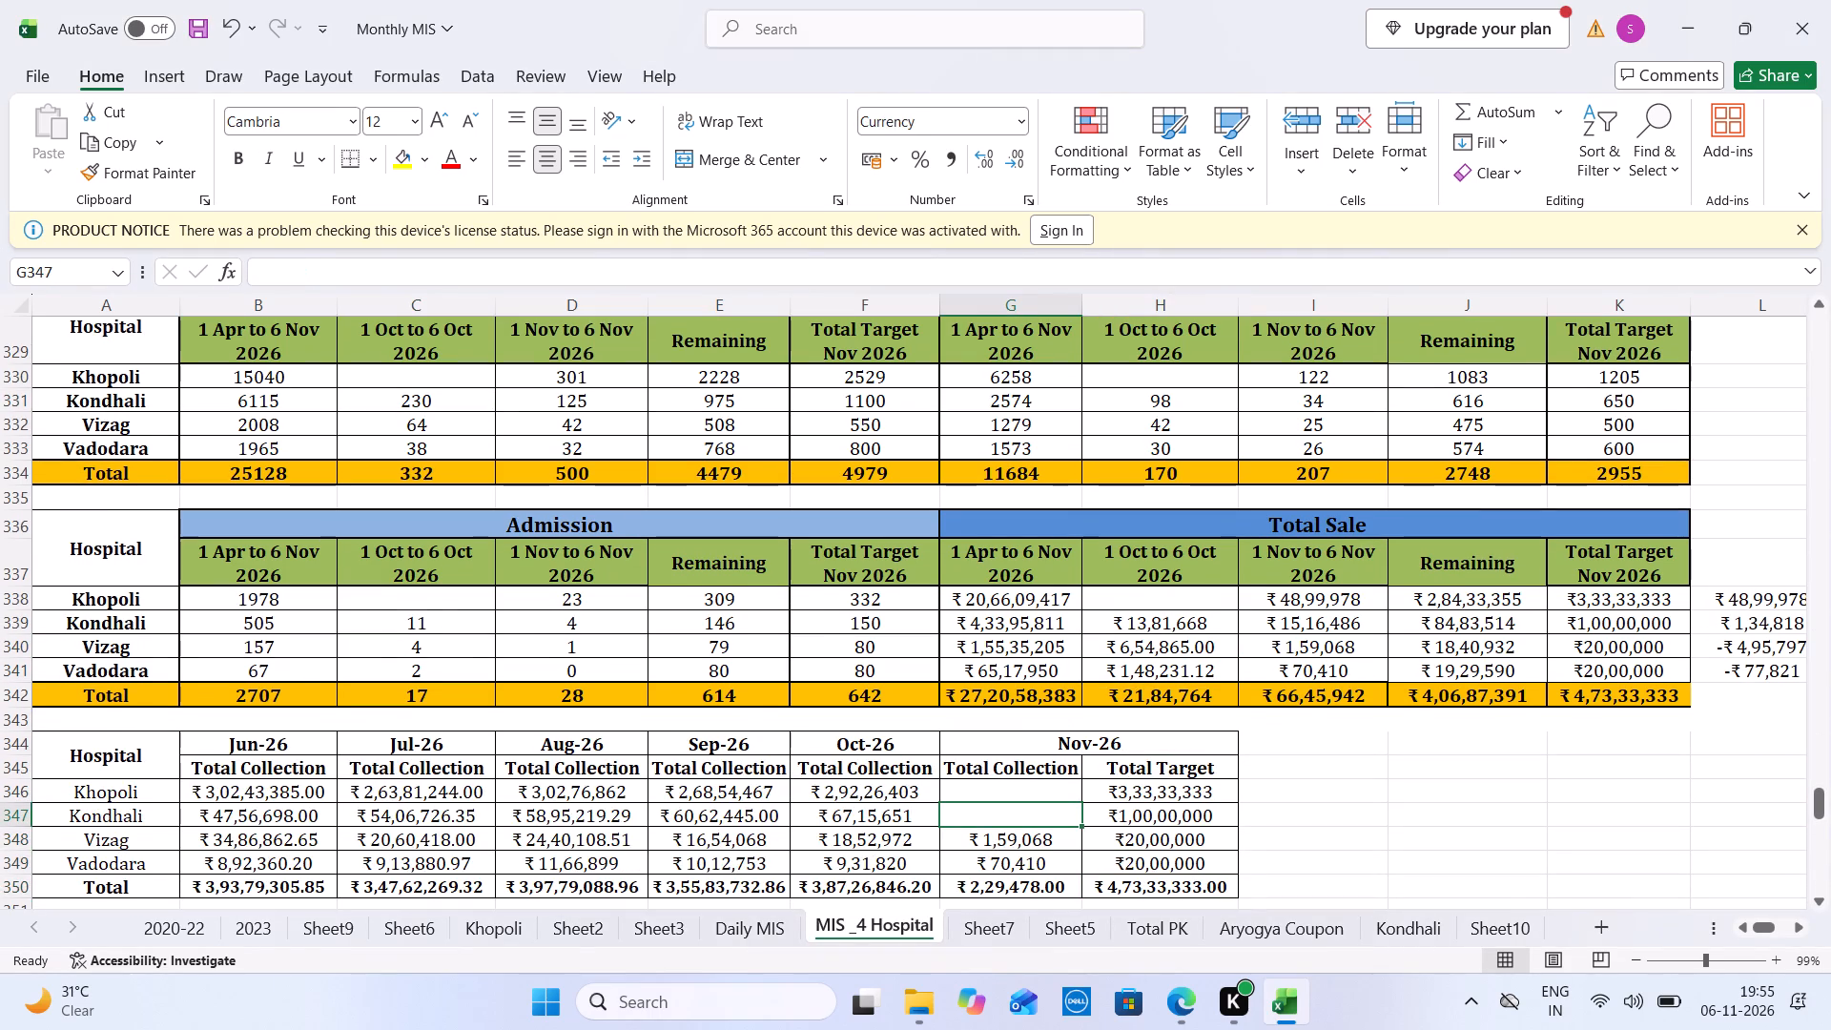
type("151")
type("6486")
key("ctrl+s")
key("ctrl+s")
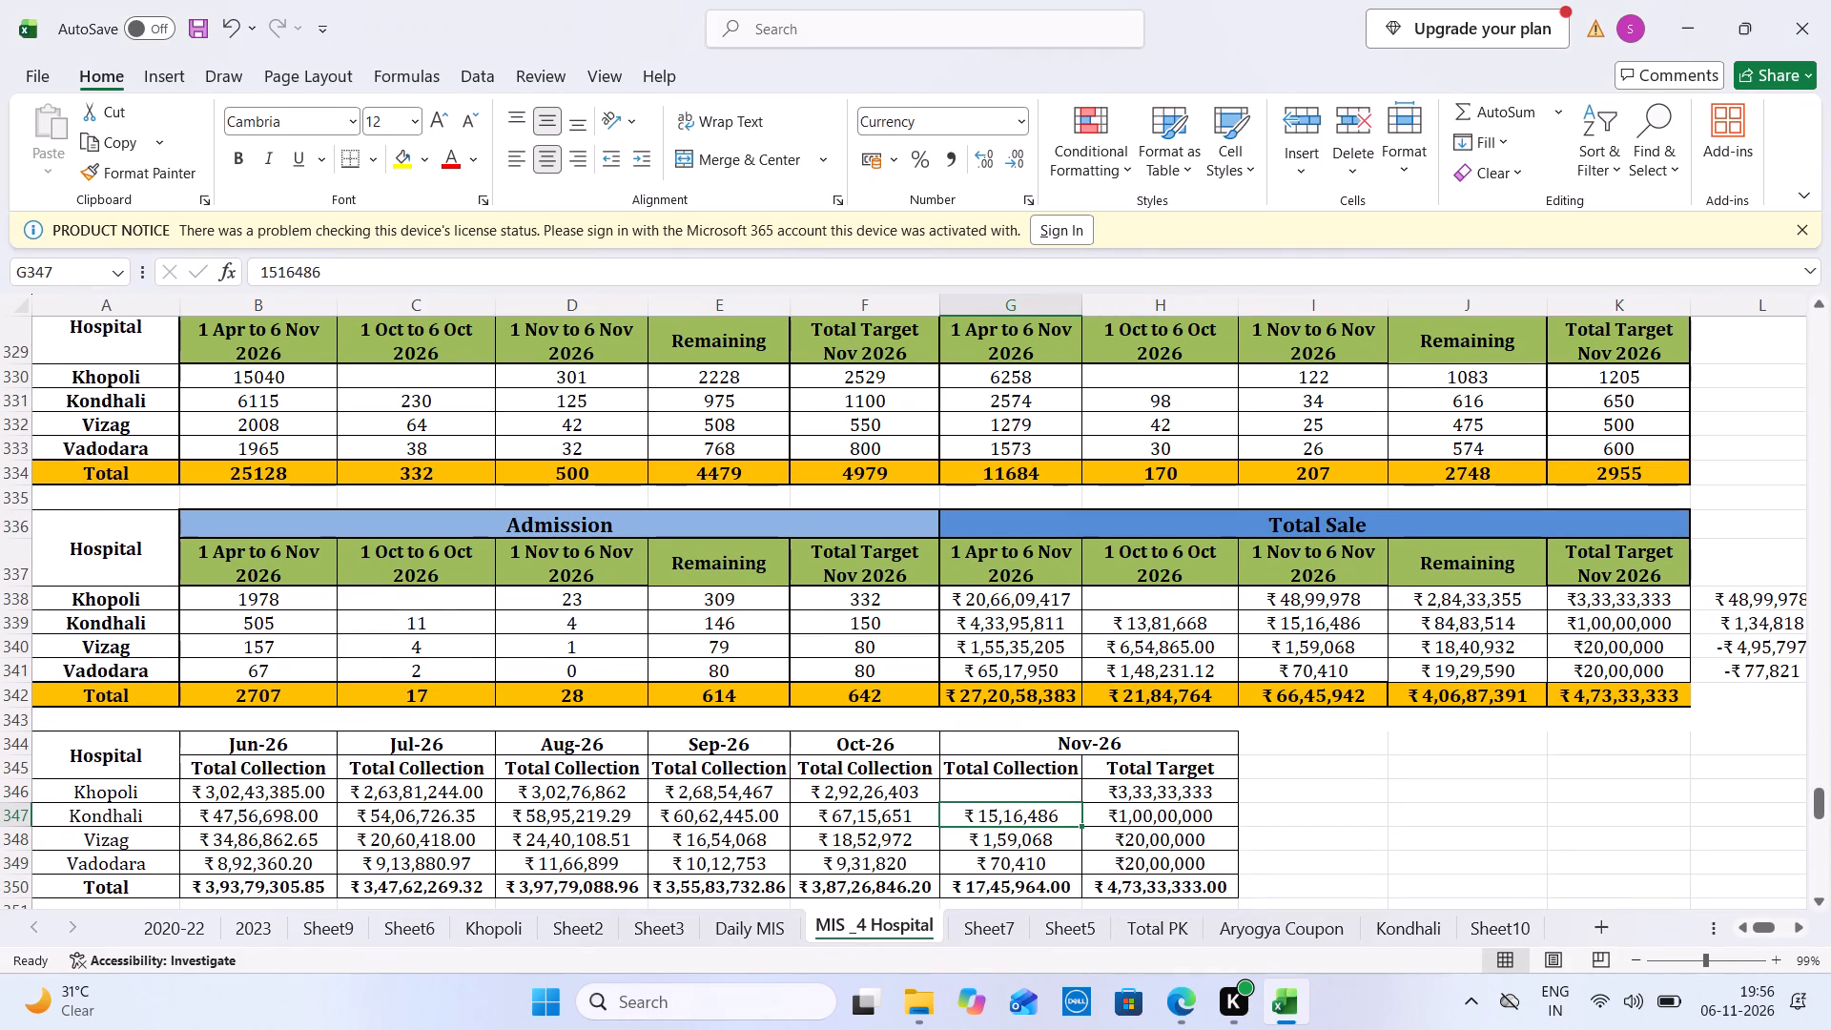
Open the Daily MIS 2026_(Jan to Aug) workbook from the Review folder.
left_click(911, 1001)
double_click(406, 628)
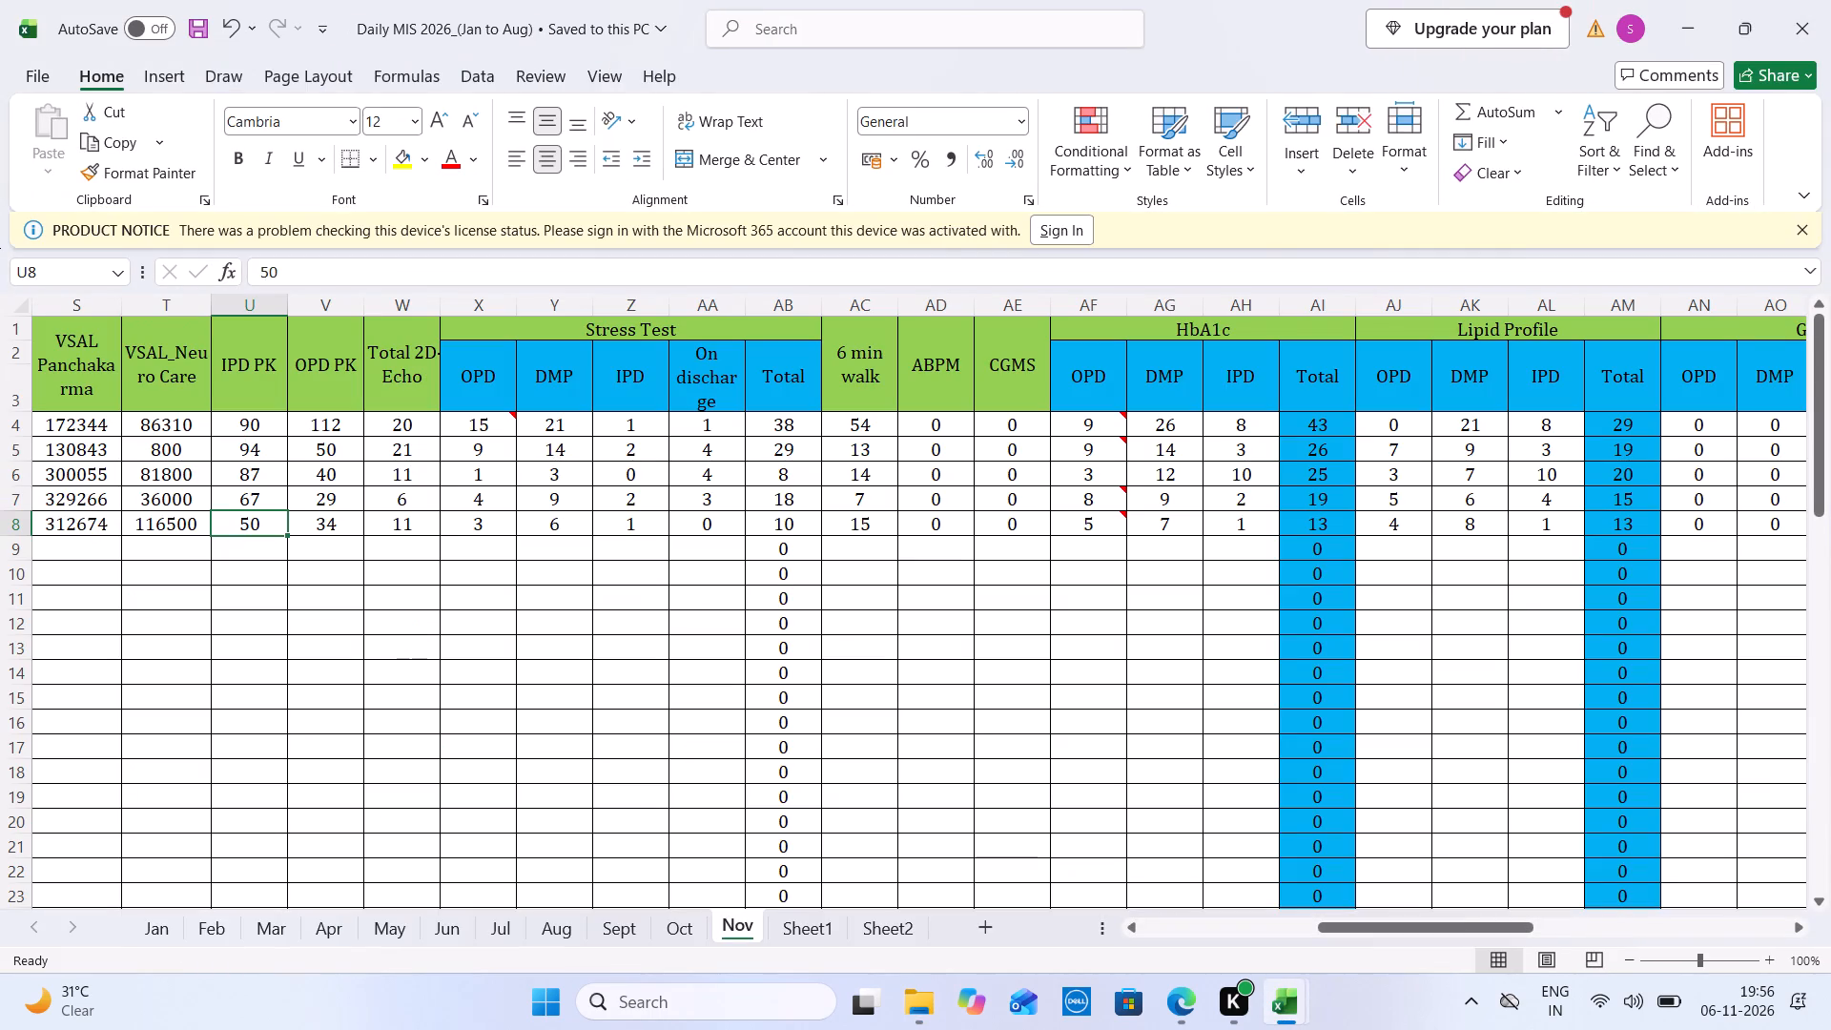
Sum New OPD for 1 to 6 June on the Jun sheet and enter 74 as Khopoli's Jun-26 MTD New OPD in Monthly MIS.
left_click(463, 927)
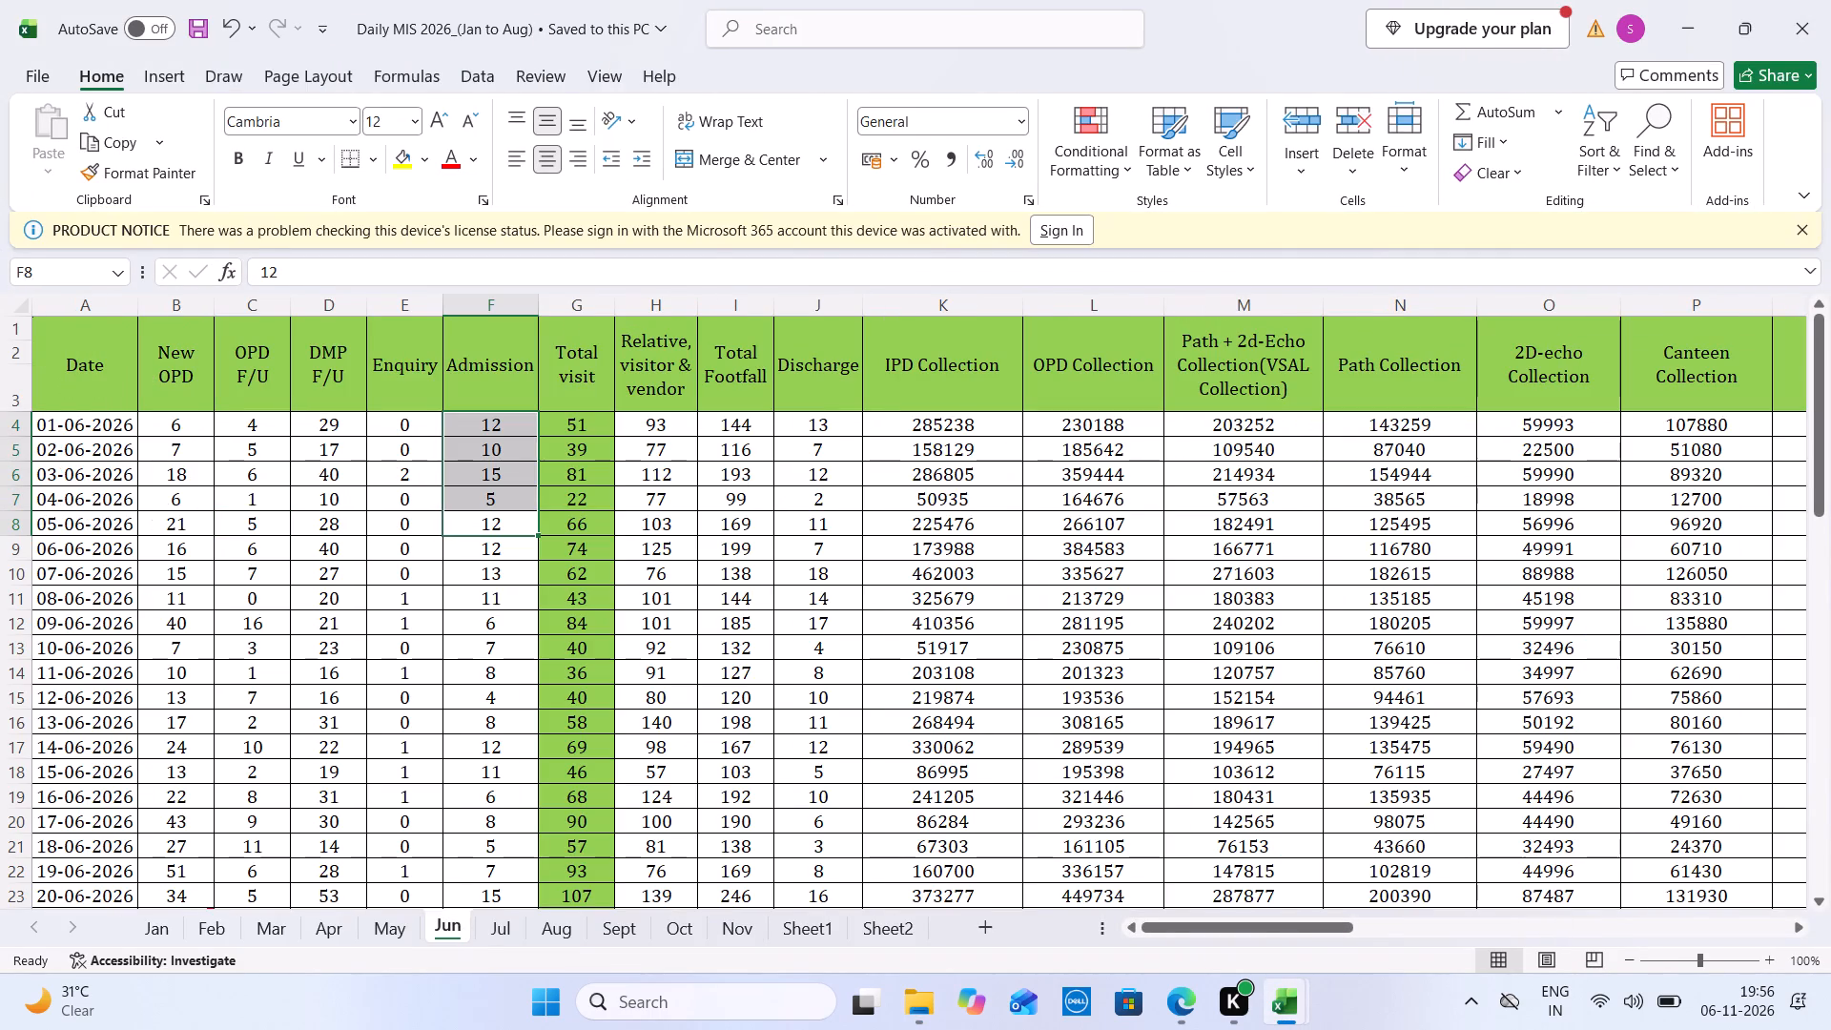
left_click_drag(189, 423, 182, 547)
key("ctrl+Tab")
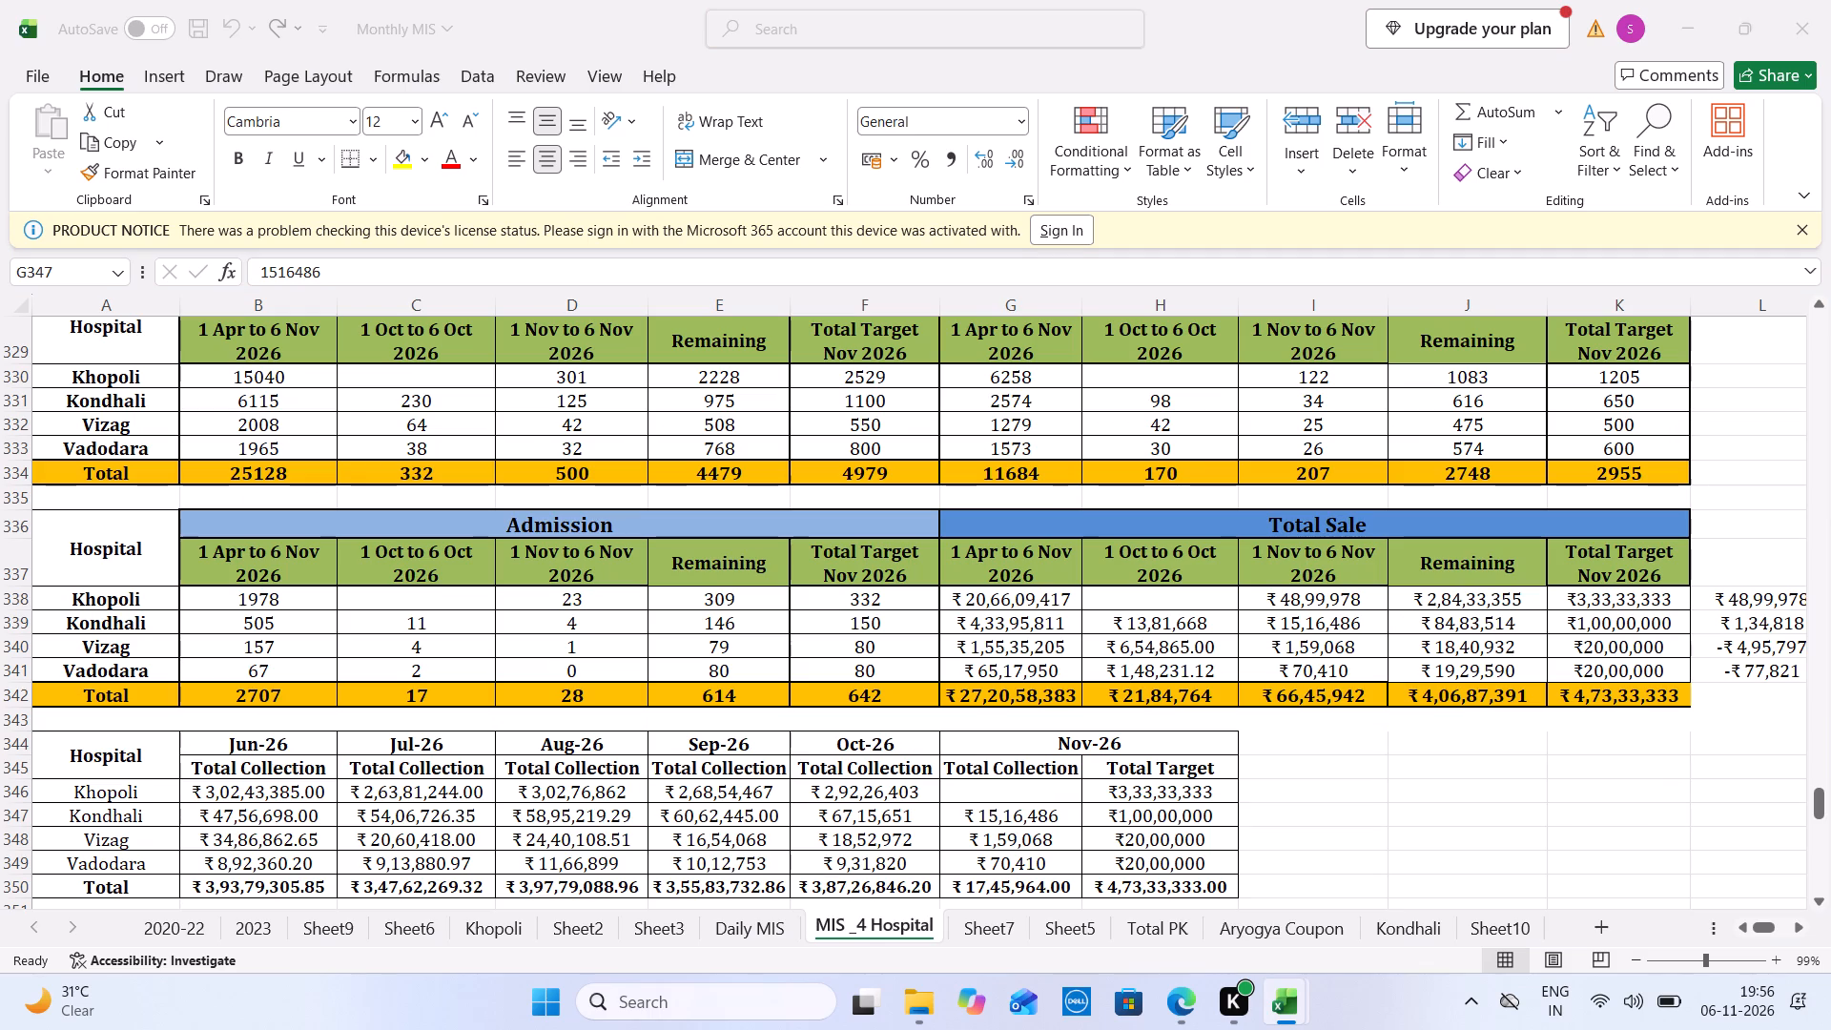
key("Down")
key("Down")
key("Down")
key("Down")
key("Down")
key("Down")
key("Down")
key("Down")
key("Down")
key("Down")
key("Down")
key("Down")
key("Down")
key("Down")
key("Down")
key("Down")
key("Down")
key("Down")
key("Down")
key("Down")
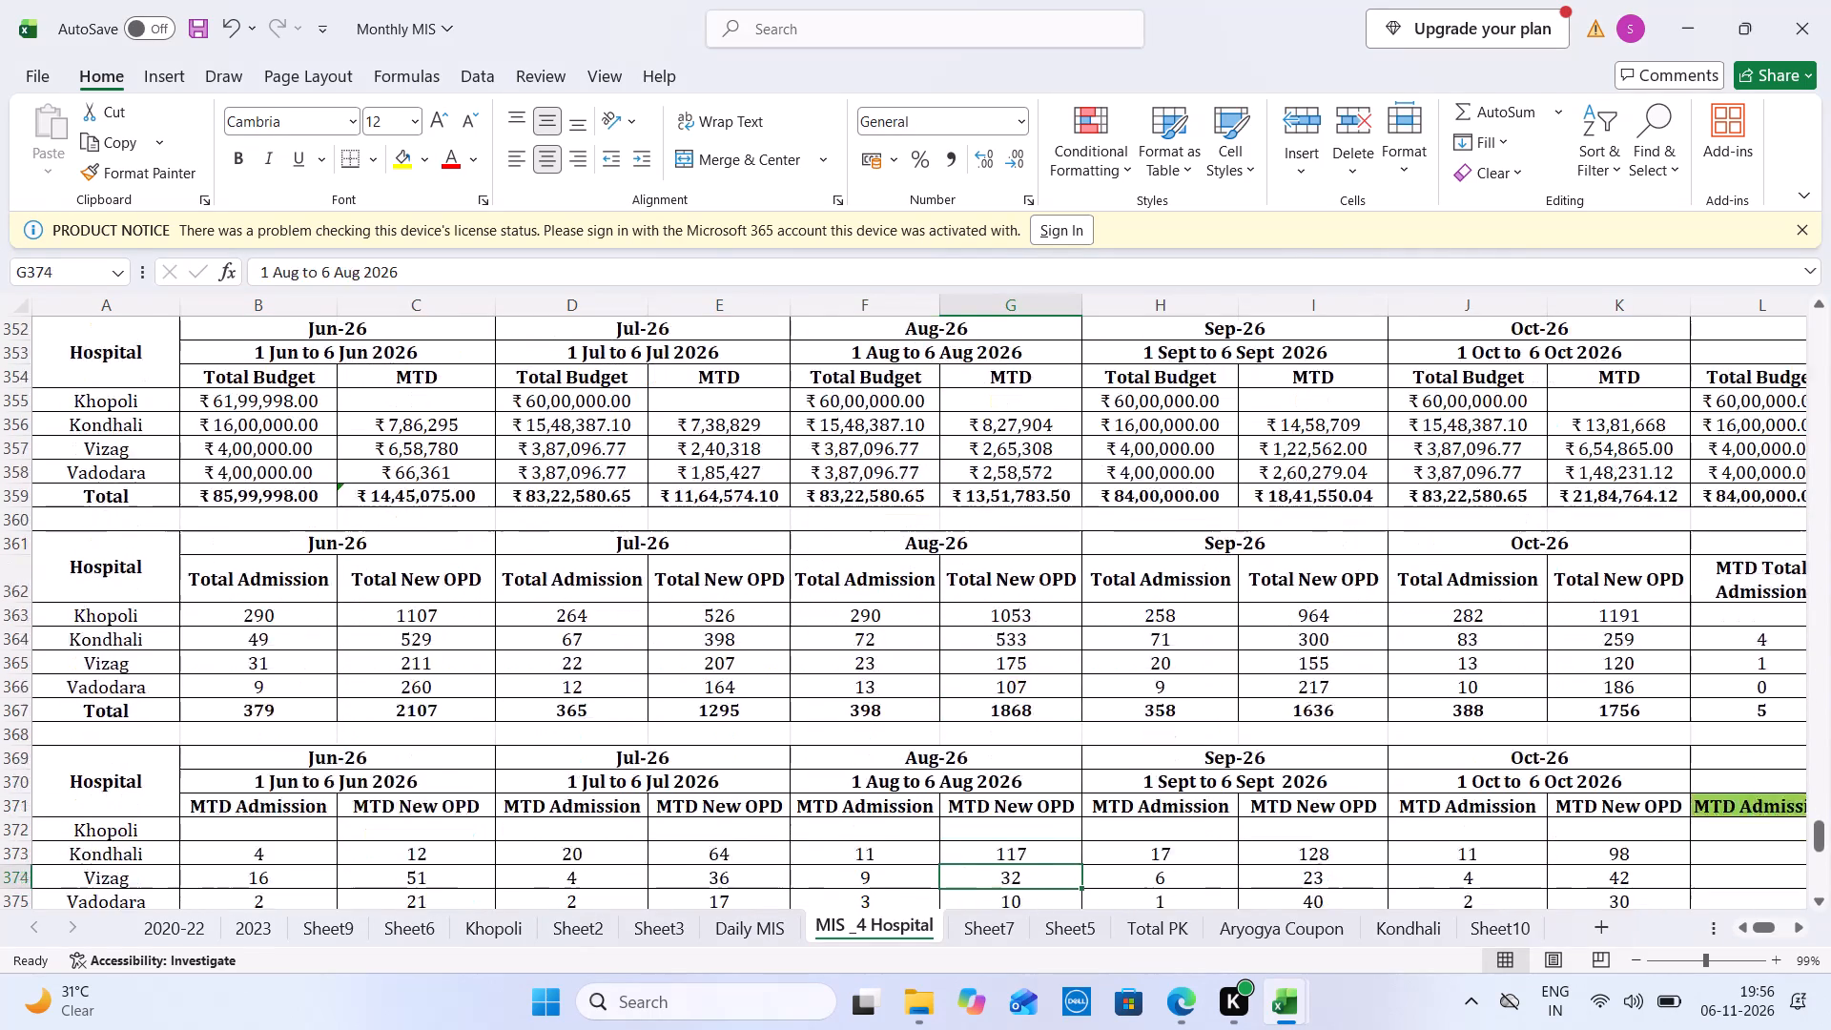
key("Up")
key("Up")
key("Up")
key("Up")
key("Up")
key("Up")
key("Up")
key("Up")
key("Up")
key("Up")
key("Up")
key("Up")
key("Up")
key("Up")
key("Up")
key("Up")
key("Up")
key("Up")
key("Up")
key("Up")
key("Up")
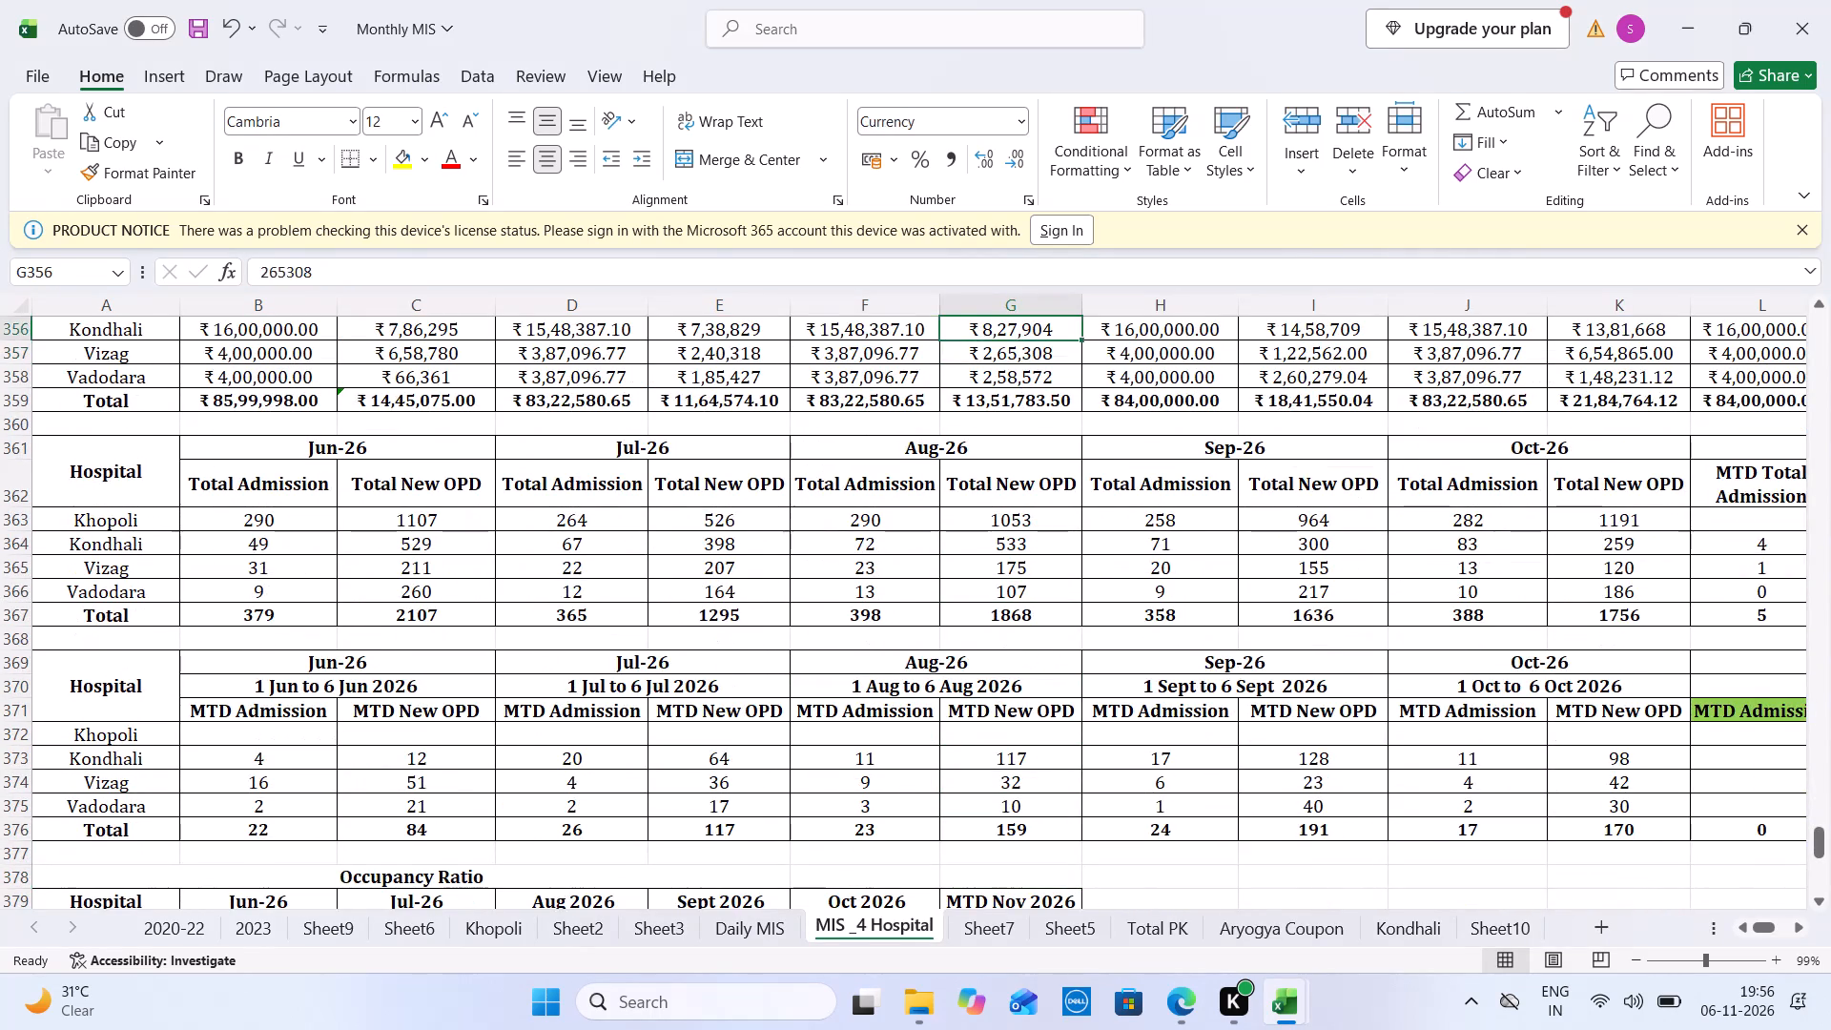
key("Up")
left_click(442, 771)
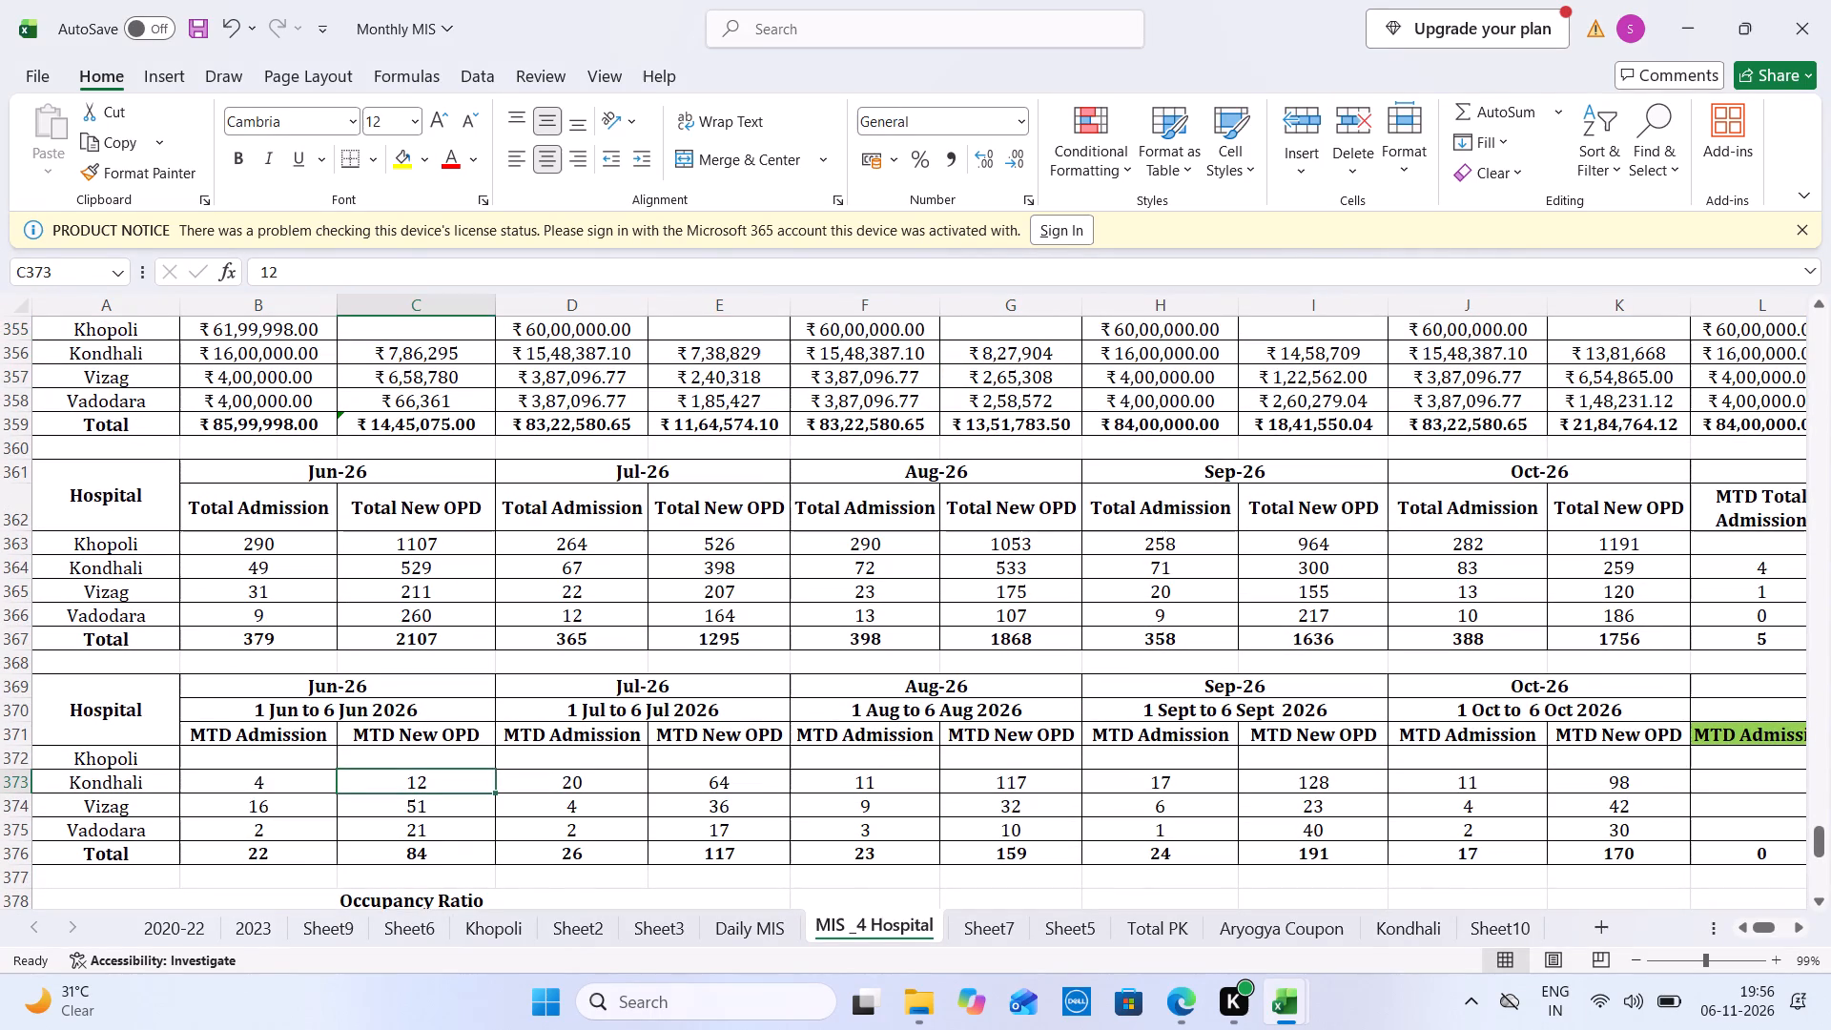
key("Up")
type("74")
key("ctrl+Tab")
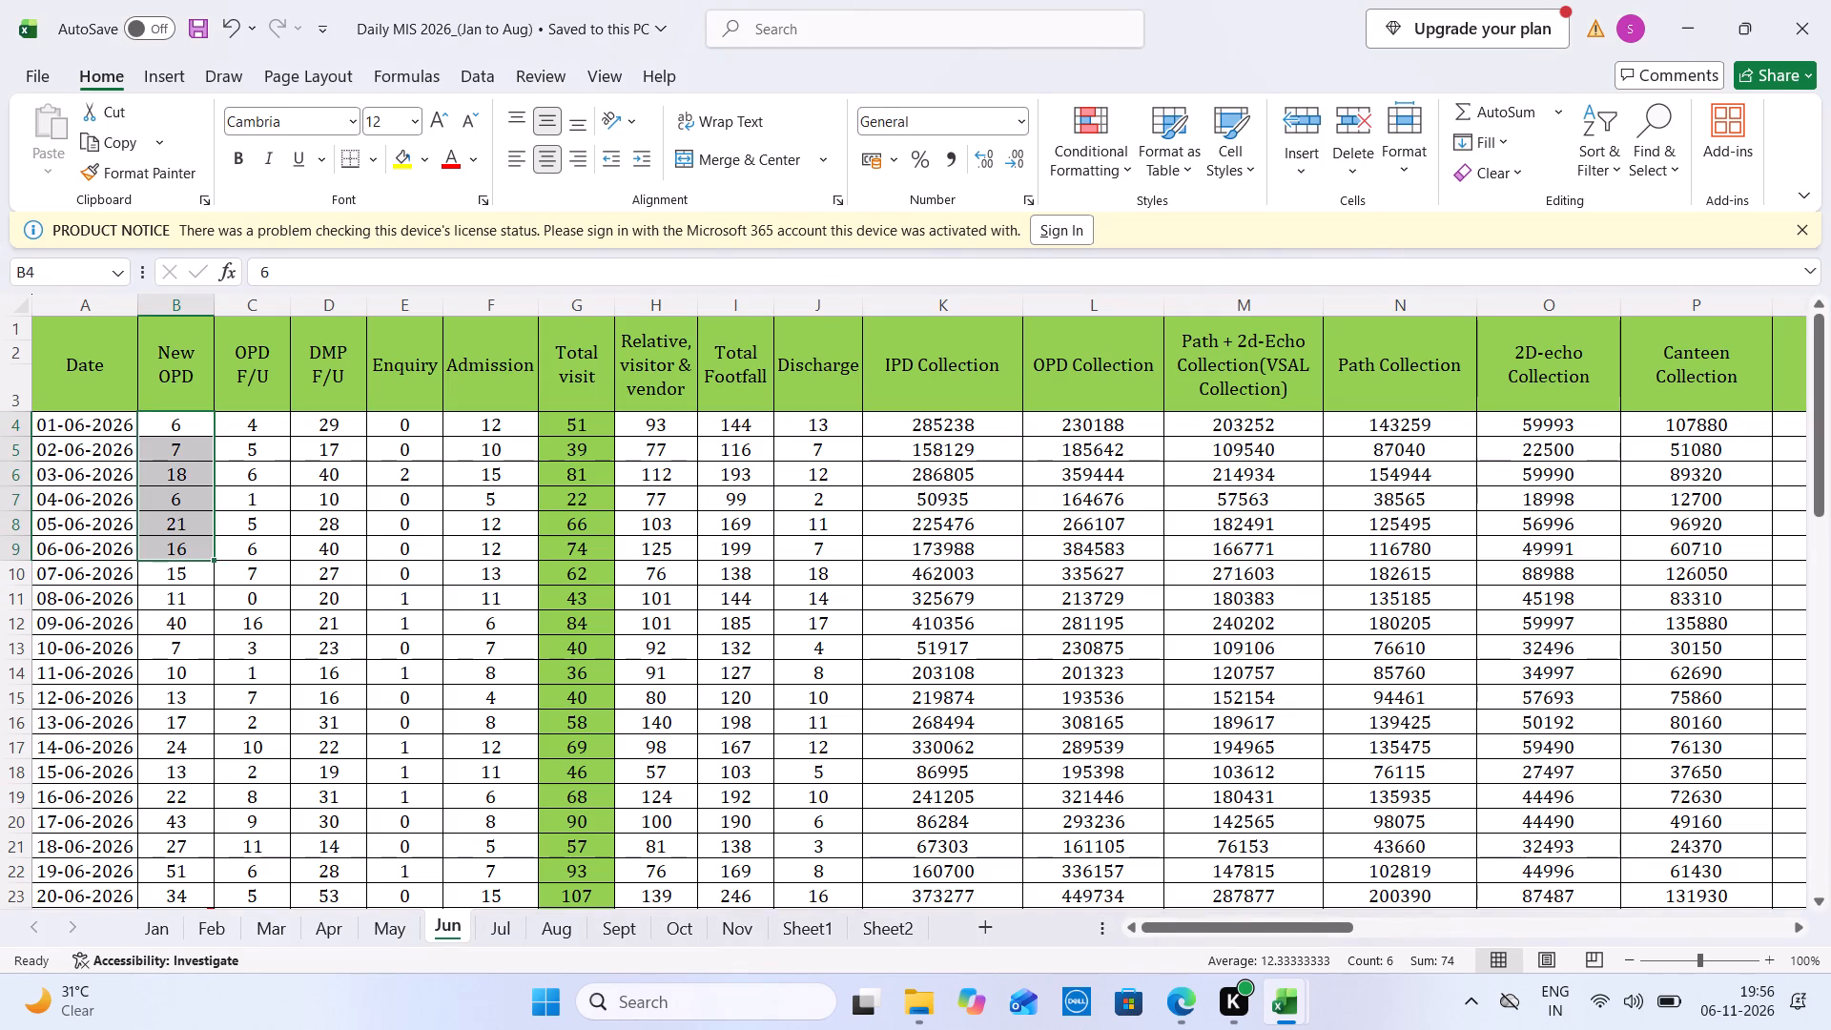
Sum Admission for 1 to 6 June and enter 66 as Khopoli's Jun-26 MTD Admission in Monthly MIS.
left_click_drag(511, 539, 511, 434)
key("ctrl+Tab")
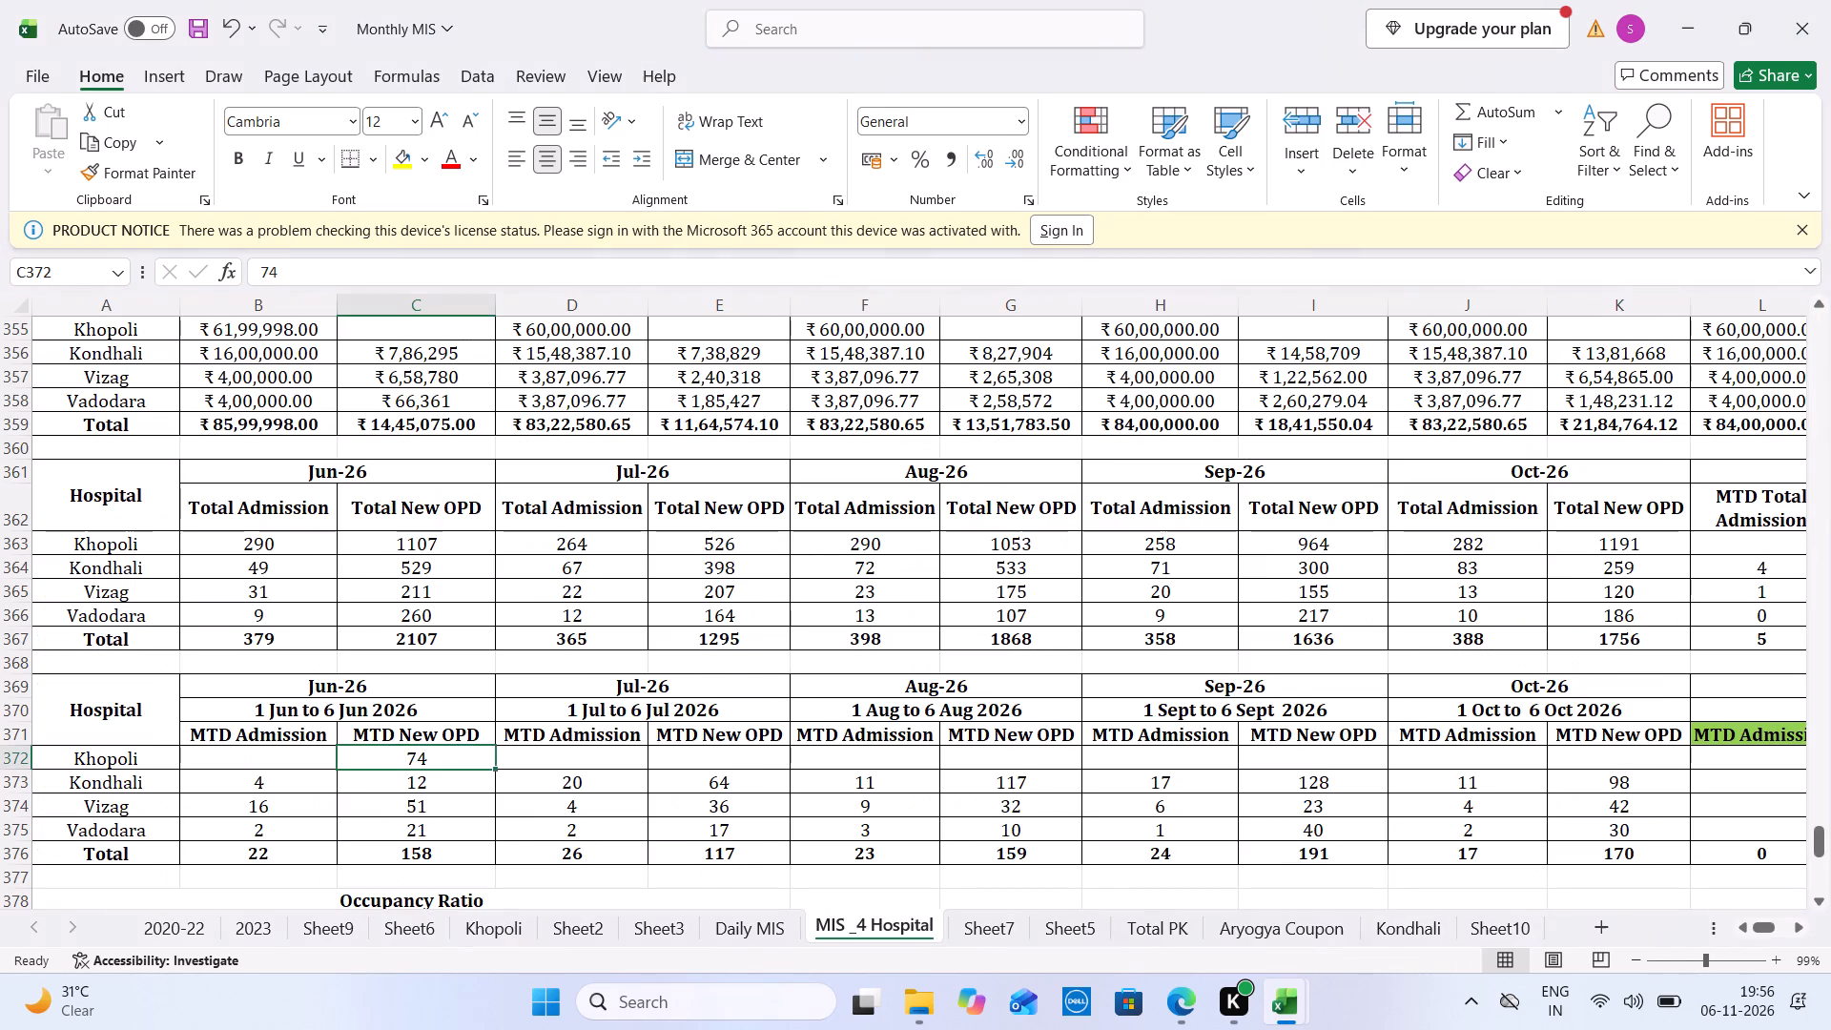
left_click(292, 763)
type("66")
key("ctrl+Tab")
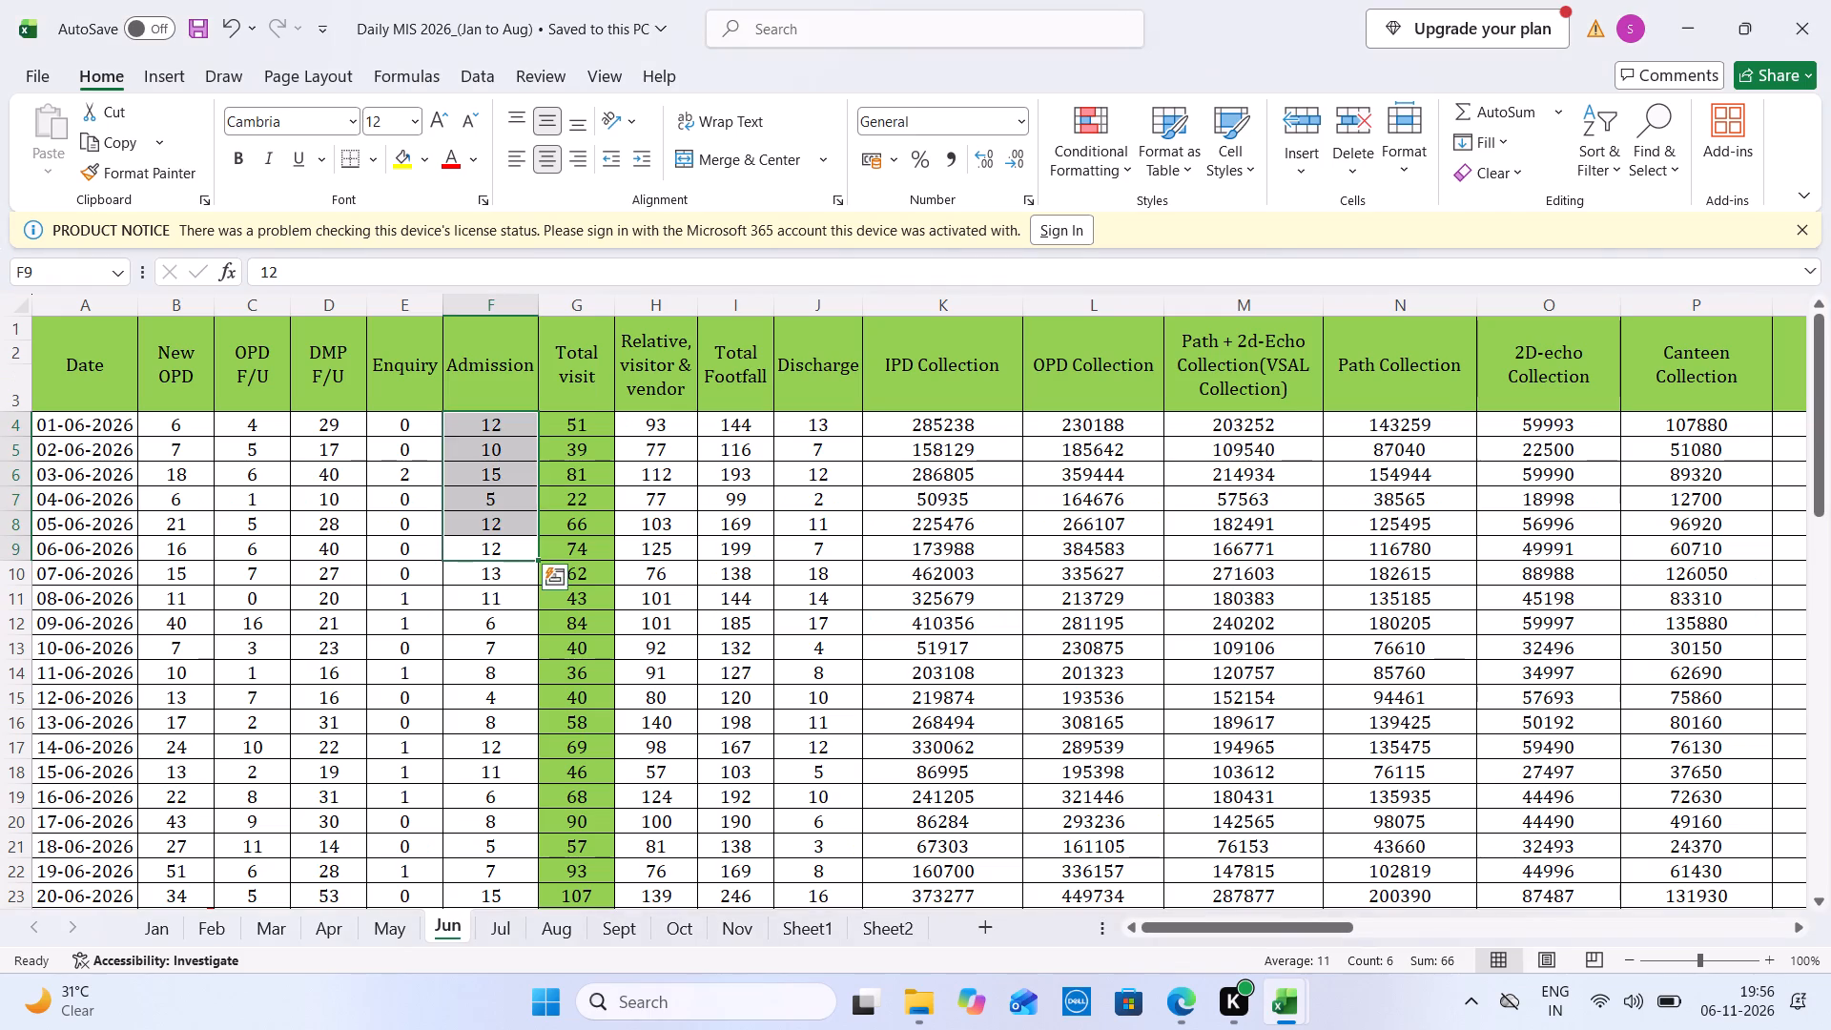
Sum the daily collection totals for 1 to 6 June and enter 5623248 as Khopoli's Jun-26 Total Collection in Monthly MIS.
key("Right")
key("Right")
key("Right")
key("Right")
key("Right")
key("Right")
key("Right")
key("Right")
key("Right")
key("Right")
key("Right")
key("Right")
key("Right")
key("Right")
key("Right")
key("Right")
key("Right")
key("Right")
key("Right")
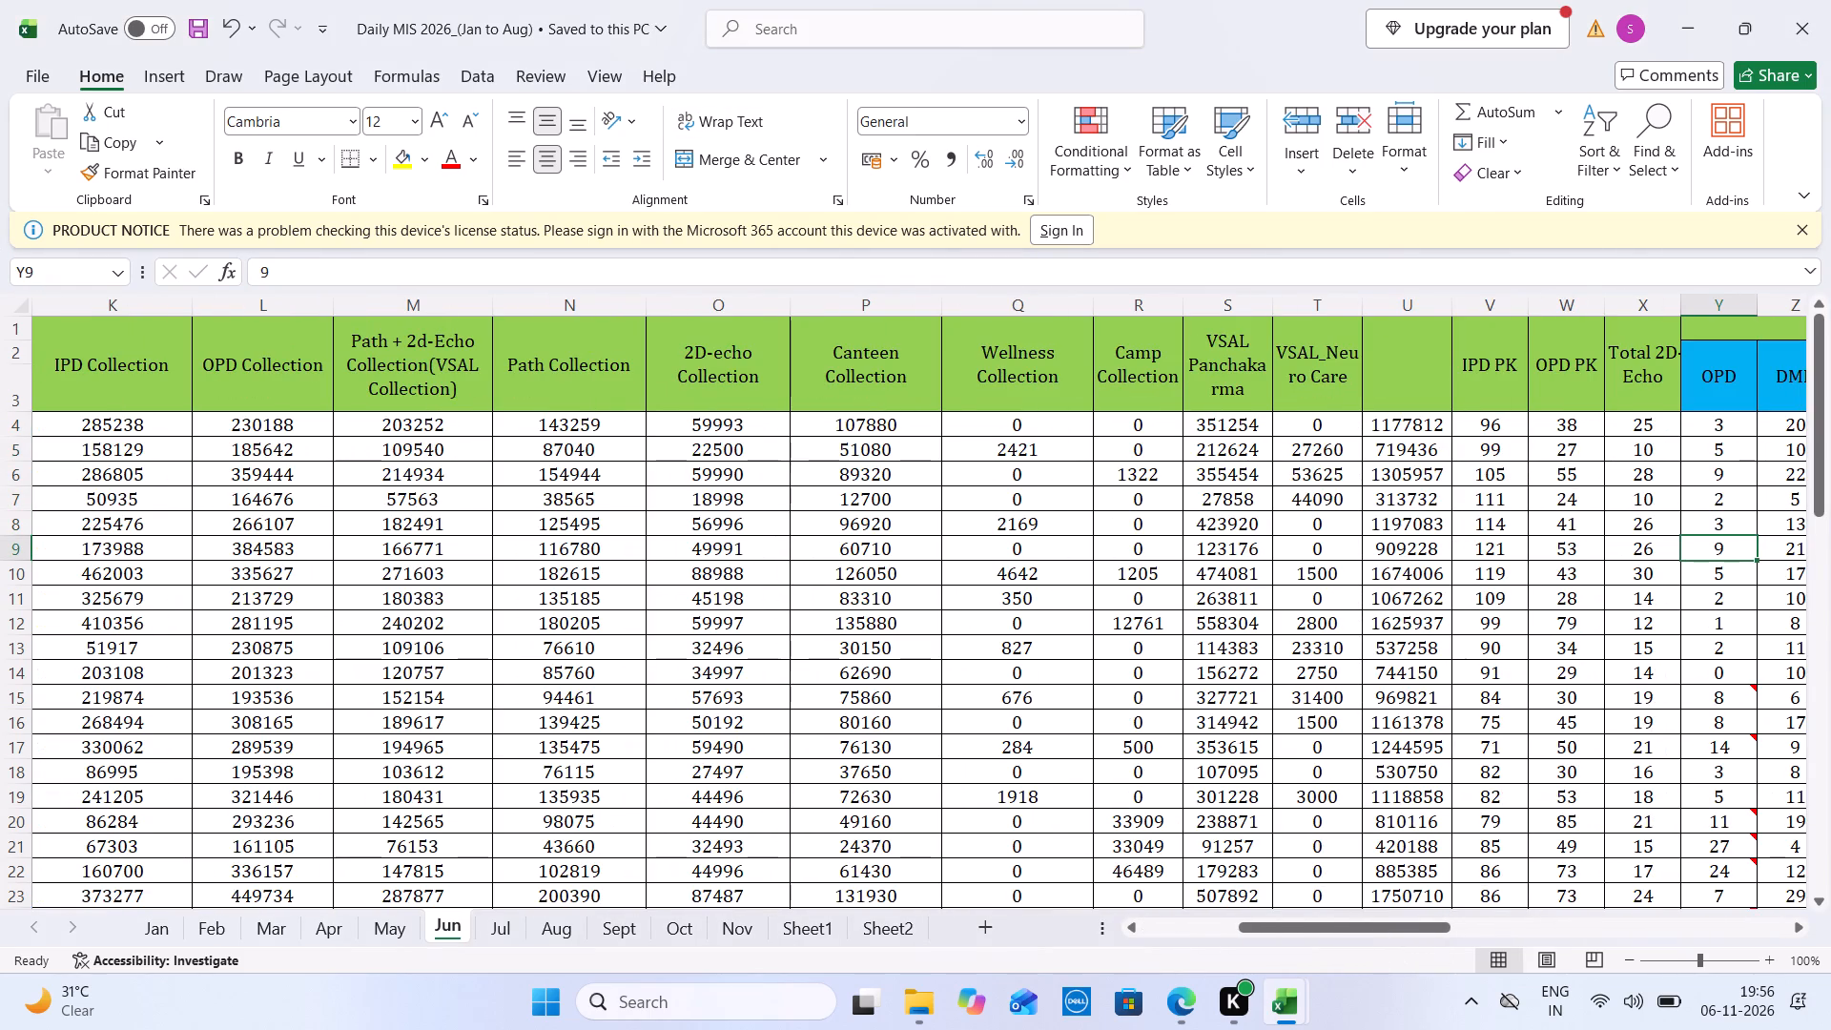
left_click(1381, 410)
left_click_drag(1385, 420, 1389, 459)
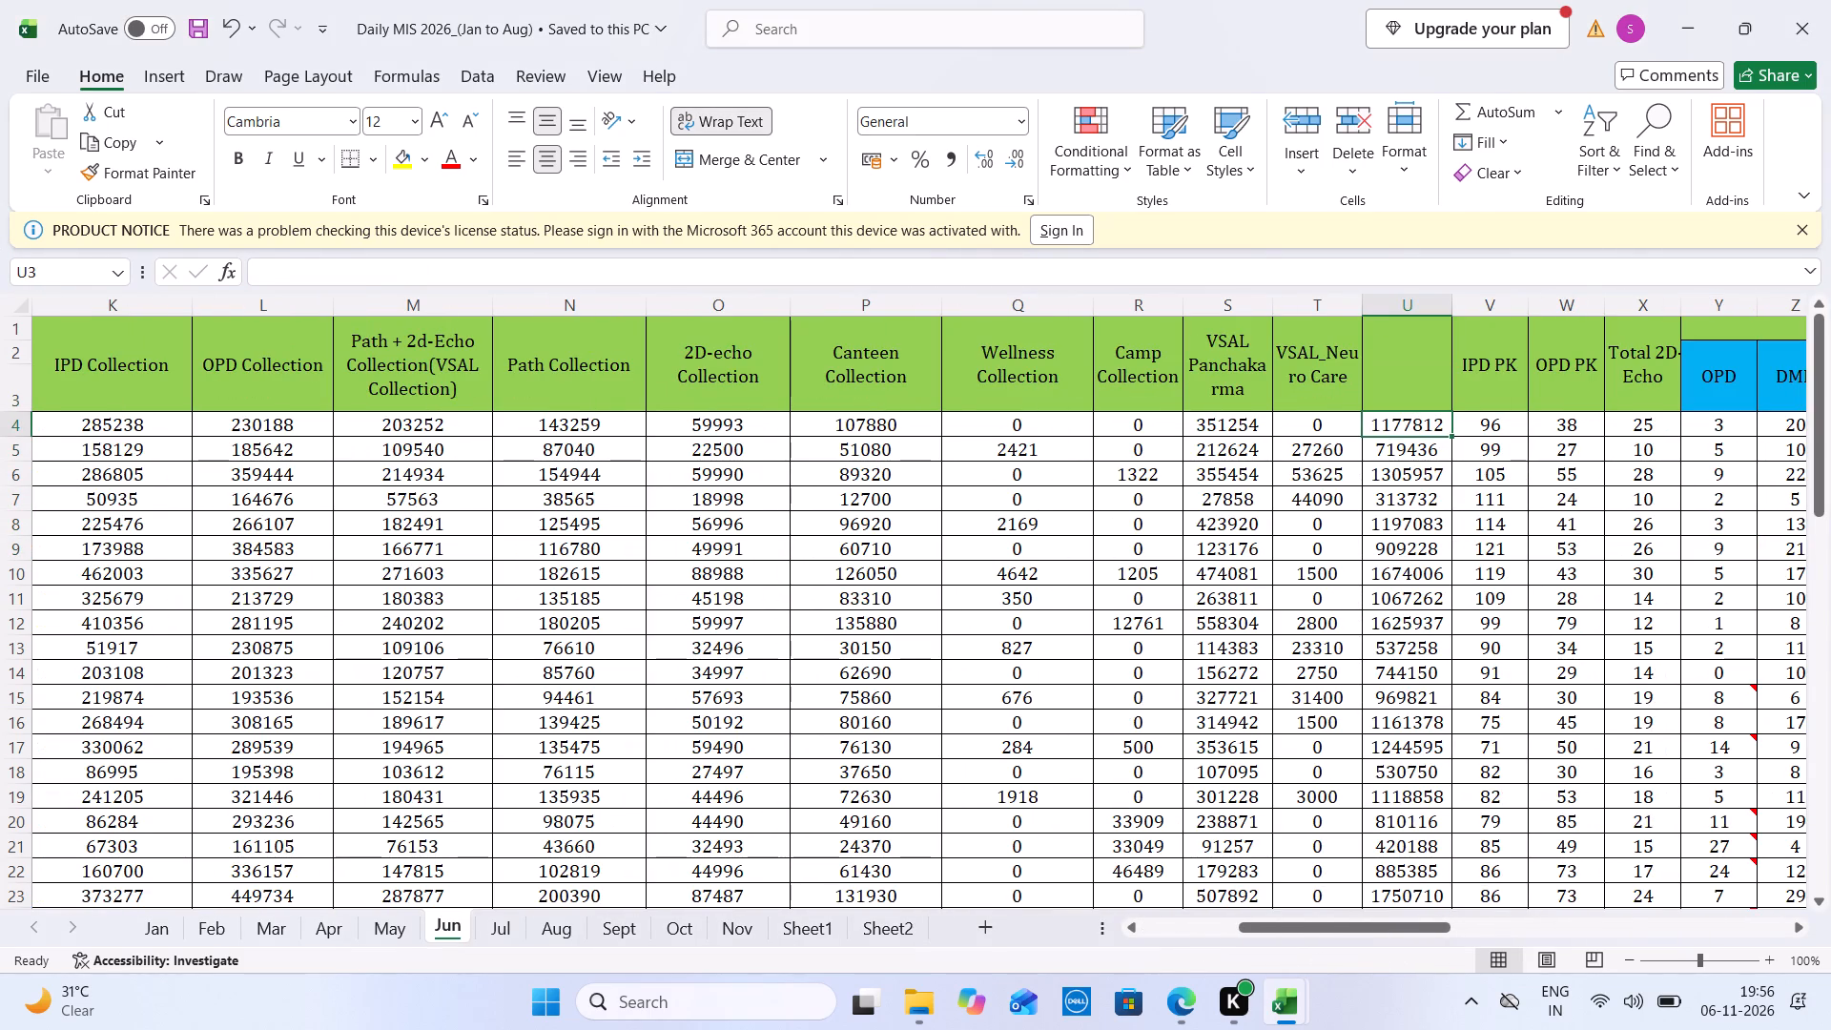
left_click_drag(1389, 459, 1394, 542)
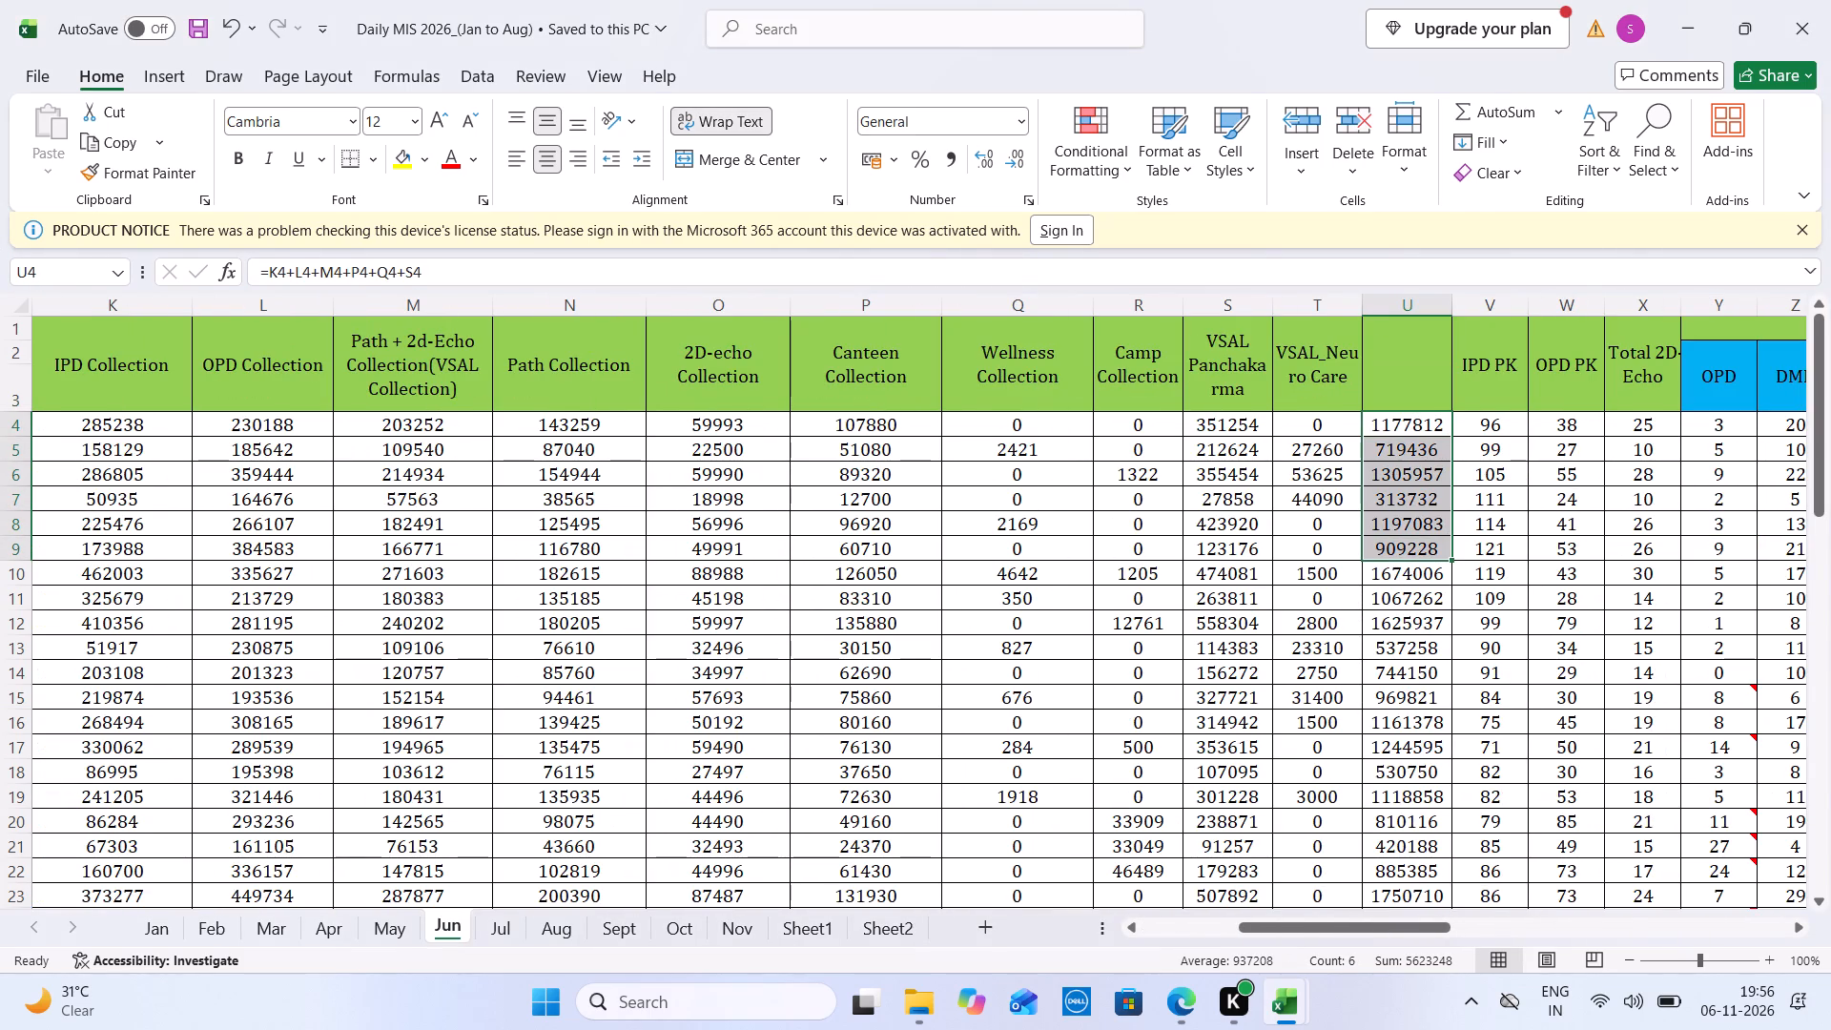
key("ctrl+Tab")
left_click(463, 323)
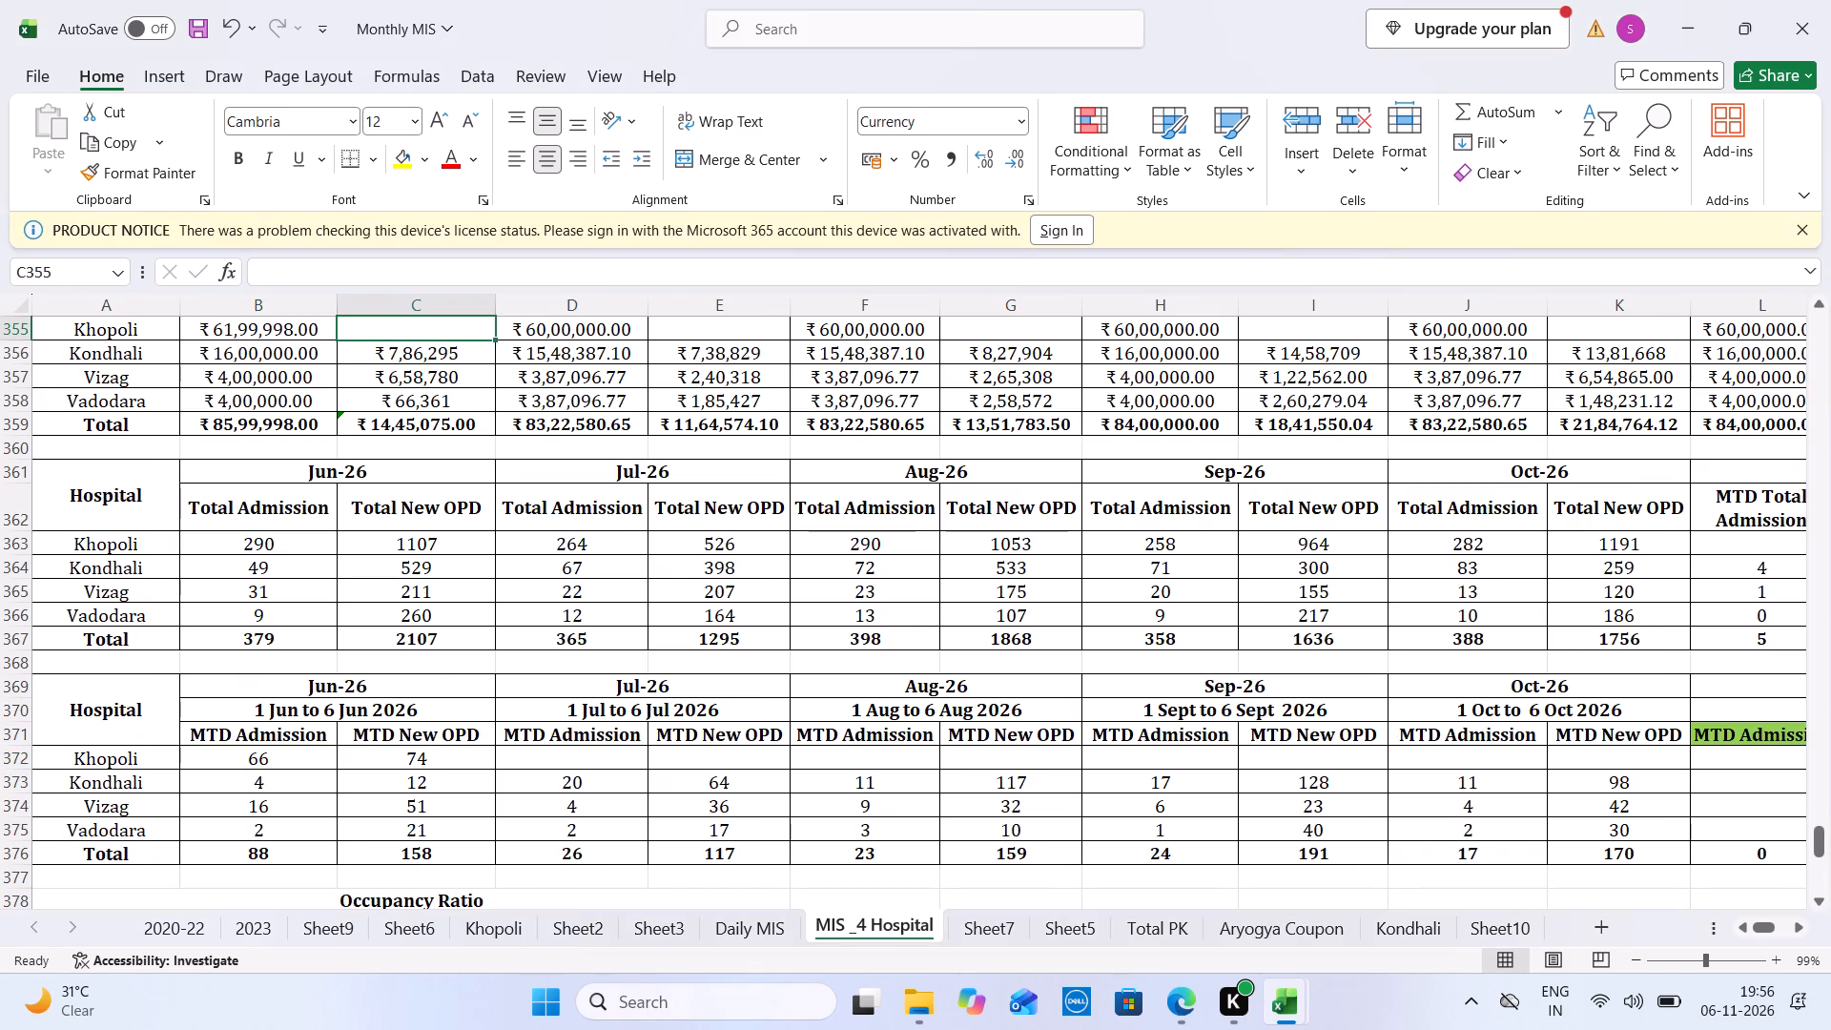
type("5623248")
Switch back to Daily MIS 2026 and sum the daily collection totals for 1 to 6 July on the Jul sheet.
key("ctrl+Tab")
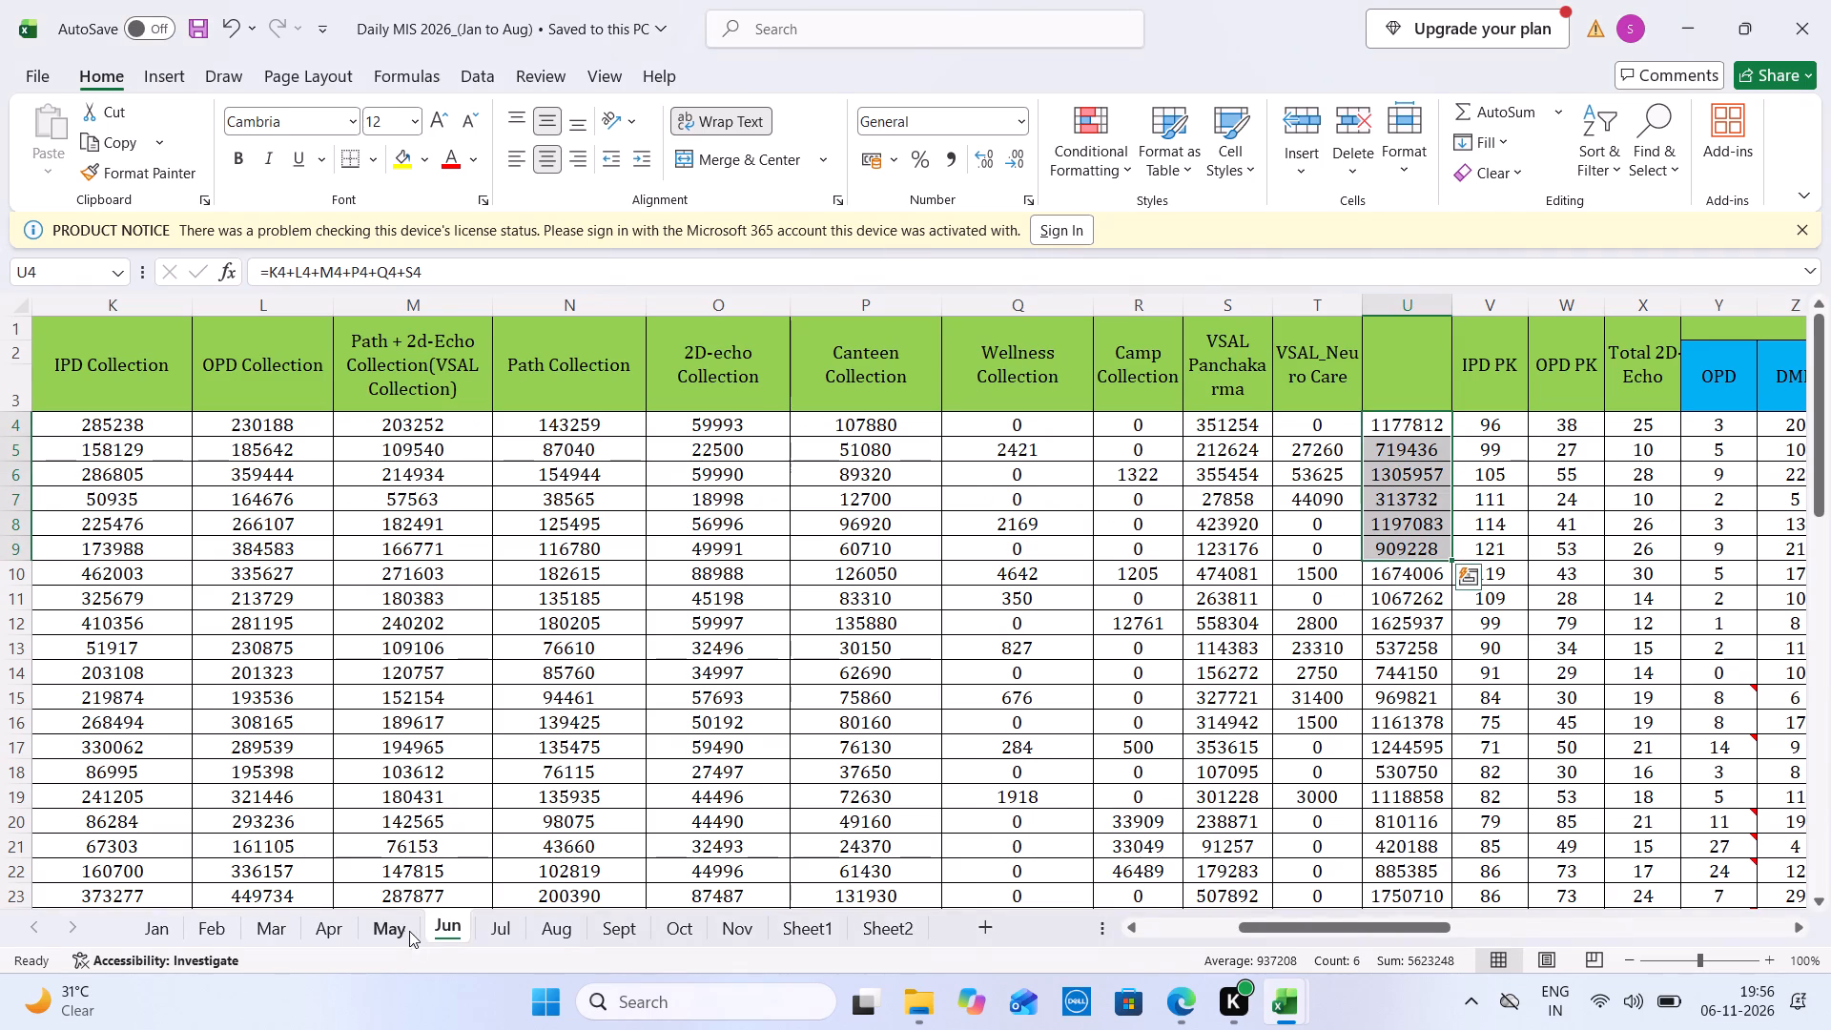
left_click(483, 913)
left_click_drag(1260, 424, 1254, 555)
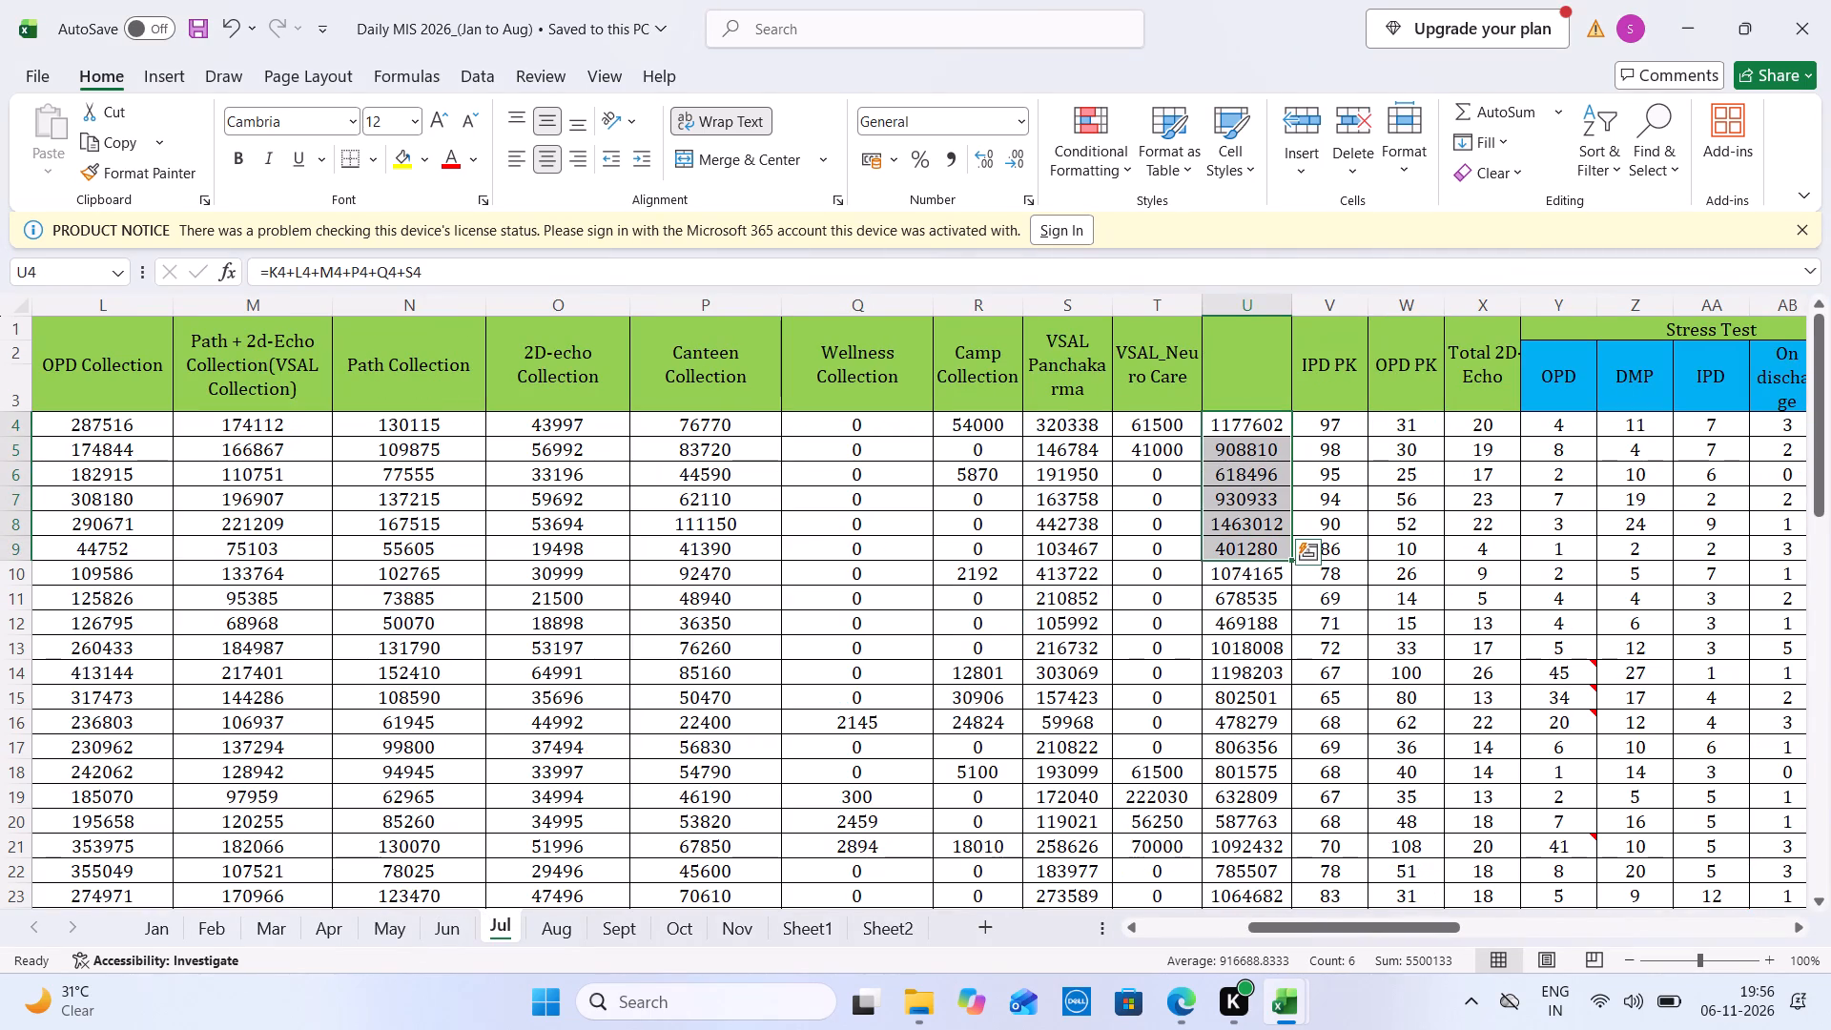
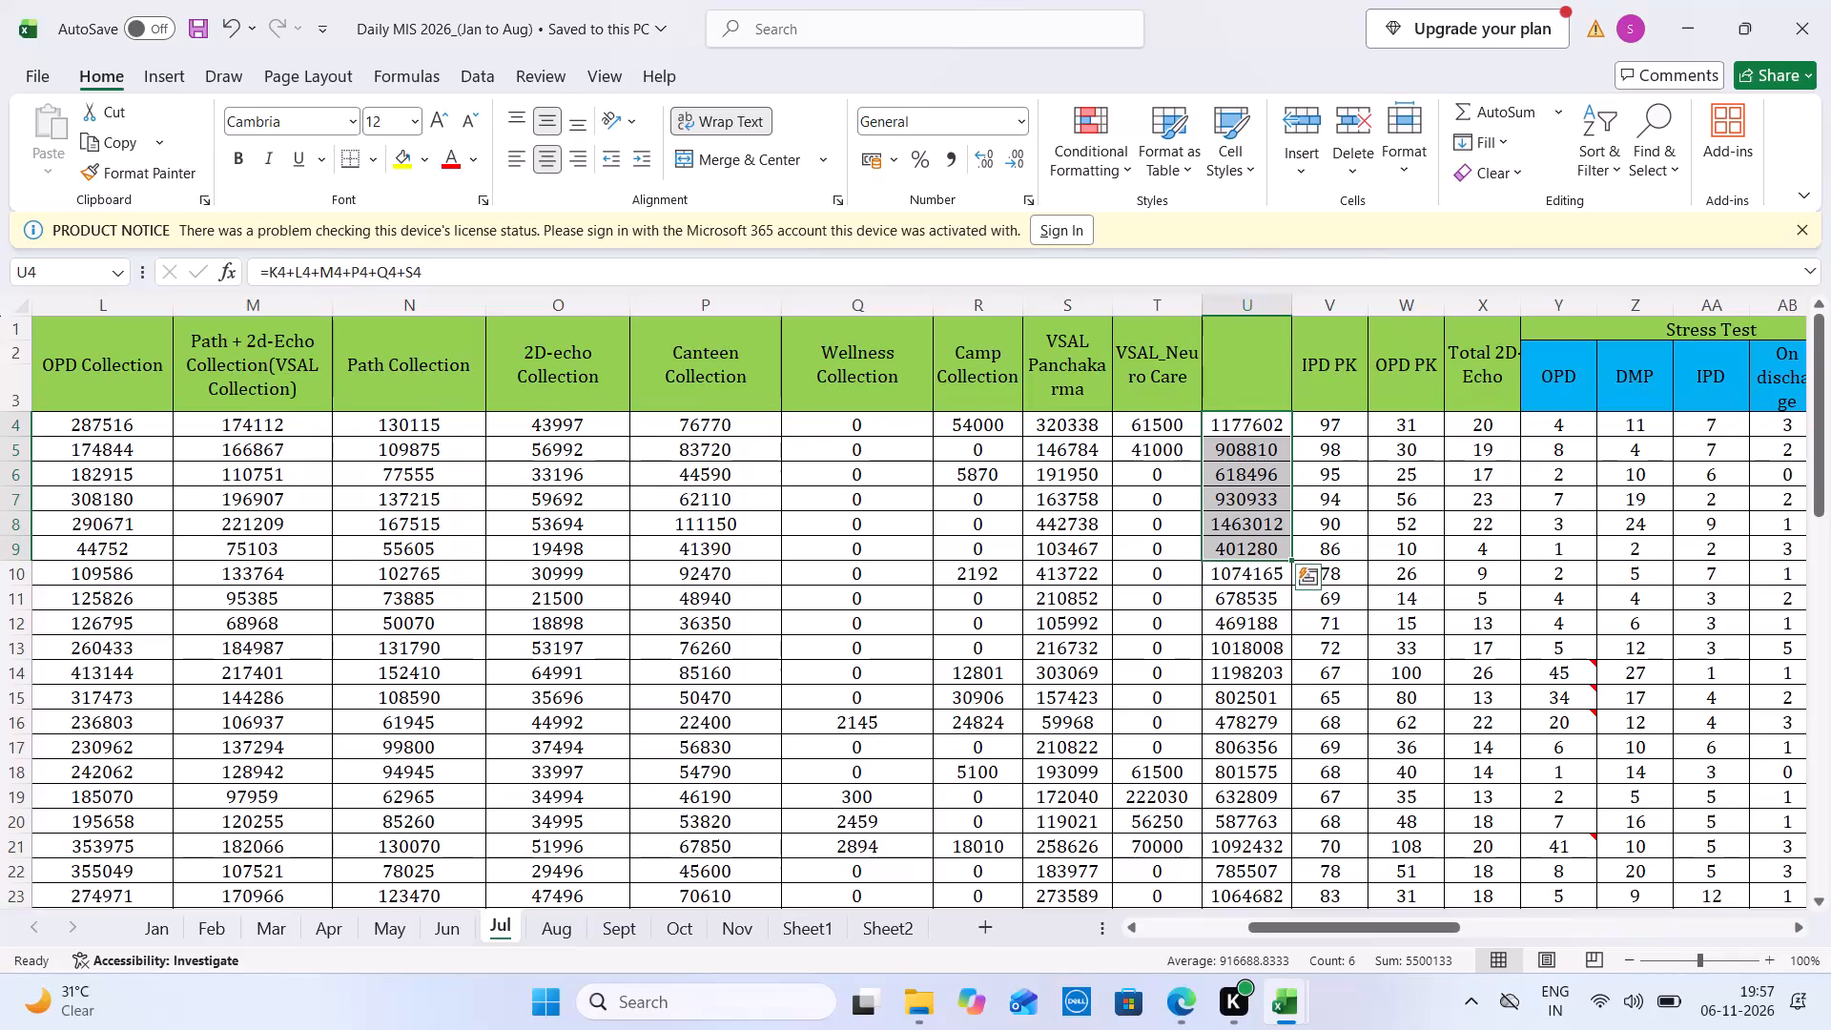
Enter 5500133 as Khopoli's Jul-26 Total Collection in Monthly MIS, checking it against the Jul sheet's sum for 1 to 6 July.
key("ctrl+Tab")
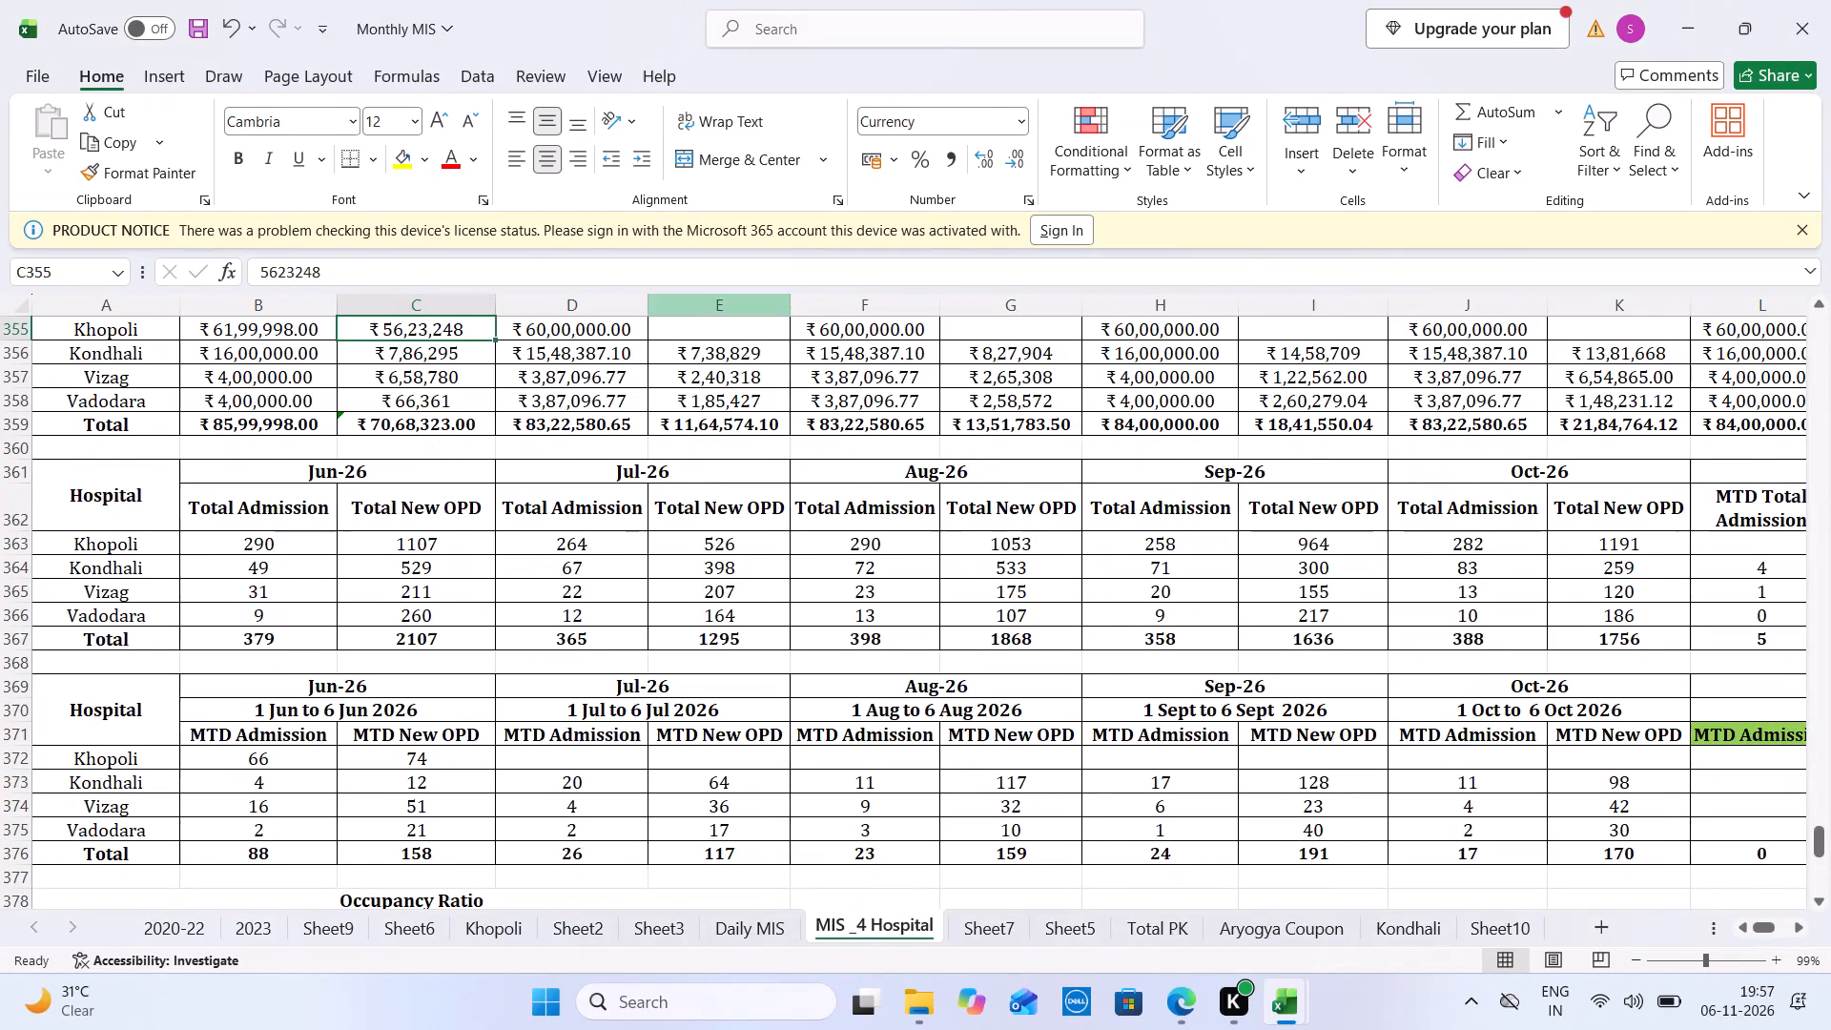
left_click(719, 325)
key("ctrl+Tab")
key("ctrl+Tab")
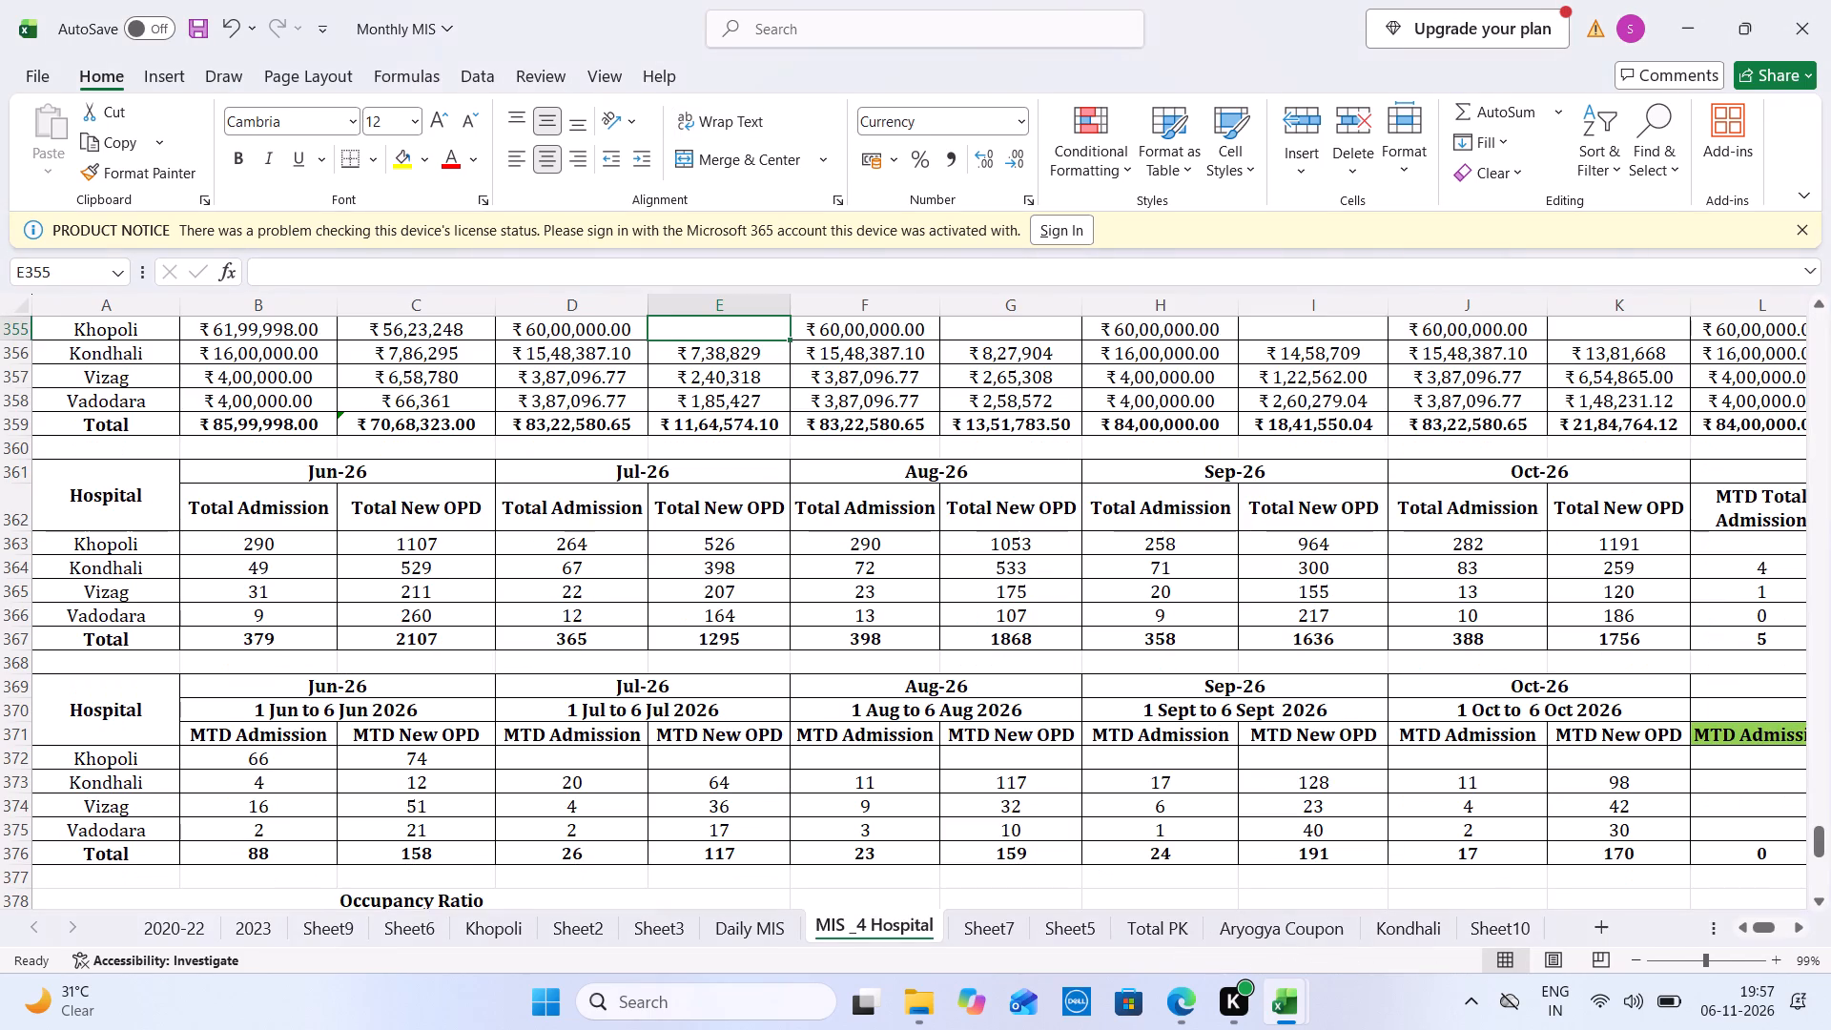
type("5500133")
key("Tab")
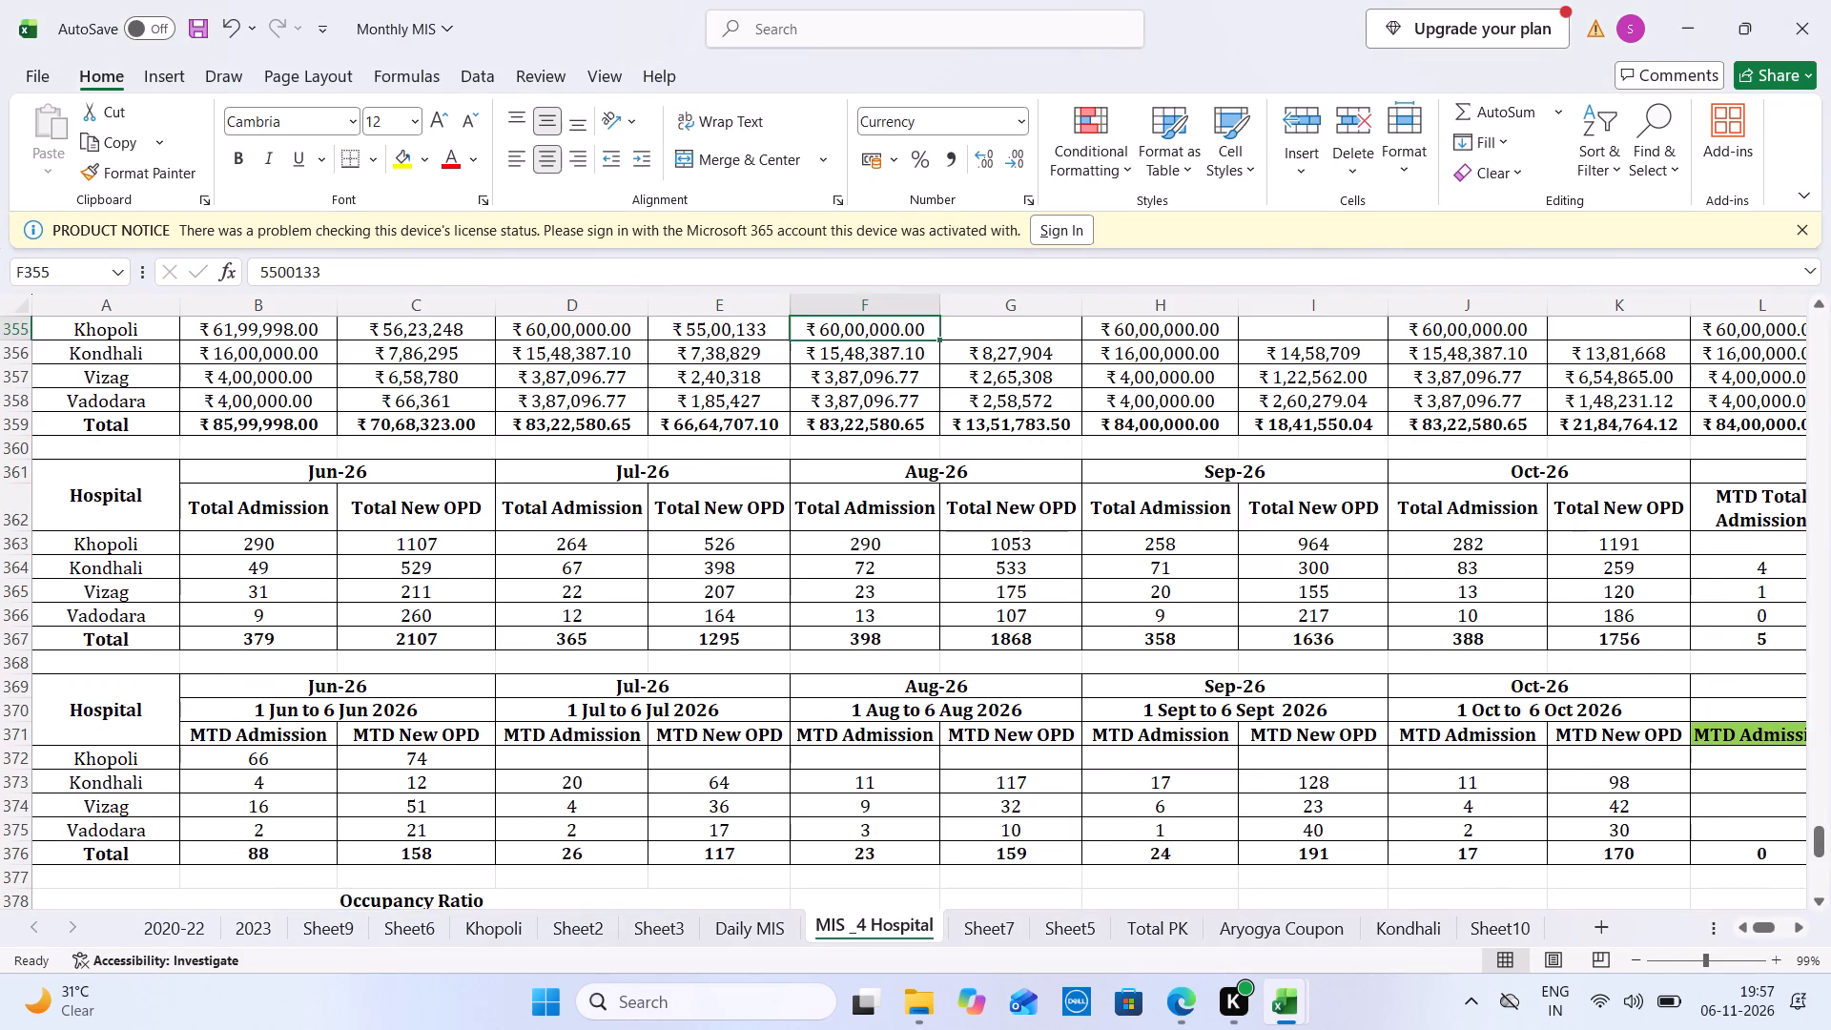
Sum New OPD for 1 to 6 July on the Jul sheet and enter 55 as Khopoli's Jul-26 MTD New OPD in Monthly MIS.
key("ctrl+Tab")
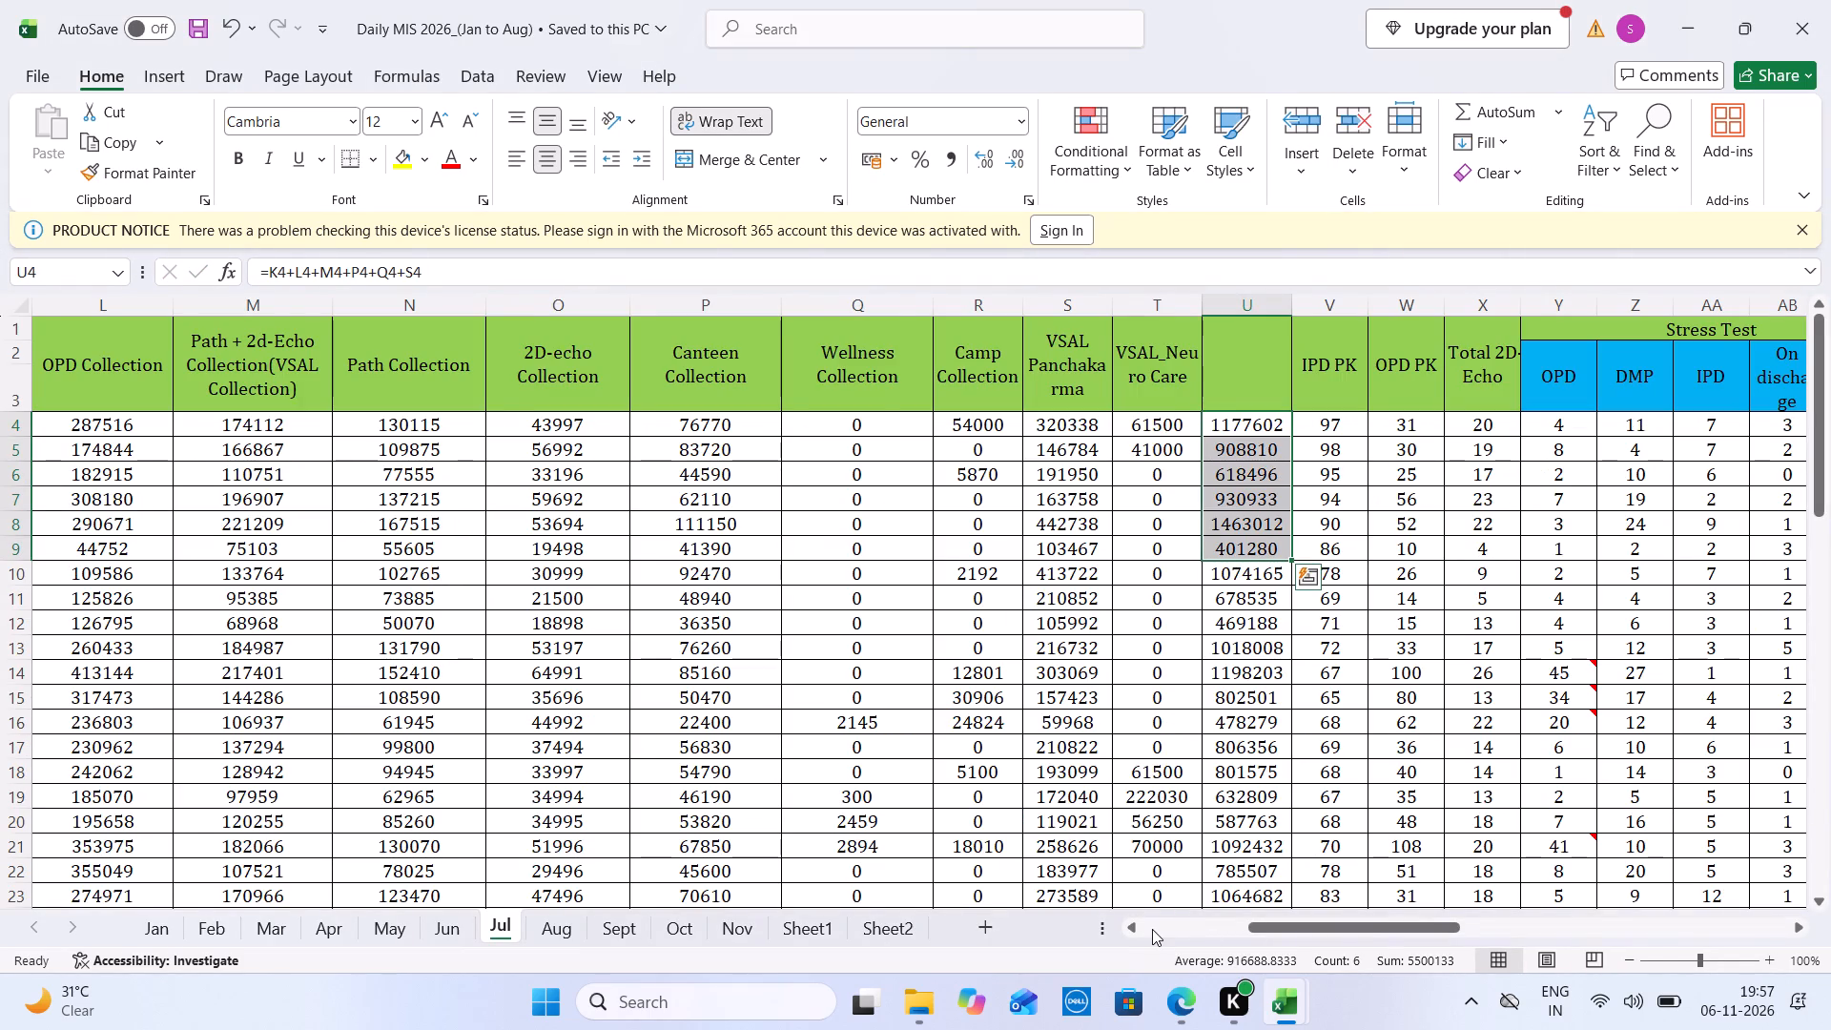
left_click(1152, 929)
left_click_drag(149, 427, 173, 555)
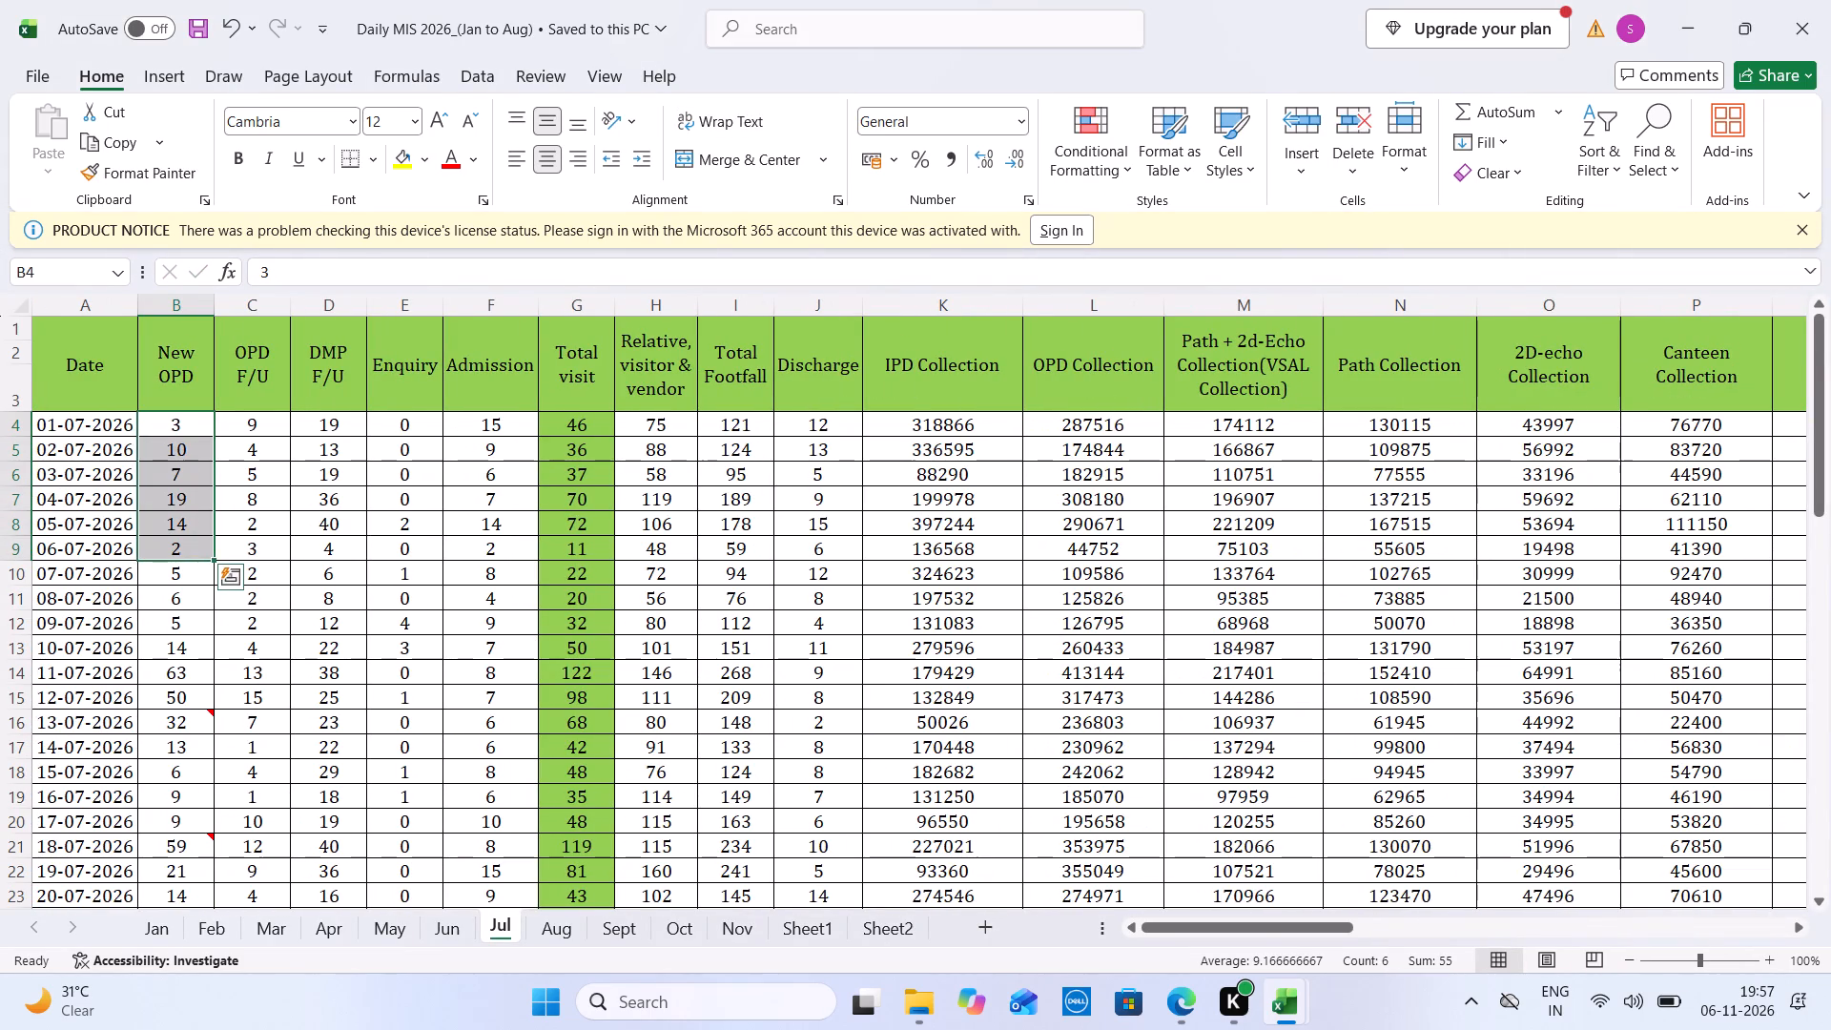
key("ctrl+Tab")
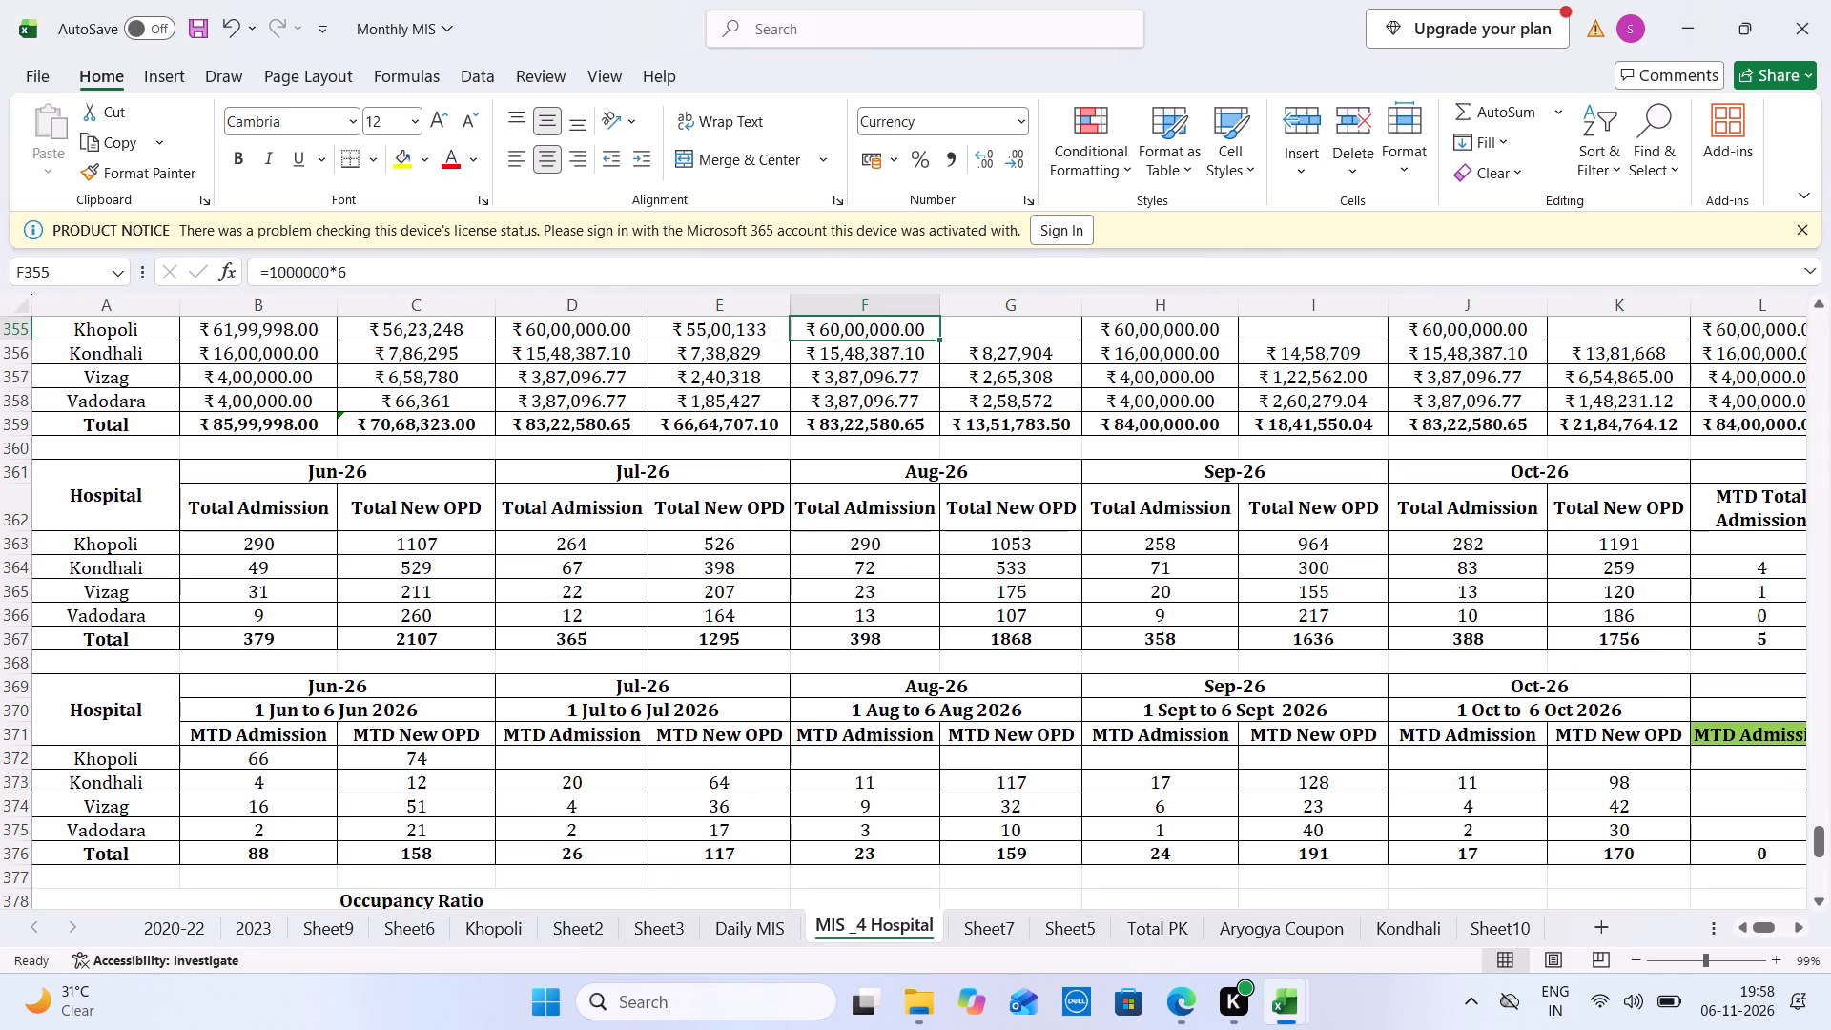
left_click(685, 765)
type("55")
Sum Admission for 1 to 6 July and enter 53 as Khopoli's Jul-26 MTD Admission in Monthly MIS.
key("ctrl+Tab")
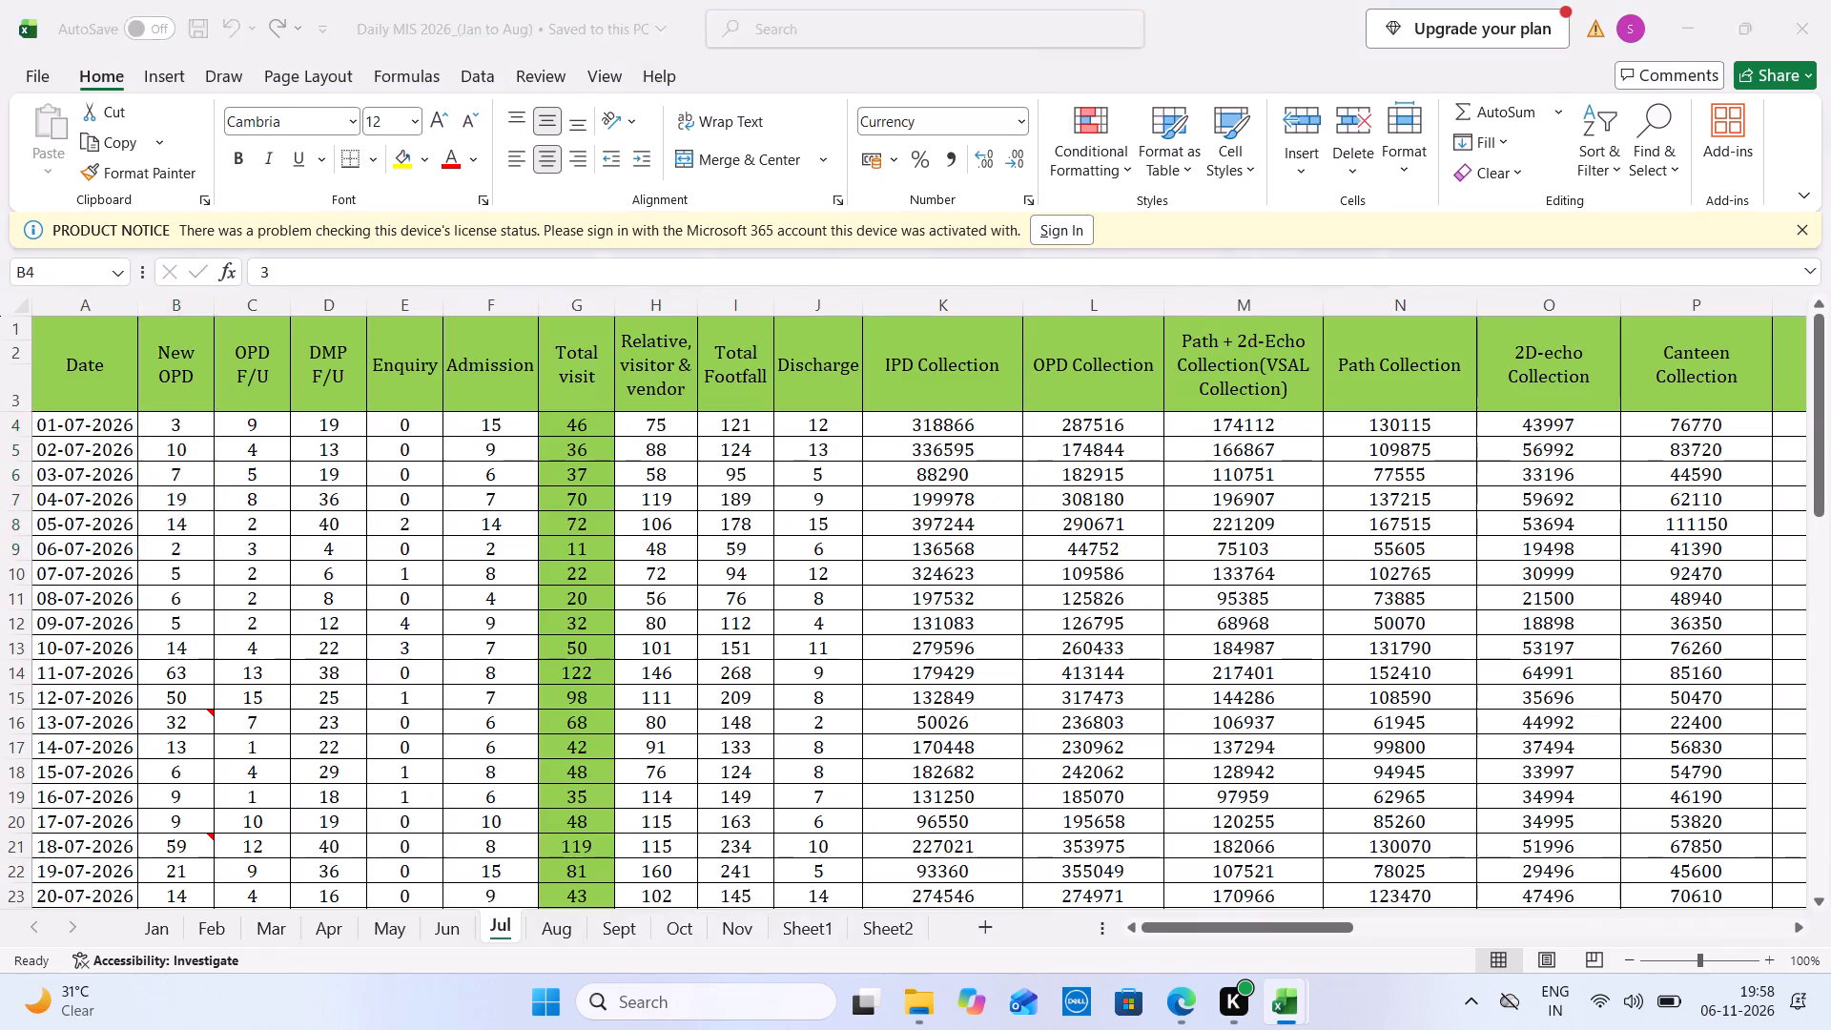
left_click_drag(488, 542, 502, 413)
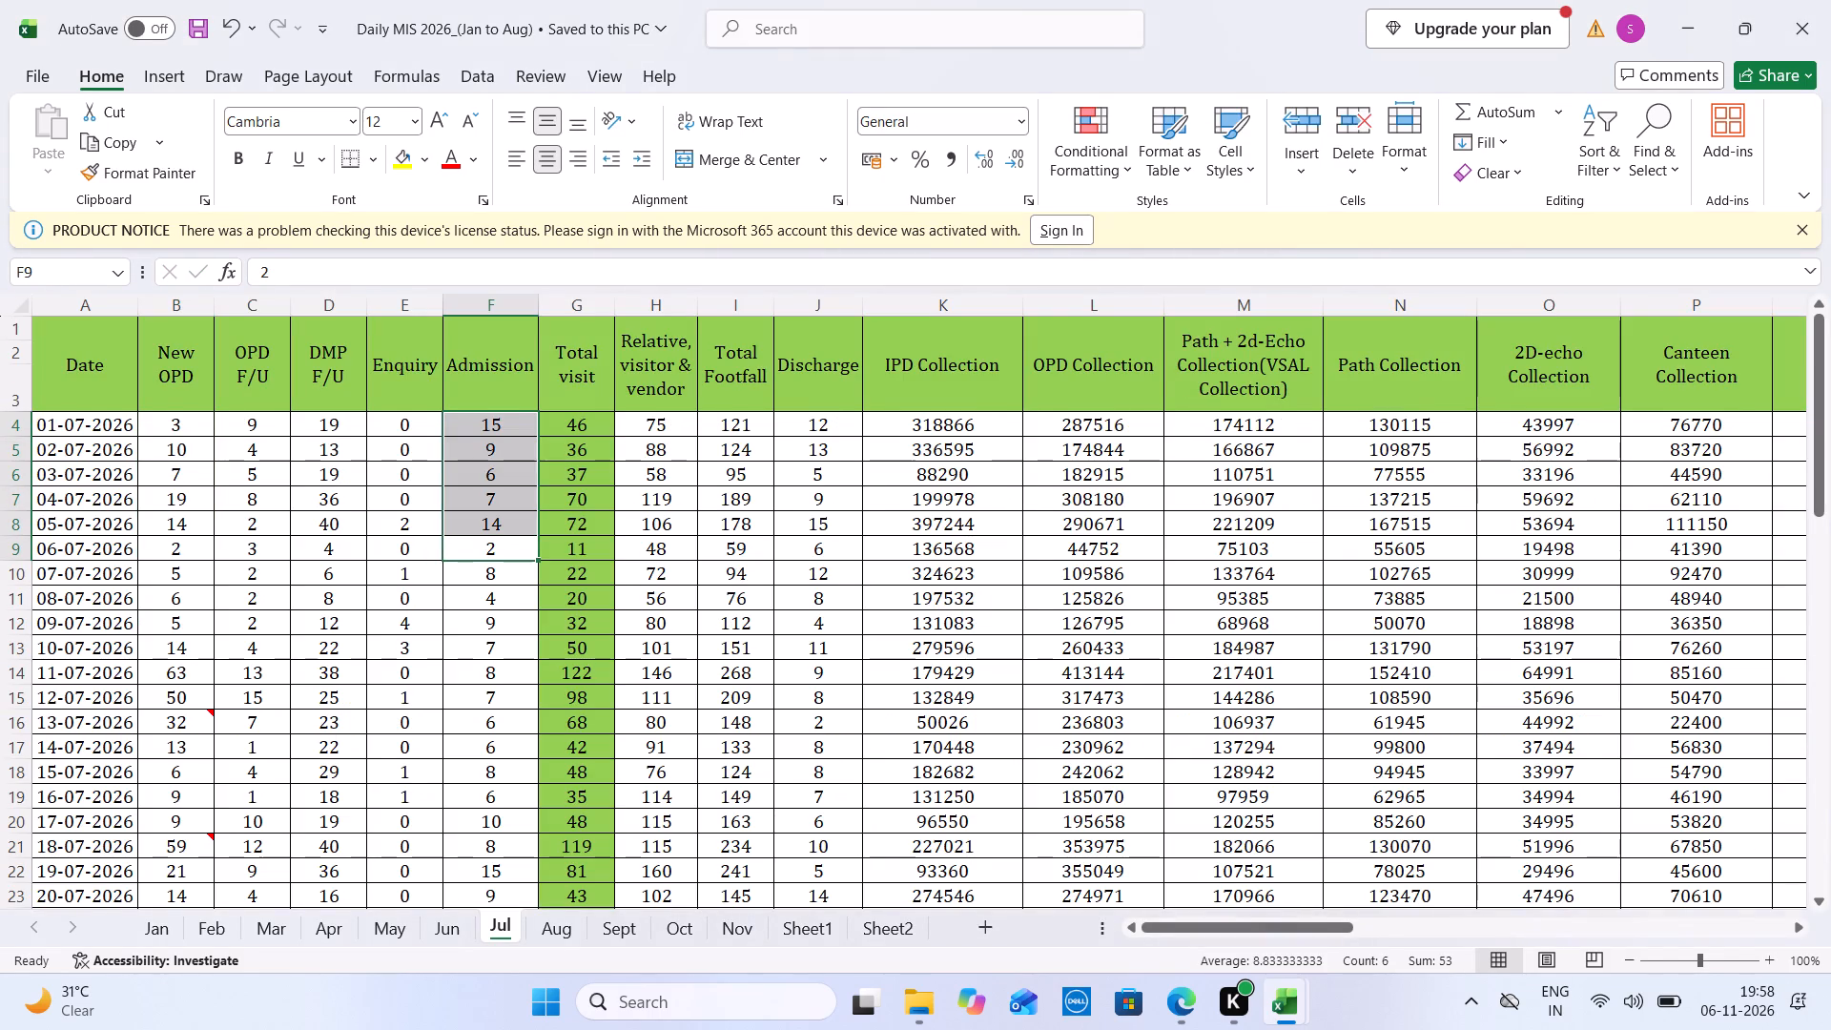
key("ctrl+Tab")
left_click(561, 768)
type("53")
Sum the Aug sheet's daily collection totals for 1 to 6 August, enter Khopoli's Aug-26 Total Collection, recheck it and correct it to 5132998.
key("ctrl+Tab")
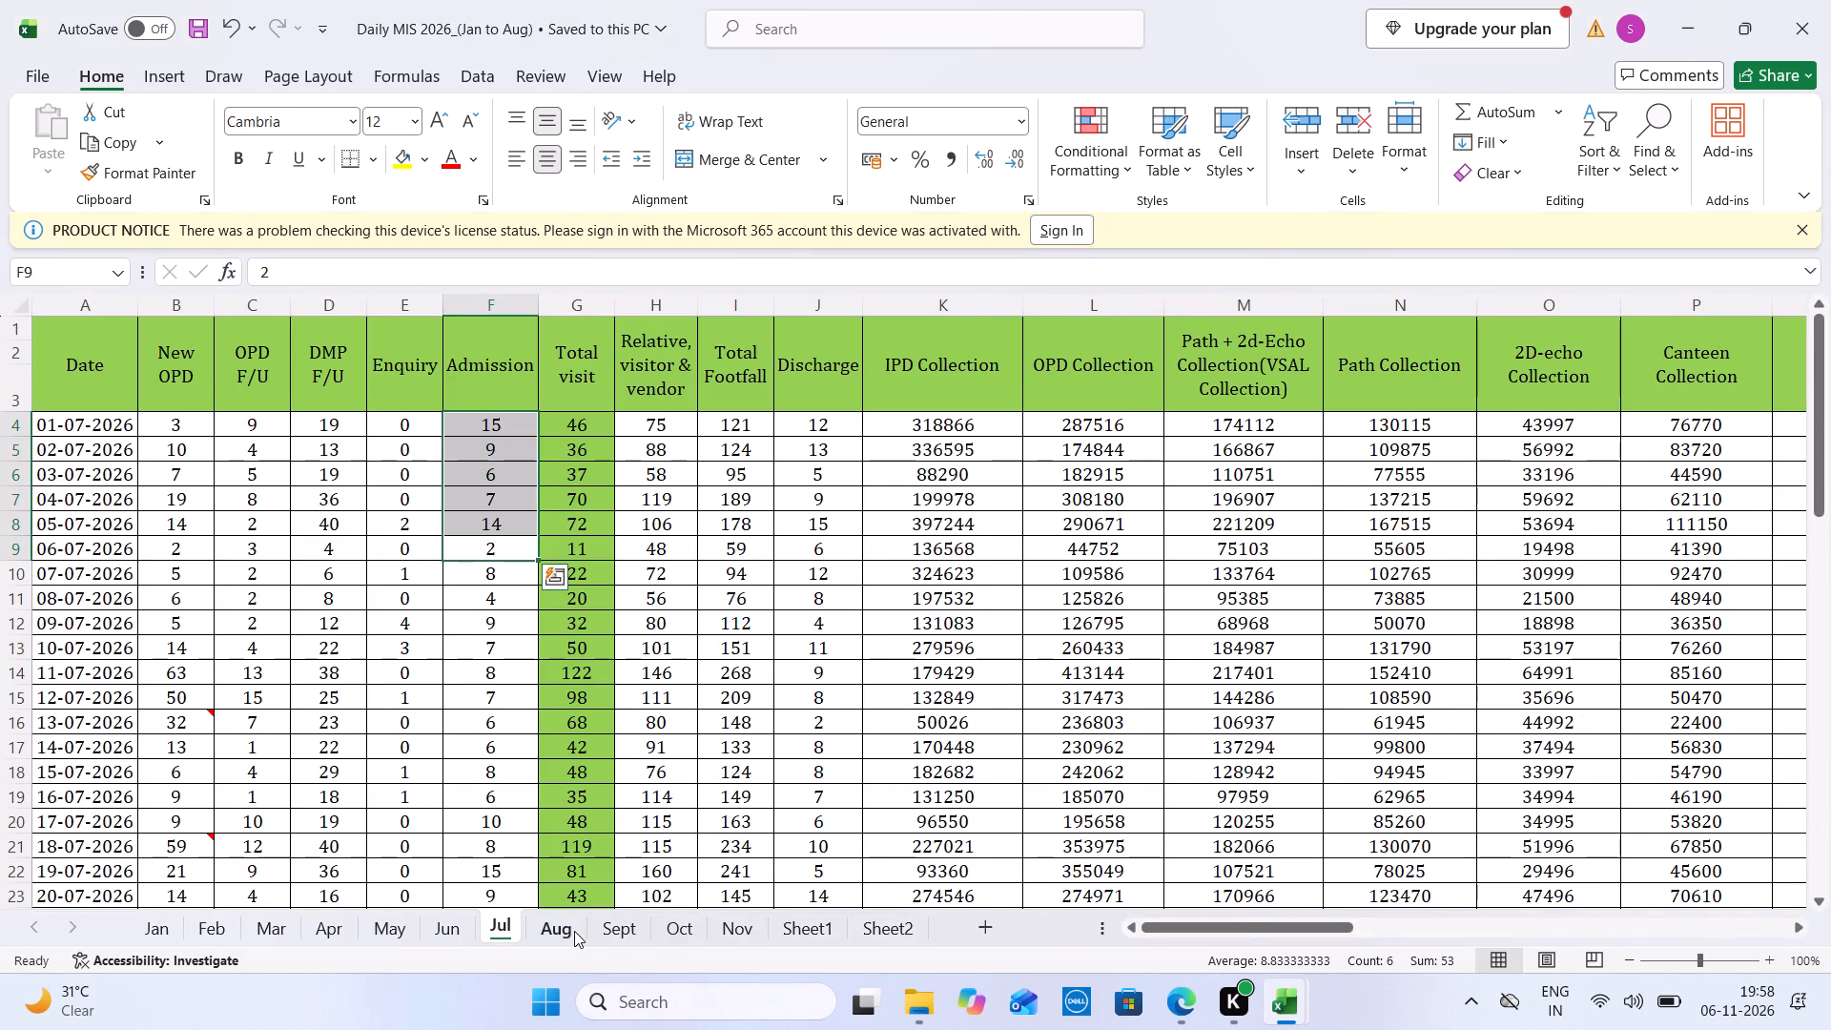
left_click(574, 931)
left_click_drag(1256, 544, 1256, 504)
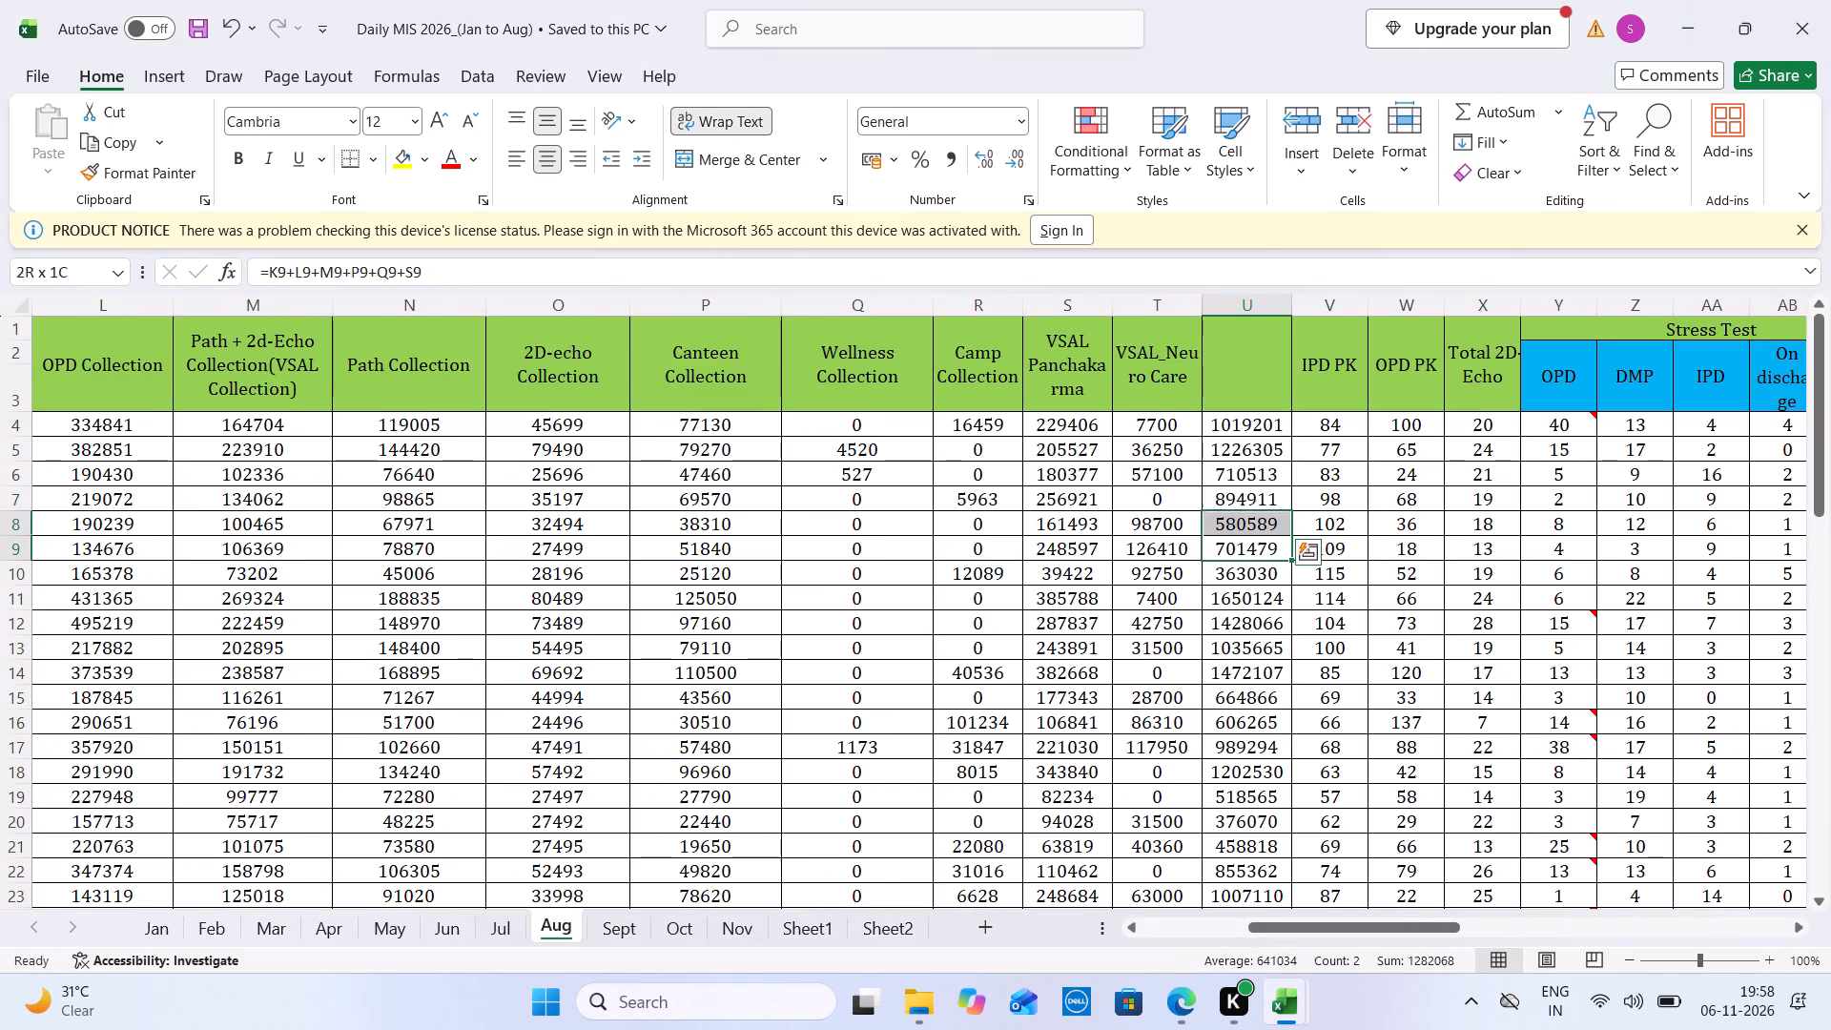
left_click_drag(1256, 504, 1265, 422)
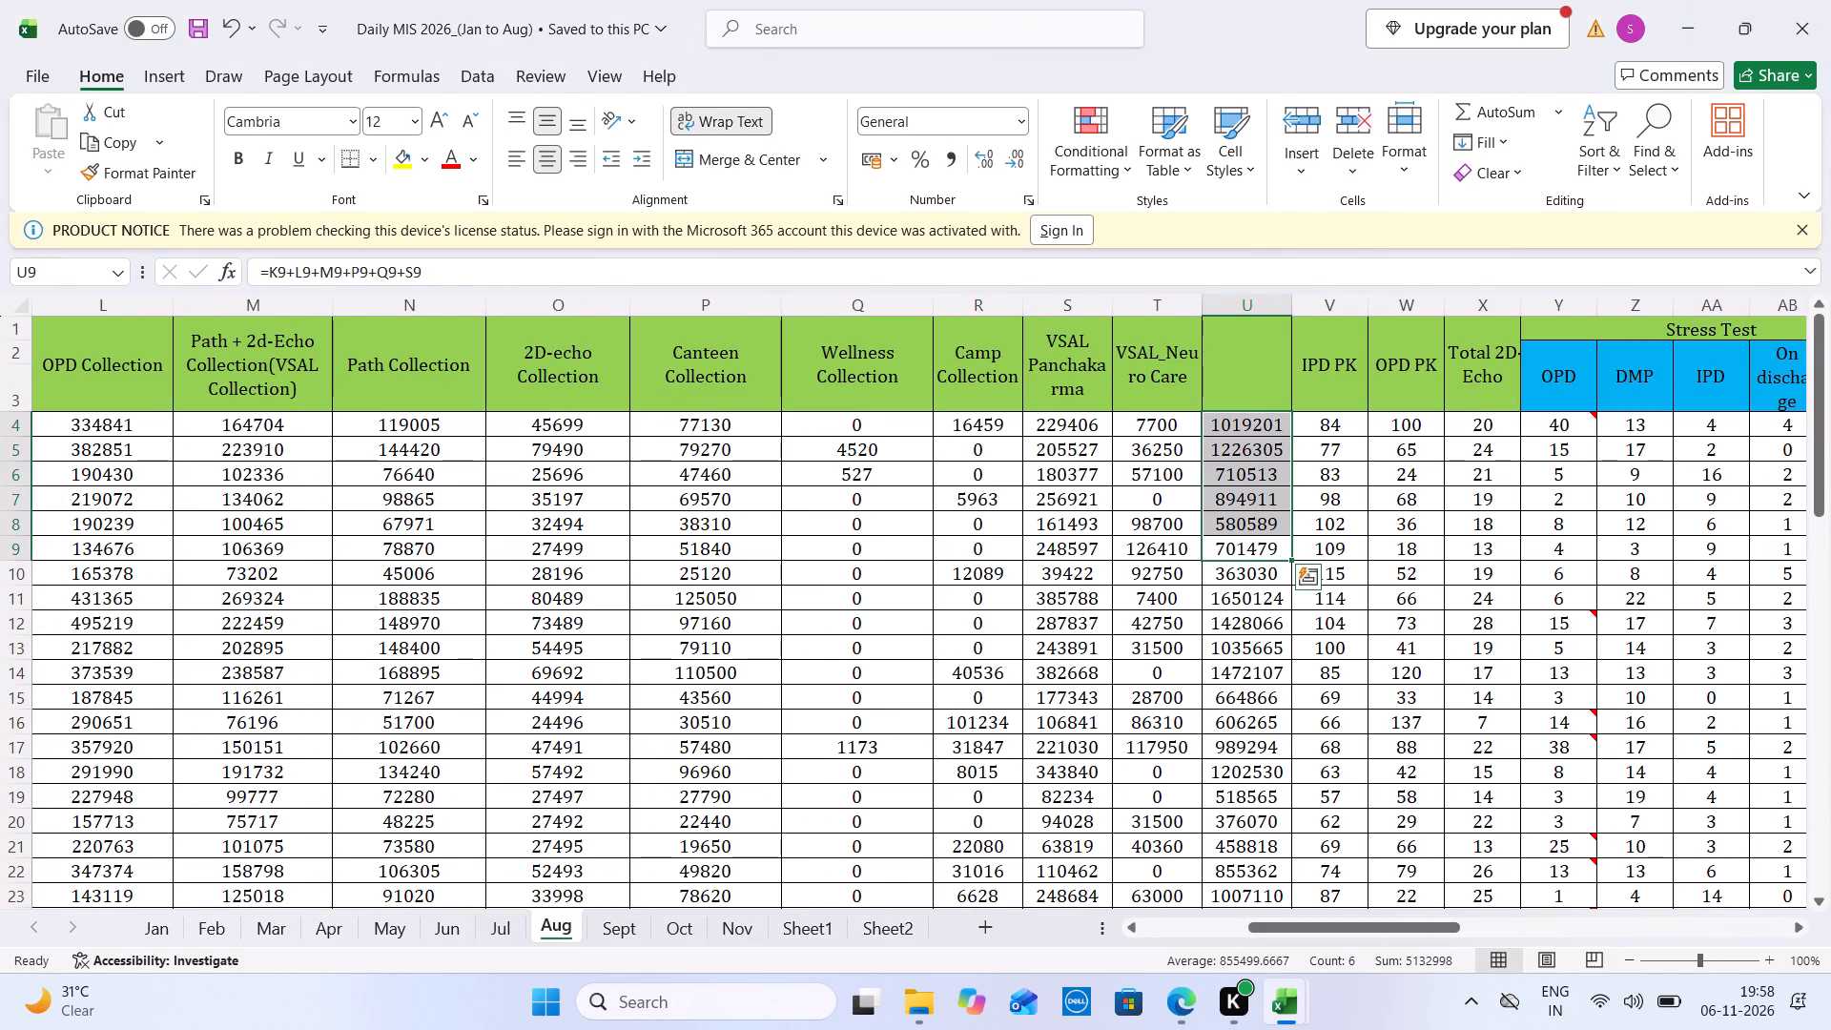
key("ctrl+Tab")
left_click(1037, 335)
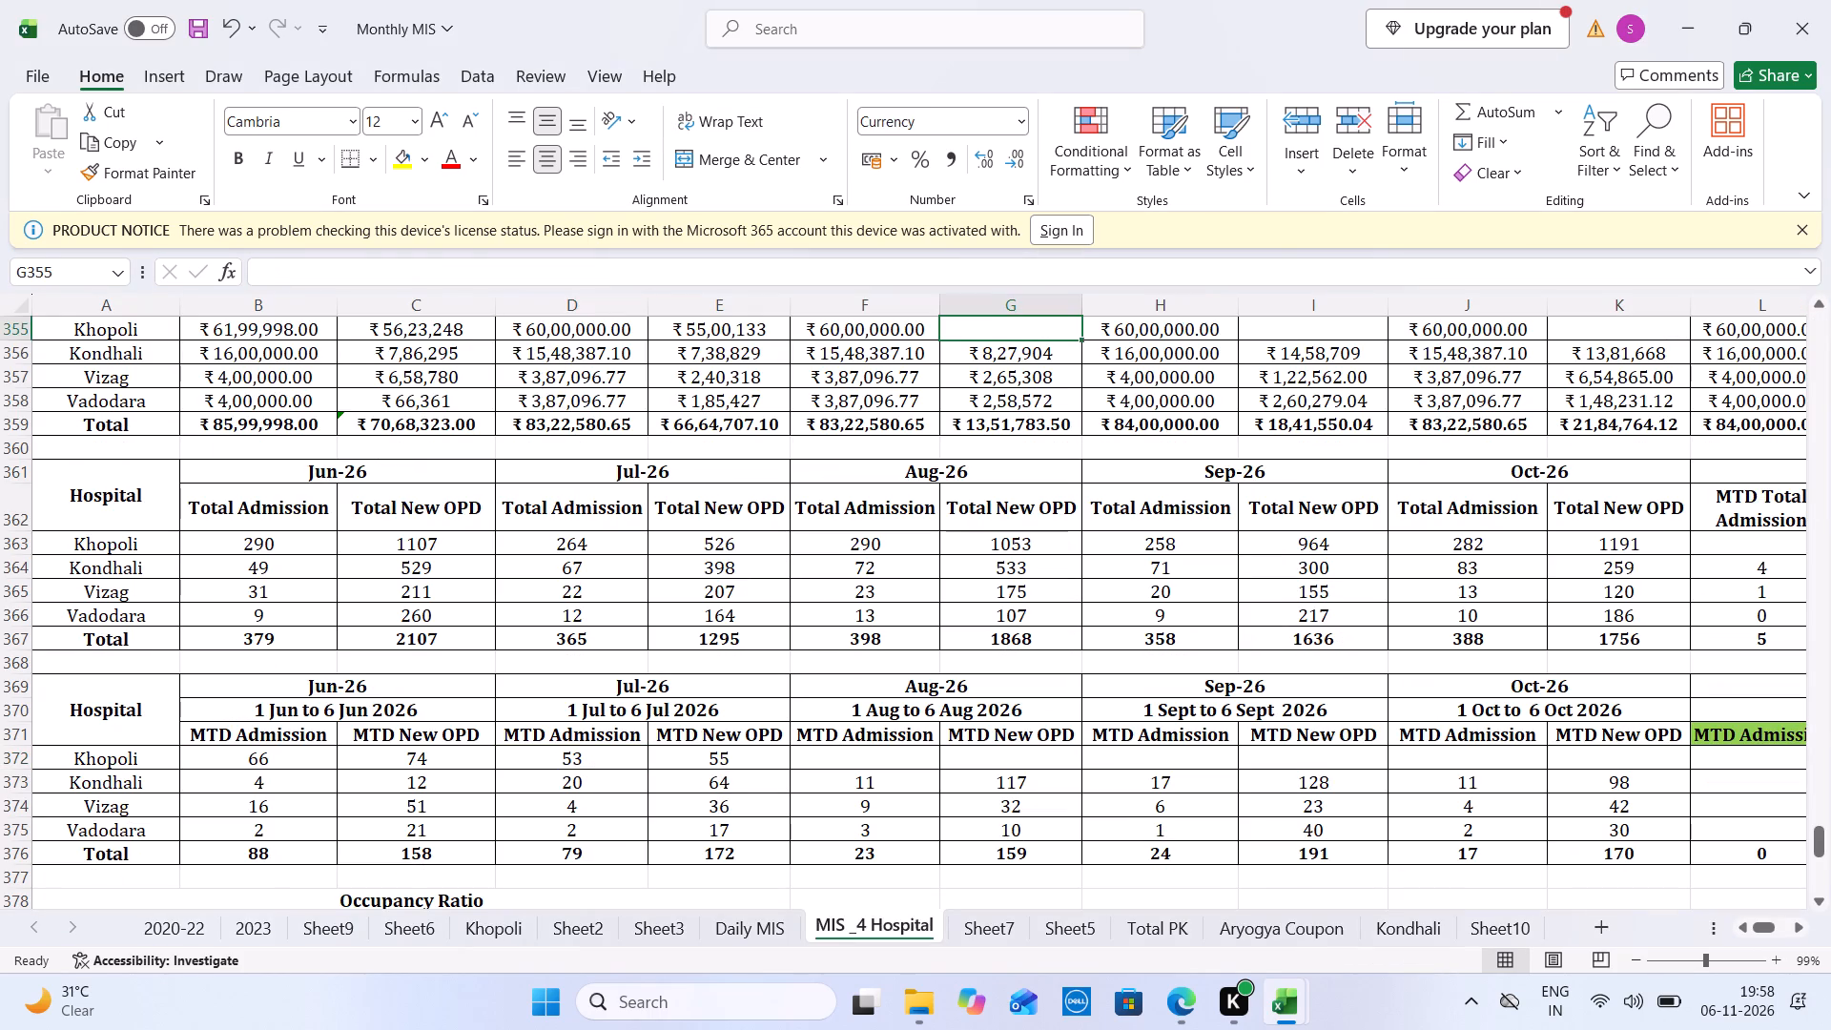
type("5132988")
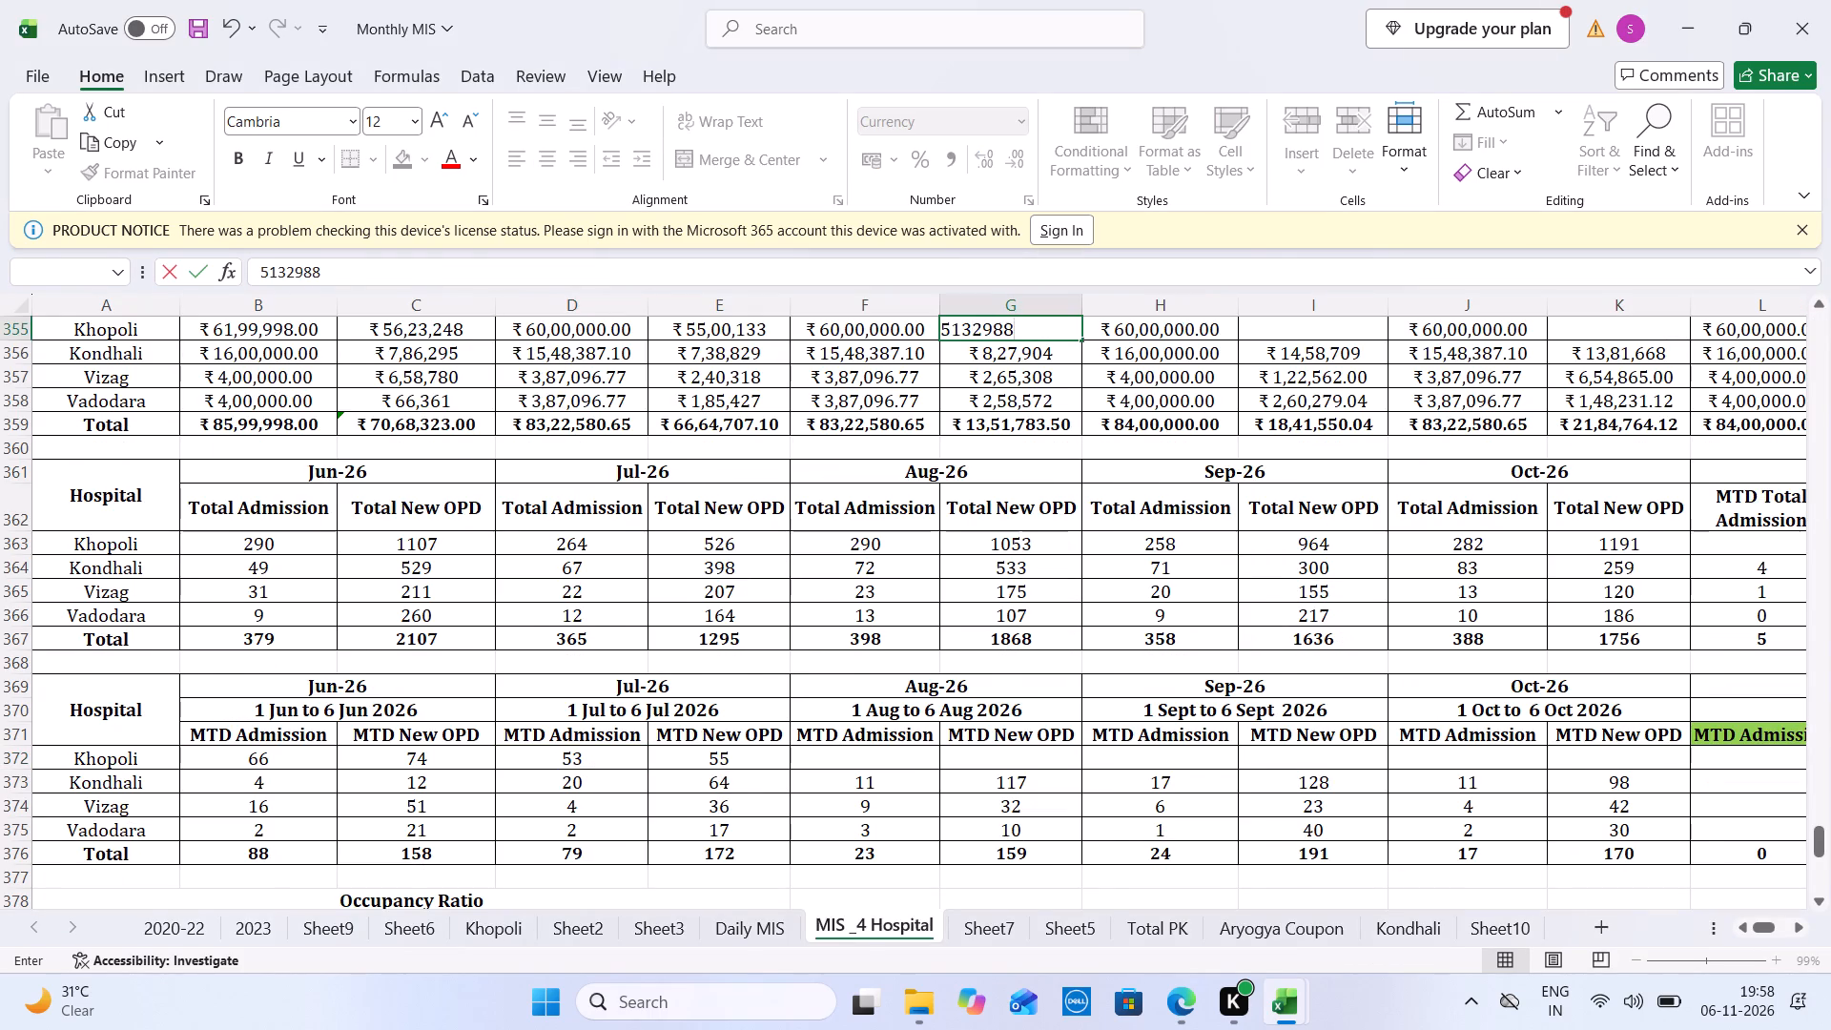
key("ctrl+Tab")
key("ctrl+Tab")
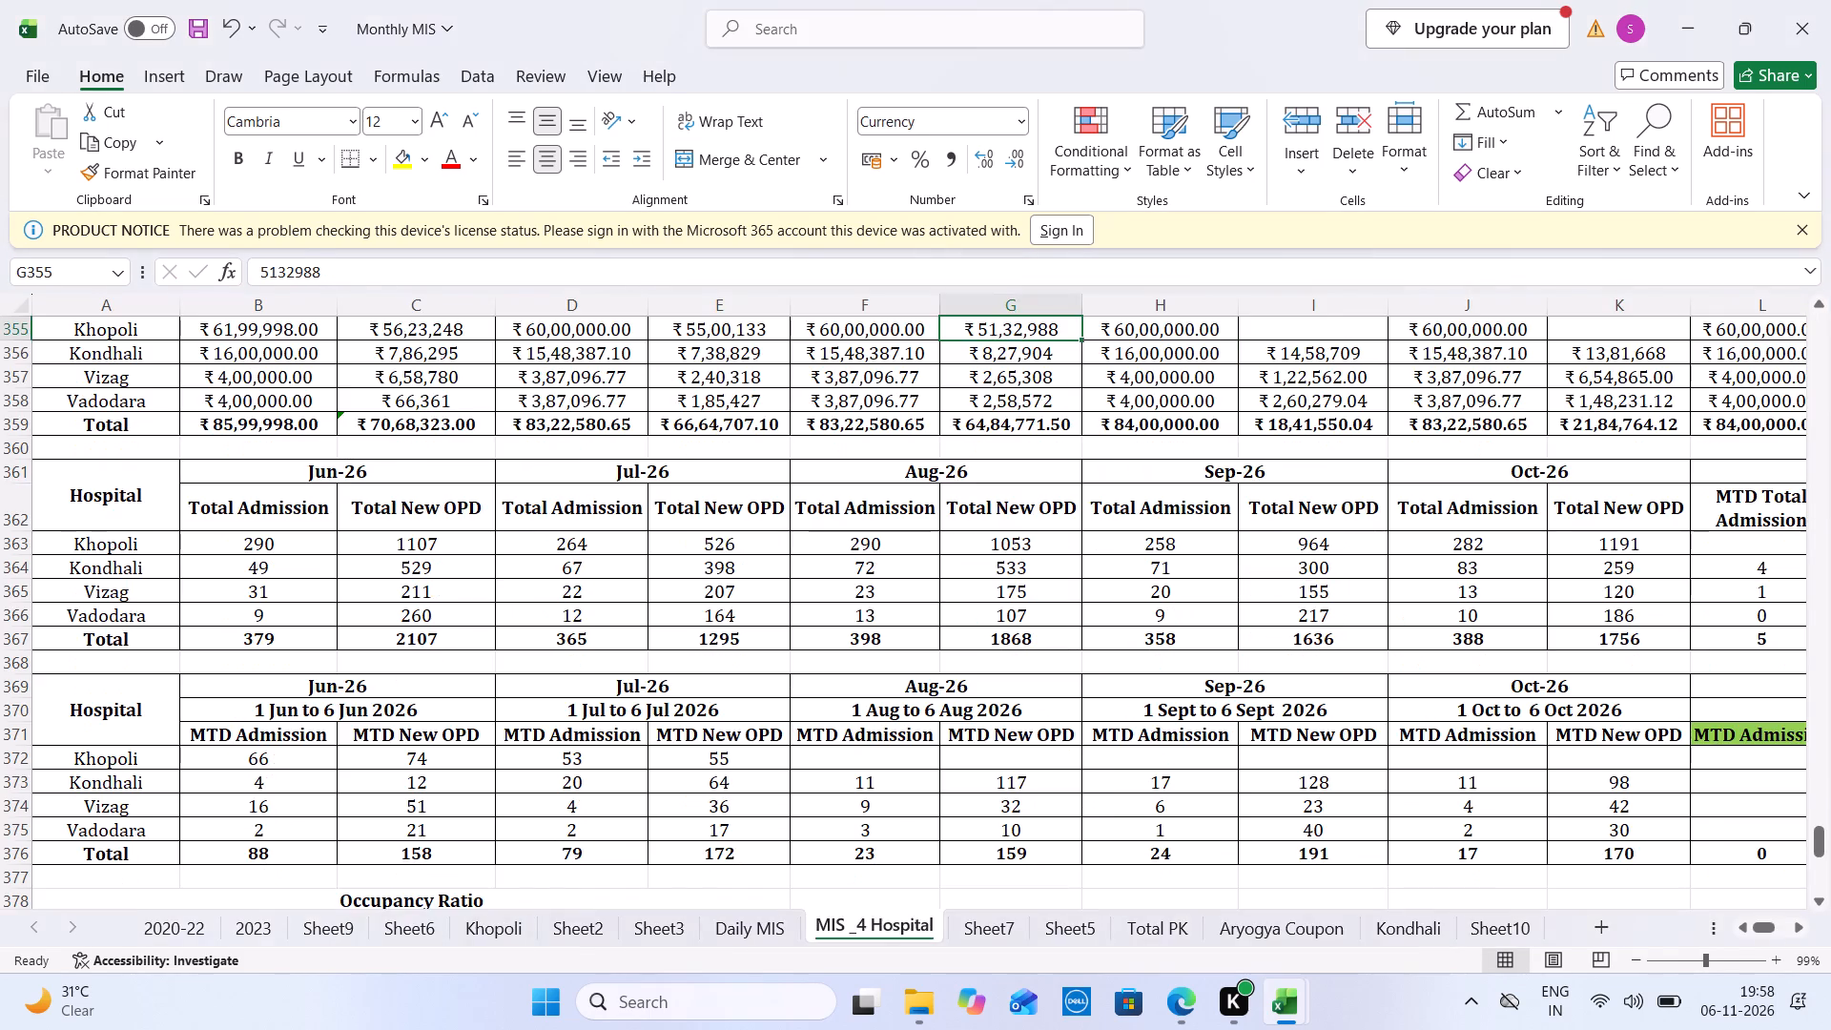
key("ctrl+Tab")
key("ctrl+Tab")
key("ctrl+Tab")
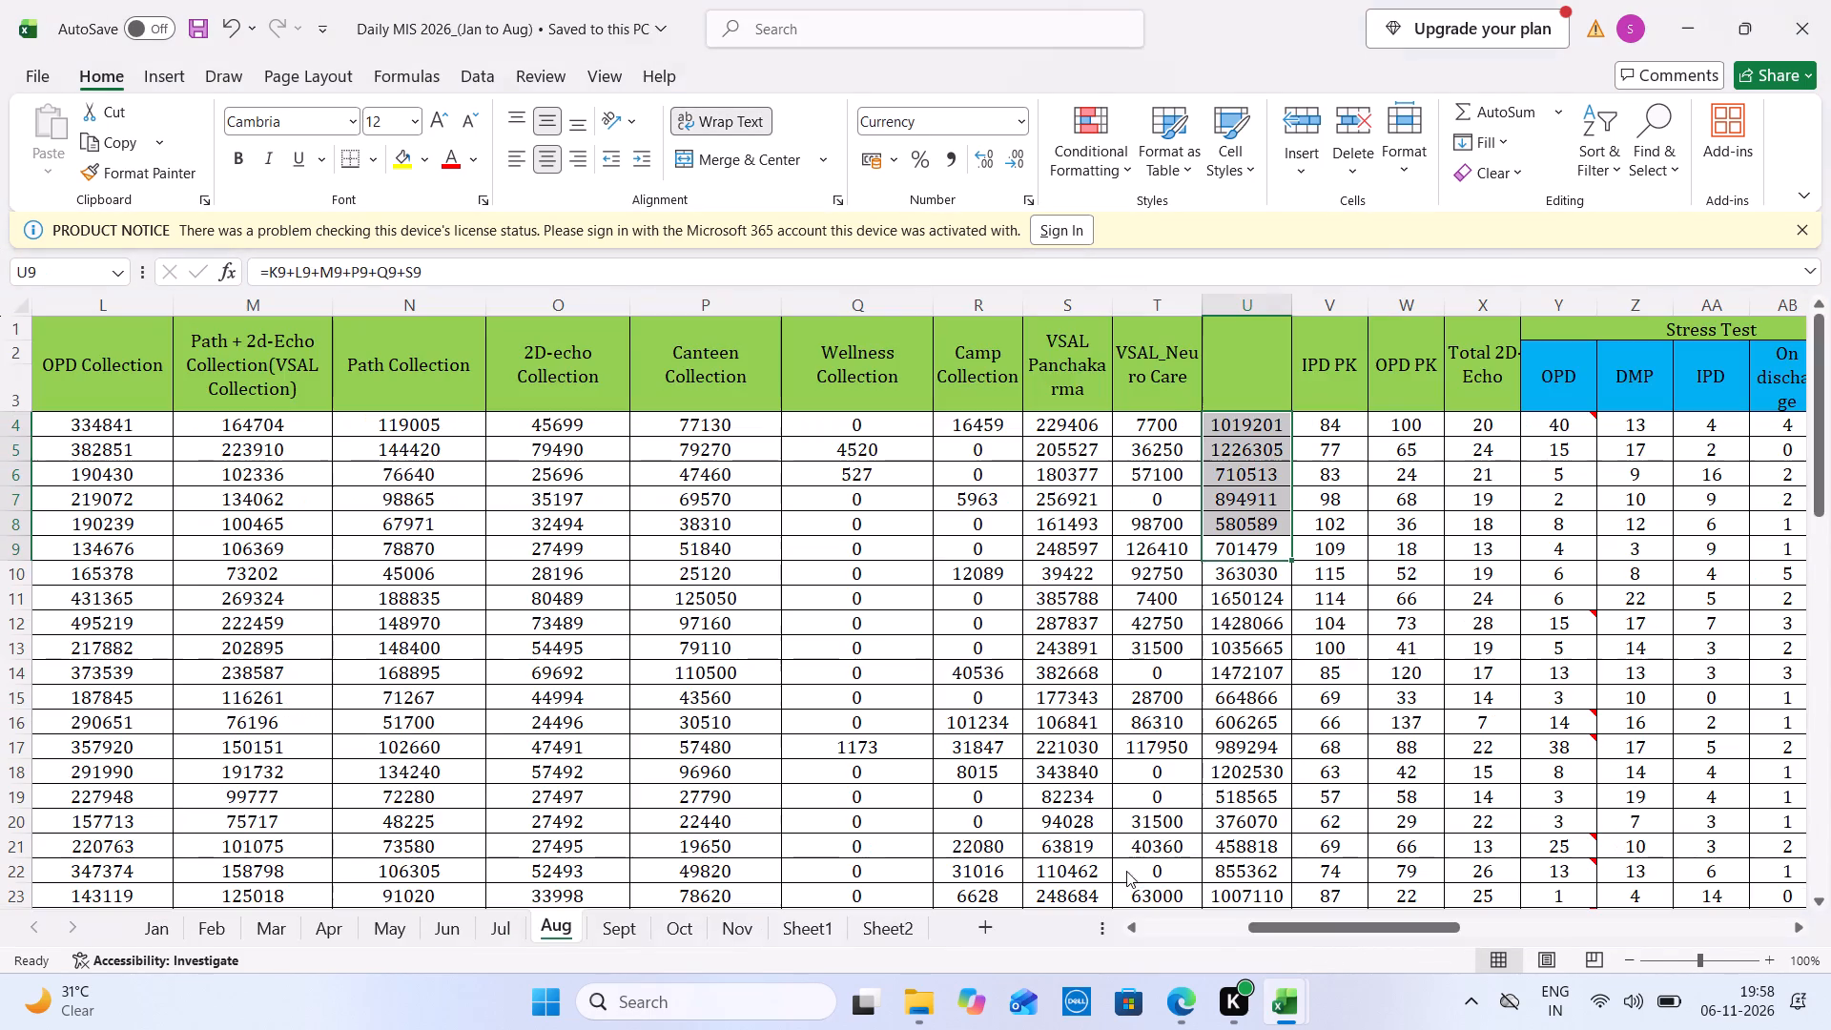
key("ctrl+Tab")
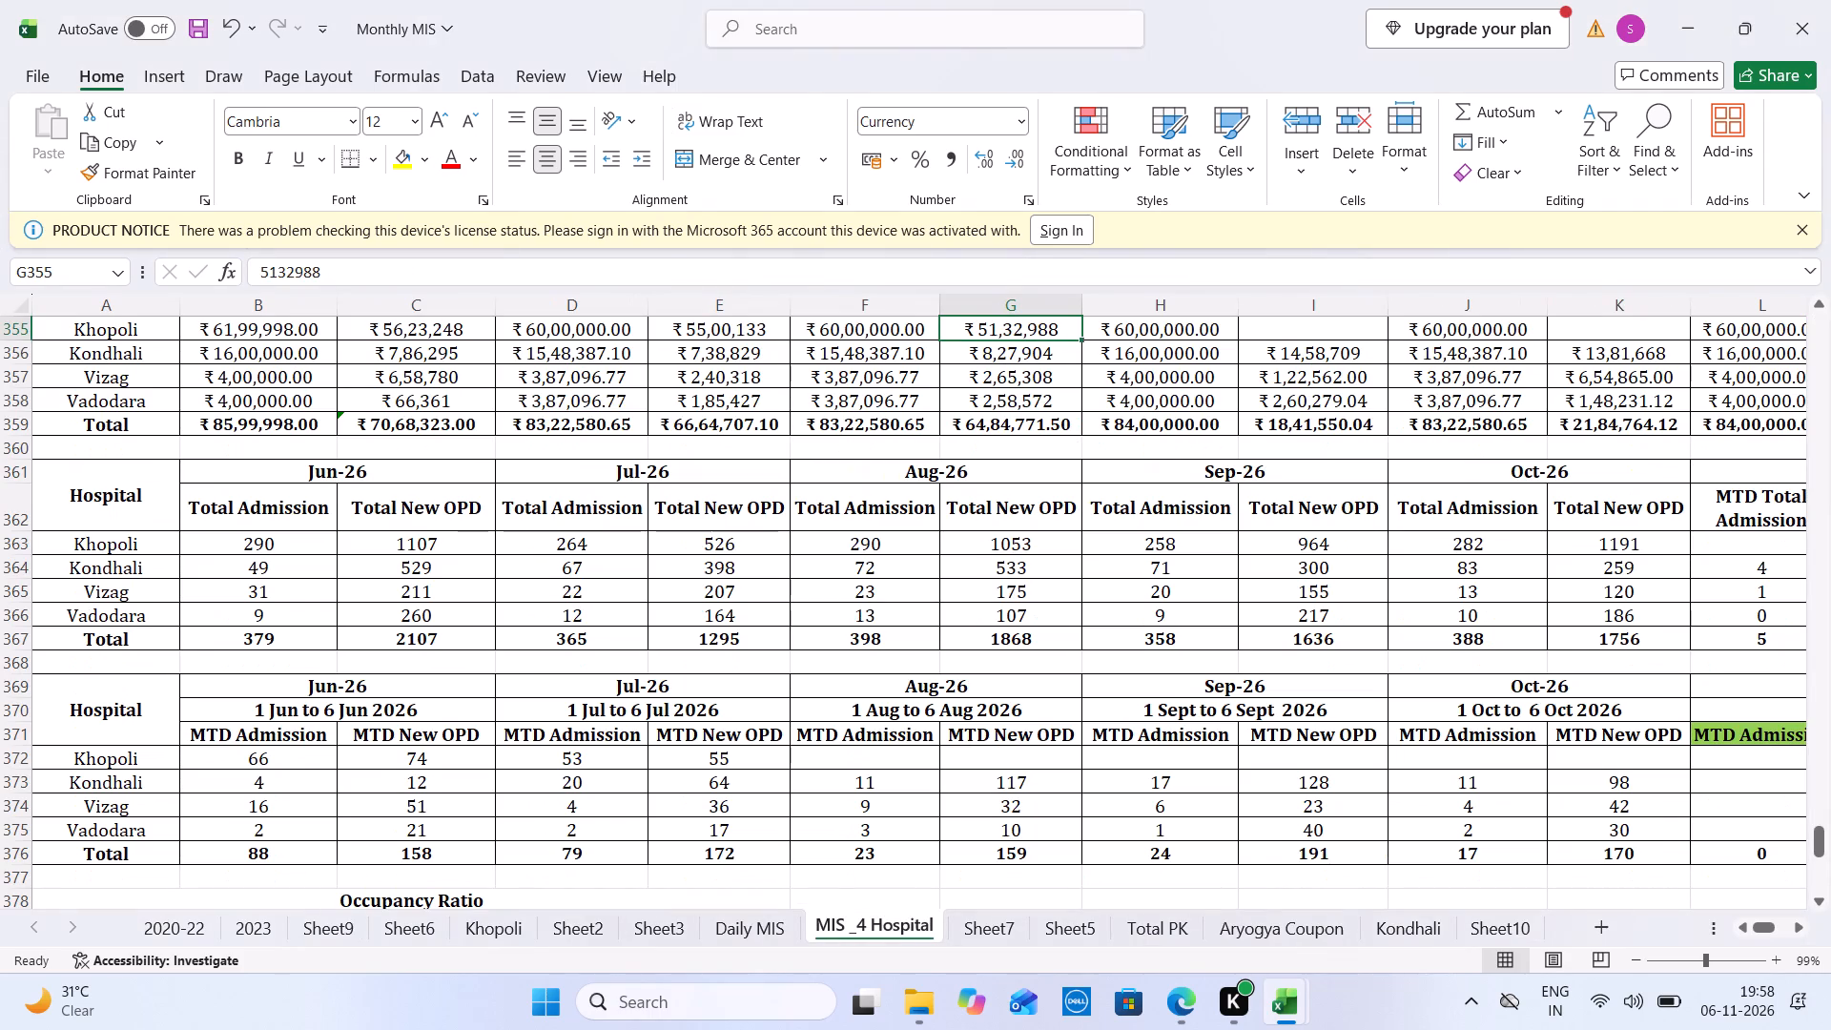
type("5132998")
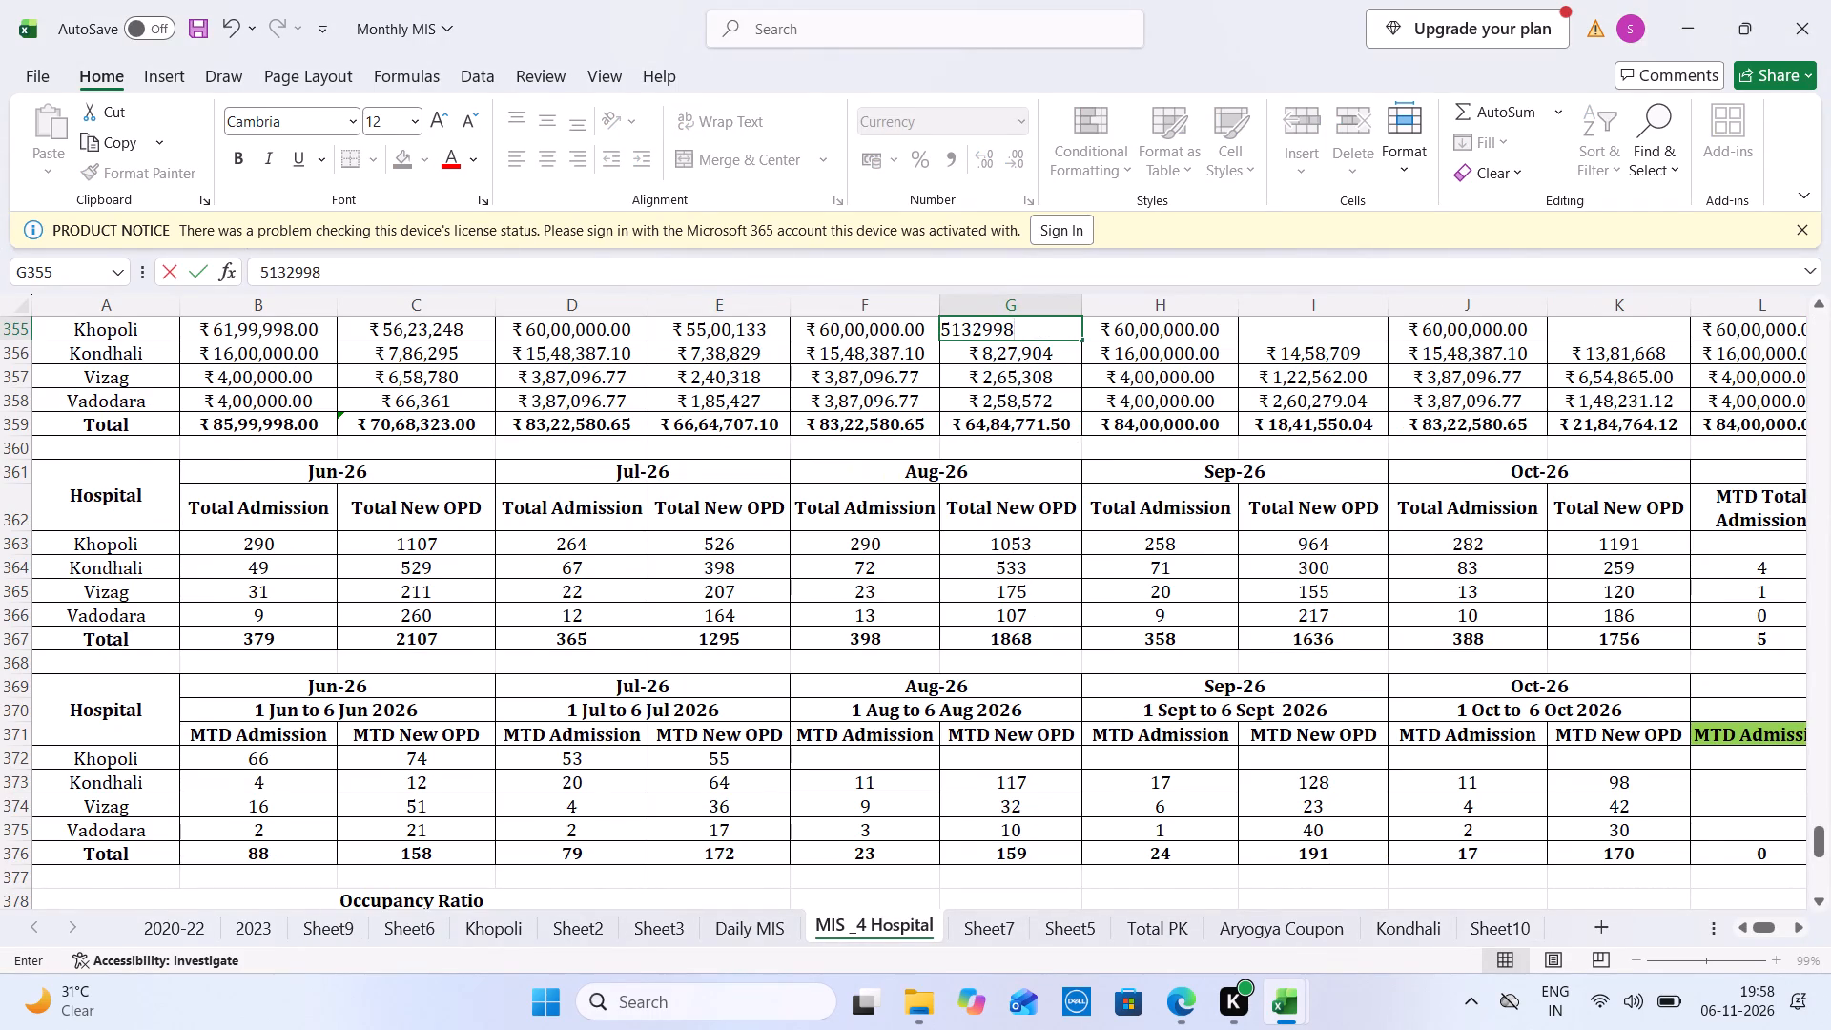
Sum New OPD for 1 to 6 August on the Aug sheet and enter 180 as Khopoli's Aug-26 MTD New OPD in Monthly MIS.
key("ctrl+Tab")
left_click(1176, 928)
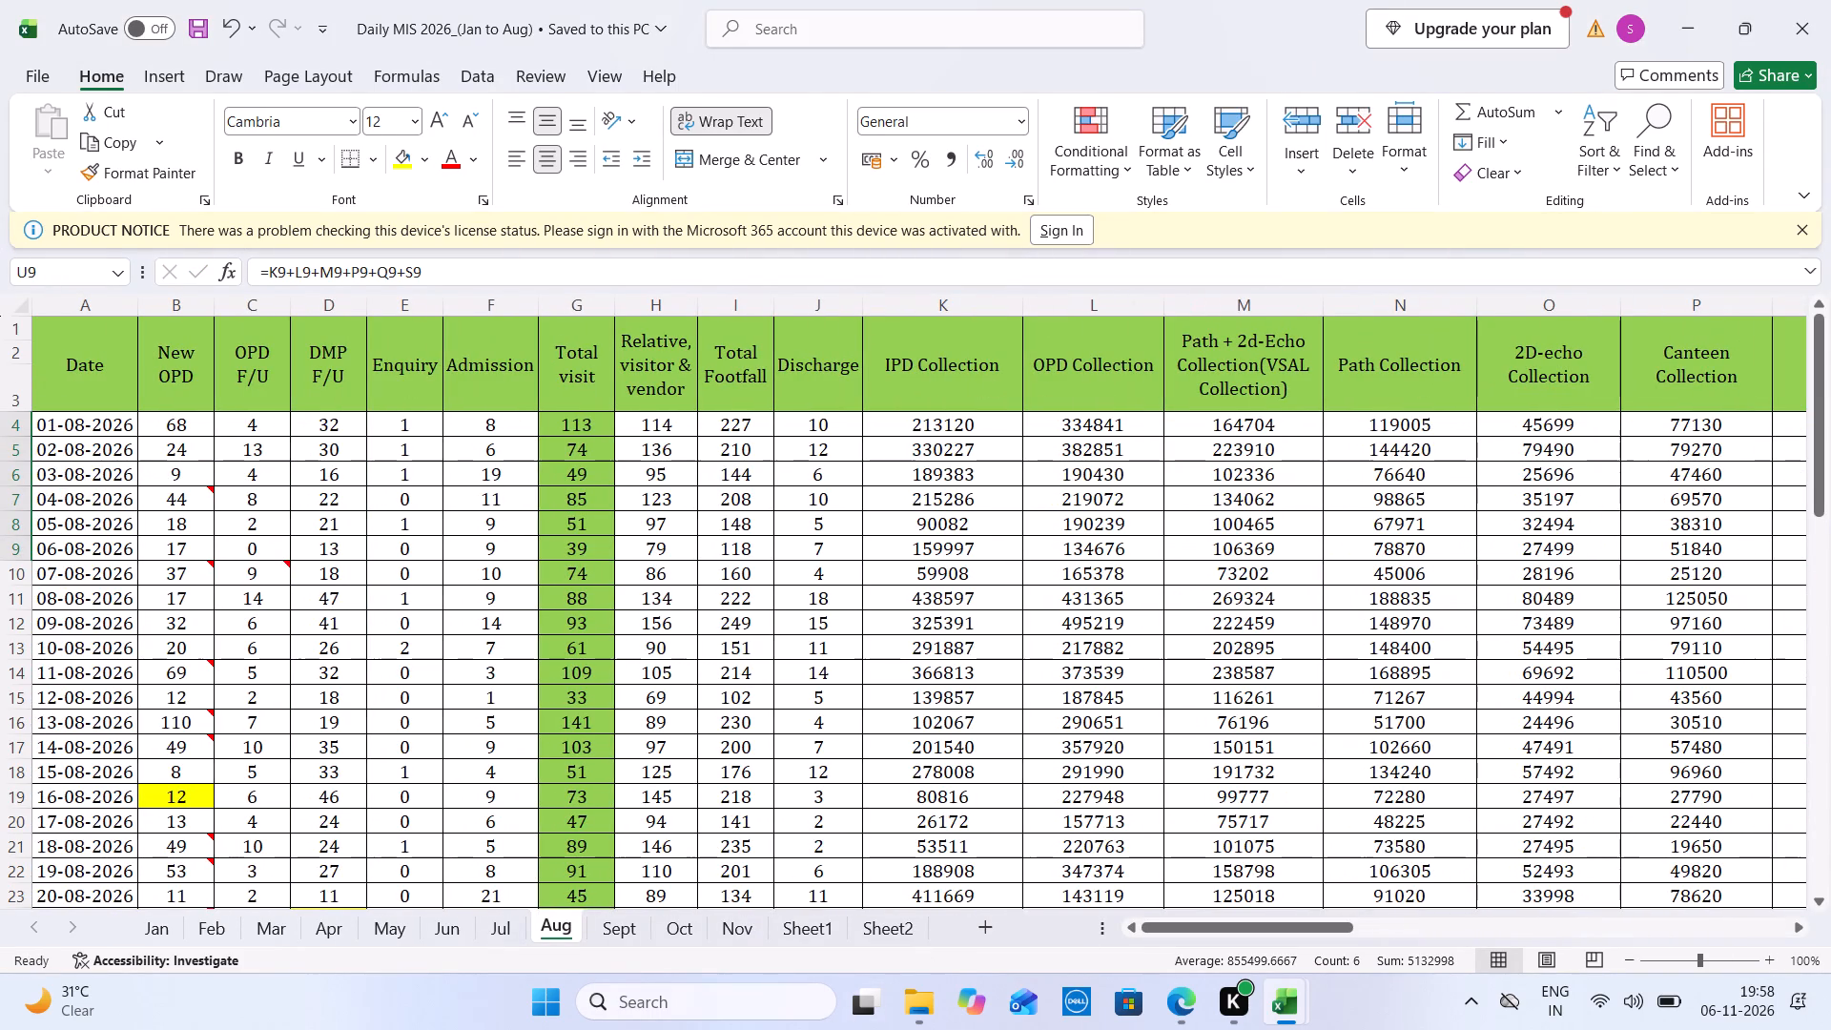
left_click_drag(195, 425, 188, 550)
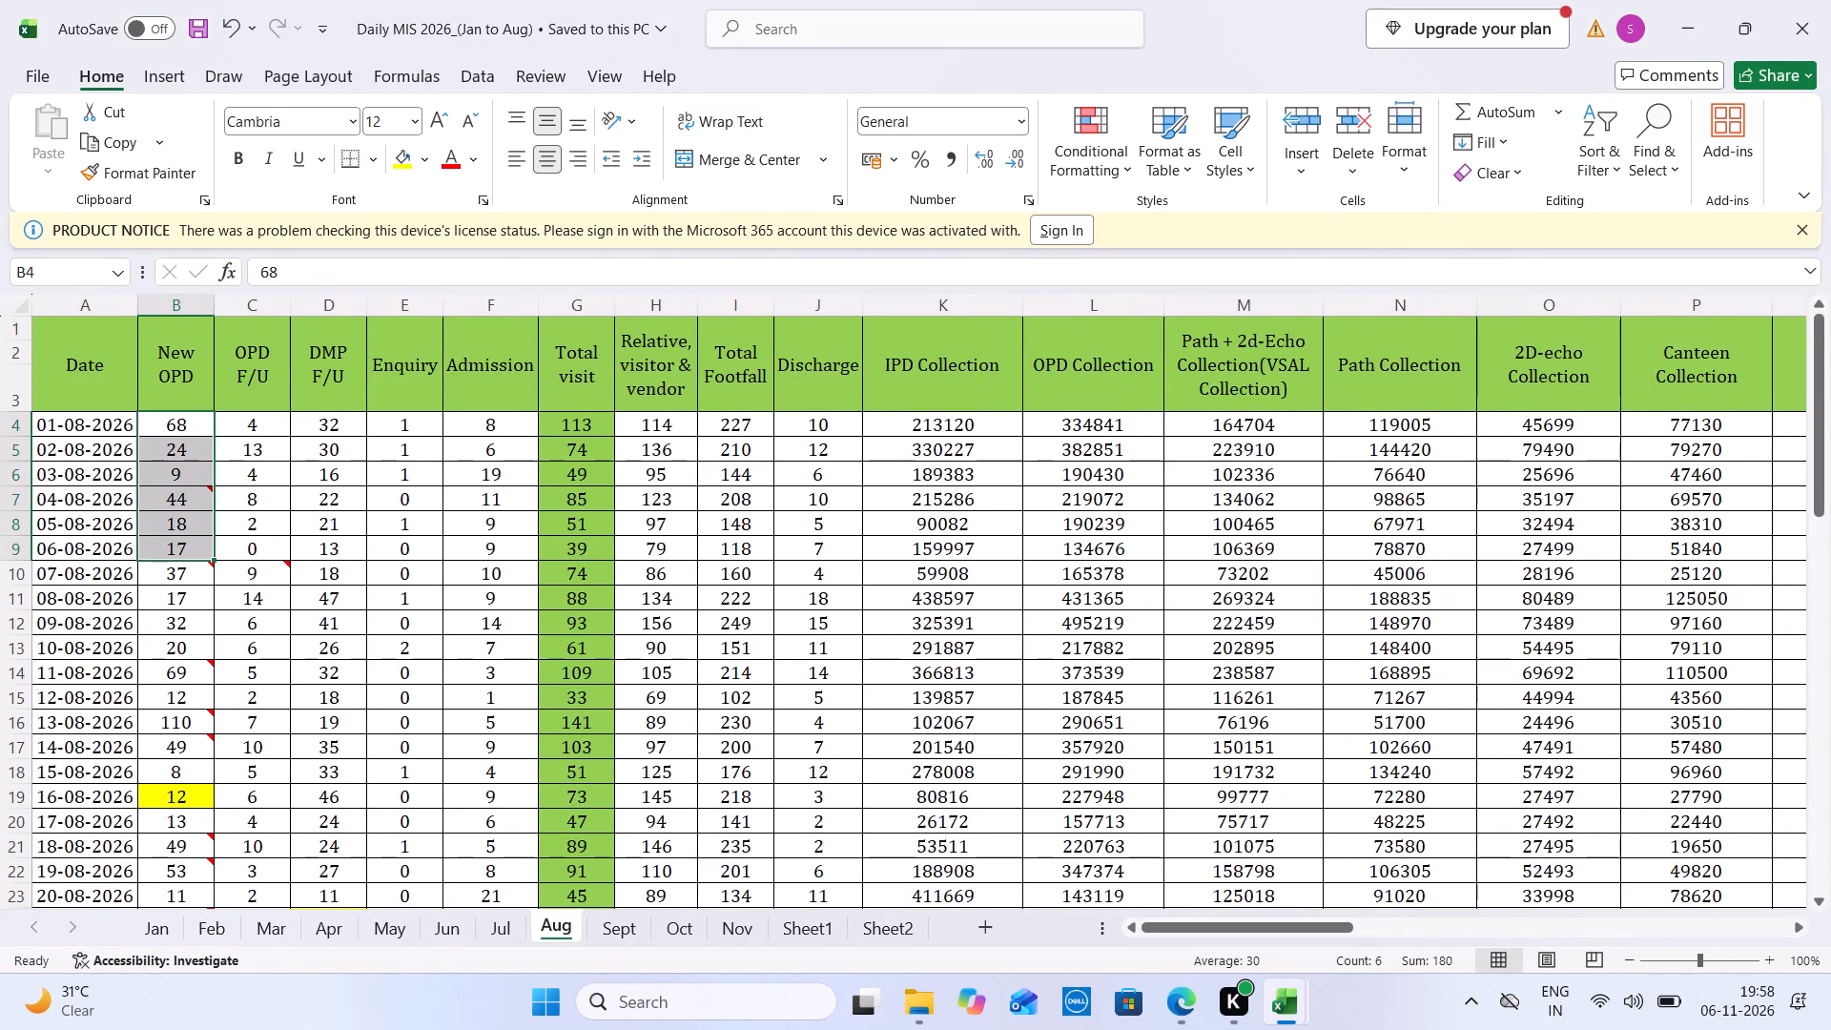
key("ctrl+Tab")
left_click(1035, 772)
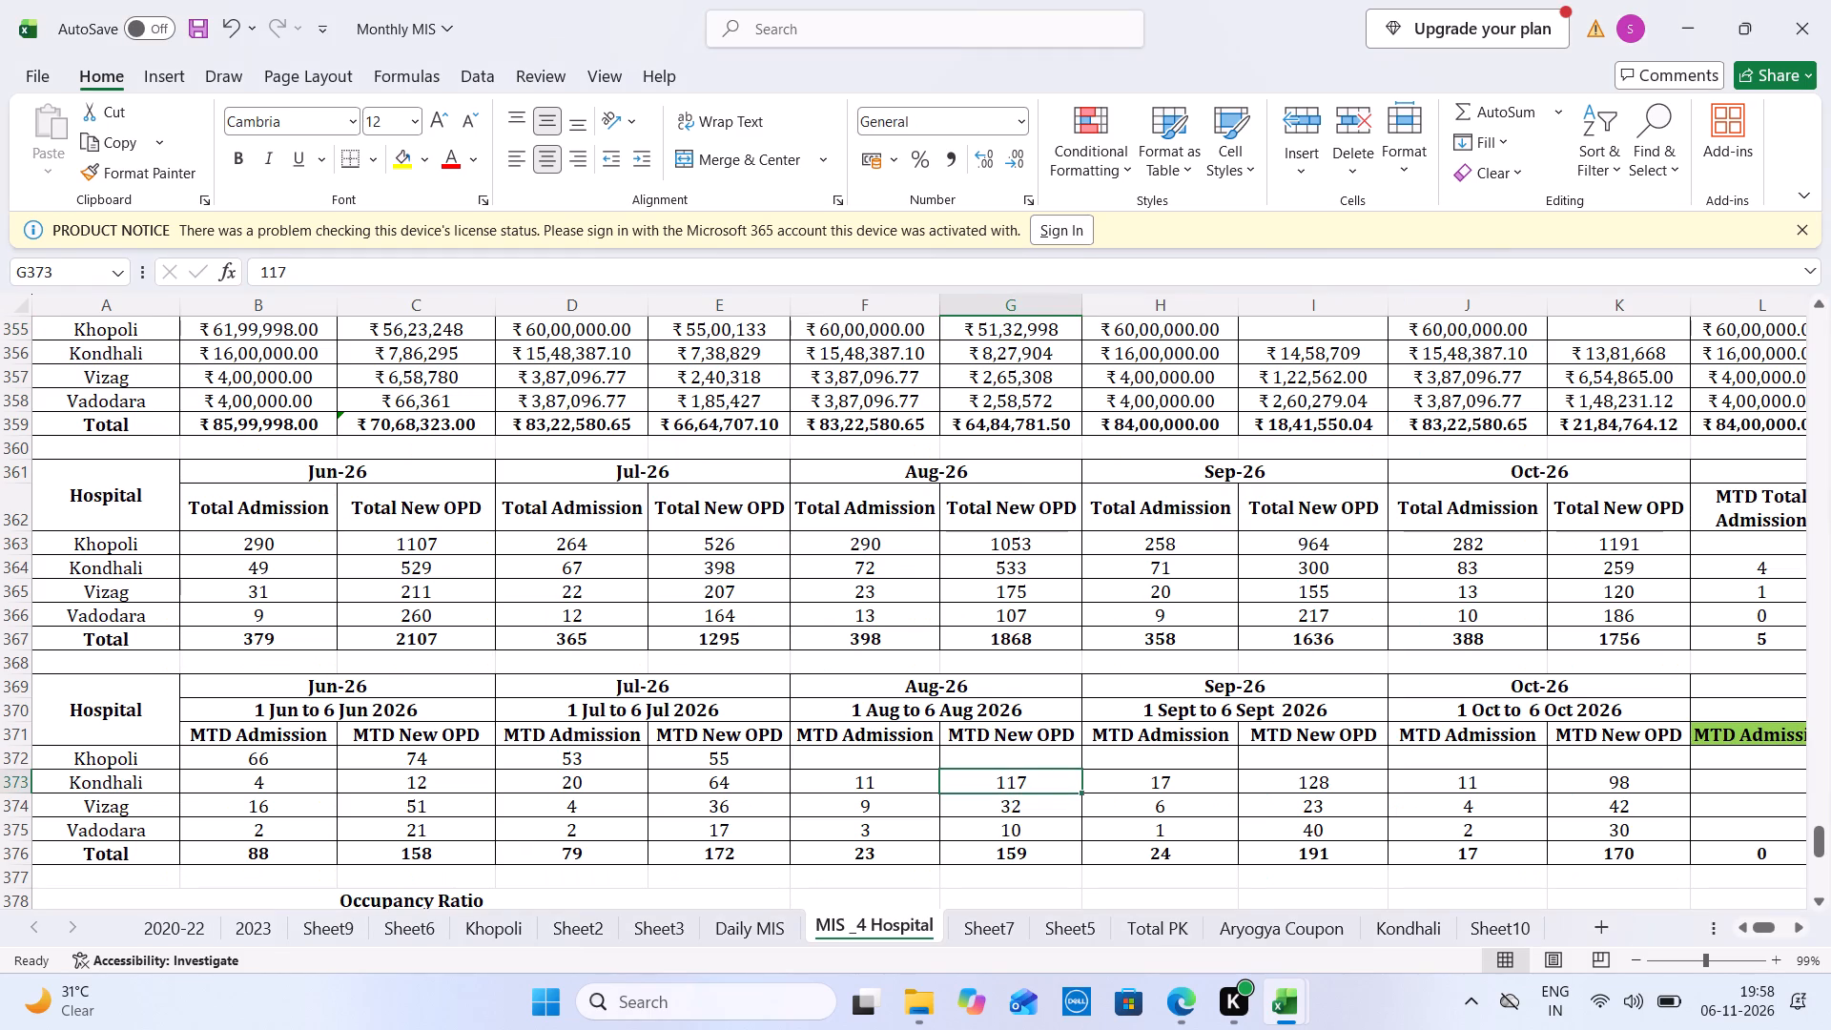
key("Up")
type("180")
Sum Admission for 1 to 6 August and enter 62 as Khopoli's Aug-26 MTD Admission in Monthly MIS.
key("ctrl+Tab")
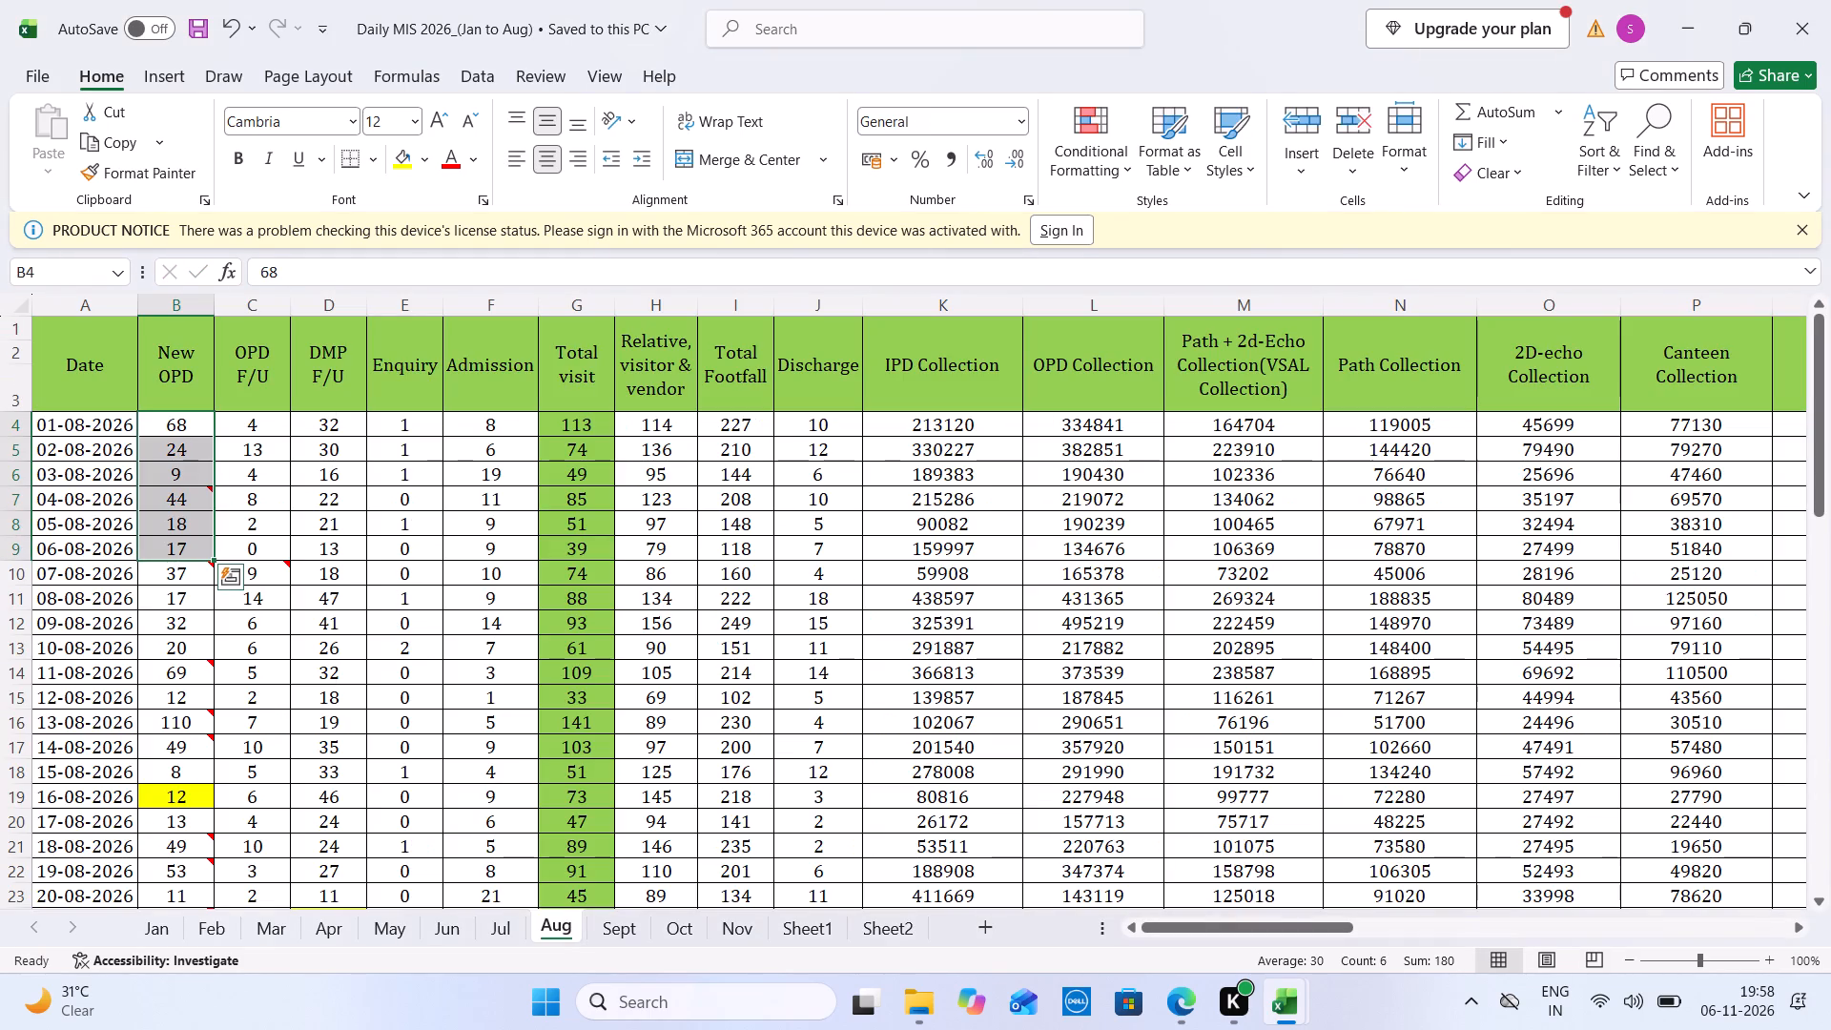
left_click_drag(518, 549, 506, 429)
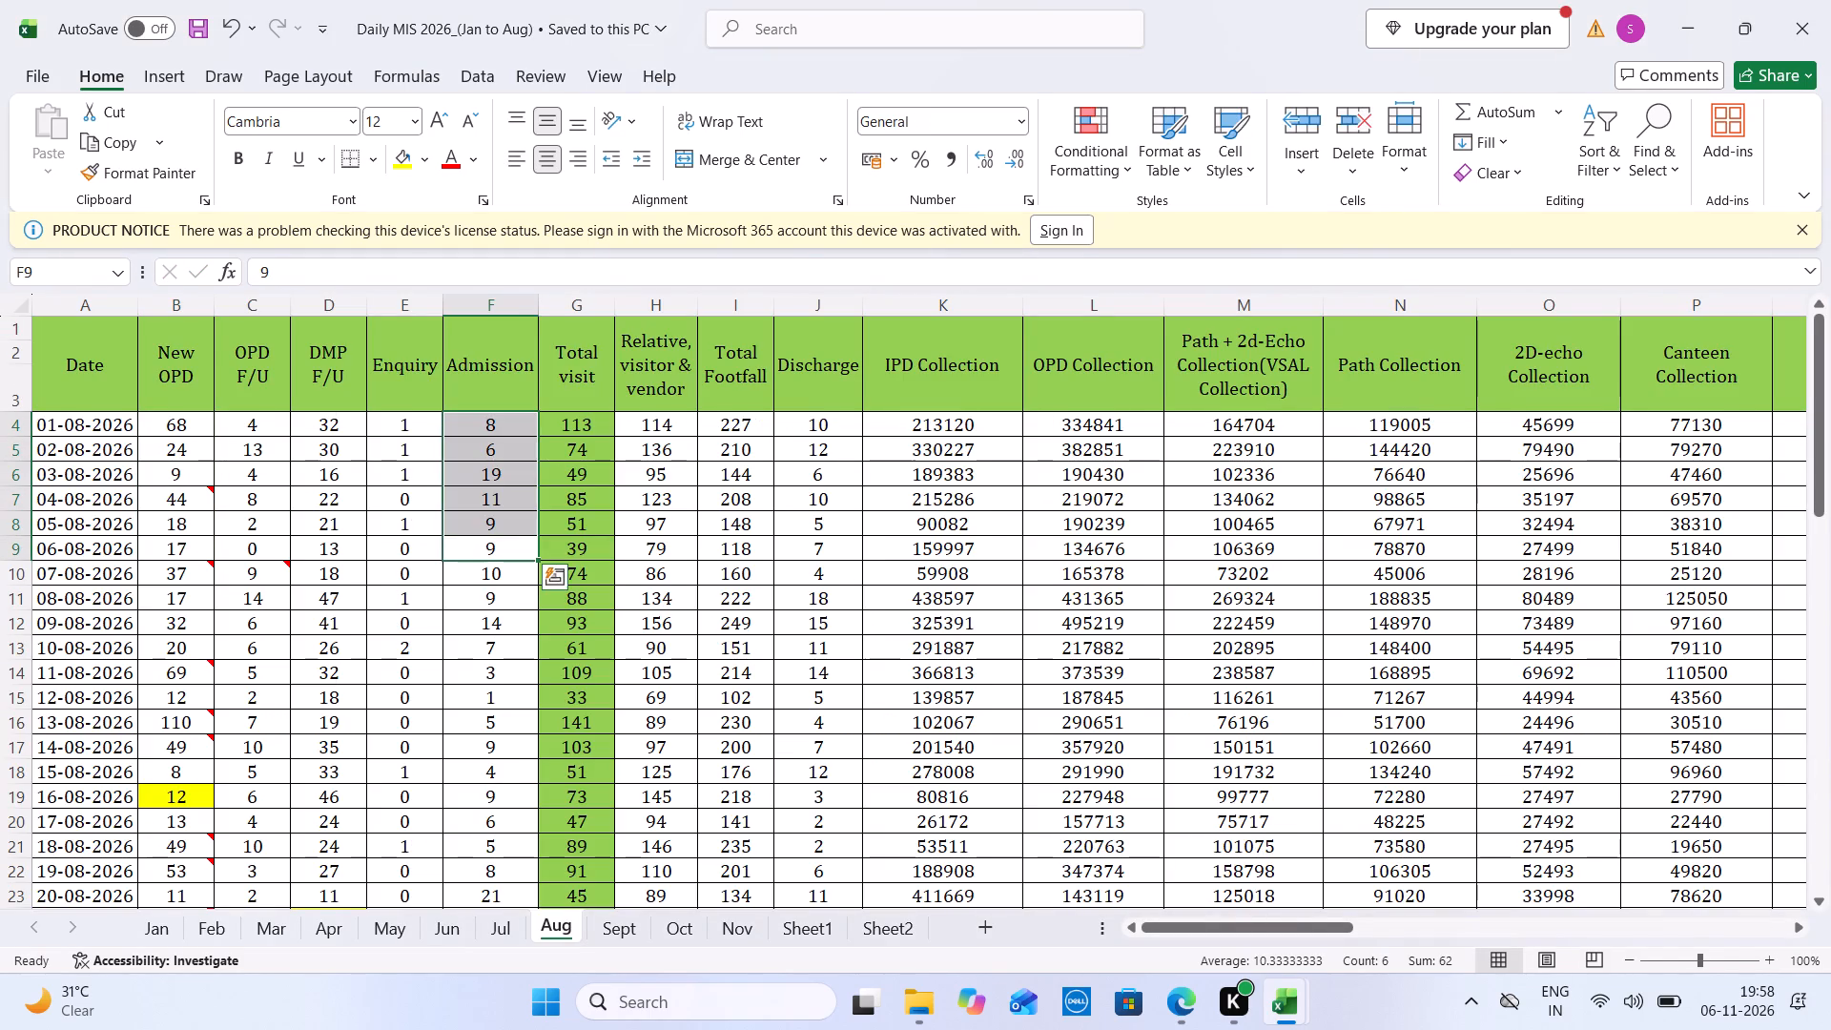
key("ctrl+Tab")
left_click(859, 760)
type("62")
Sum New OPD for 1 to 6 September on the Sept sheet and enter 255 as Khopoli's Sep-26 MTD New OPD in Monthly MIS.
key("ctrl+Tab")
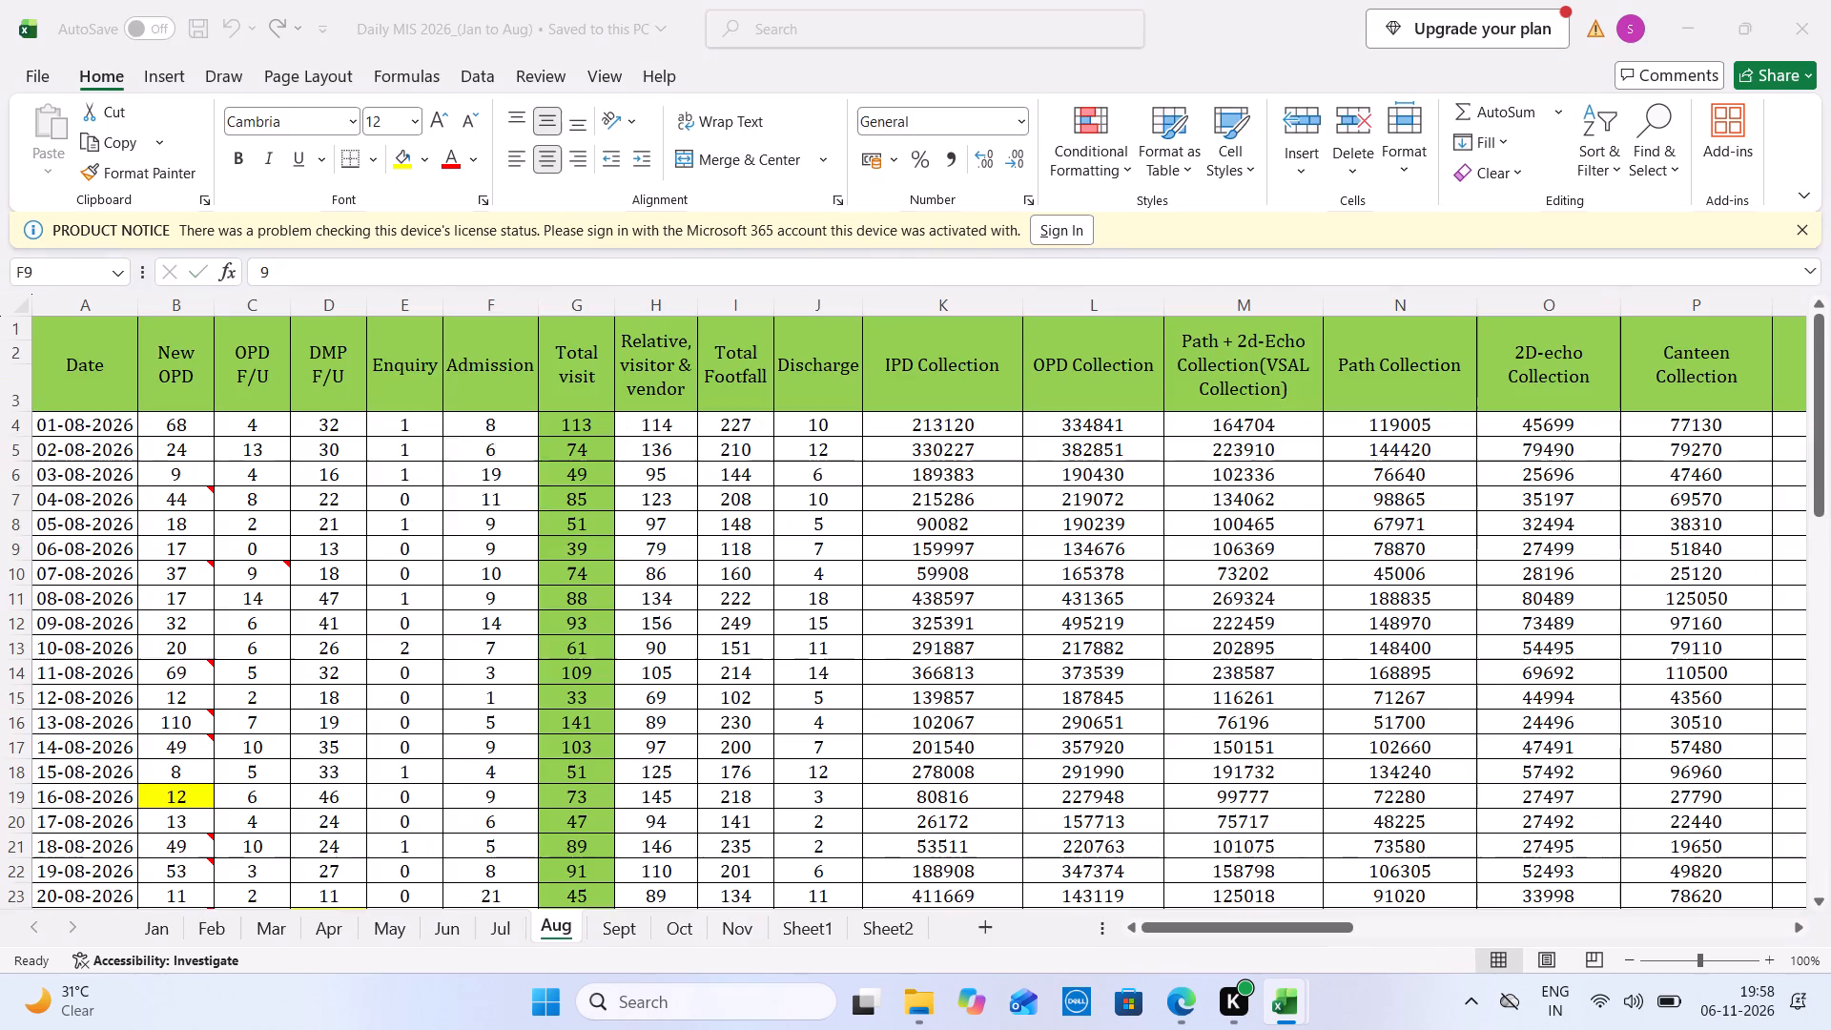
left_click(638, 922)
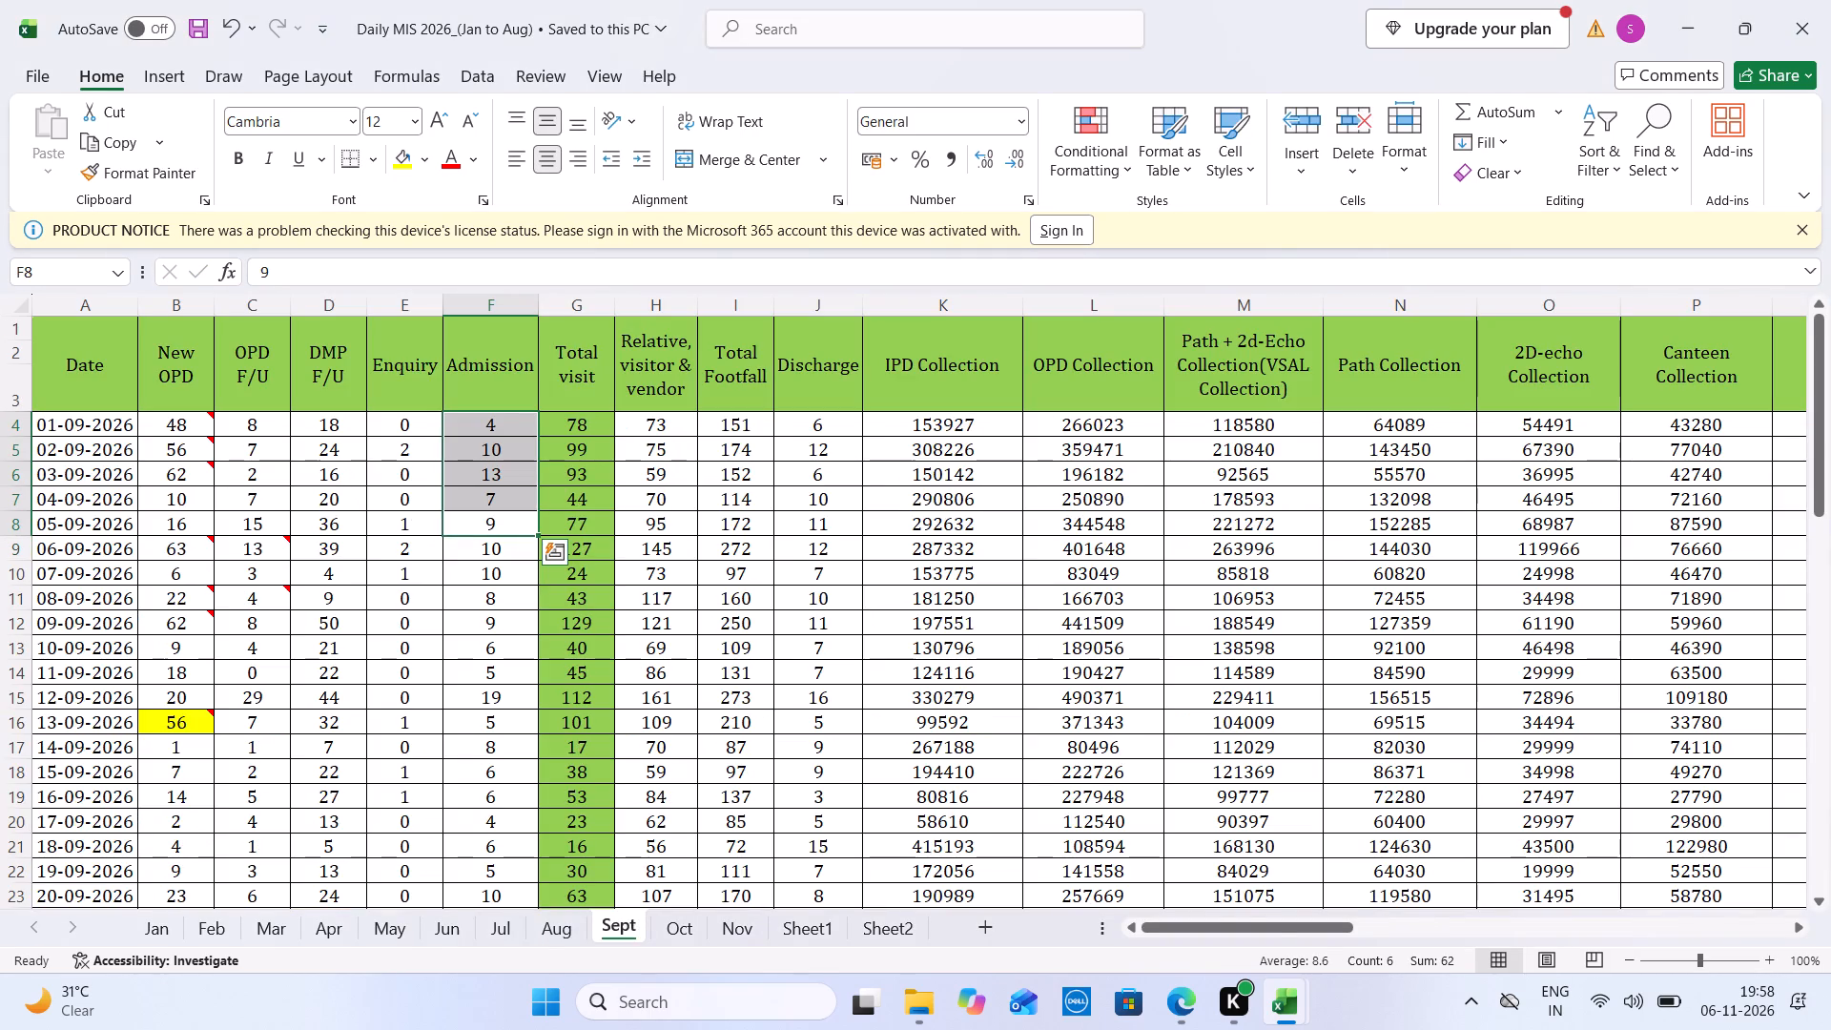
left_click_drag(196, 427, 187, 547)
key("ctrl+Tab")
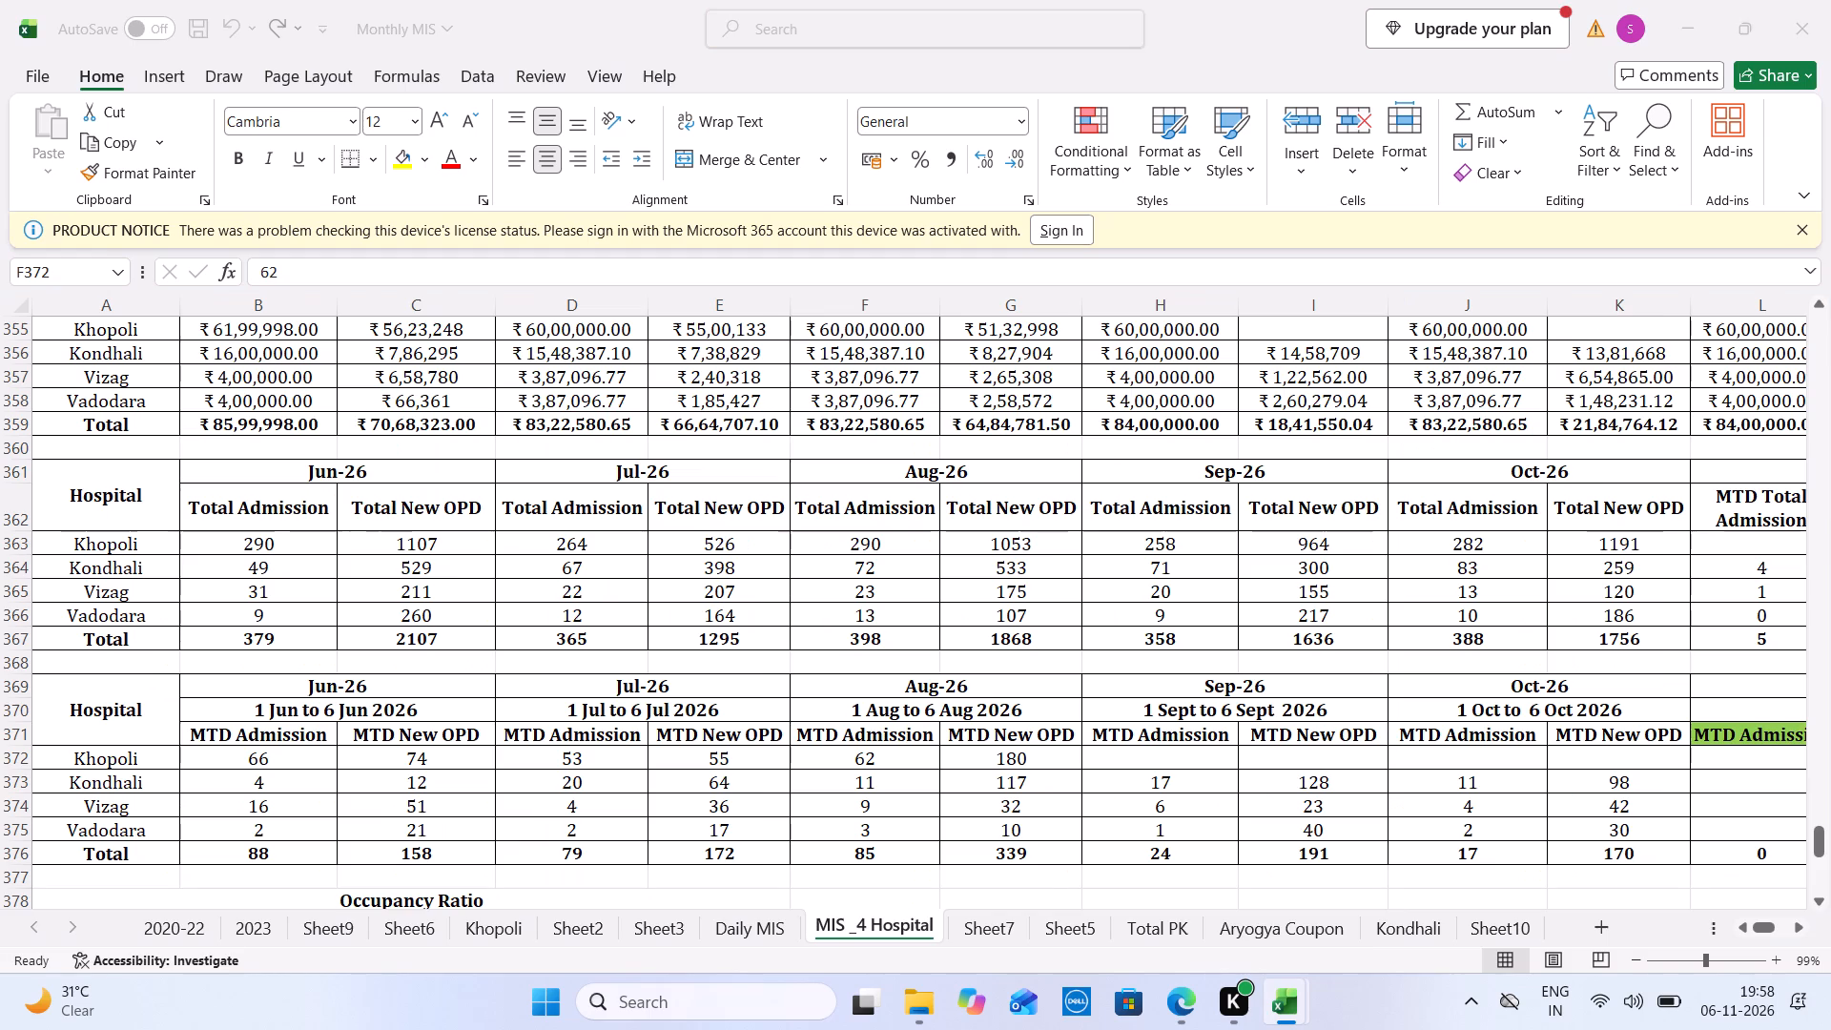
left_click(1327, 758)
type("255")
Sum Admission for 1 to 6 September and enter 53 as Khopoli's Sep-26 MTD Admission in Monthly MIS.
key("ctrl+Tab")
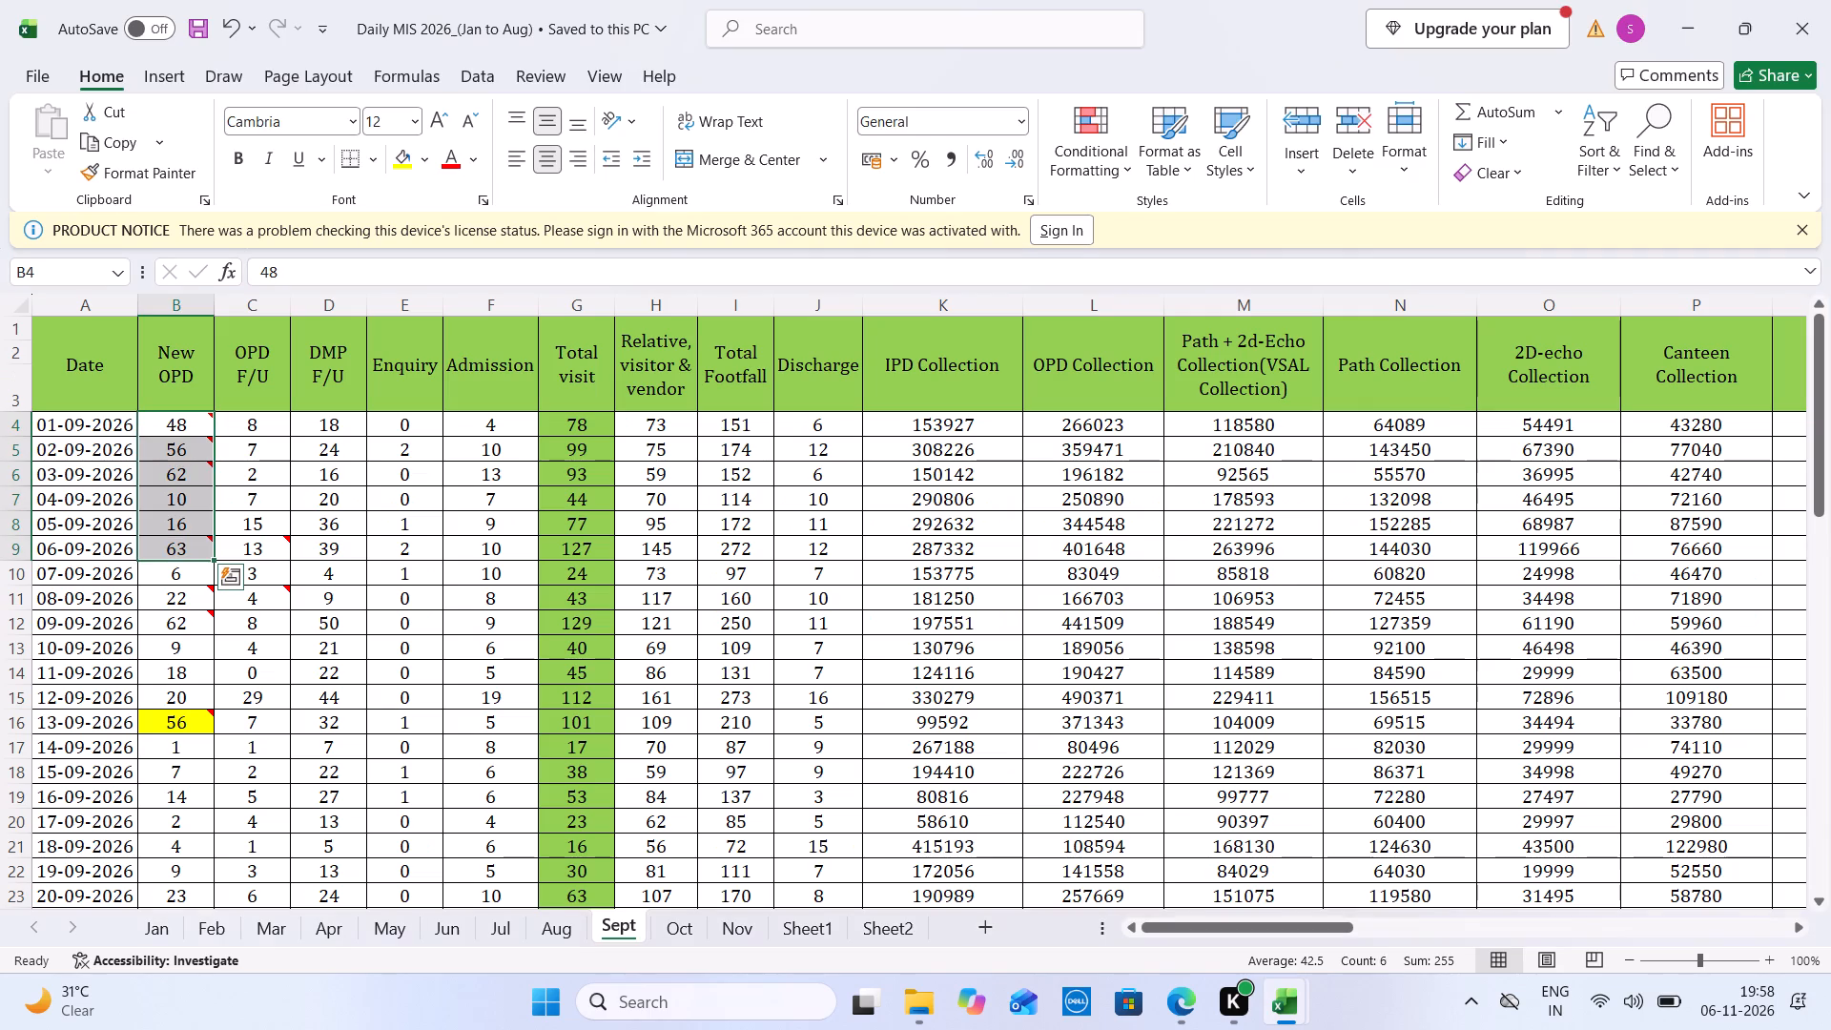
left_click_drag(509, 548, 504, 428)
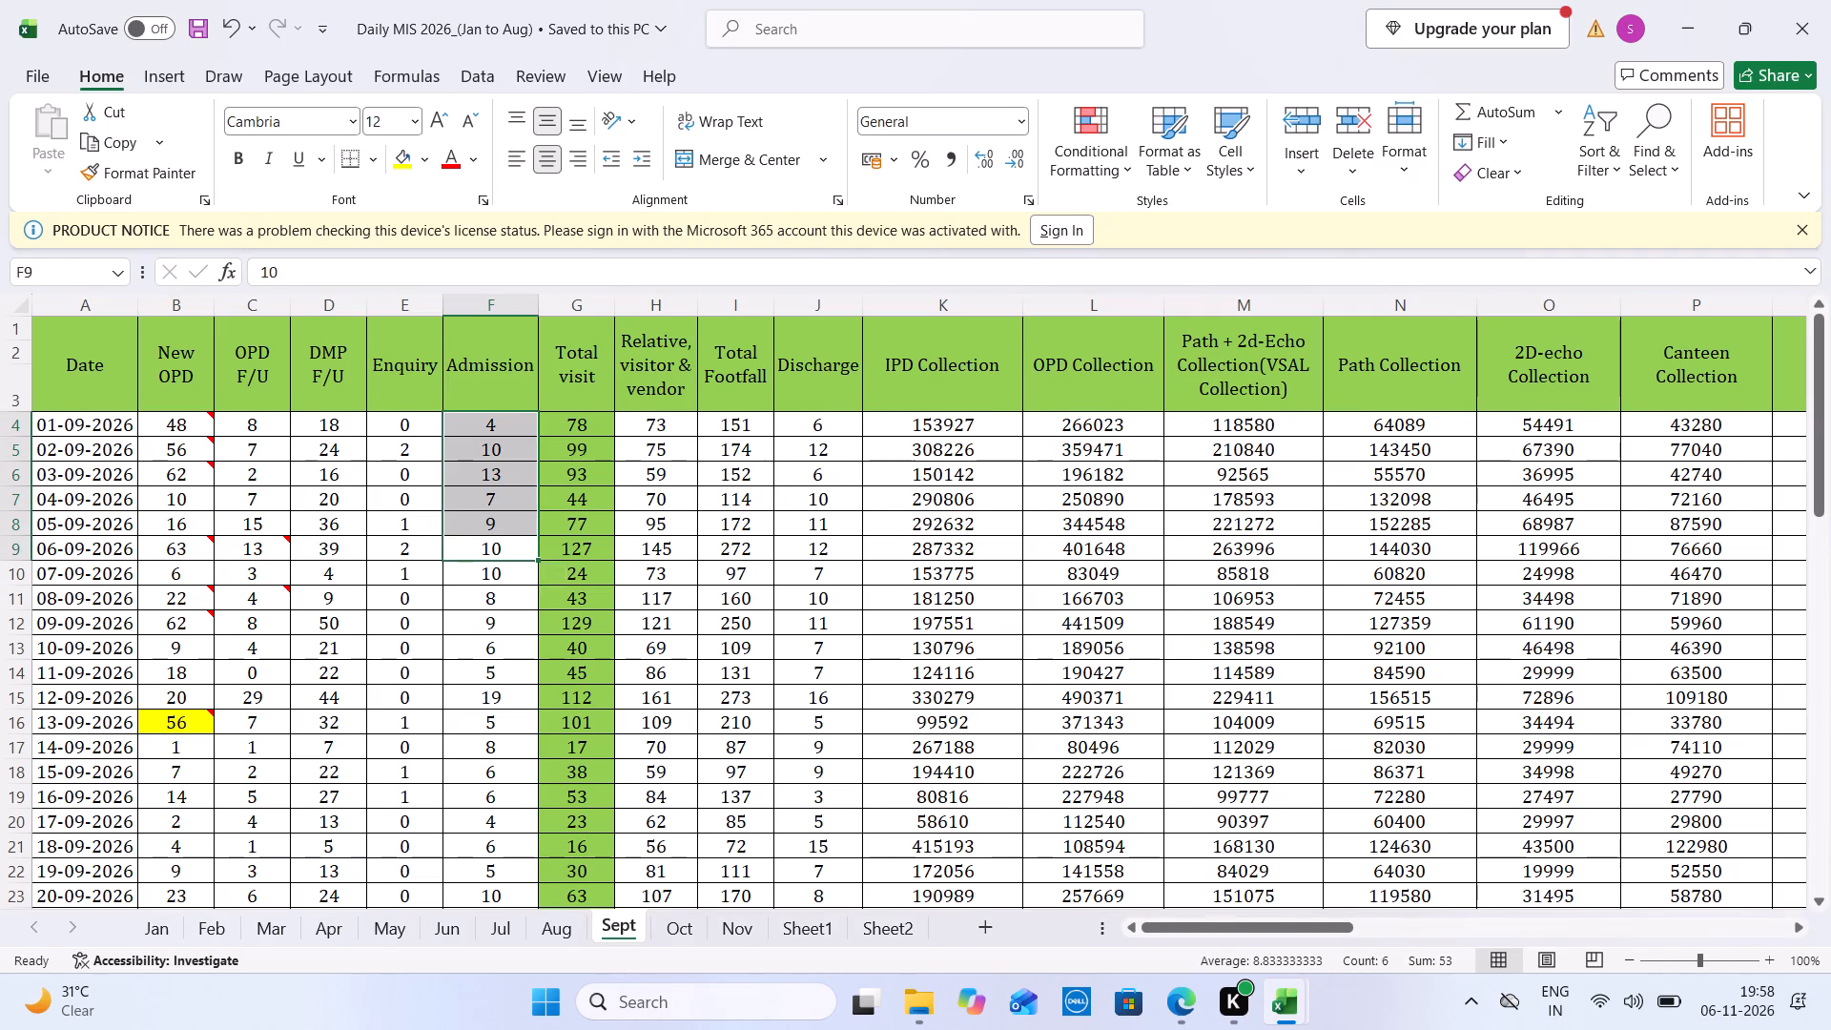
key("ctrl+Tab")
left_click(1199, 752)
type("53")
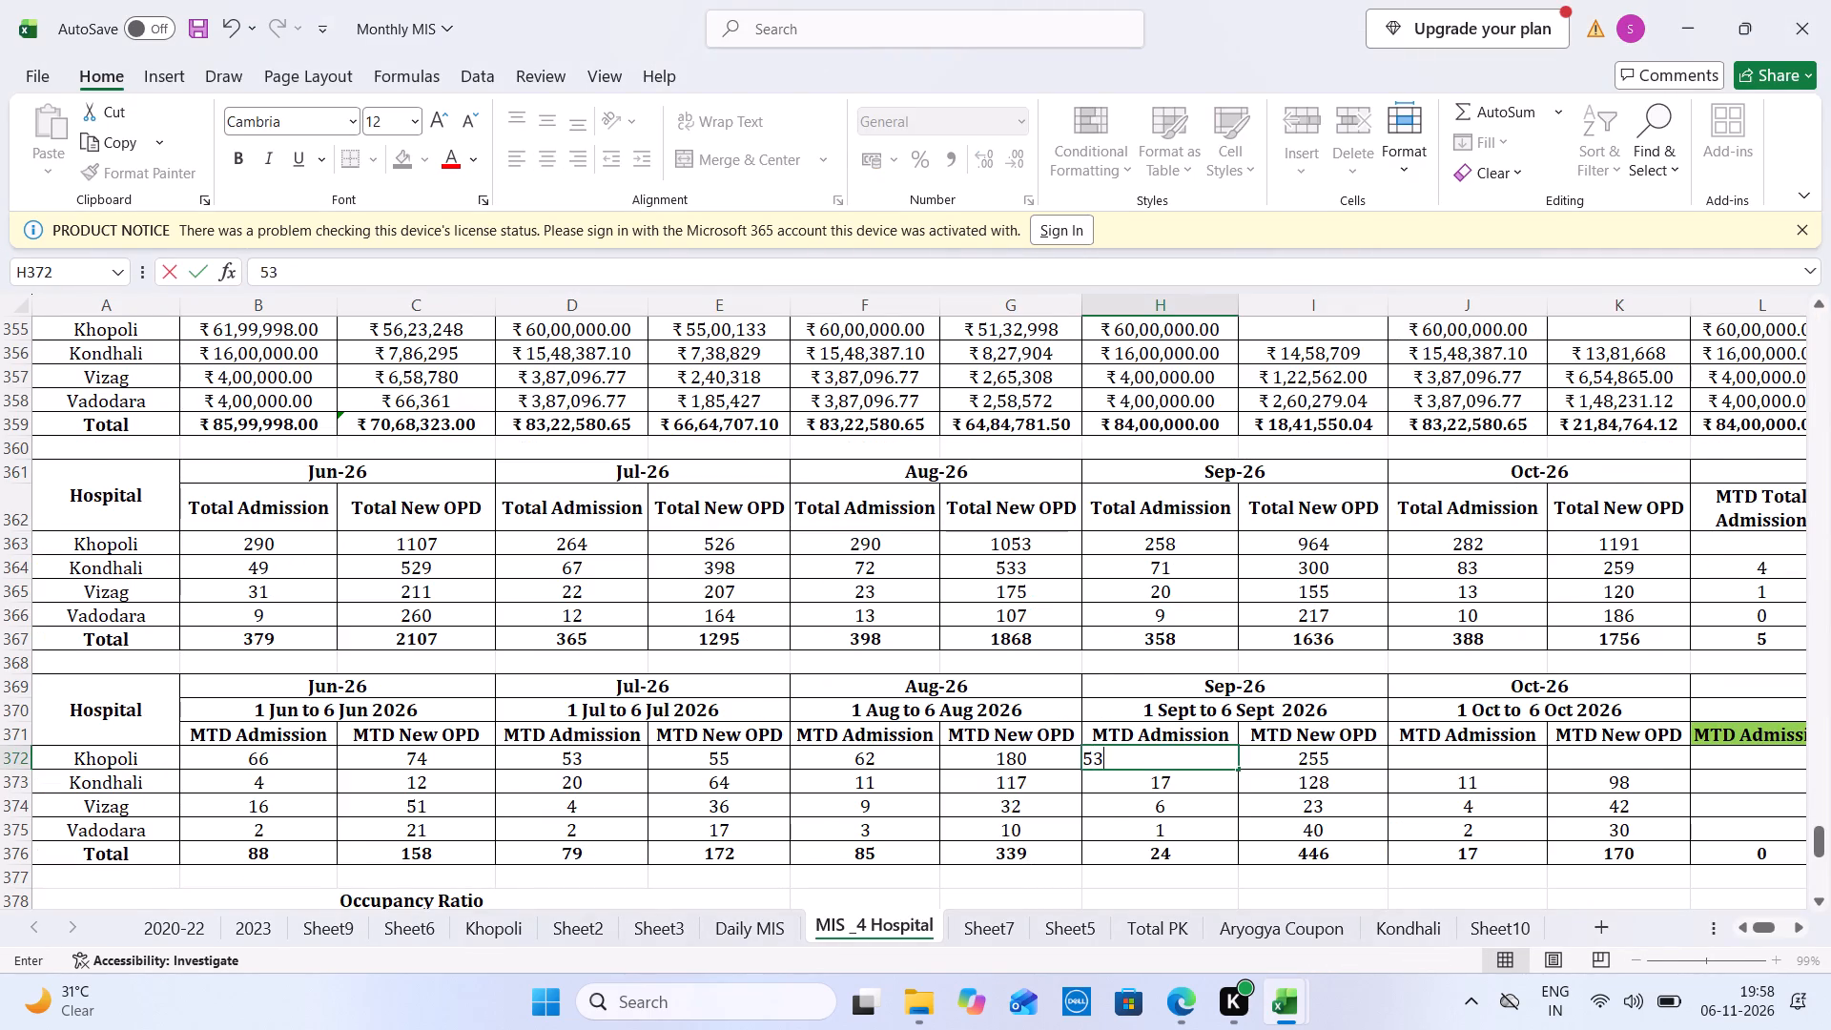
Sum the daily collection totals for 1 to 6 September and enter 6083966 as Khopoli's Sep-26 Total Collection in Monthly MIS.
key("ctrl+Tab")
key("ctrl+Tab")
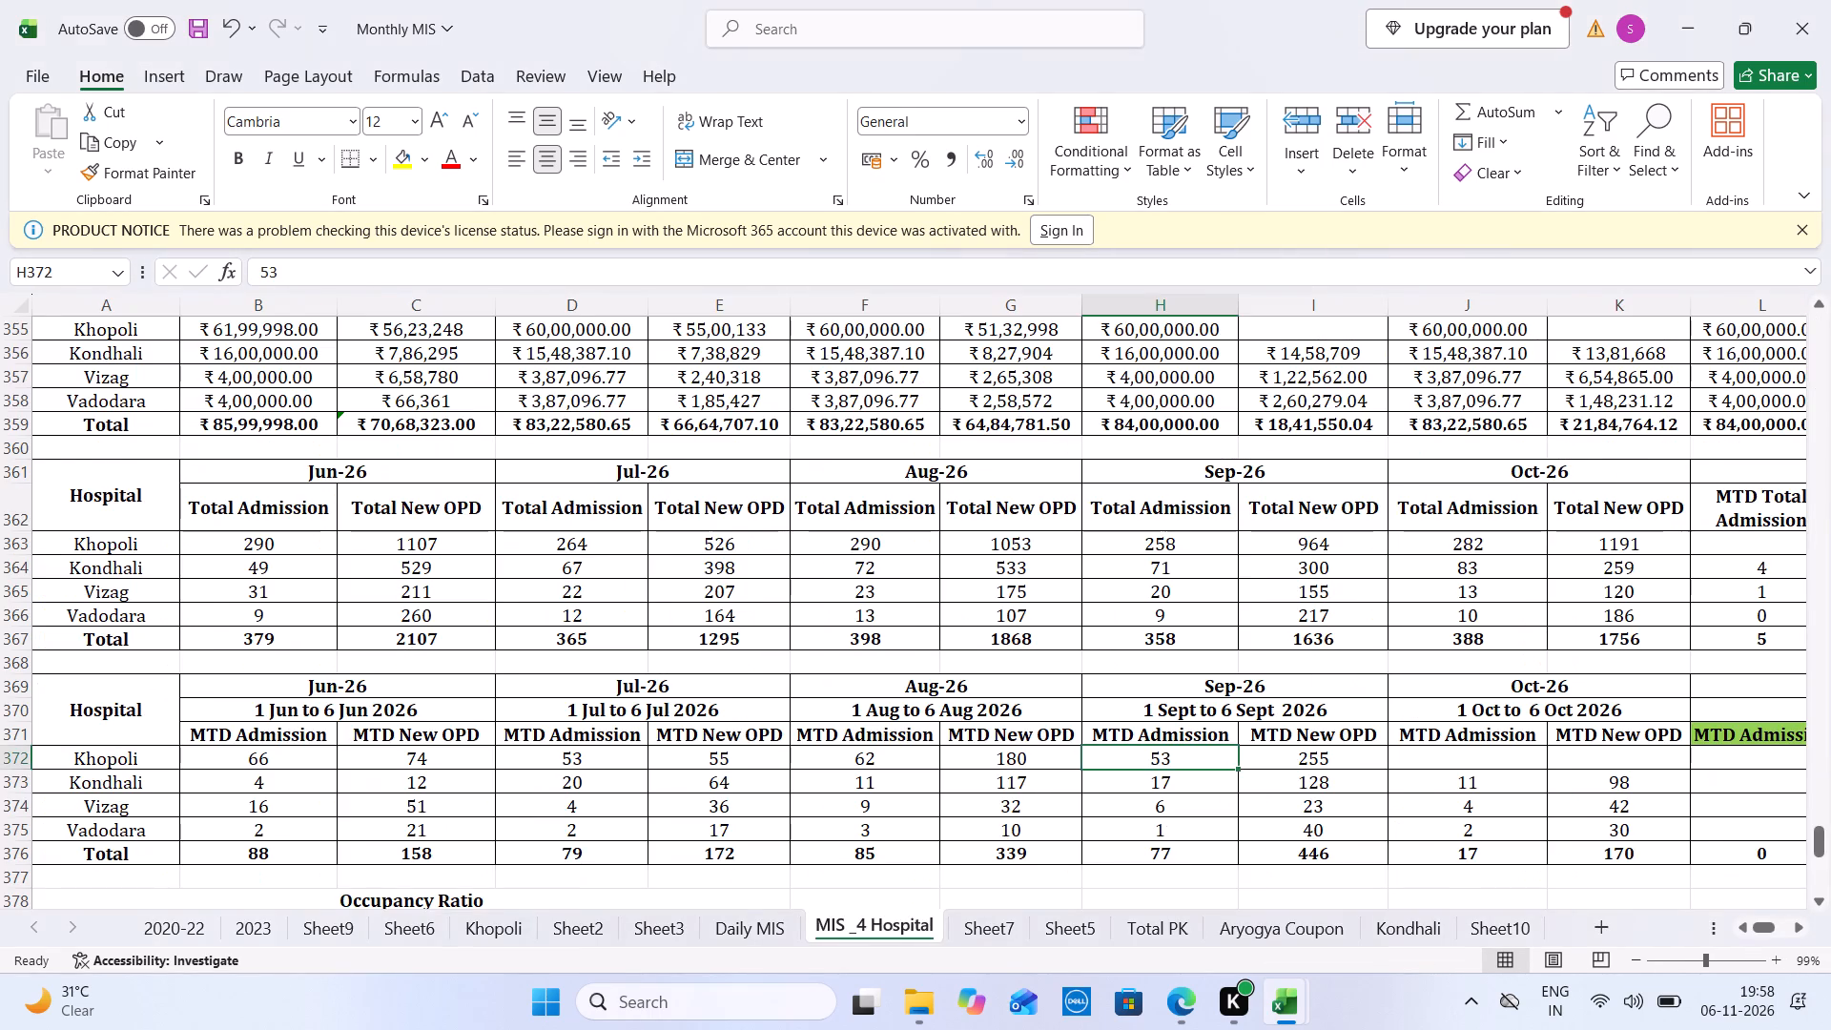
key("ctrl+Tab")
left_click(1407, 934)
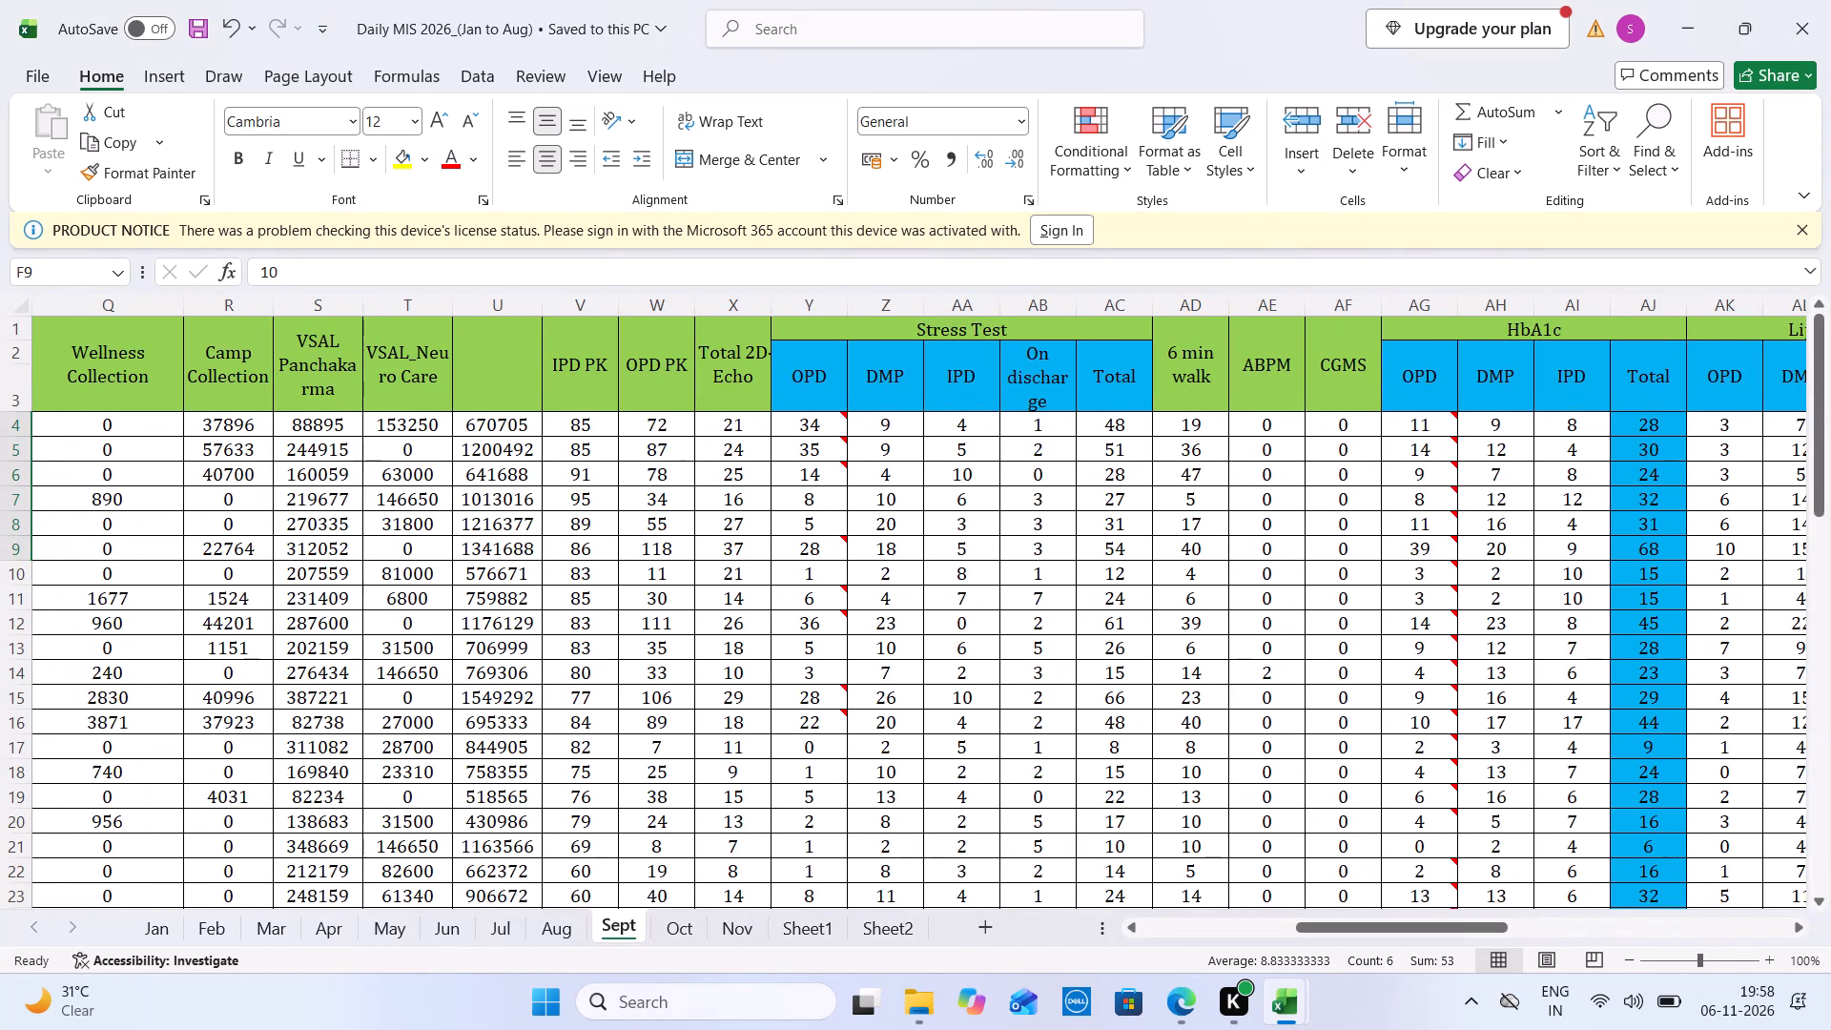
left_click_drag(522, 421, 519, 550)
key("ctrl+Tab")
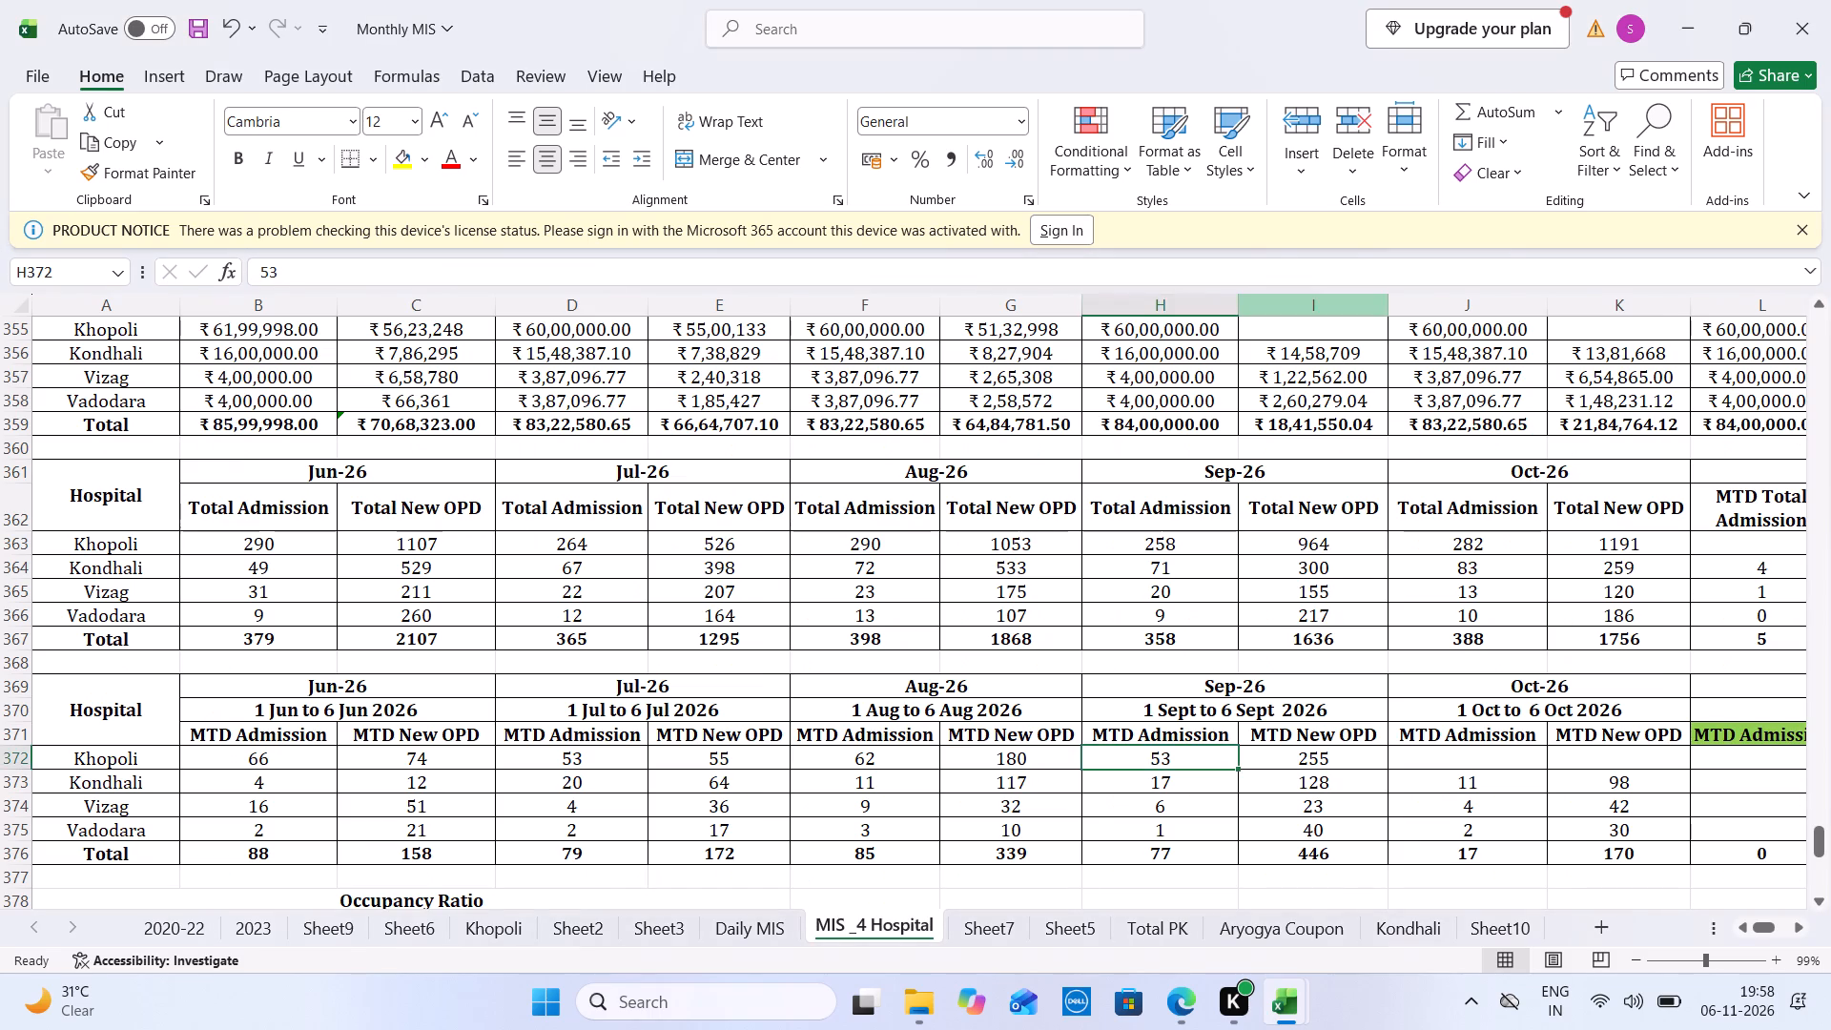
left_click(1292, 323)
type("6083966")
Sum New OPD for 1 to 6 October on the Oct sheet and enter 436 as Khopoli's Oct-26 MTD New OPD in Monthly MIS.
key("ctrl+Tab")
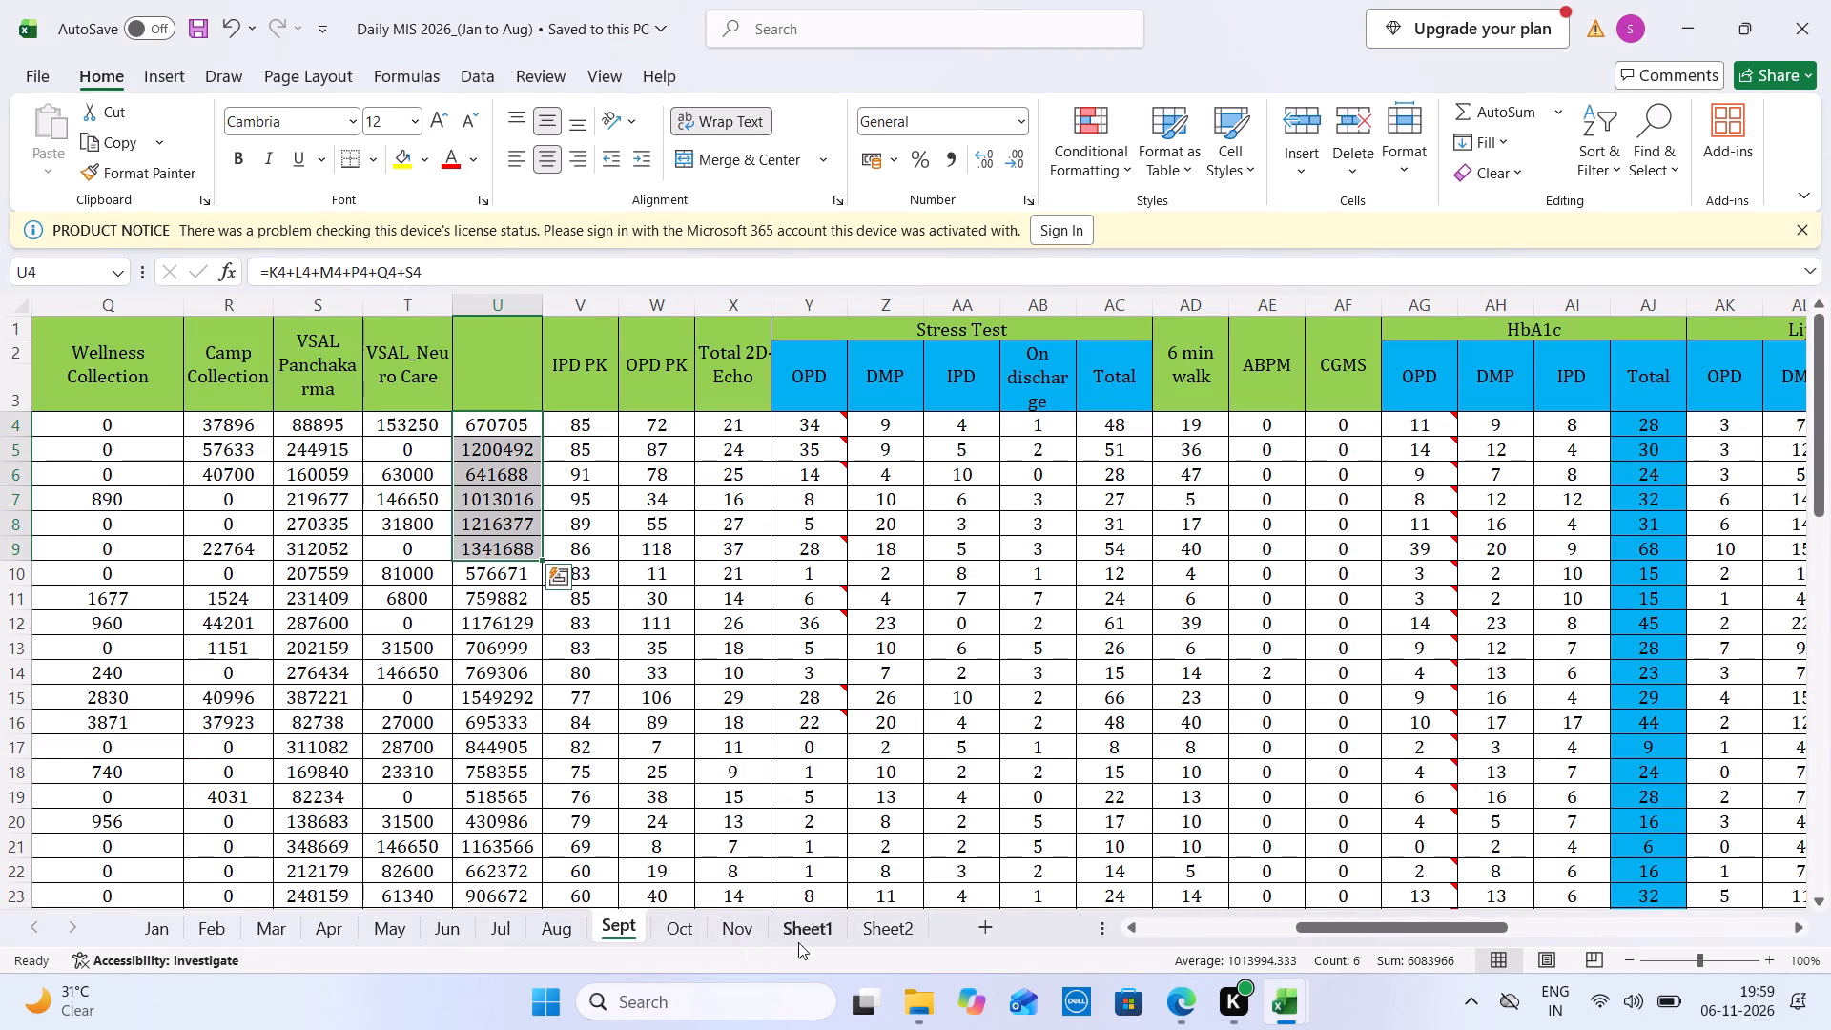
left_click(678, 923)
left_click(201, 443)
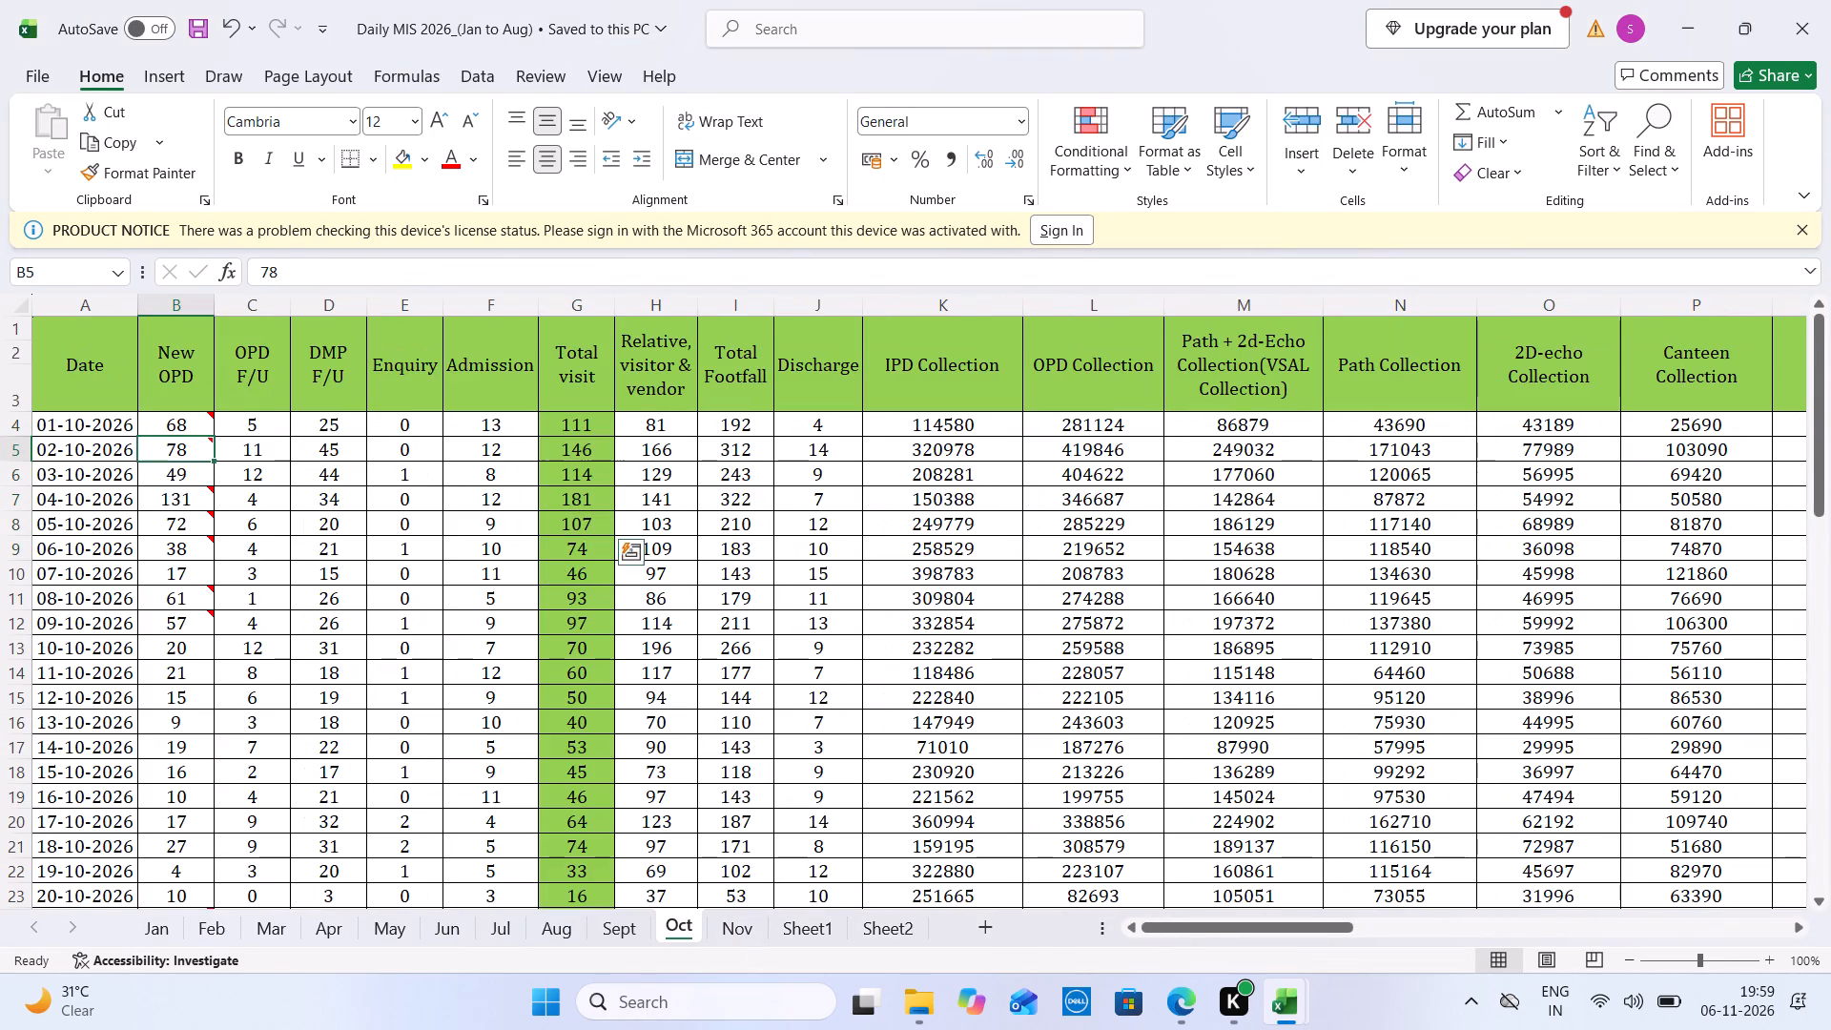
left_click_drag(189, 425, 189, 546)
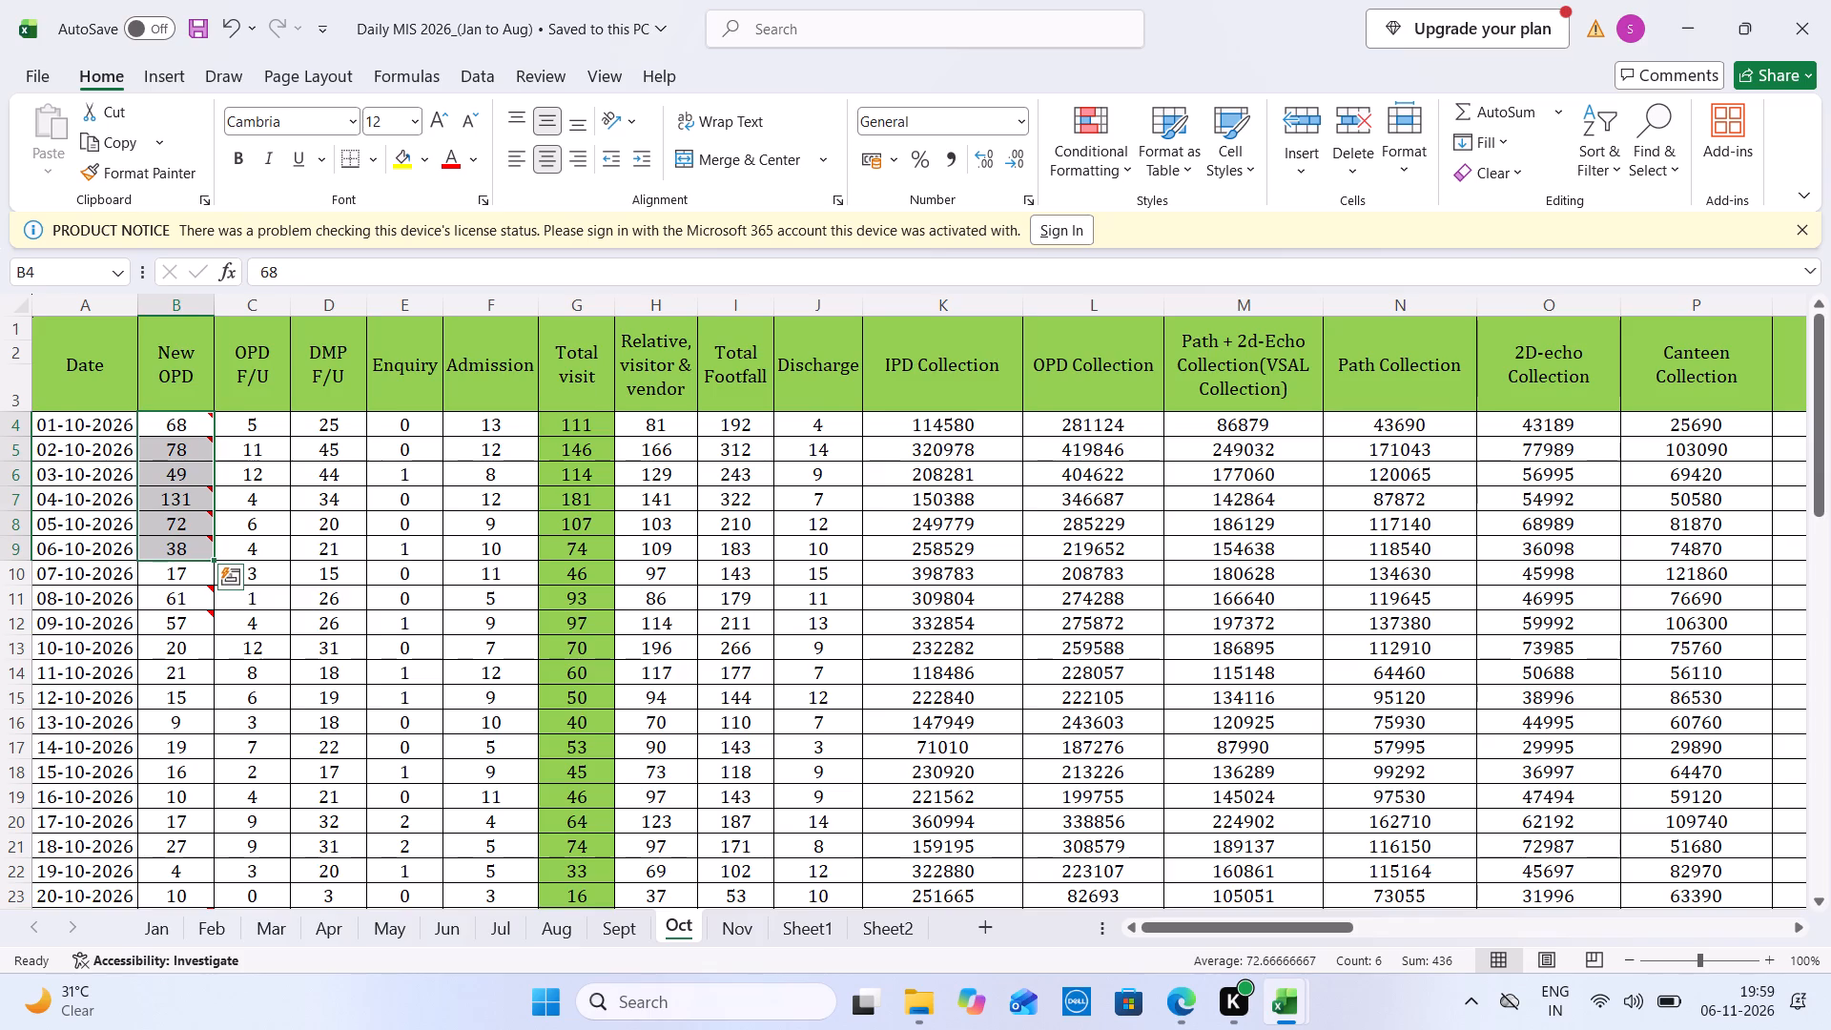
key("ctrl+Tab")
left_click(1619, 764)
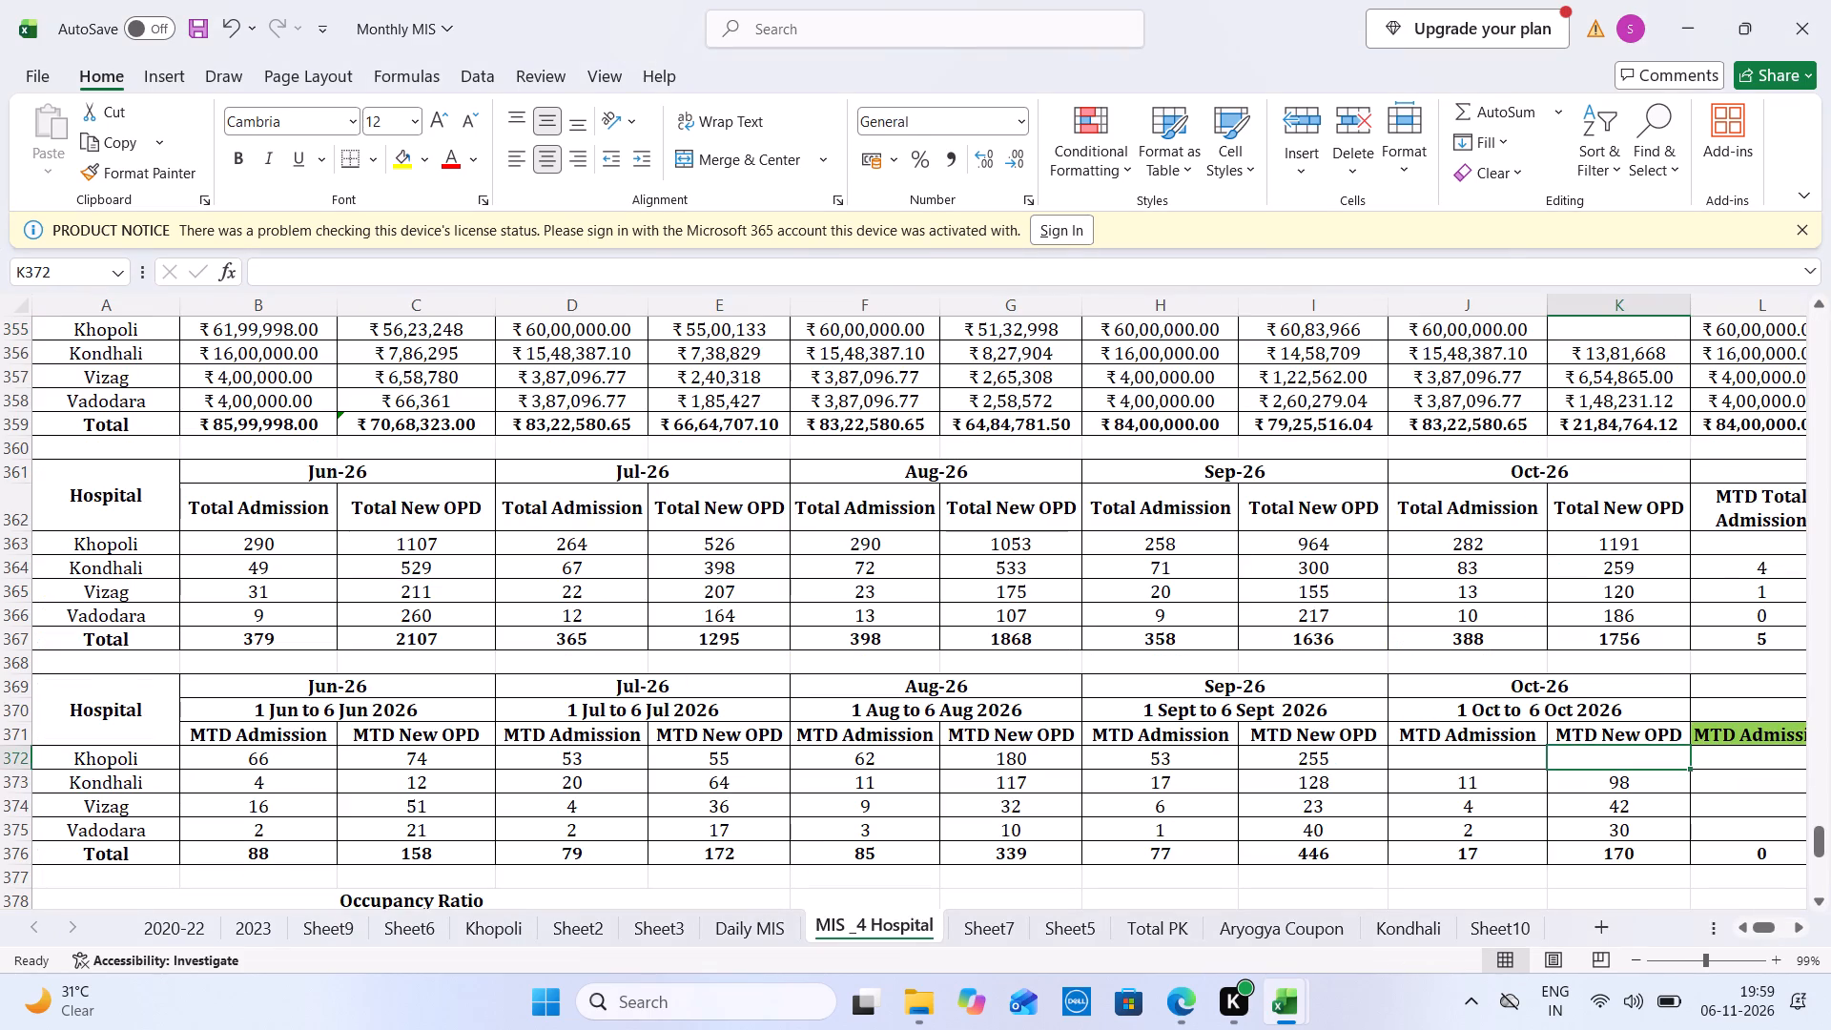
type("436")
Sum Admission for 1 to 6 October and enter 64 as Khopoli's Oct-26 MTD Admission in Monthly MIS.
key("ctrl+Tab")
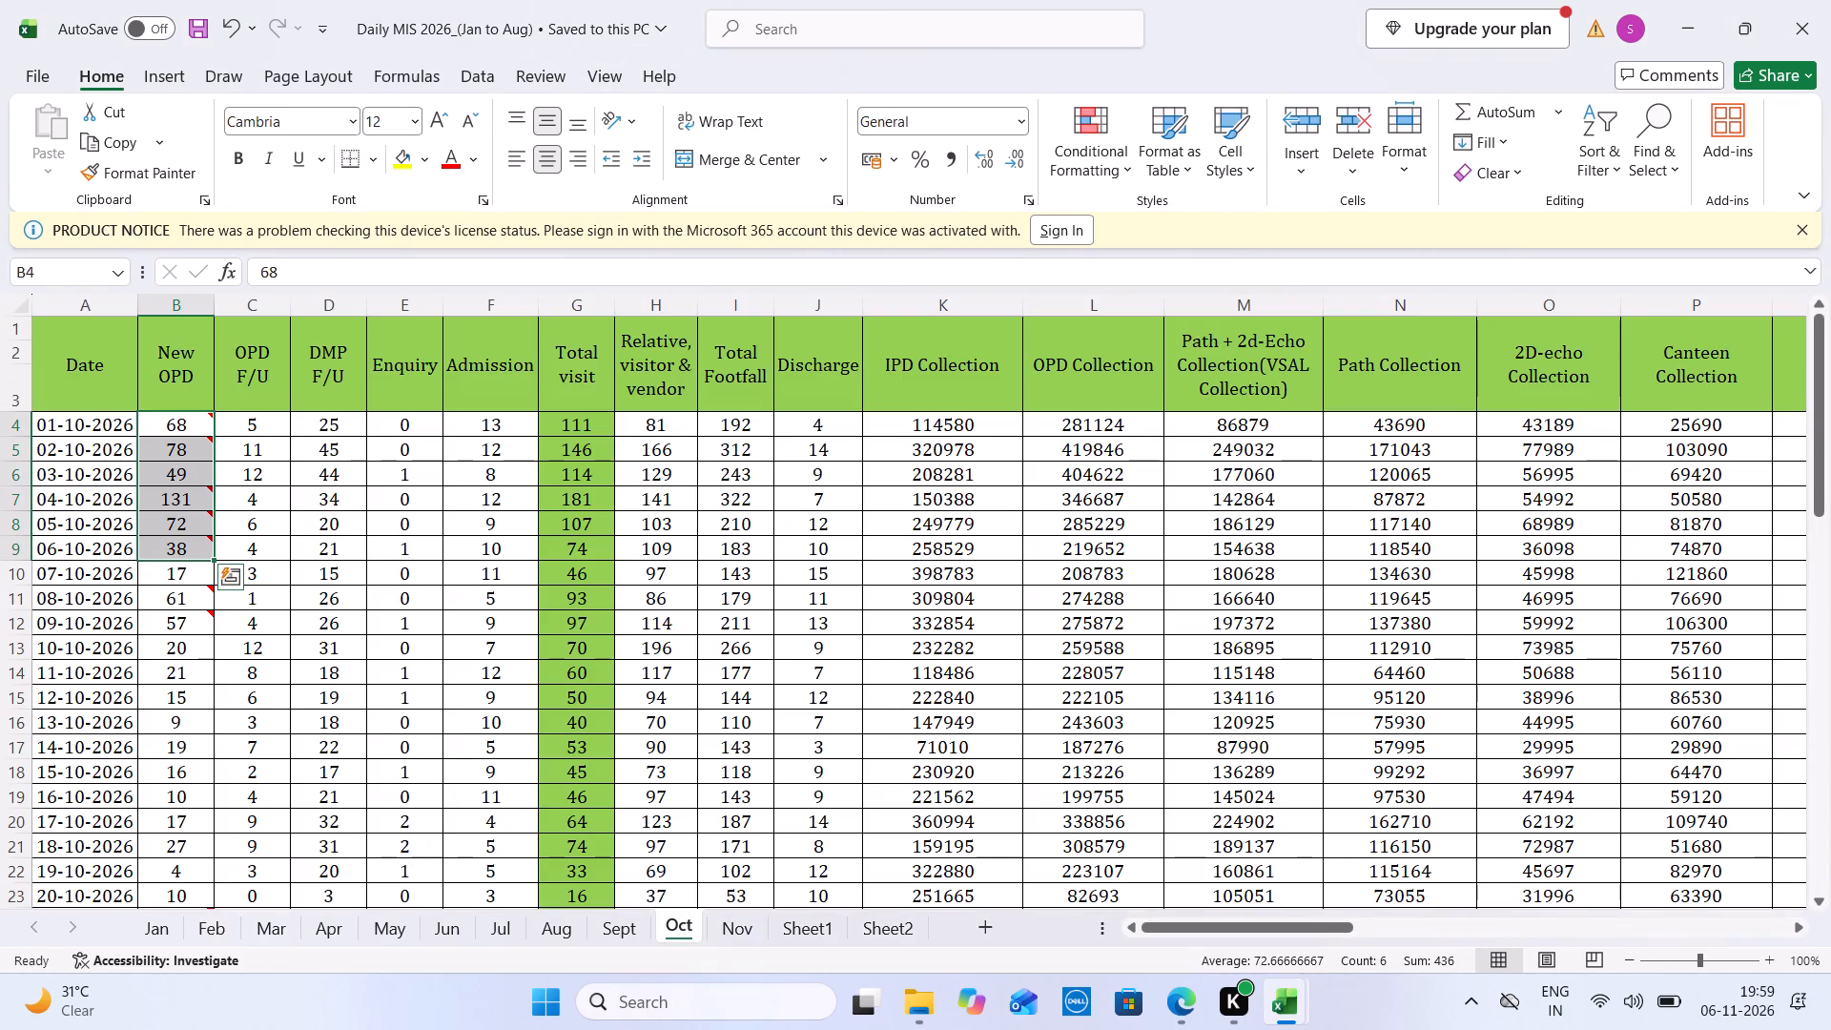
left_click_drag(519, 544, 518, 423)
key("ctrl+Tab")
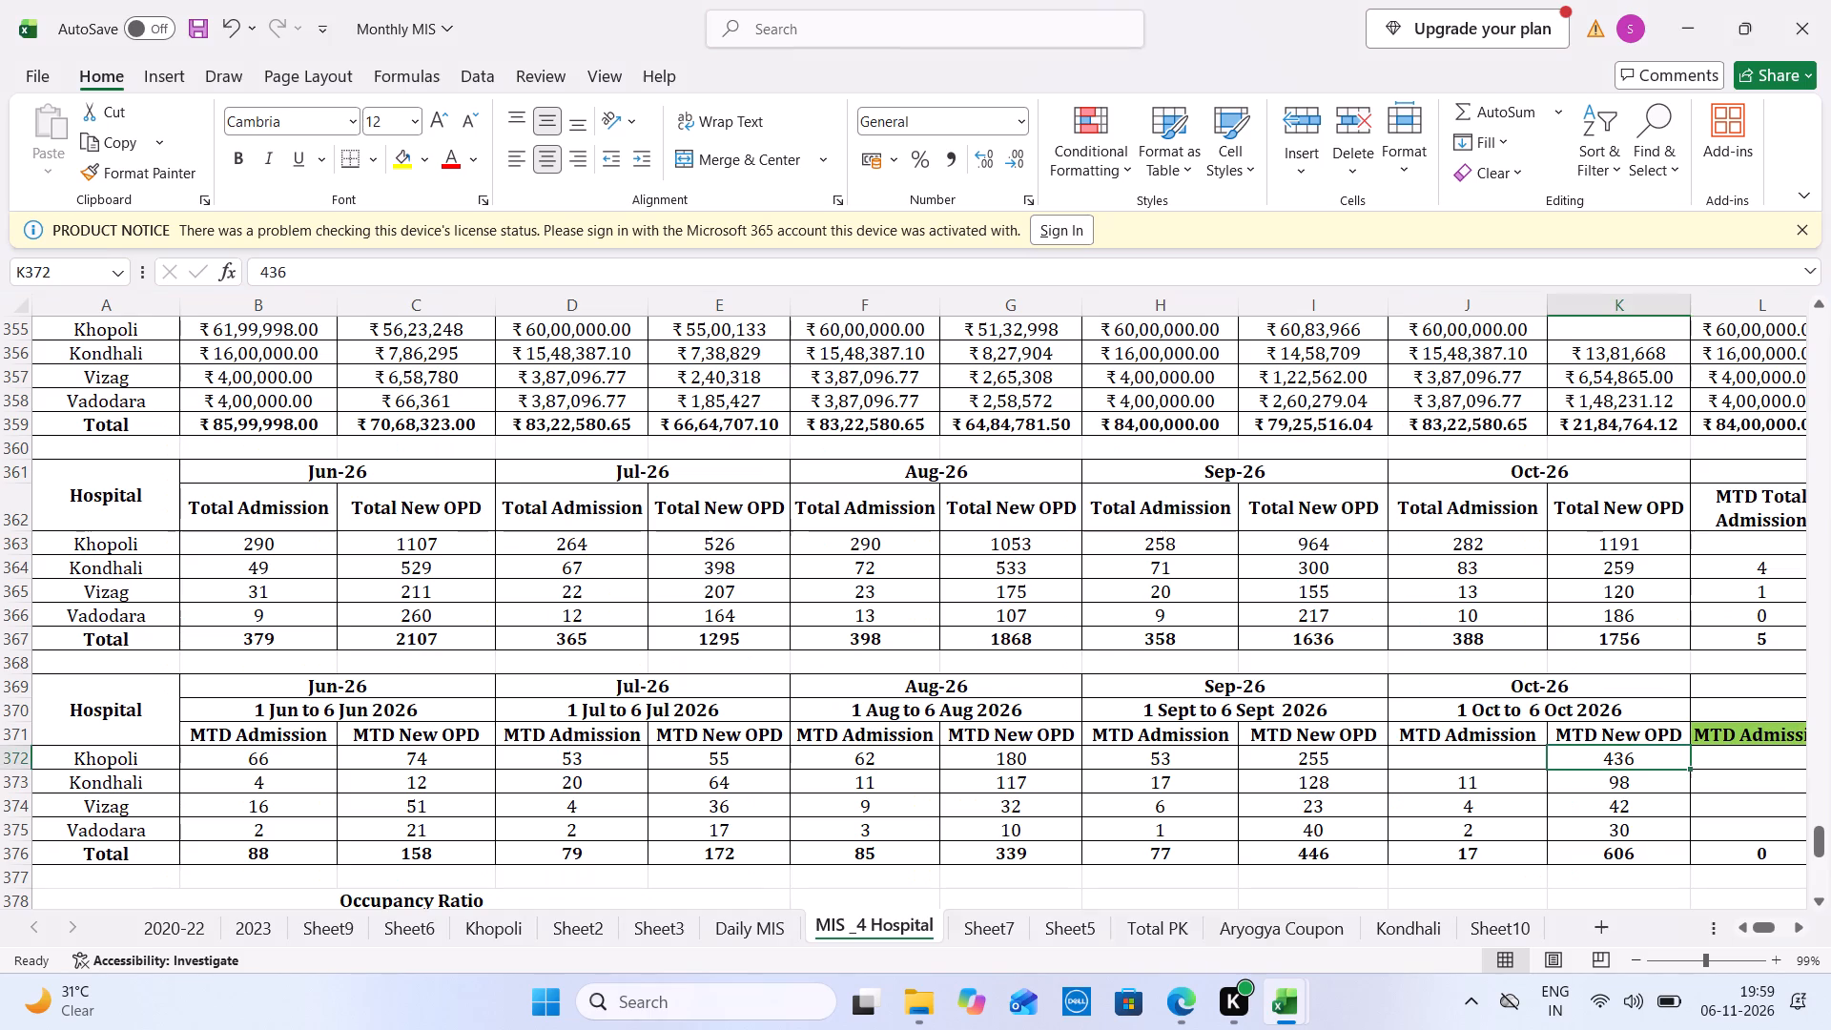
left_click(1461, 768)
type("64")
On Daily MIS's Oct sheet, copy the daily collection total formula from 5 October into the 6 October row.
key("ctrl+Tab")
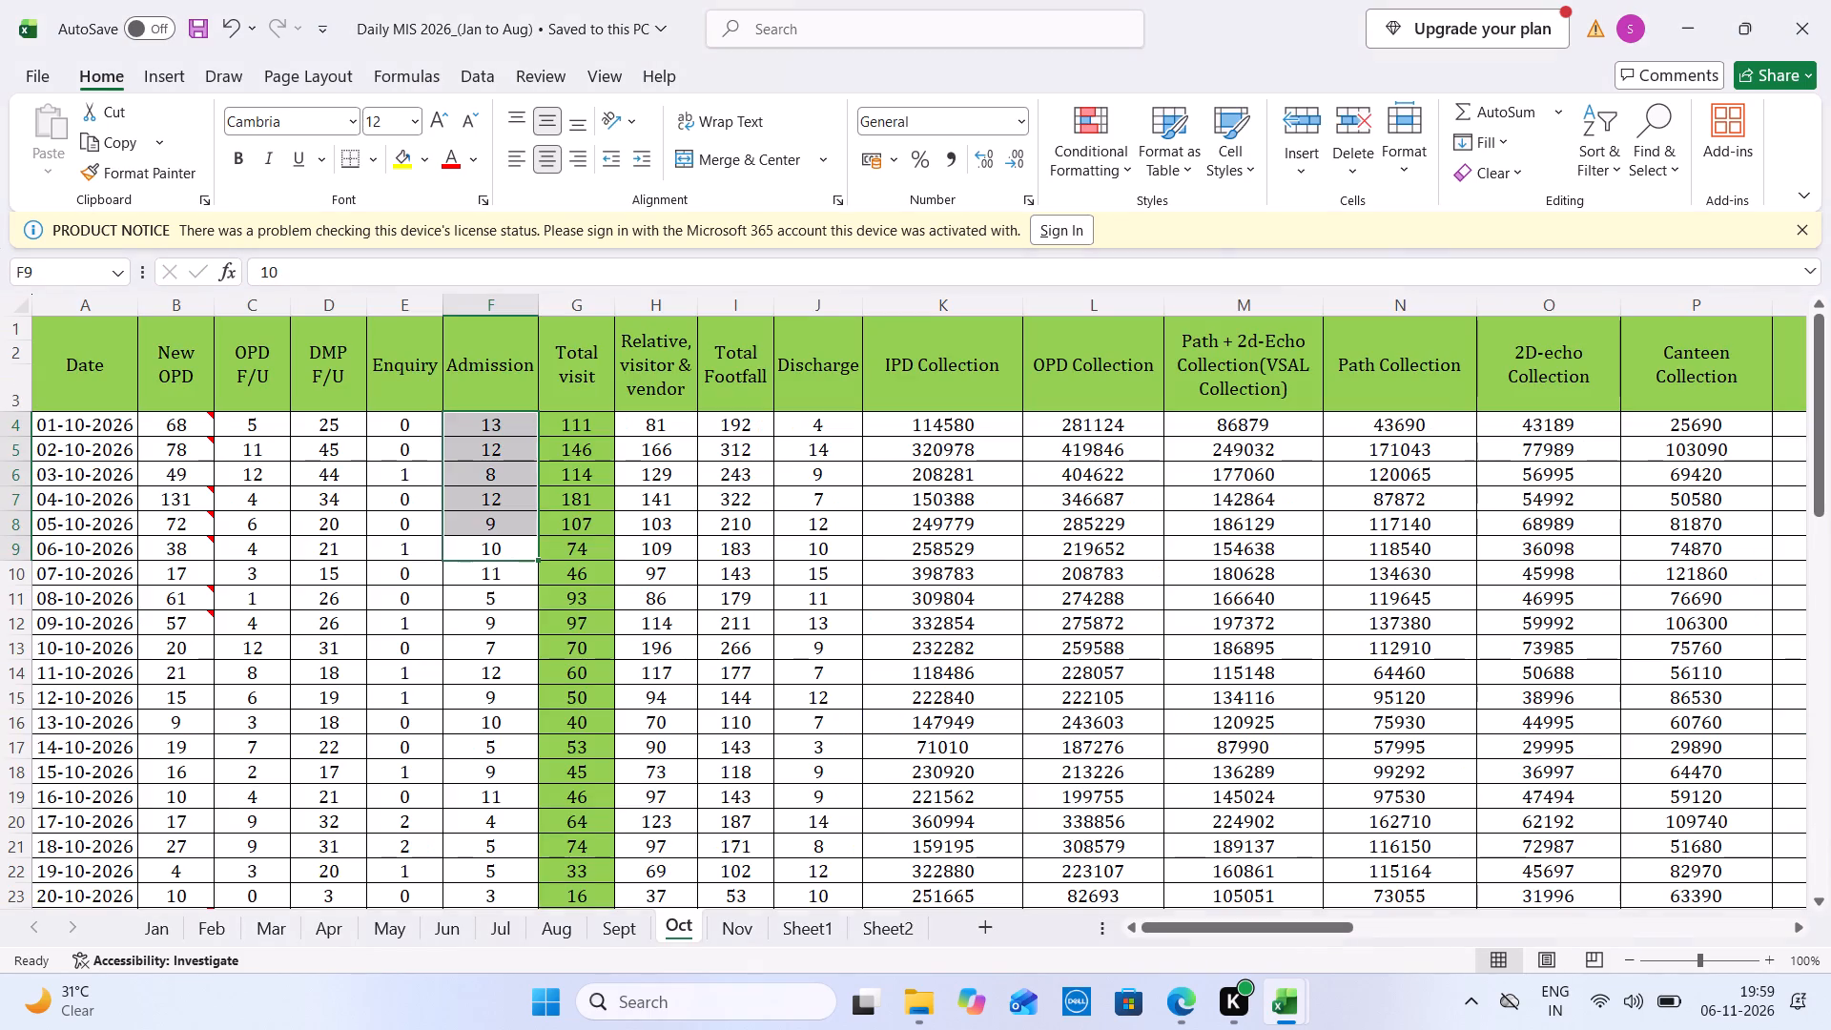
key("Right")
key("Right")
key("Right")
key("Right")
key("Right")
key("Right")
key("Right")
key("Right")
key("Right")
key("Right")
key("Right")
key("Right")
key("Right")
key("Right")
key("Right")
key("Right")
key("Right")
key("Right")
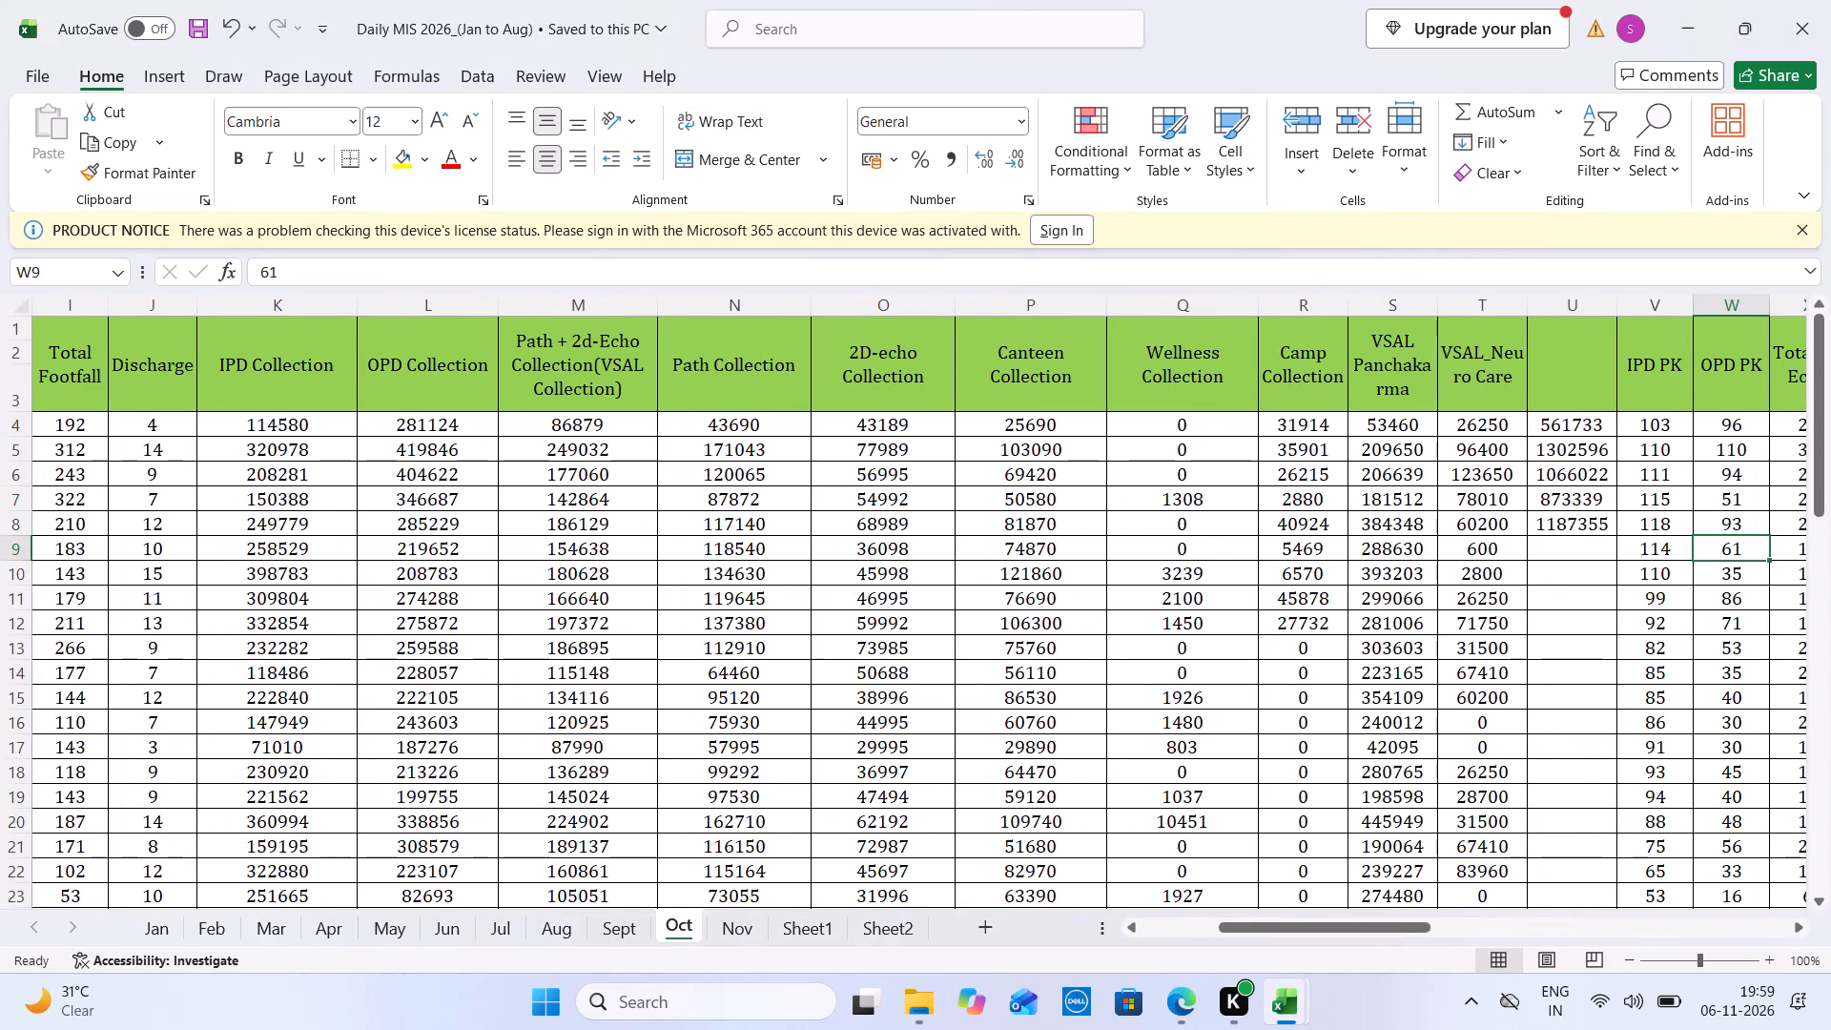
left_click(1587, 528)
key("ctrl+c")
key("Right")
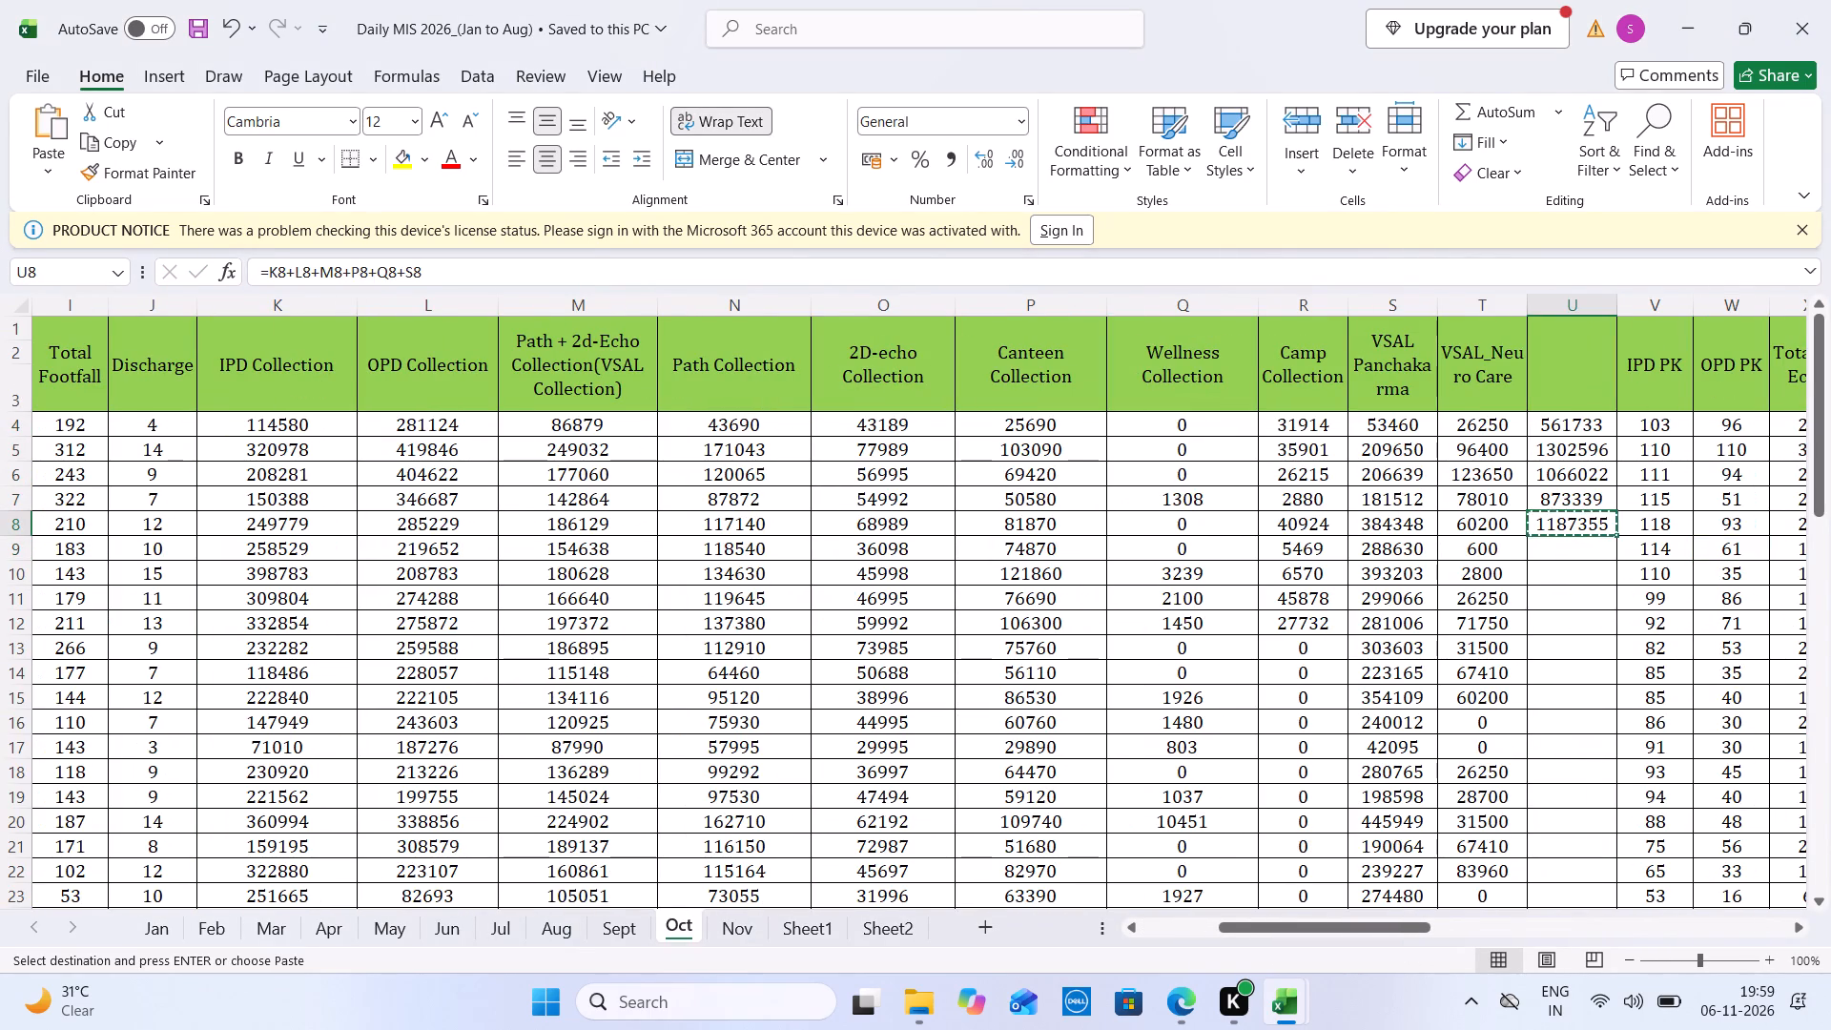
key("ctrl+v")
key("ctrl+z")
key("Left")
key("Down")
key("ctrl+v")
Sum the daily collection totals for 1 to 6 October and enter 5987364 as Khopoli's Oct-26 MTD collection in Monthly MIS.
left_click_drag(1579, 416, 1578, 430)
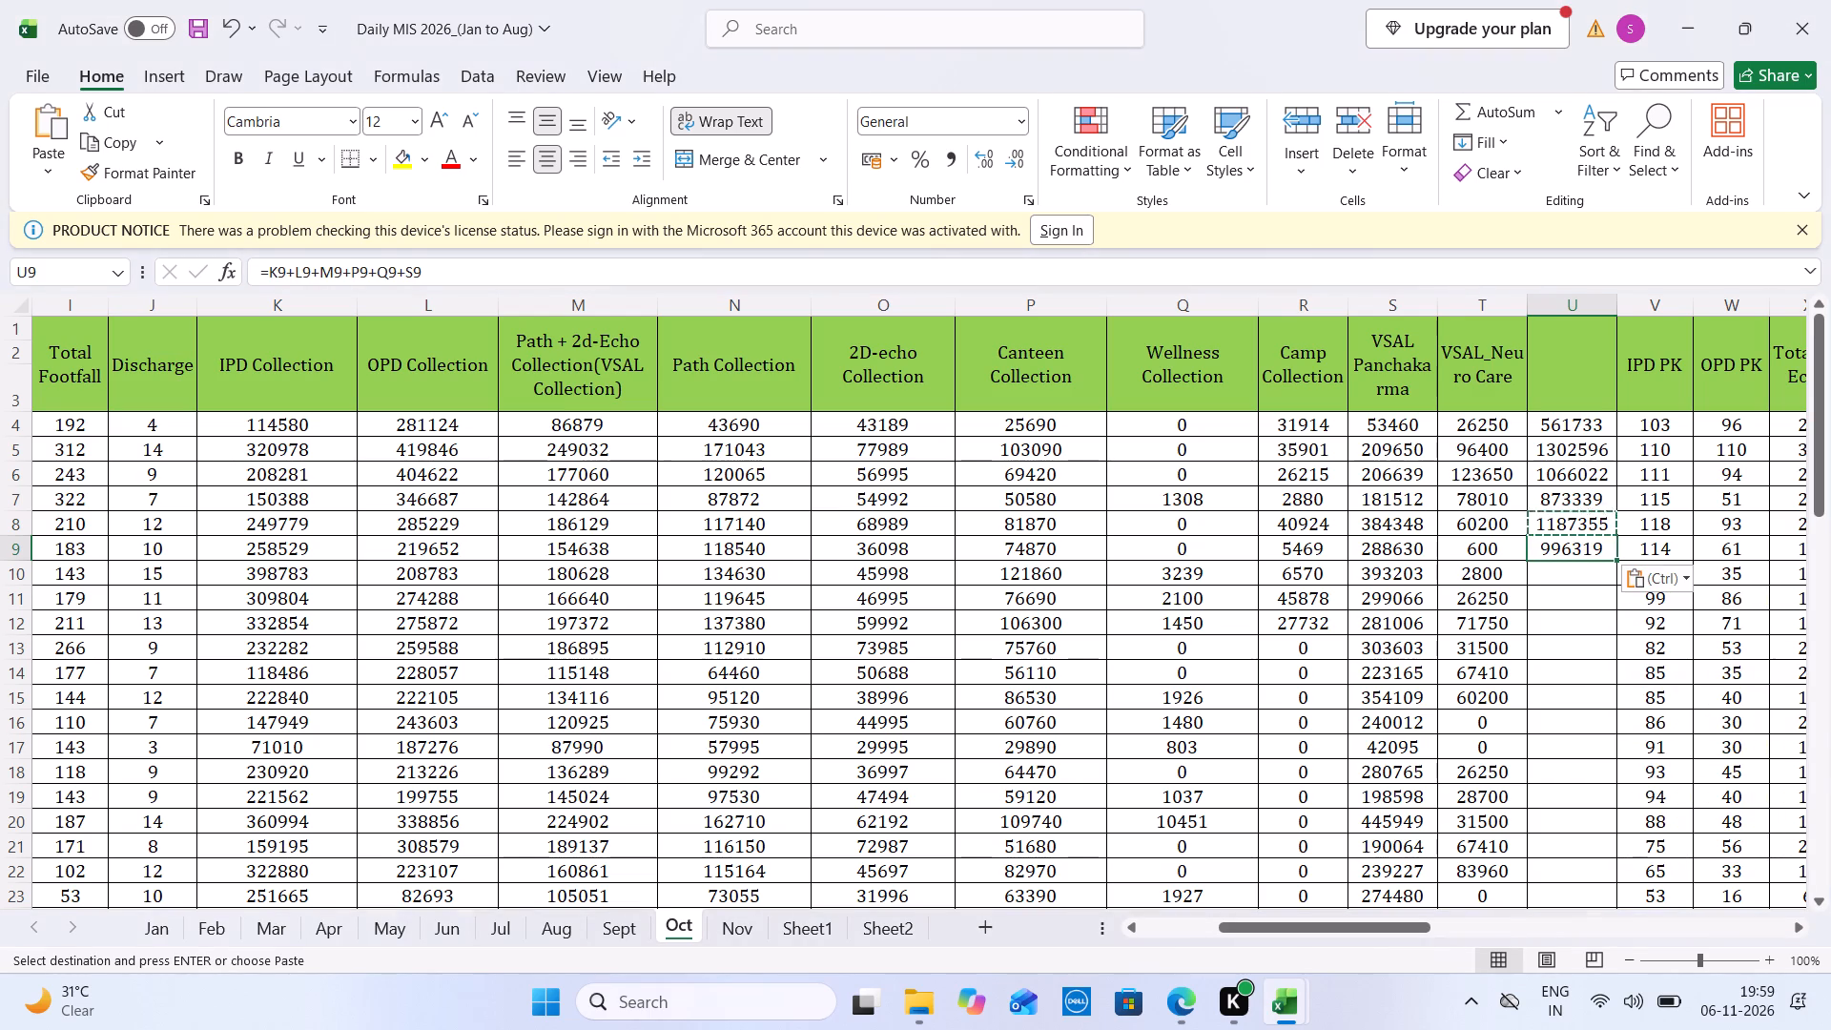
left_click_drag(1578, 430, 1566, 549)
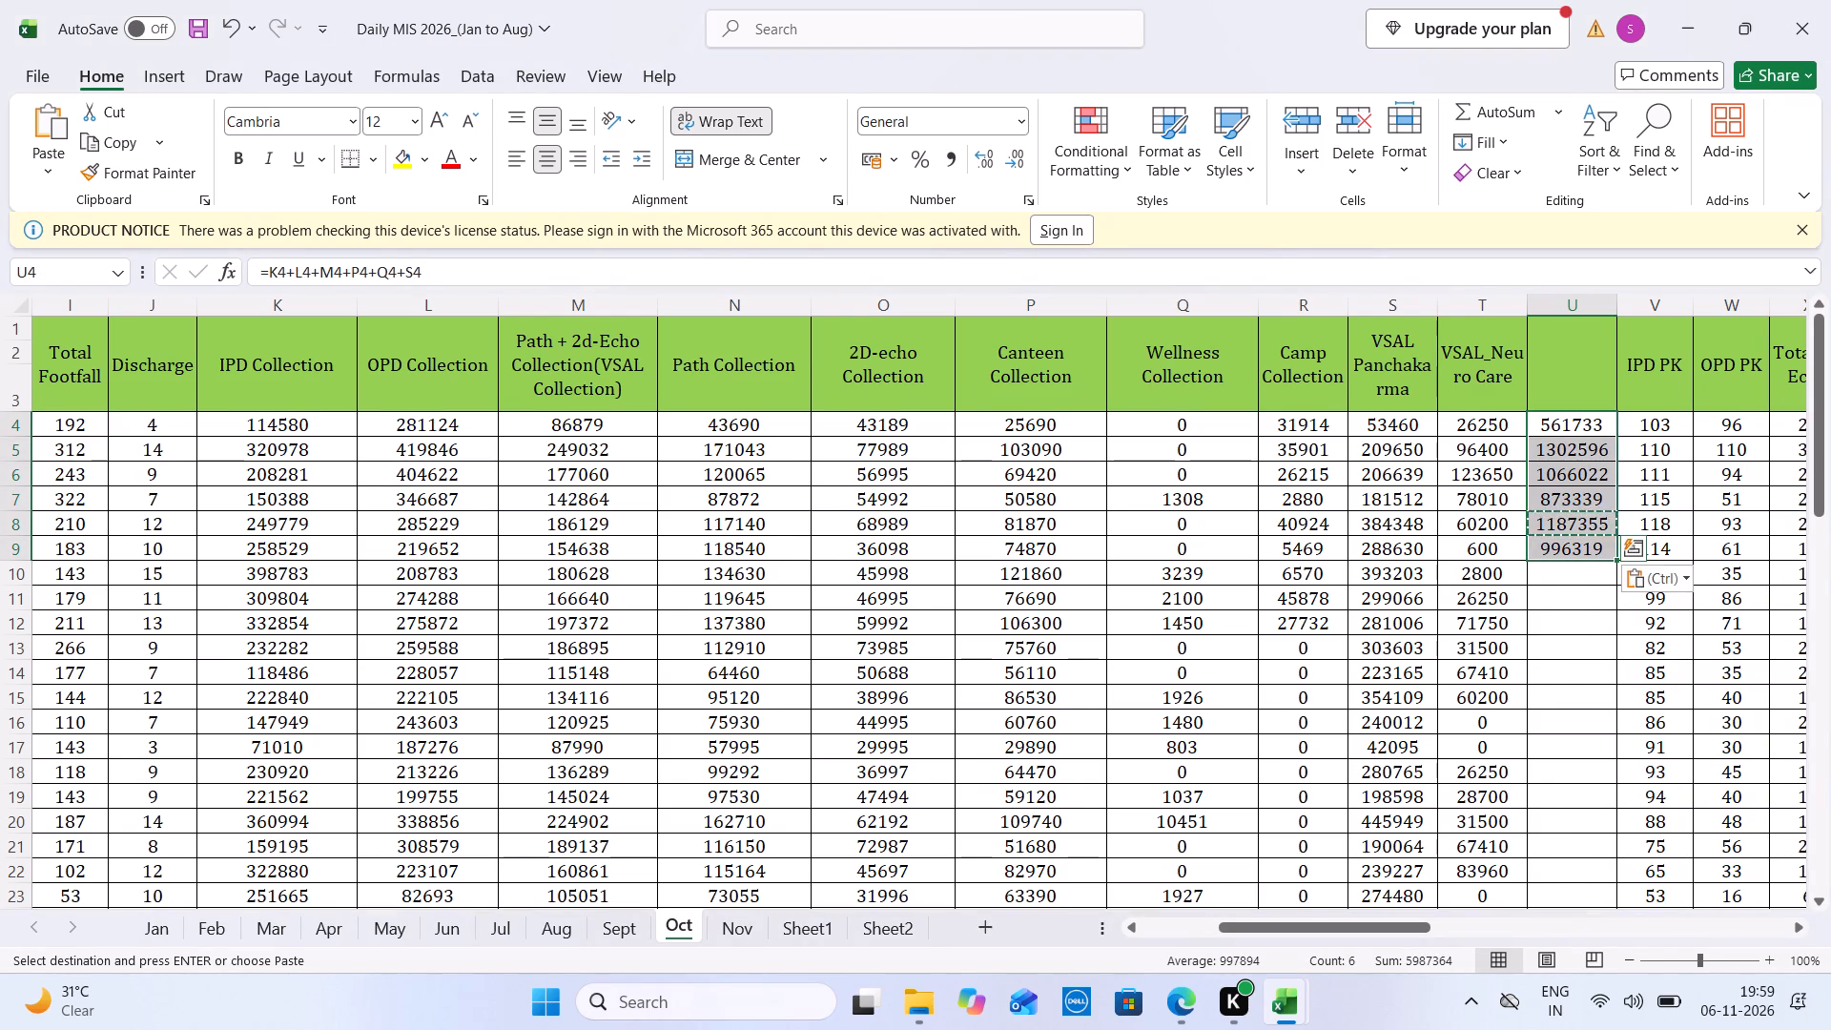
key("ctrl+Tab")
left_click(1622, 319)
key("ctrl+Tab")
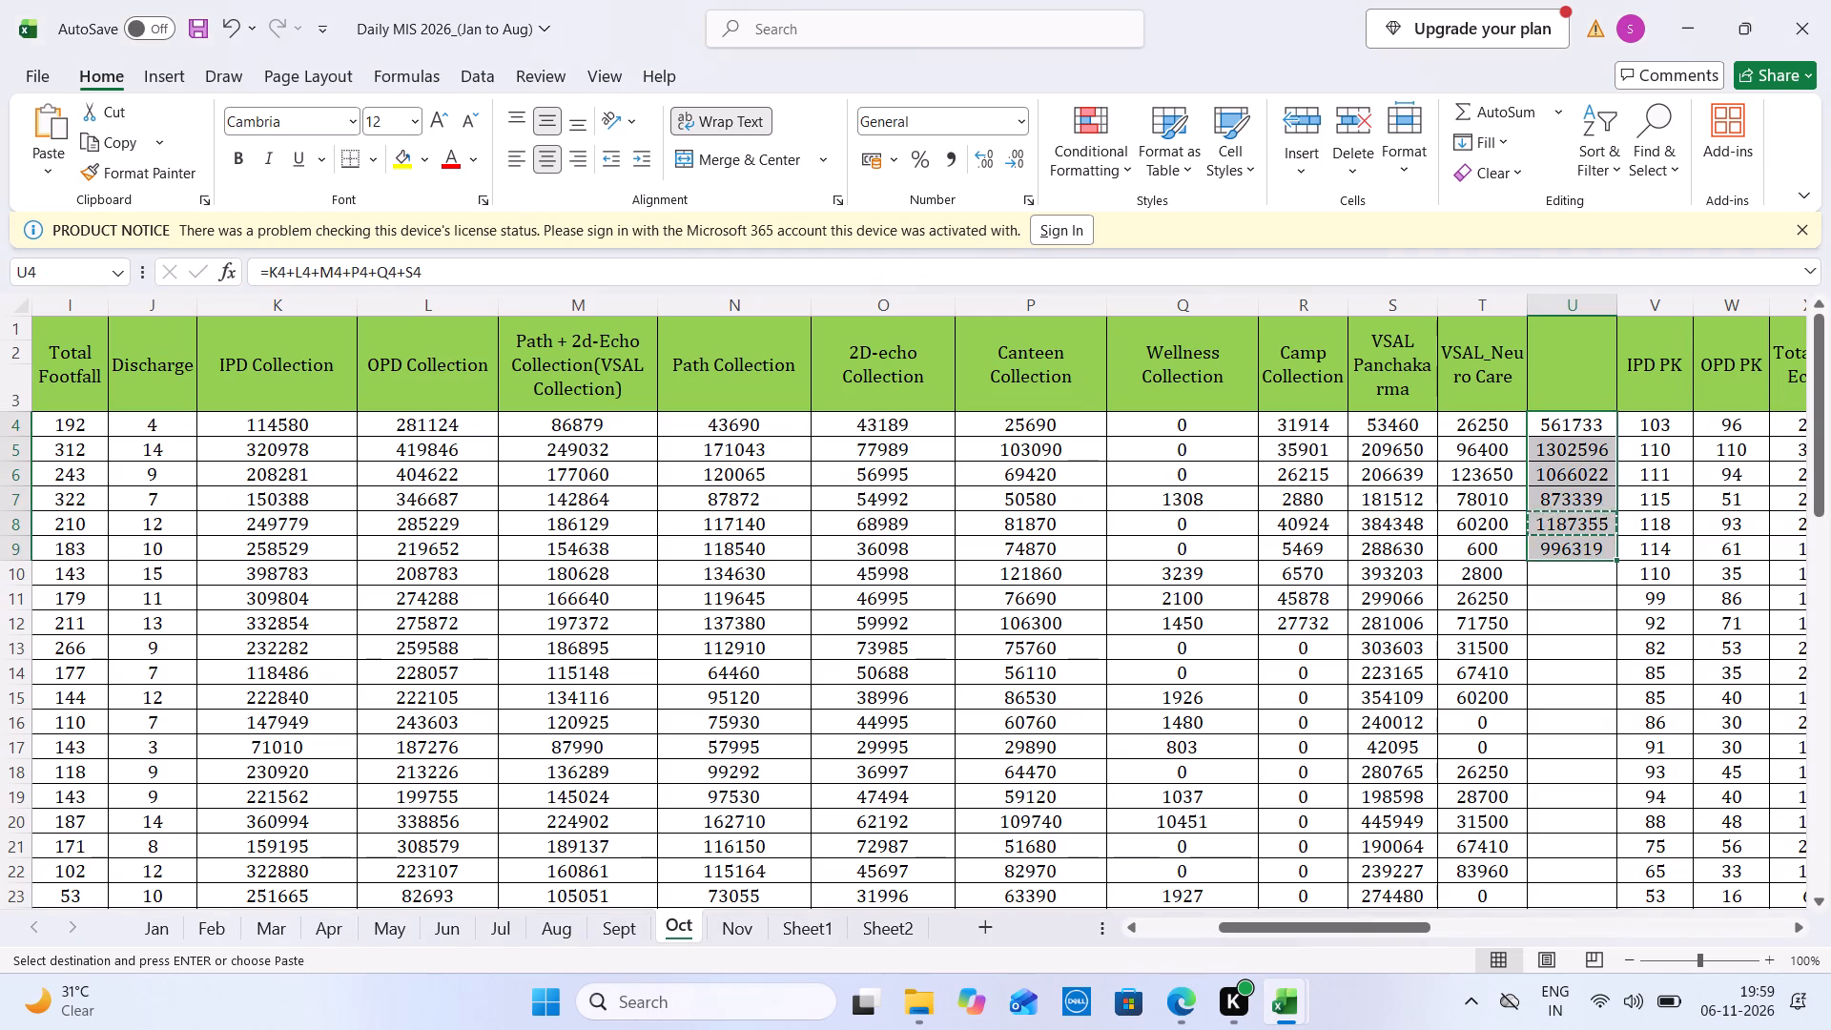
key("ctrl+Tab")
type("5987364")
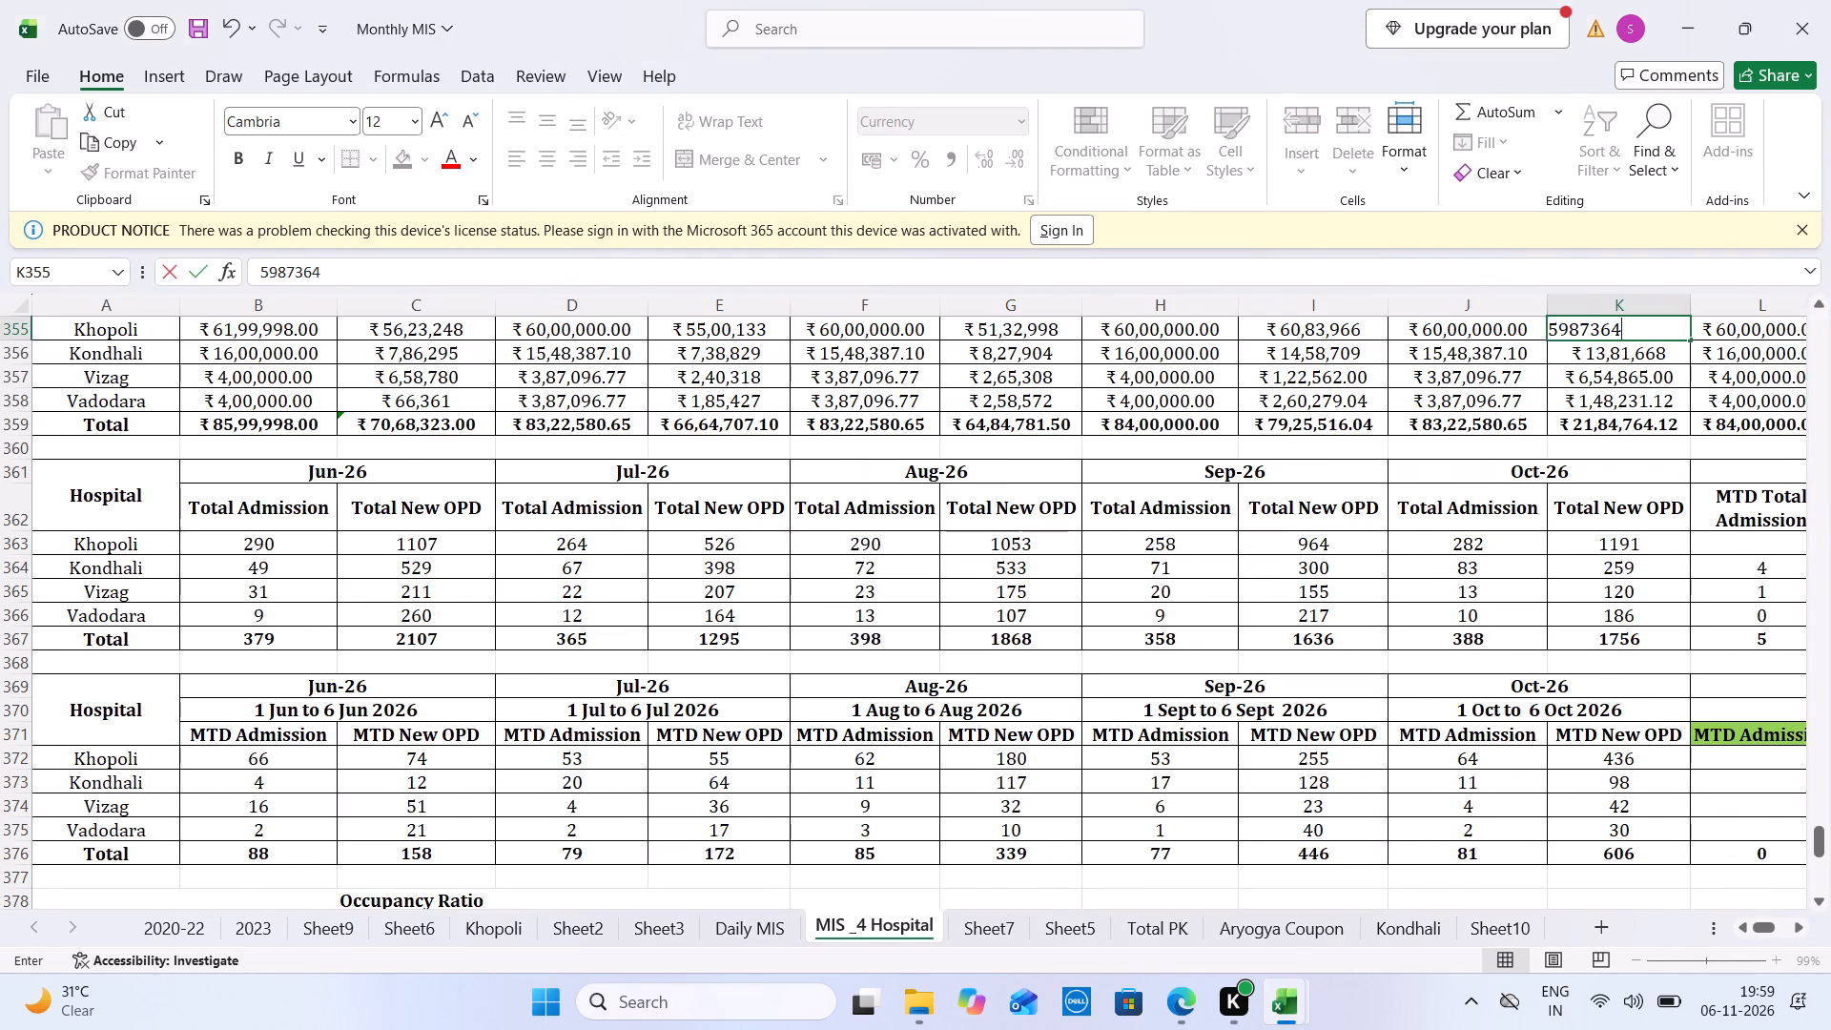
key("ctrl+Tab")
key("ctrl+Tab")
Copy Khopoli's Oct-26 MTD collection into its 1 Oct to 6 Oct 2026 cell of the Total Sale table.
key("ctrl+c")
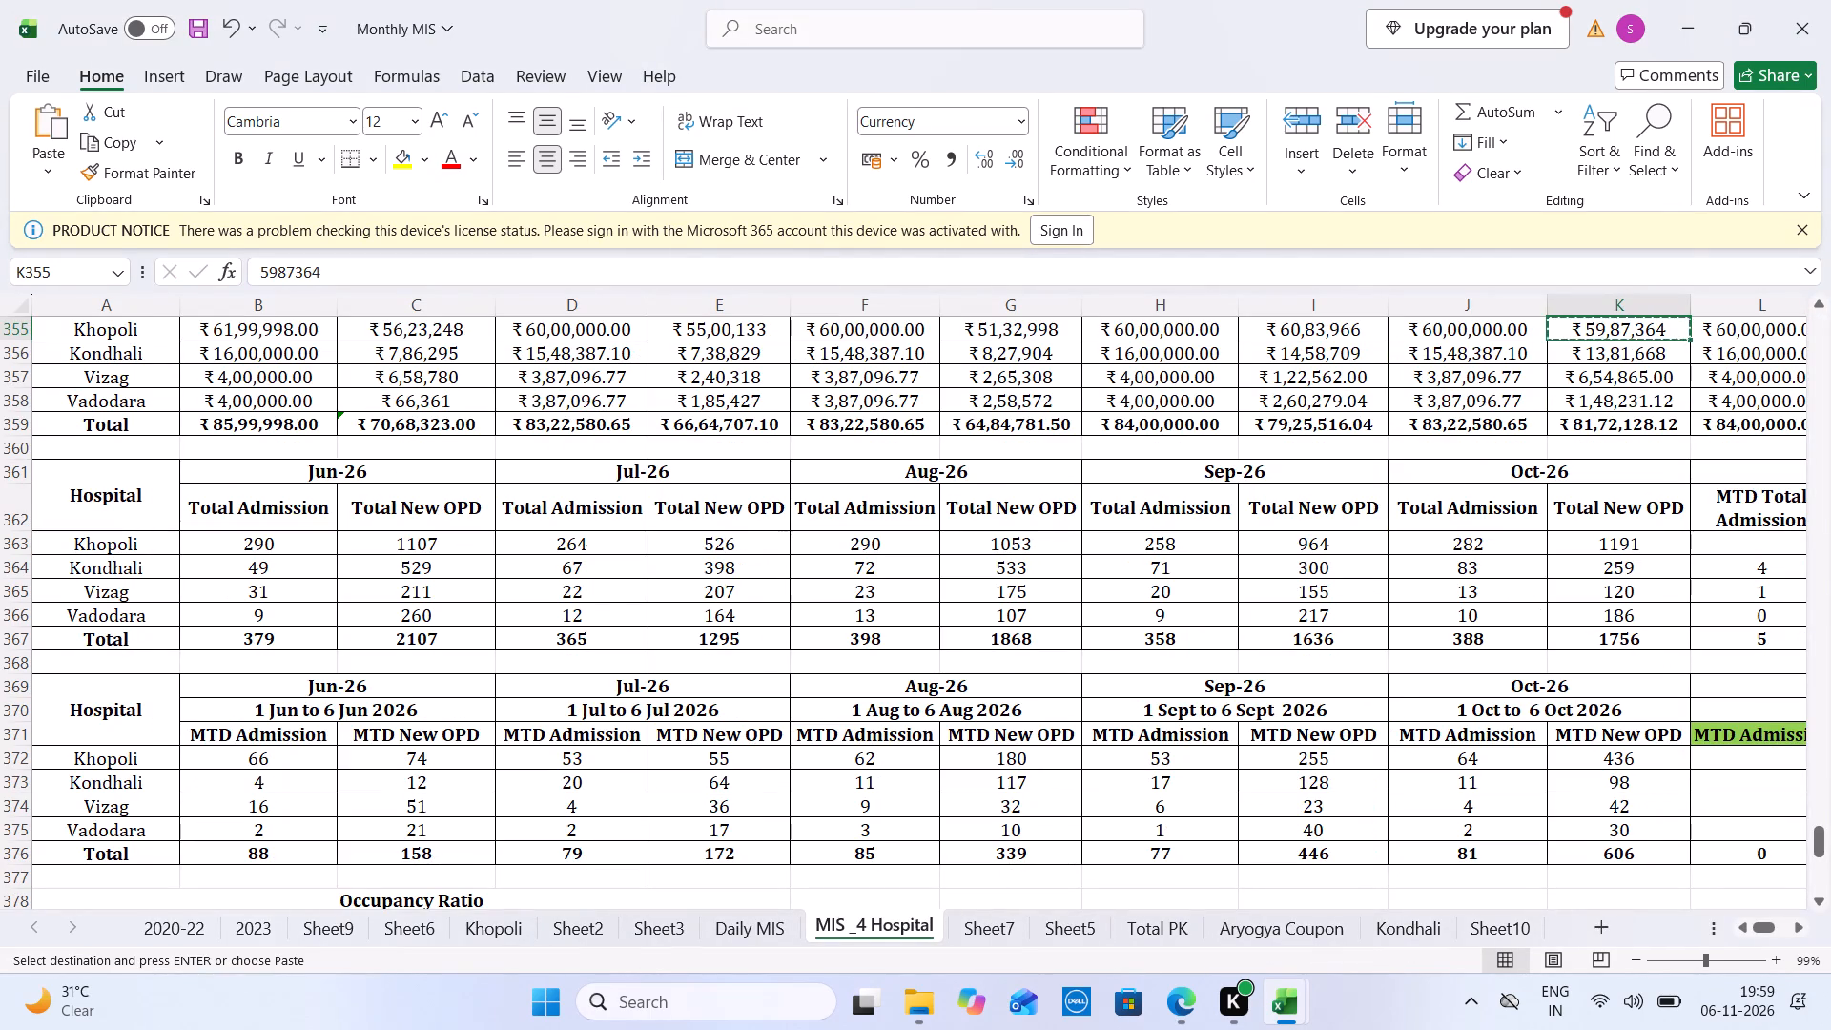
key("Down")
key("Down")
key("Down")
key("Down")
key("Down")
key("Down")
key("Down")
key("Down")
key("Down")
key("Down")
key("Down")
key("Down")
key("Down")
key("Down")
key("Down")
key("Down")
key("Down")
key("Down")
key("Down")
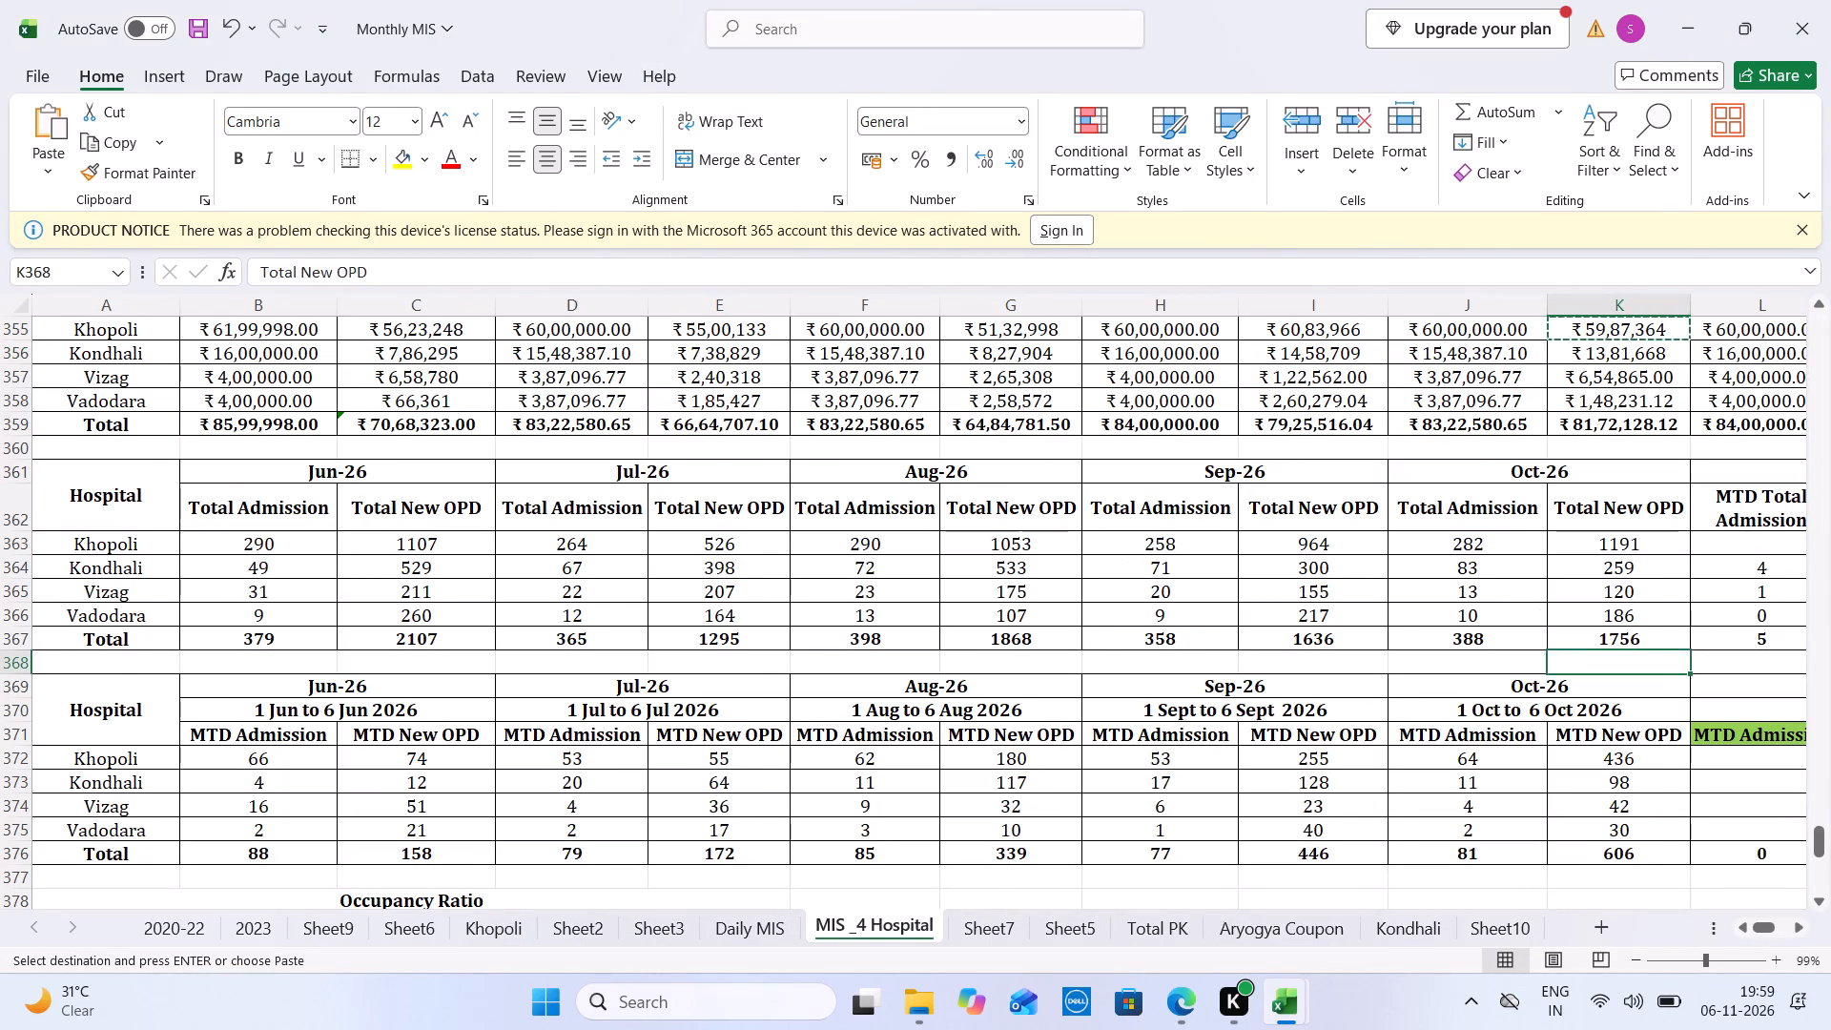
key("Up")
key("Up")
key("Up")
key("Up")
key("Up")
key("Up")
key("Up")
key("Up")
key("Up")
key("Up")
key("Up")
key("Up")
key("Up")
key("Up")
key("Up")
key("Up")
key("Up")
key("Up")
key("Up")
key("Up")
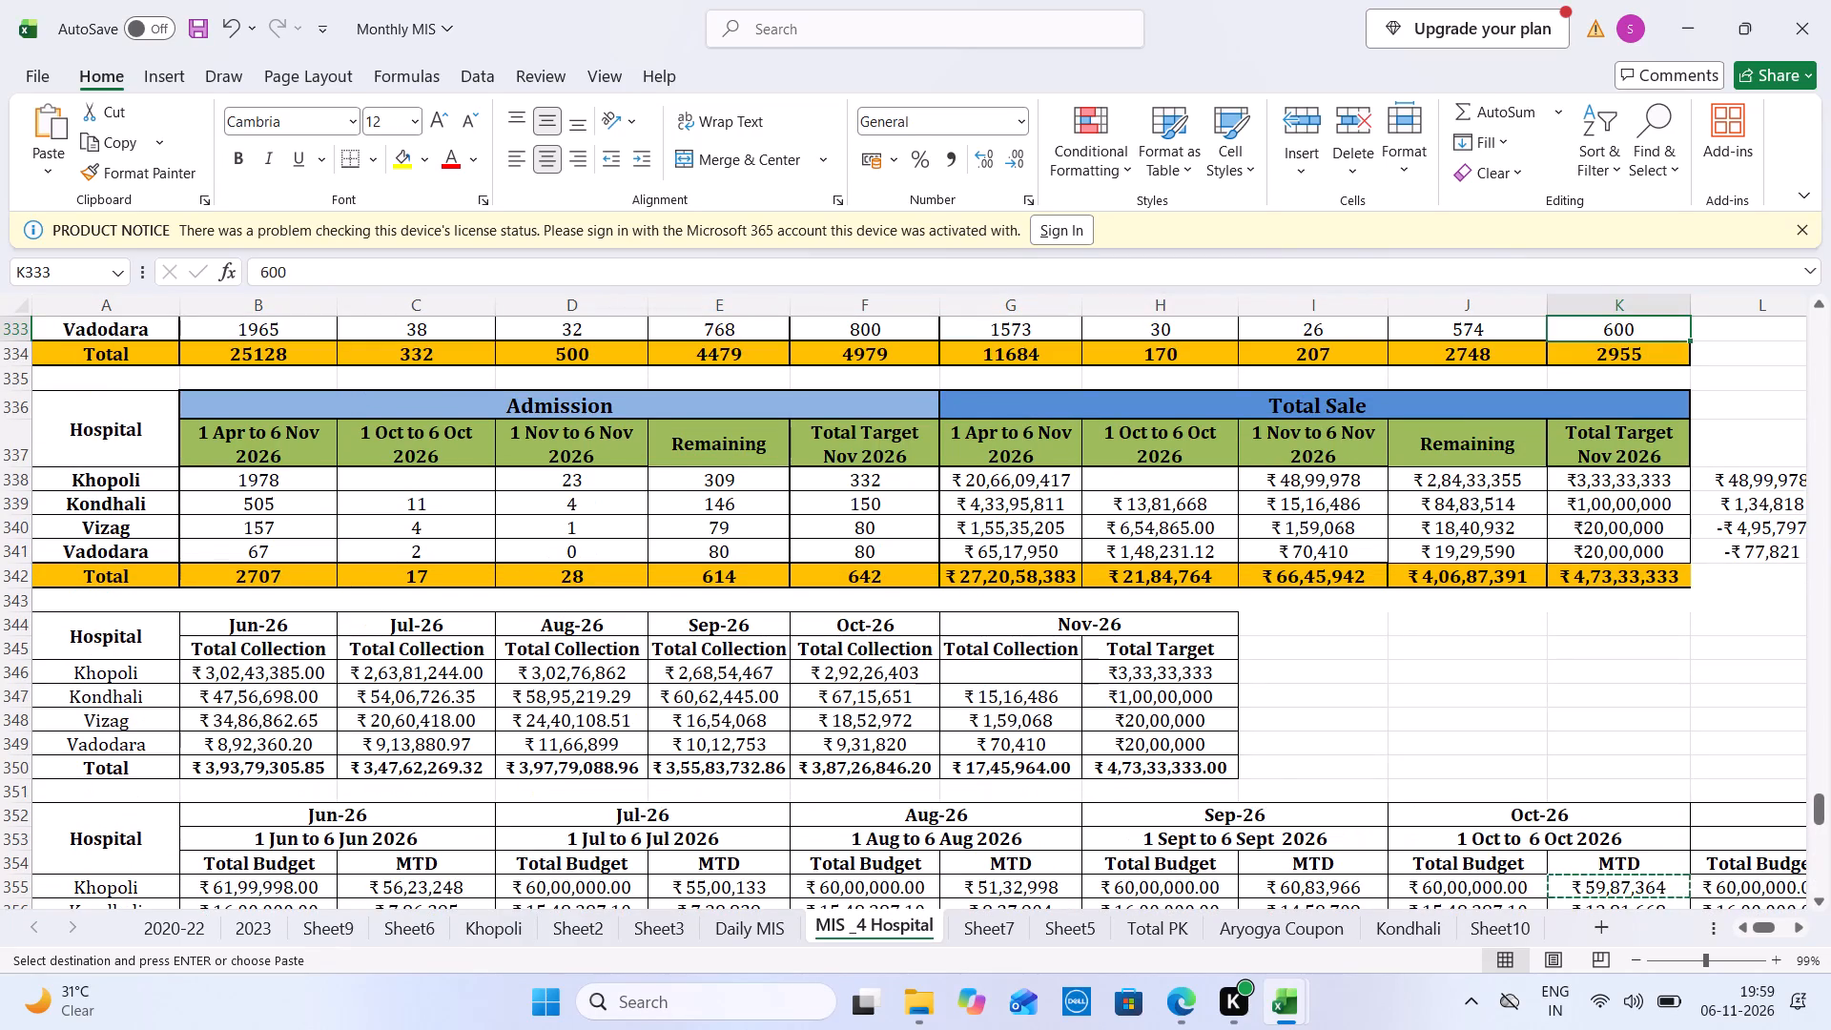
left_click(1205, 485)
key("ctrl+v")
Enter 64 as Khopoli's 1 Oct to 6 Oct 2026 value in the Admission table.
left_click(387, 468)
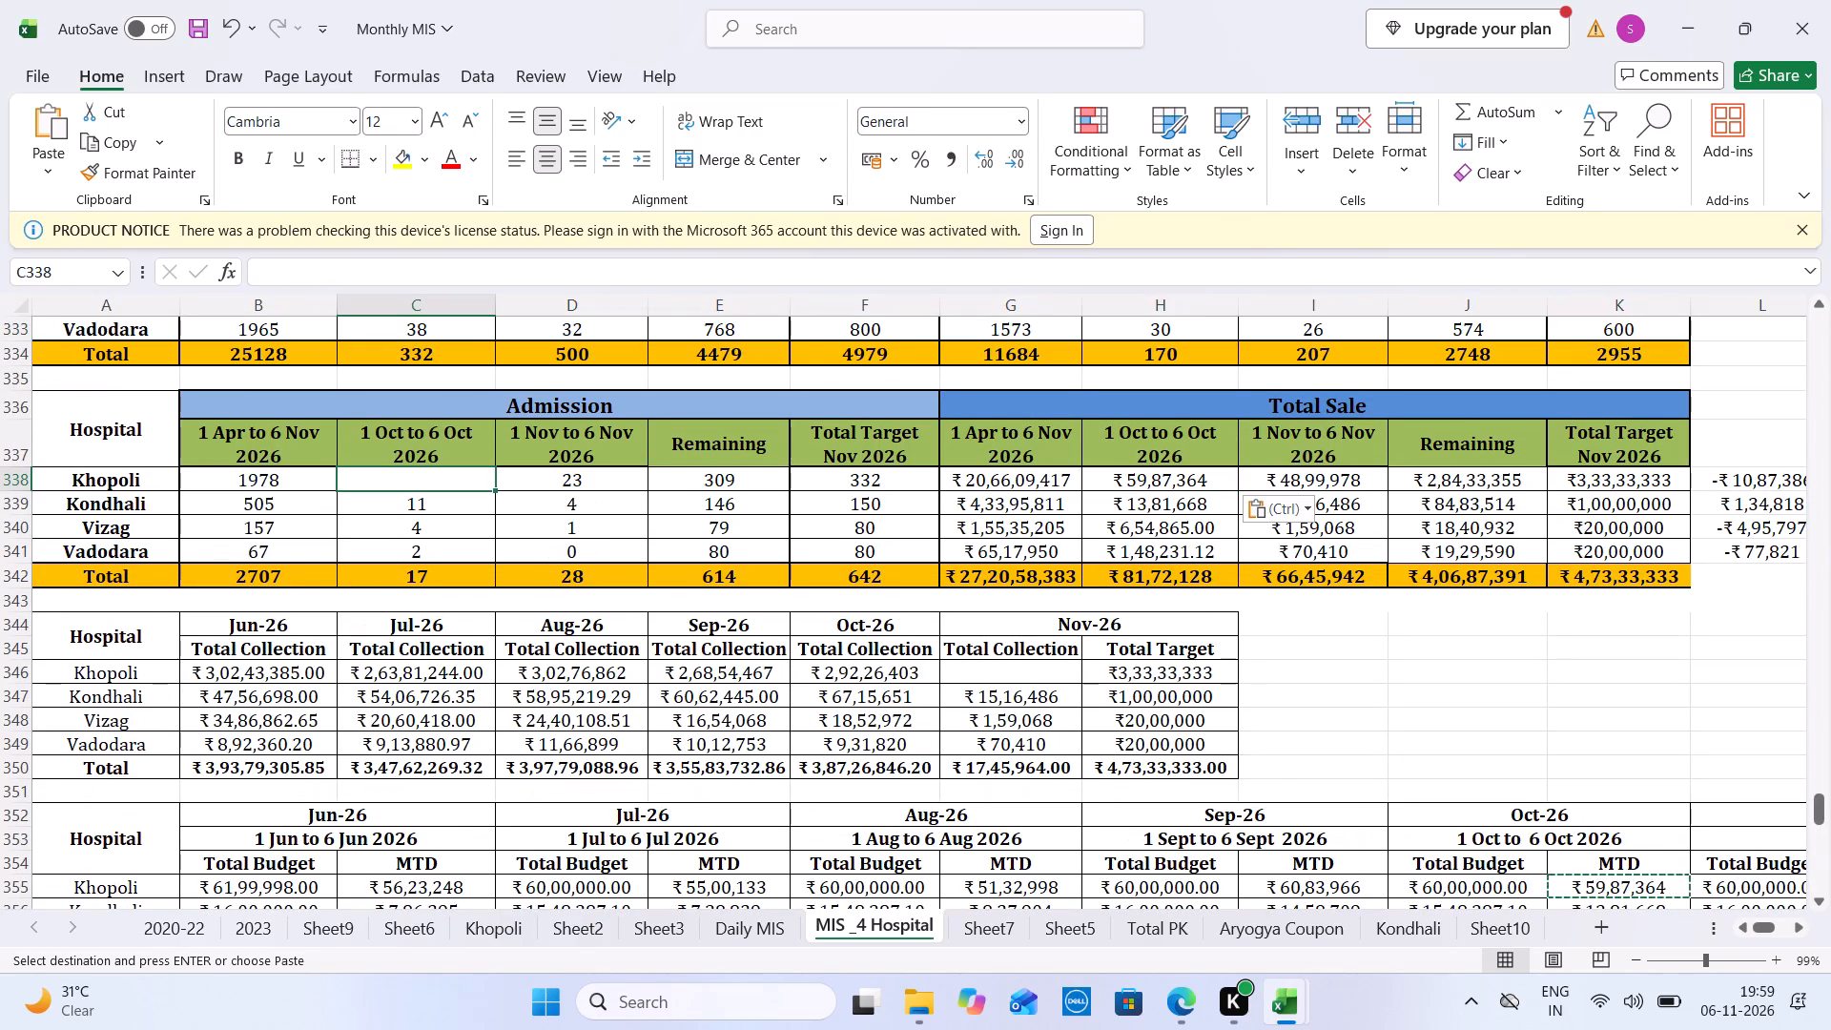
type("64")
key("Up")
Enter 436 as Khopoli's 1 Oct to 6 Oct 2026 value in the New Patients table.
key("Up")
key("Up")
key("Up")
key("Up")
key("Up")
key("Up")
key("Up")
key("Up")
key("Up")
key("Up")
key("Up")
key("Up")
key("Up")
key("Up")
key("Up")
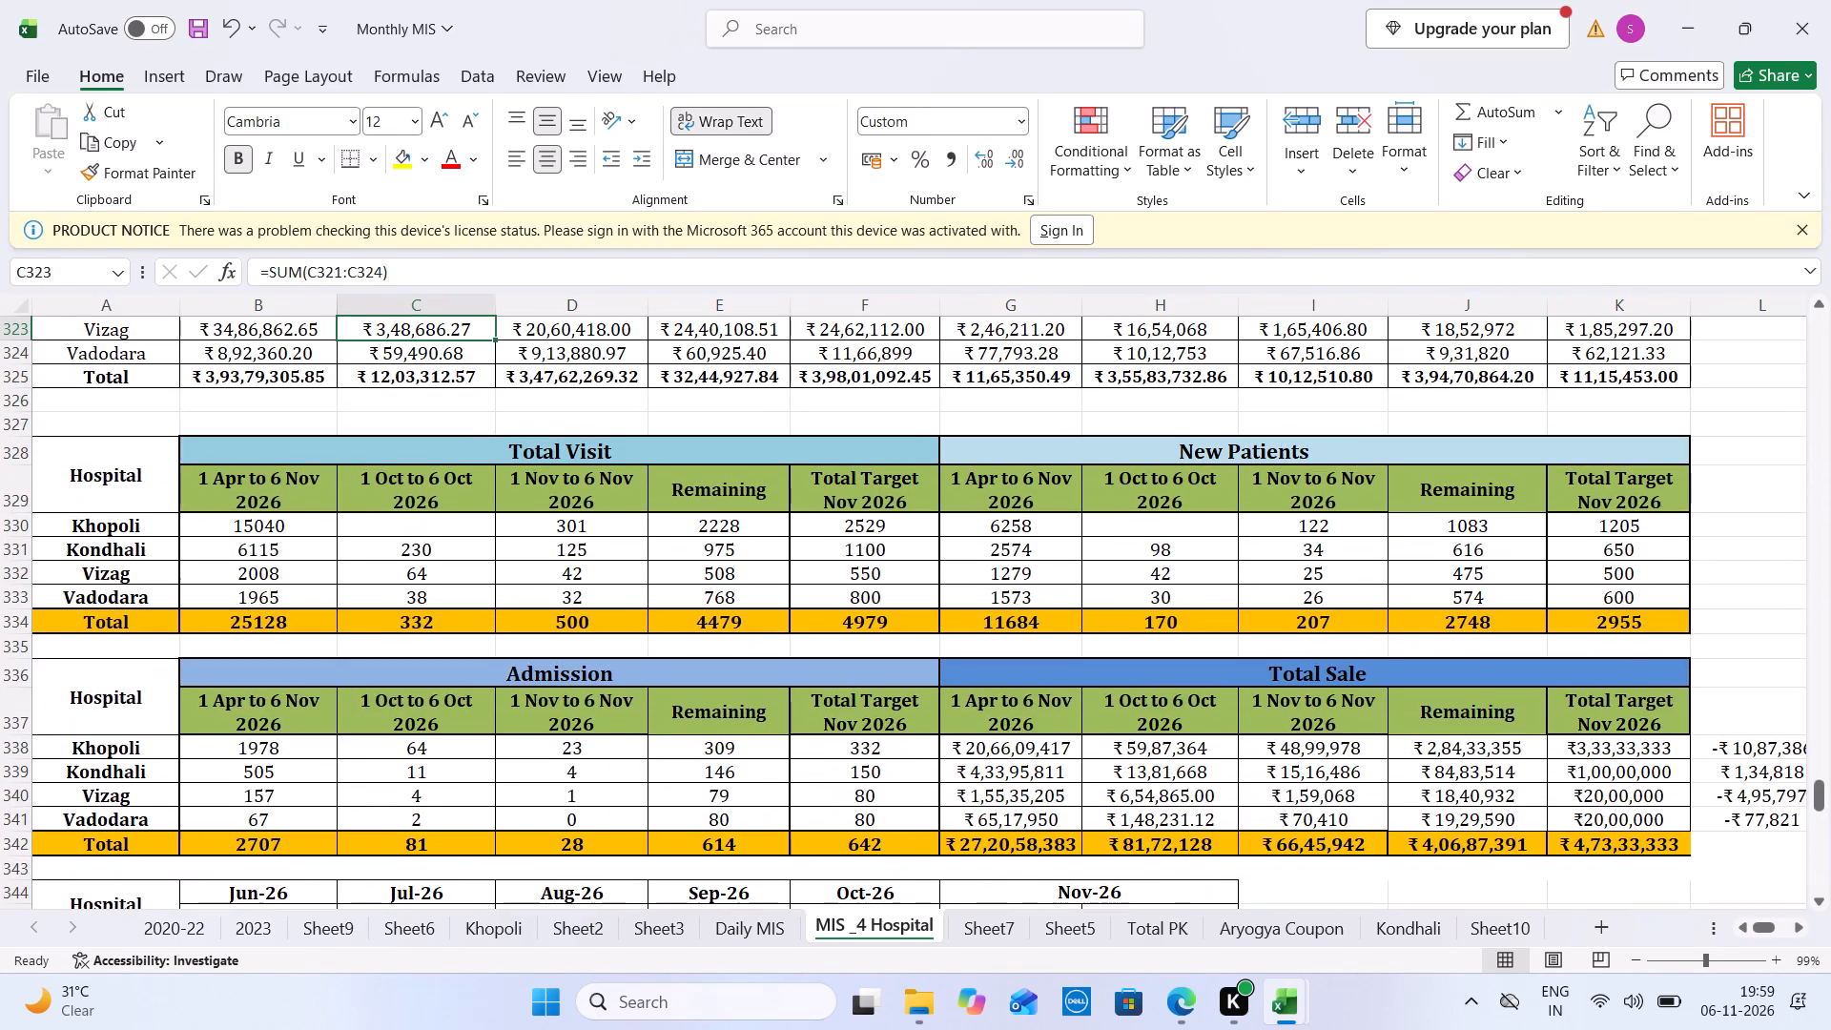
left_click(1178, 508)
key("Down")
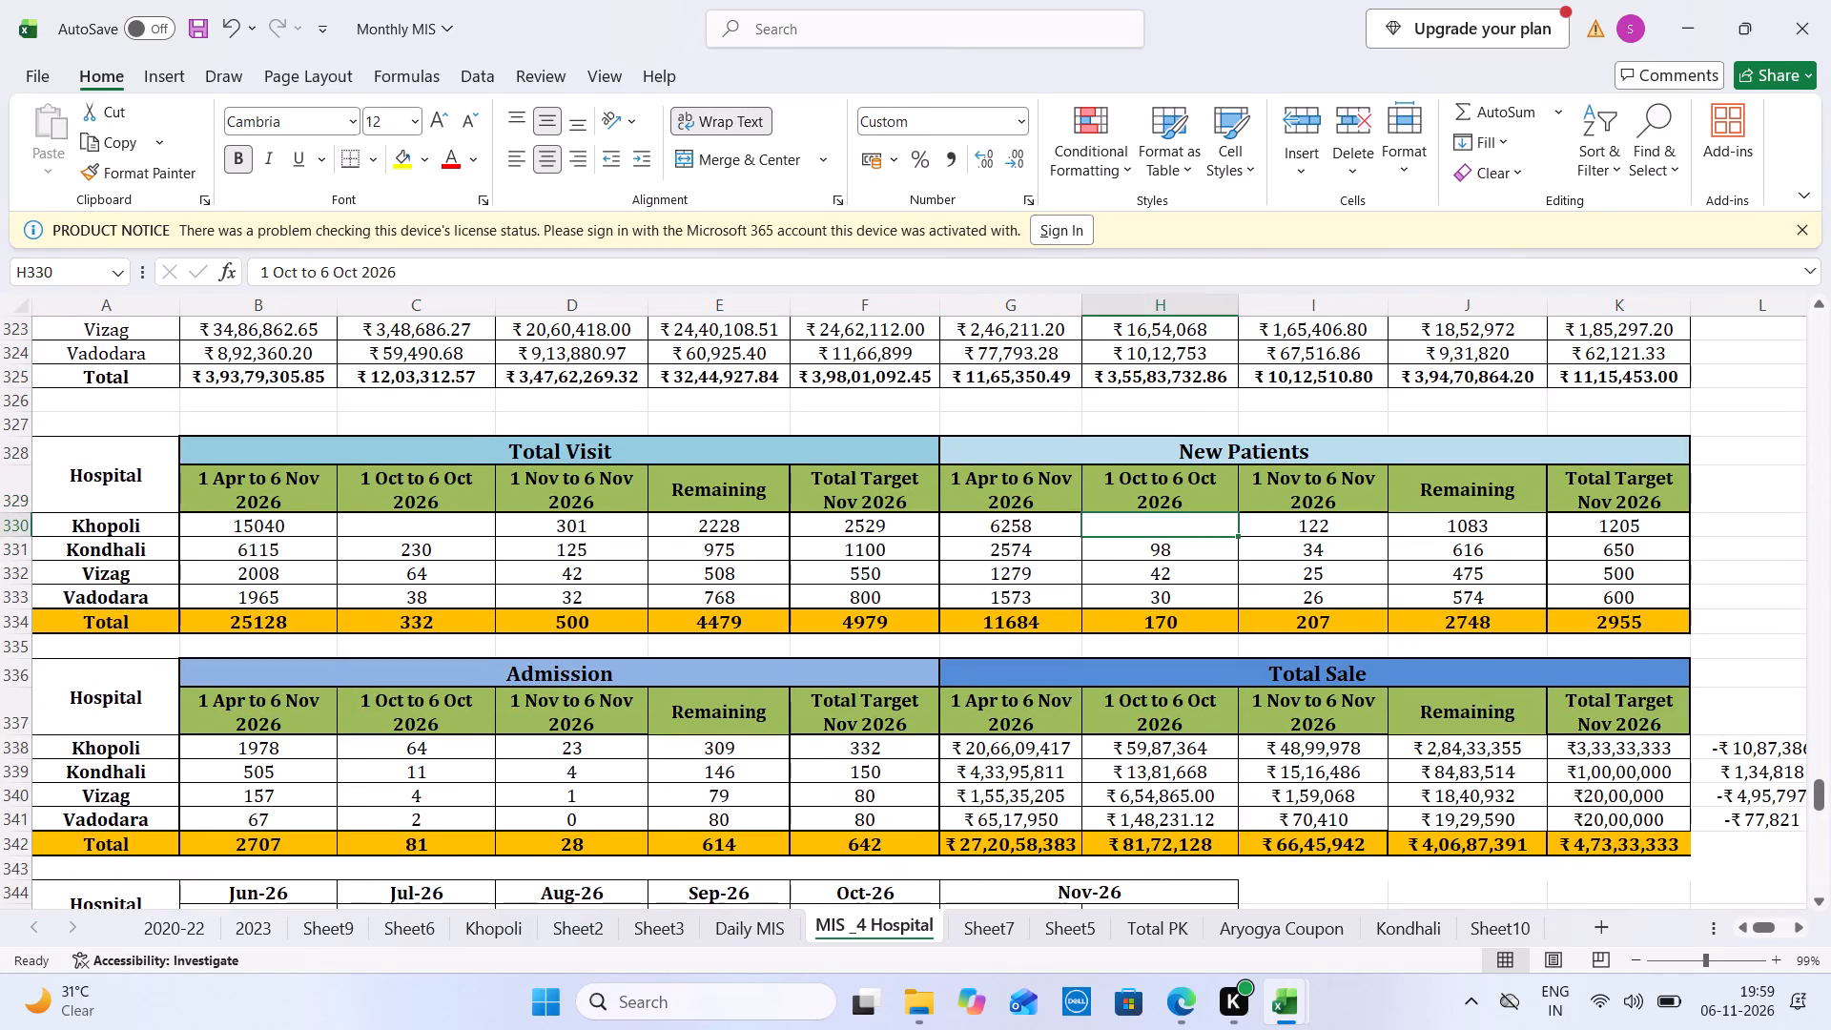
type("436")
Sum Total visit for 1 to 6 October on Daily MIS's Oct sheet for Khopoli's Total Visit figure.
key("ctrl+Tab")
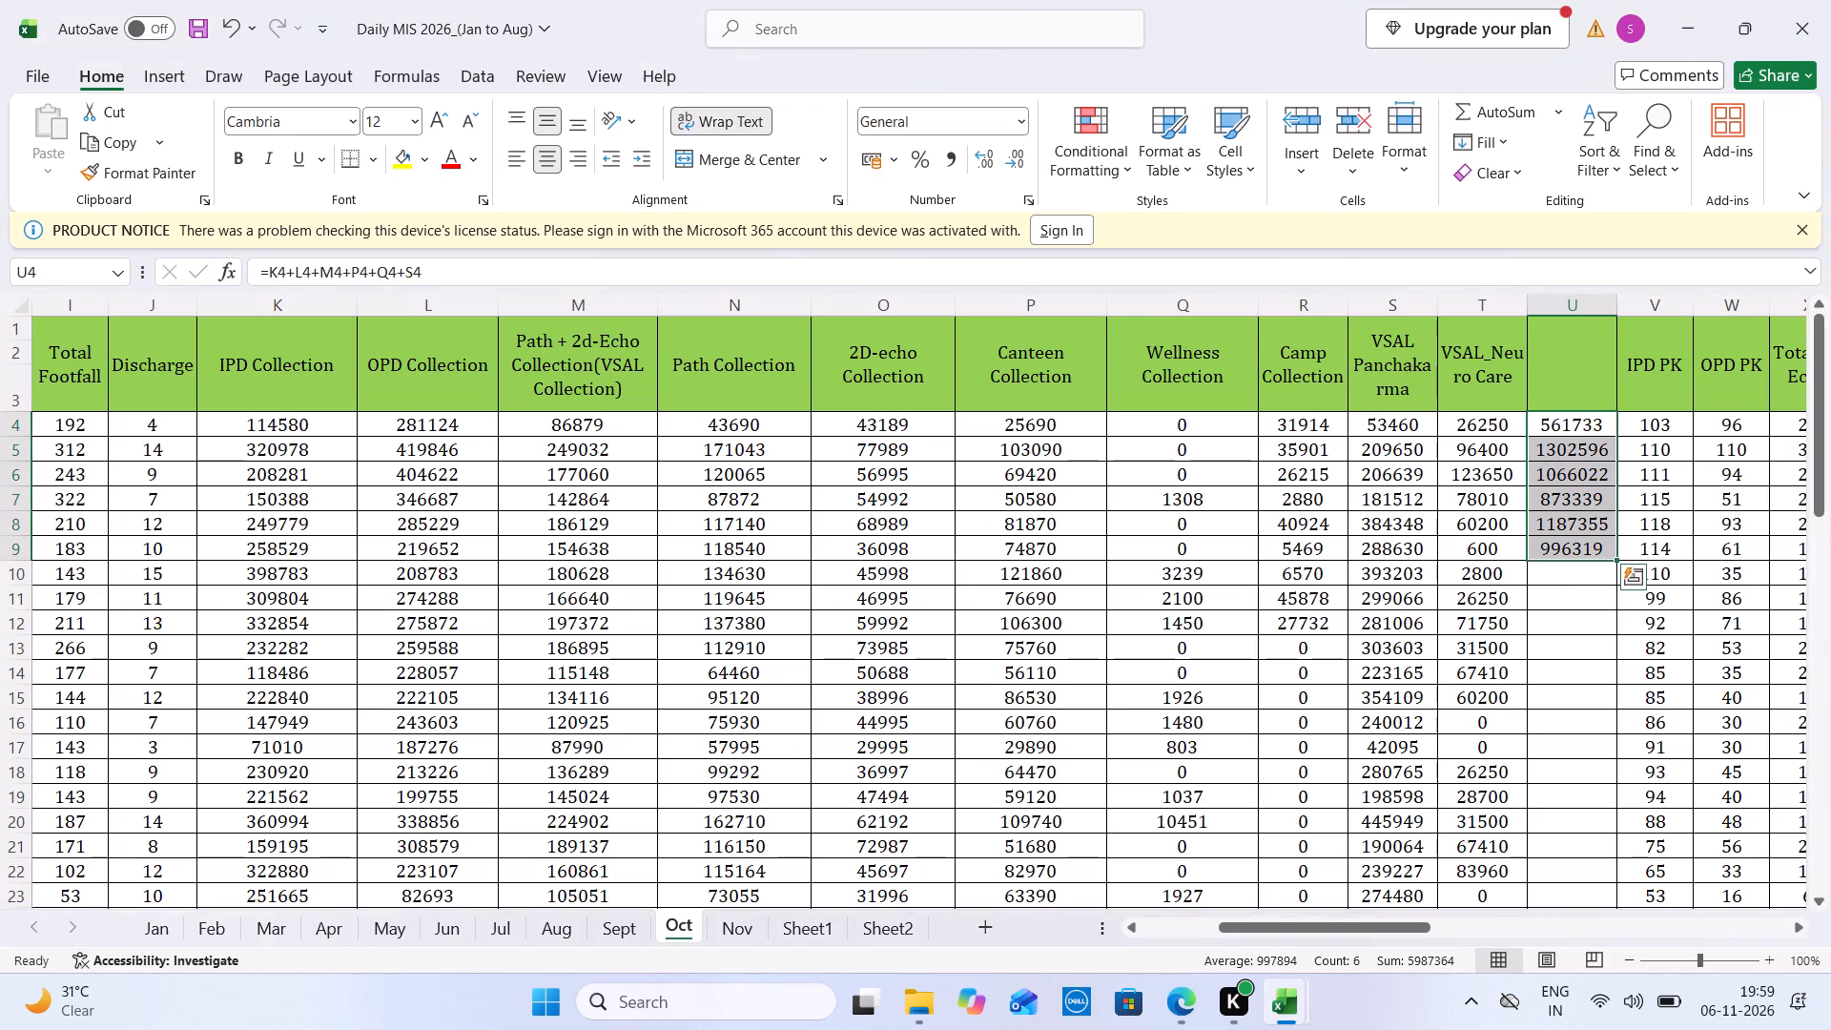
key("Left")
key("Left")
key("Left")
key("Left")
key("Left")
key("Left")
key("Left")
key("Left")
key("Left")
key("Left")
key("Left")
key("Left")
key("Left")
key("Left")
key("Left")
key("Left")
key("Left")
key("Left")
key("Left")
key("Left")
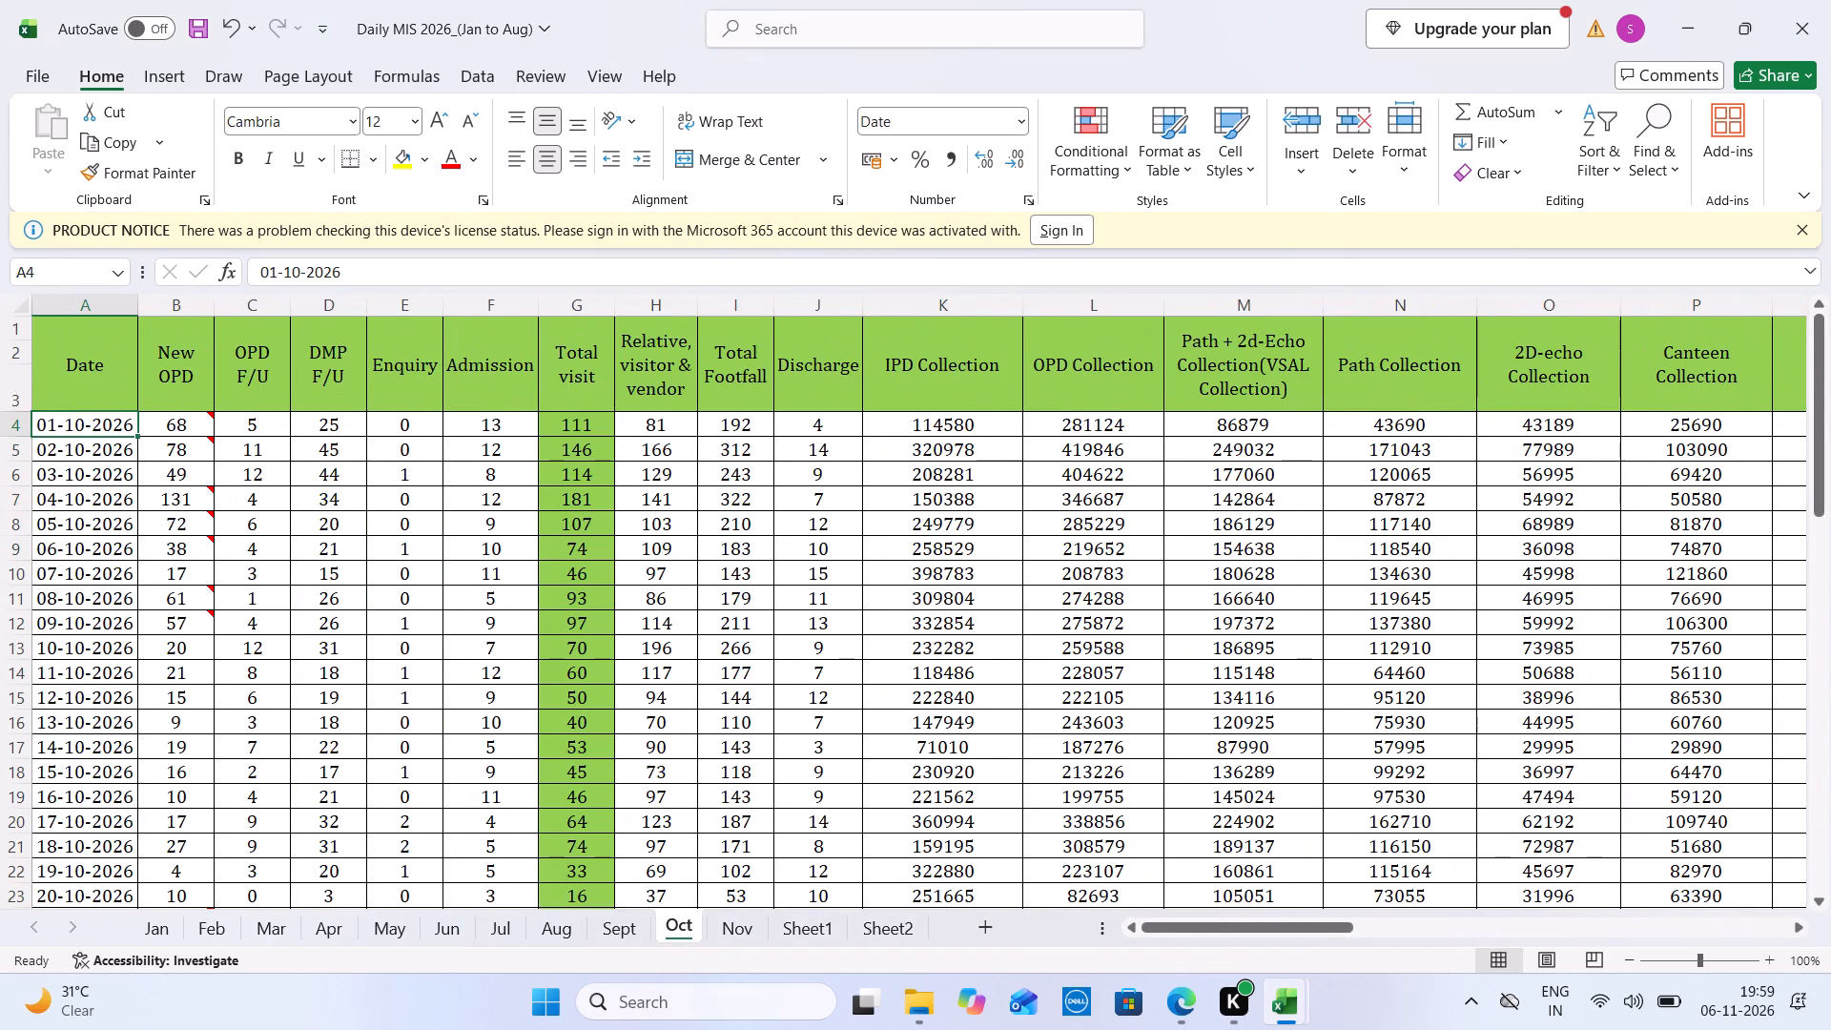
left_click_drag(589, 430, 607, 557)
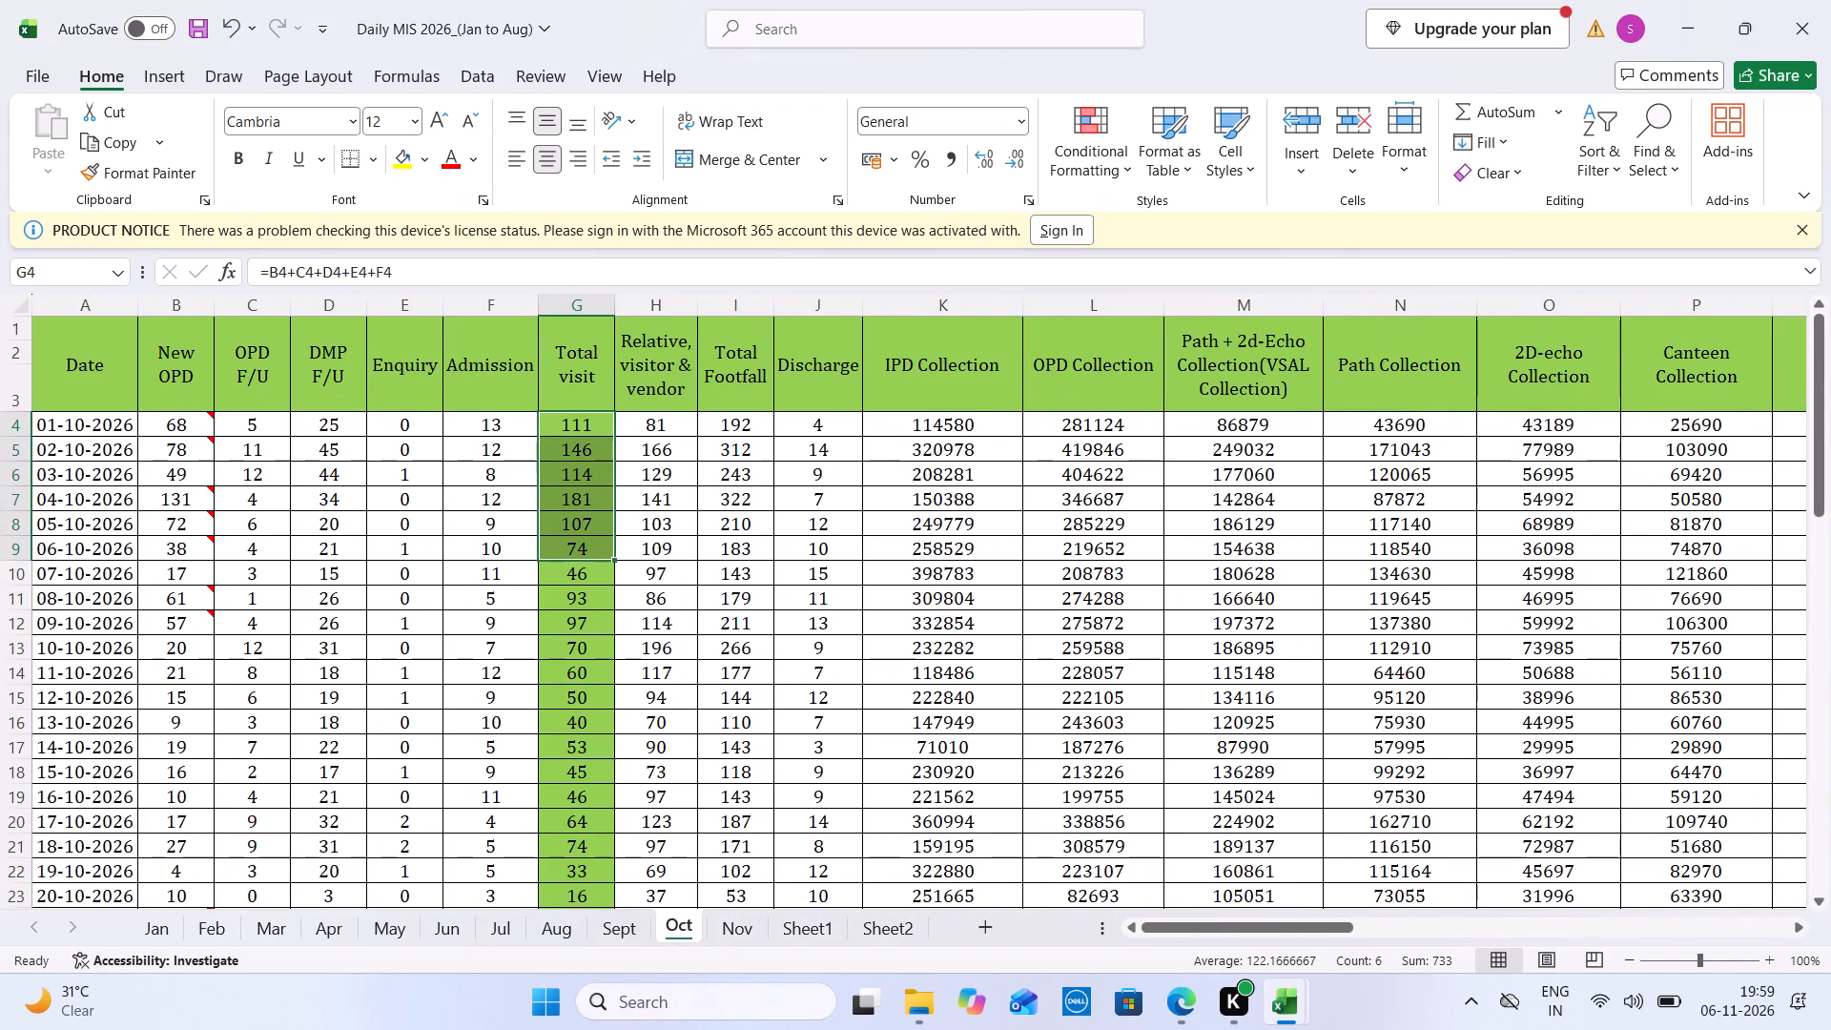
Enter 733 as Khopoli's 1 Oct to 6 Oct 2026 value in Monthly MIS's Total Visit table and save the workbook.
key("ctrl+Tab")
left_click(463, 536)
key("ctrl+Tab")
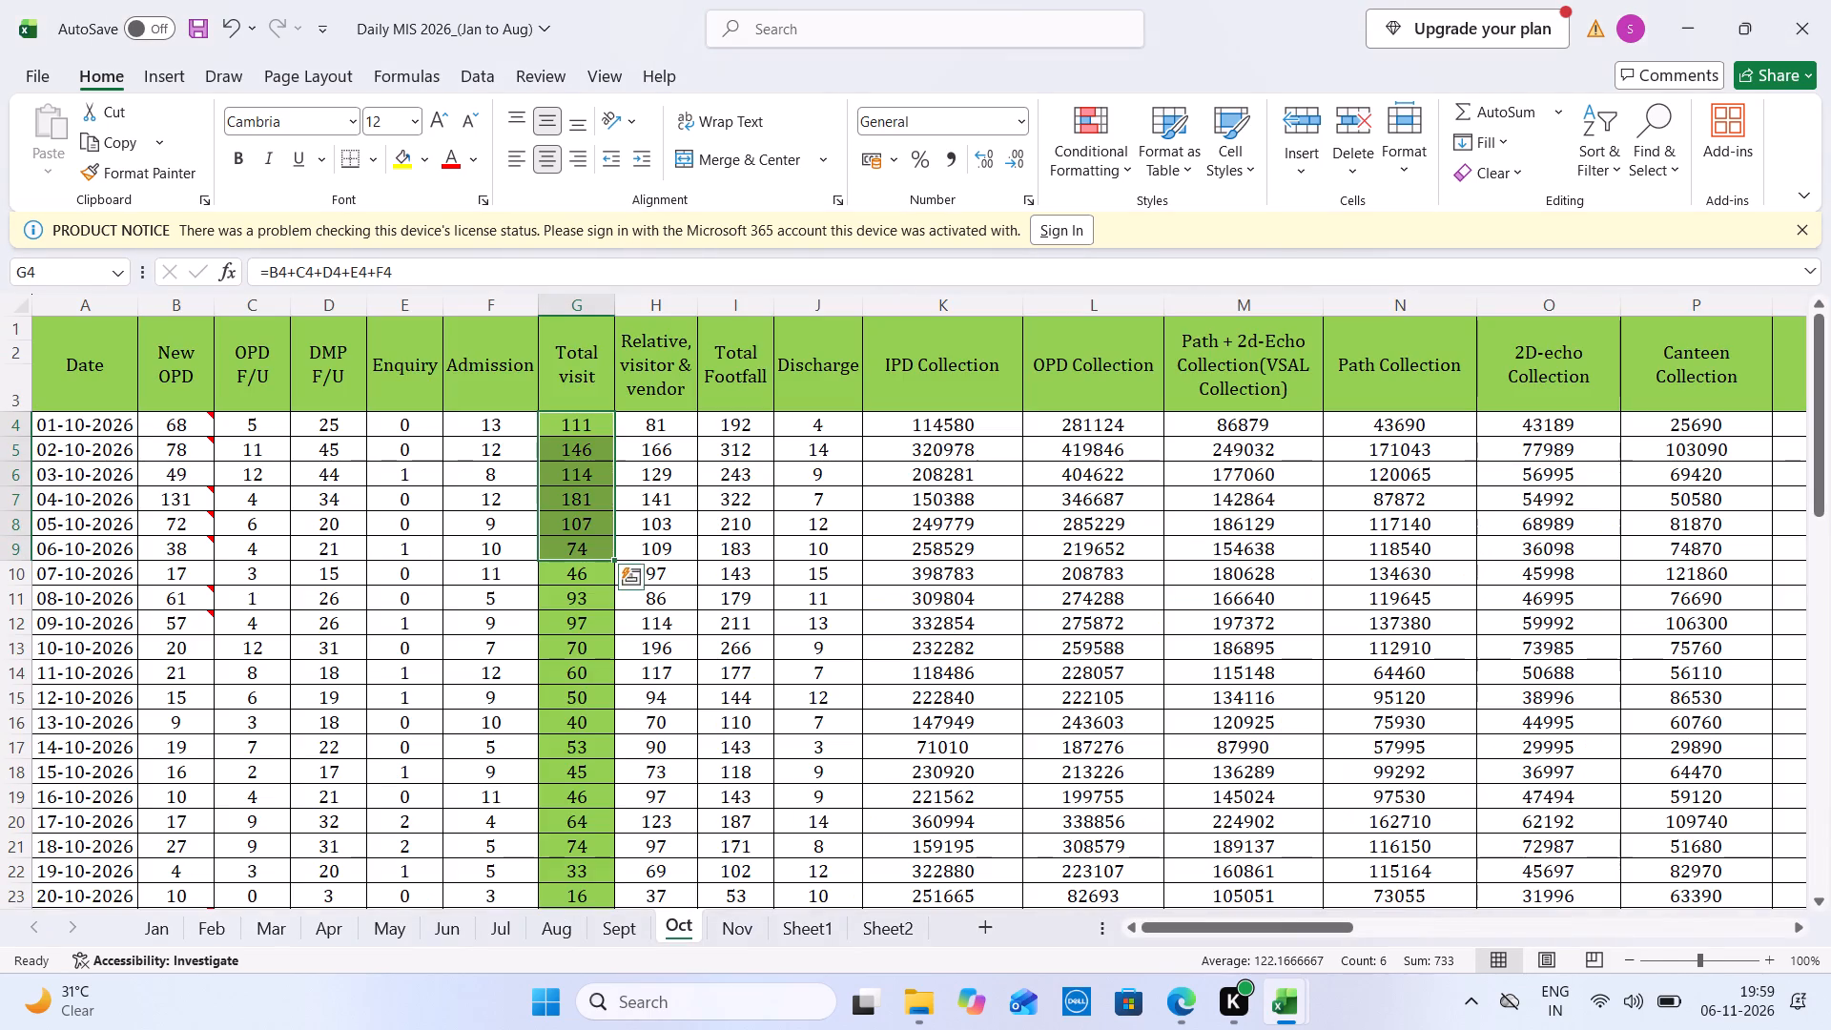
key("ctrl+Tab")
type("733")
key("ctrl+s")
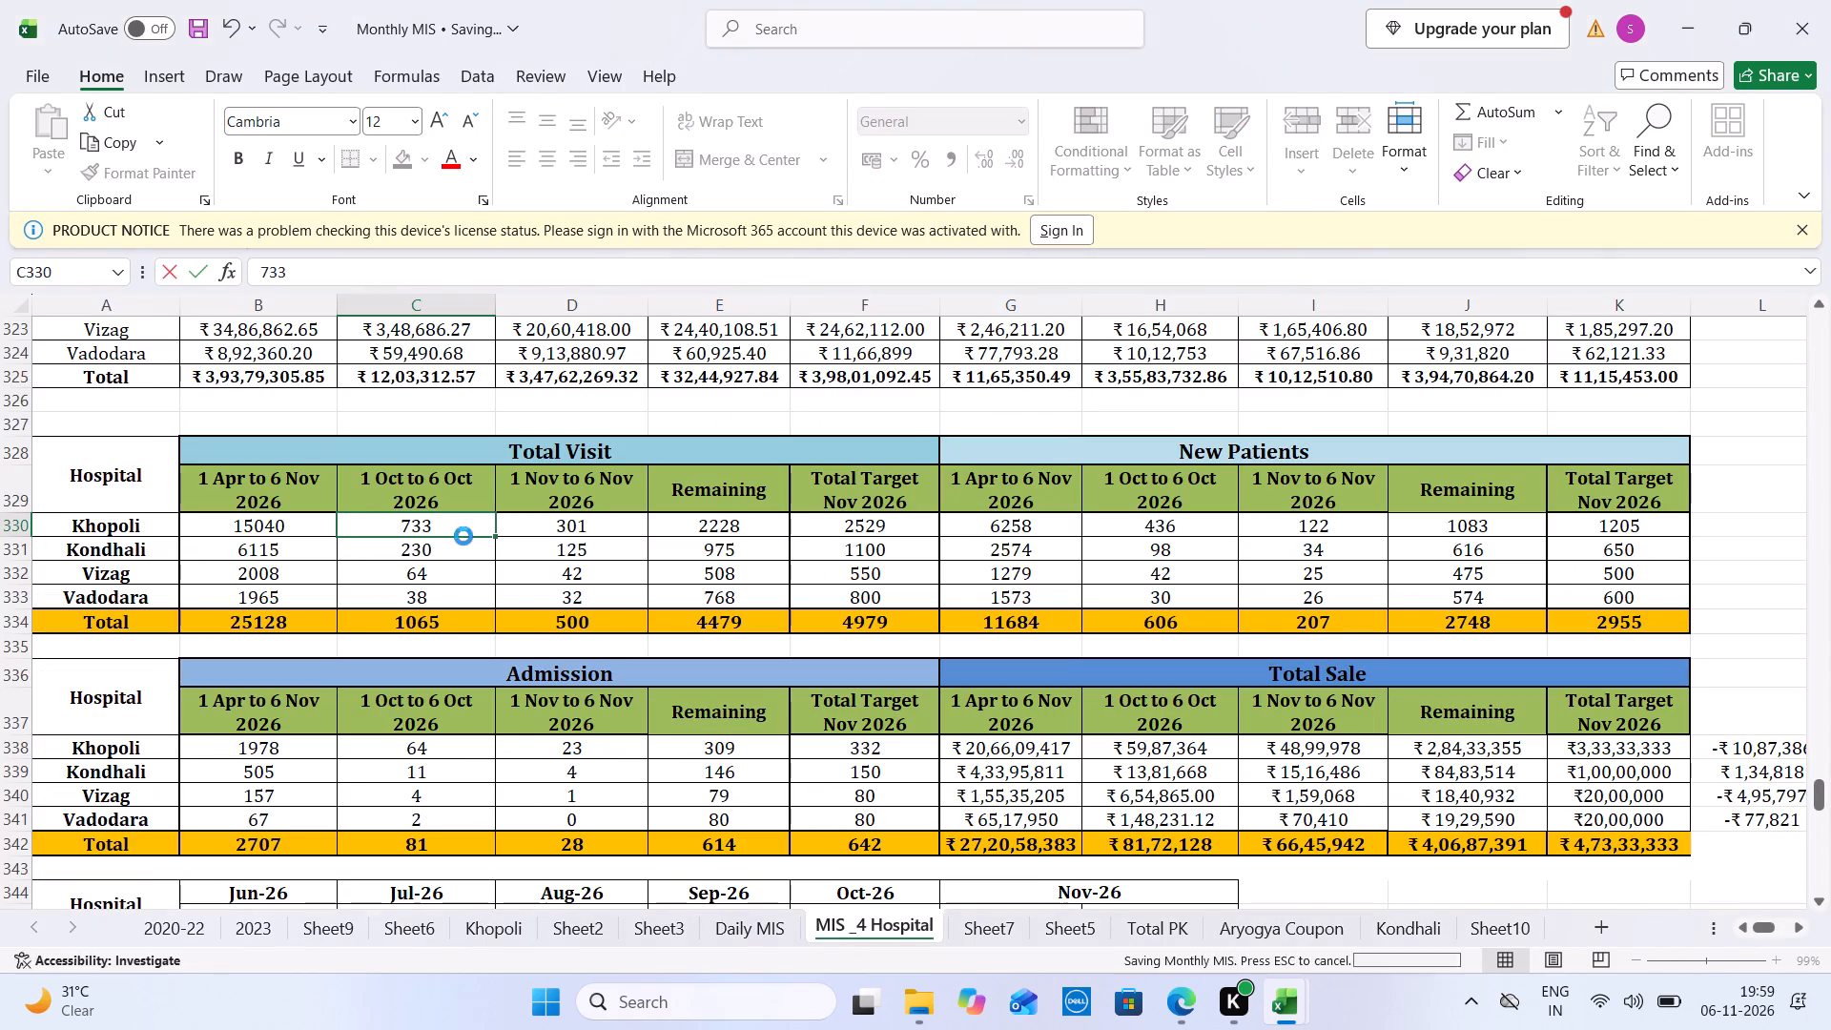
Look through the collection, budget, admission, new OPD and occupancy tables on the MIS _4 Hospital sheet, down to the Ticket Size heading.
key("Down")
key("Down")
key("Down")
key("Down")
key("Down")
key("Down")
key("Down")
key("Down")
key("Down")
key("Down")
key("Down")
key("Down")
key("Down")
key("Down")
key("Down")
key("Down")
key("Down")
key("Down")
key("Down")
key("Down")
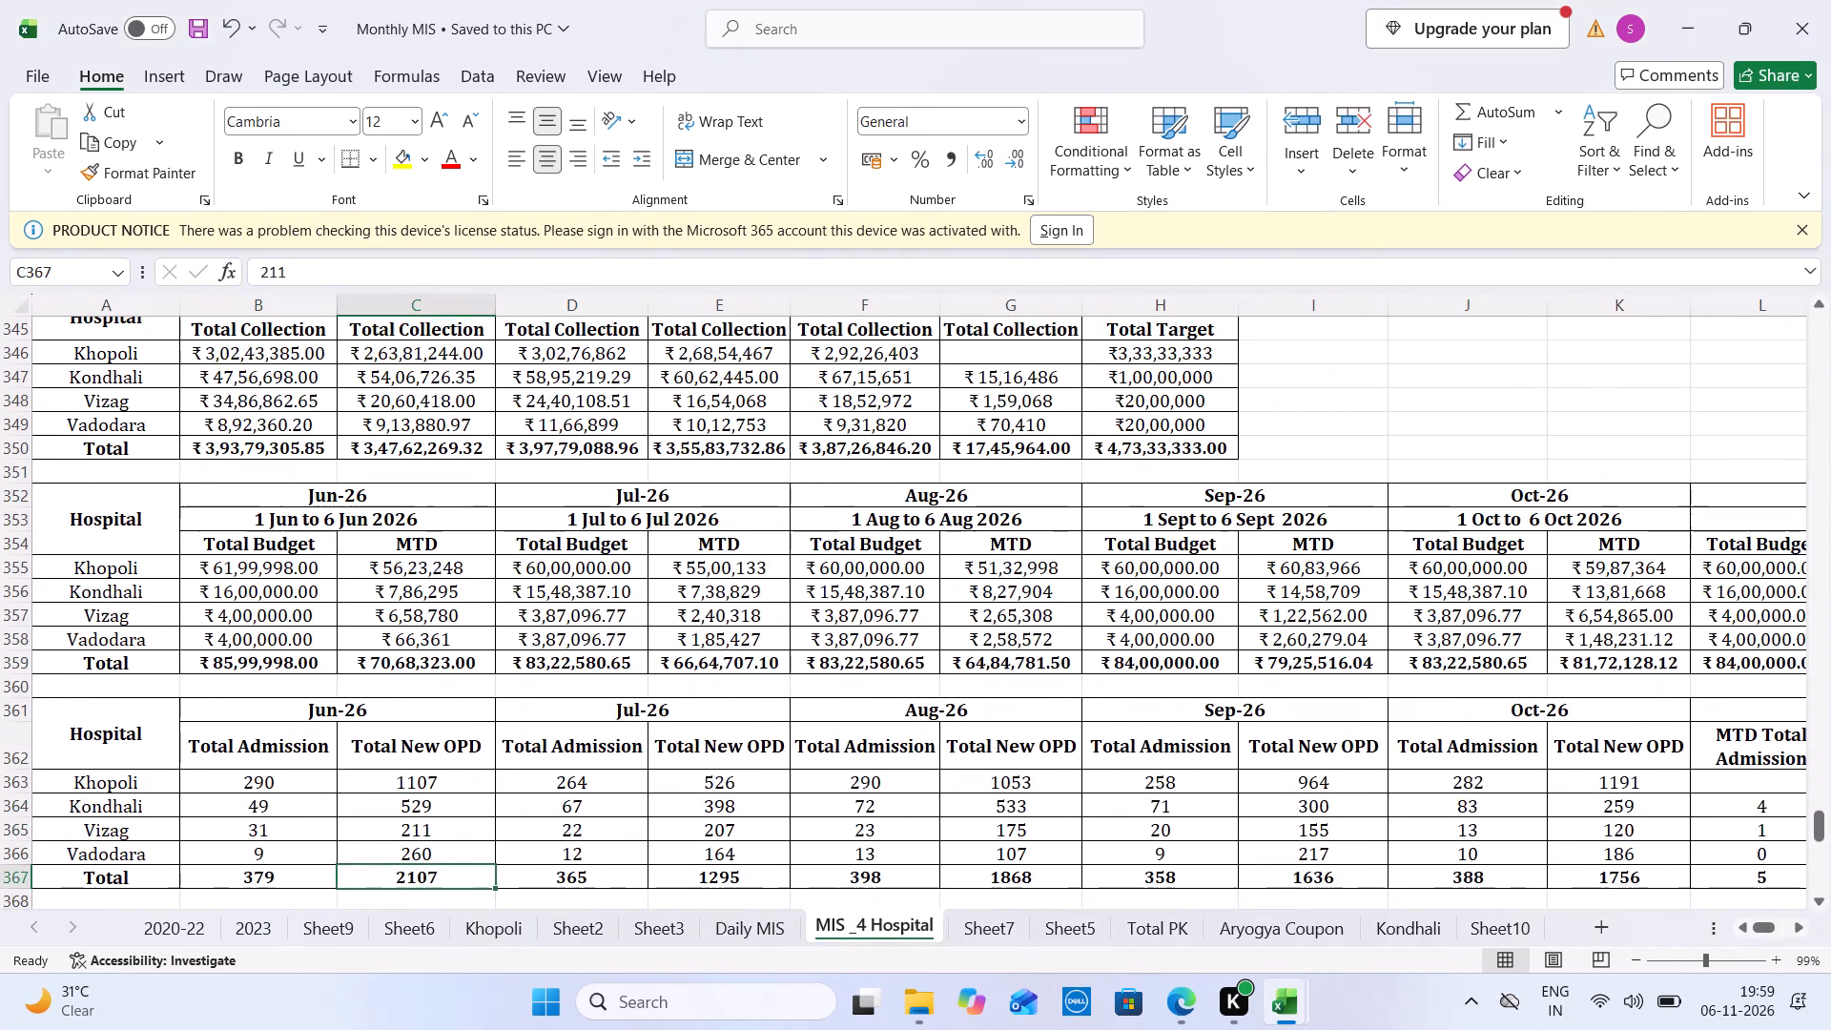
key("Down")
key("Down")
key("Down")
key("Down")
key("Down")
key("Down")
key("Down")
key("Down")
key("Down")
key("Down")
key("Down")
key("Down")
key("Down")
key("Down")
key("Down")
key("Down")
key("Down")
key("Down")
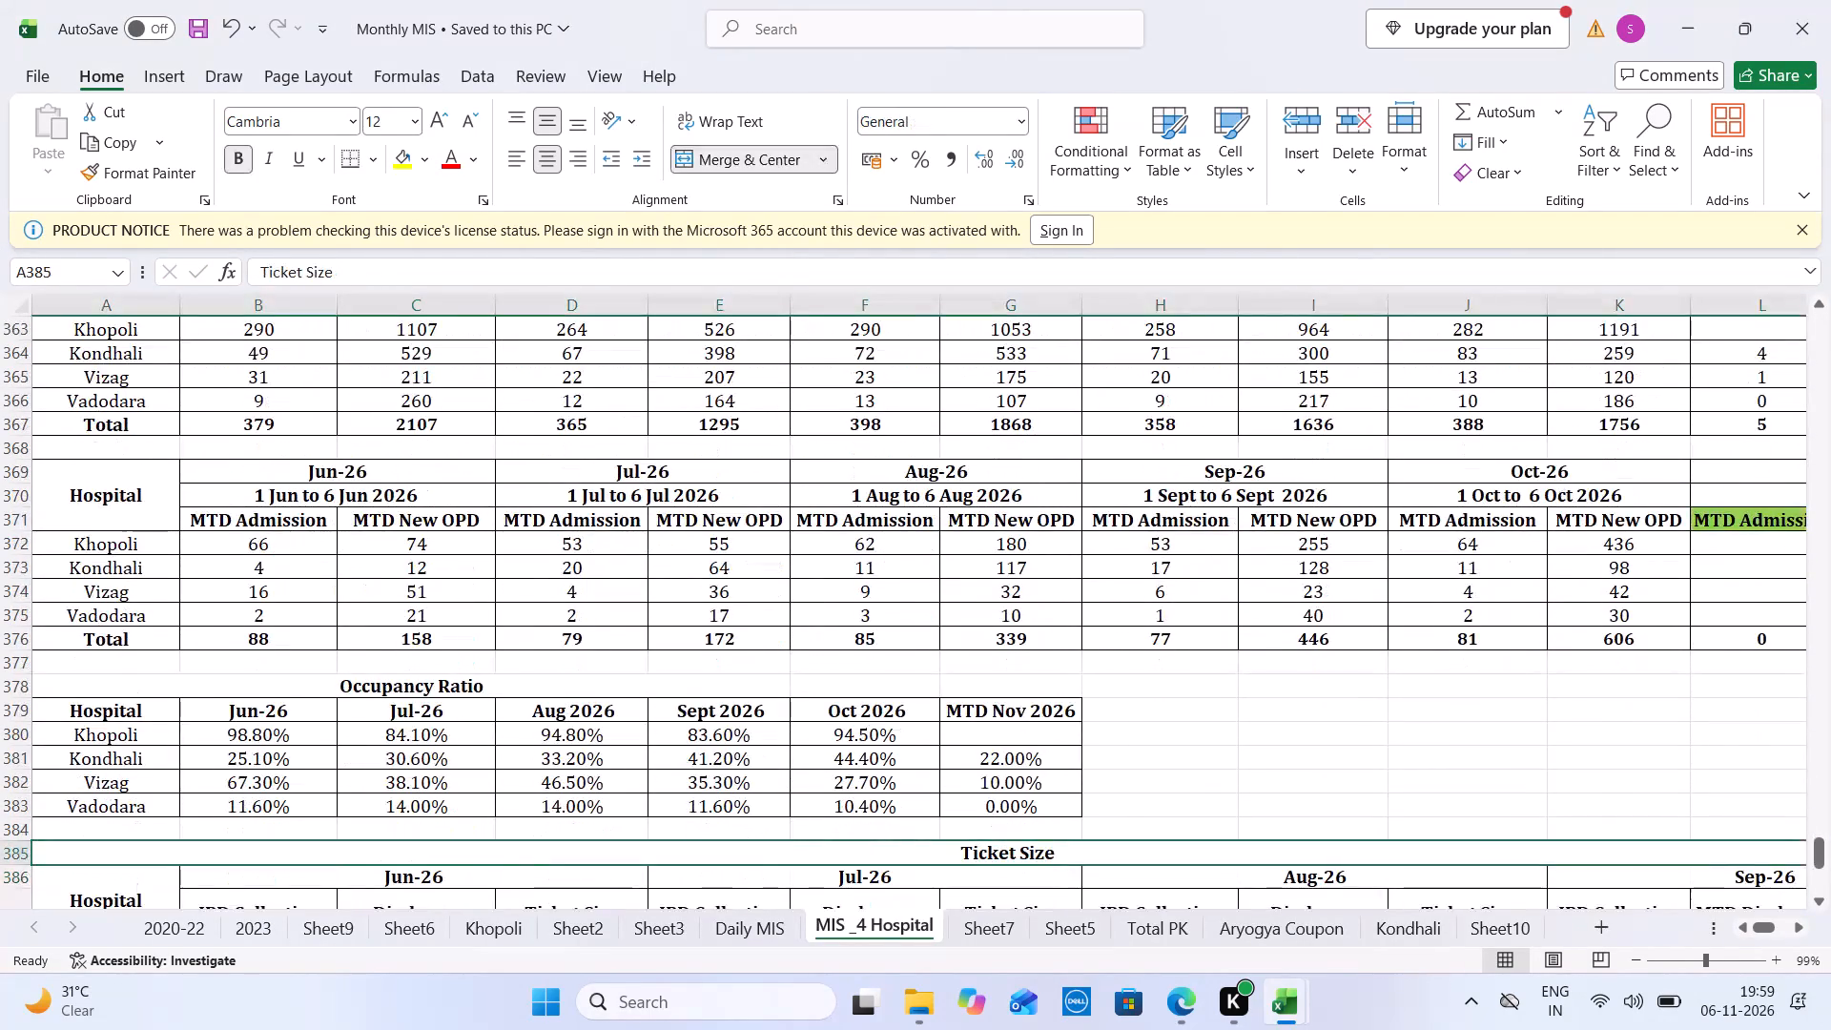
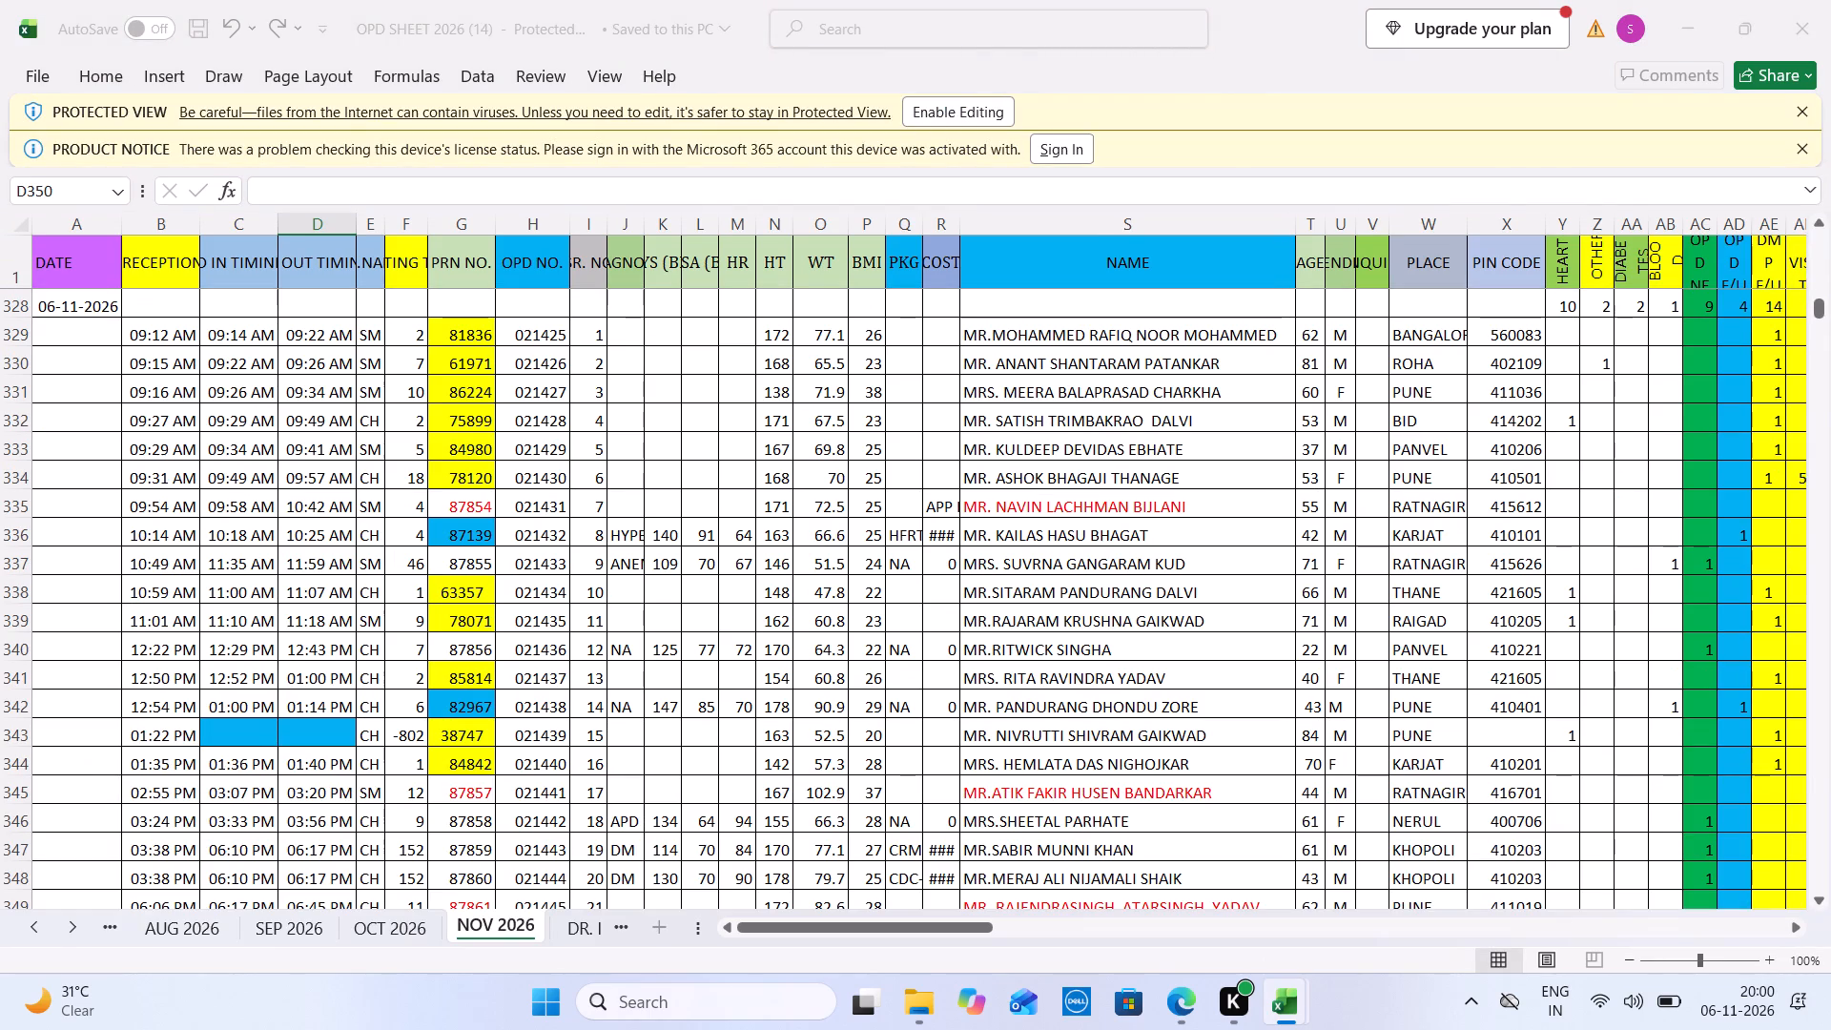
Sum the OPD New, OPD F/U, DMP F/U, Visit and Admission columns in row 351 of NOV 2026 for 06-11-2026's patients.
key("Down")
key("Down")
key("Down")
key("Down")
key("Down")
key("Down")
key("Down")
key("Down")
key("Down")
key("Down")
key("Down")
key("Down")
key("Down")
key("Down")
key("Down")
key("Down")
key("Down")
key("Down")
key("Down")
key("Down")
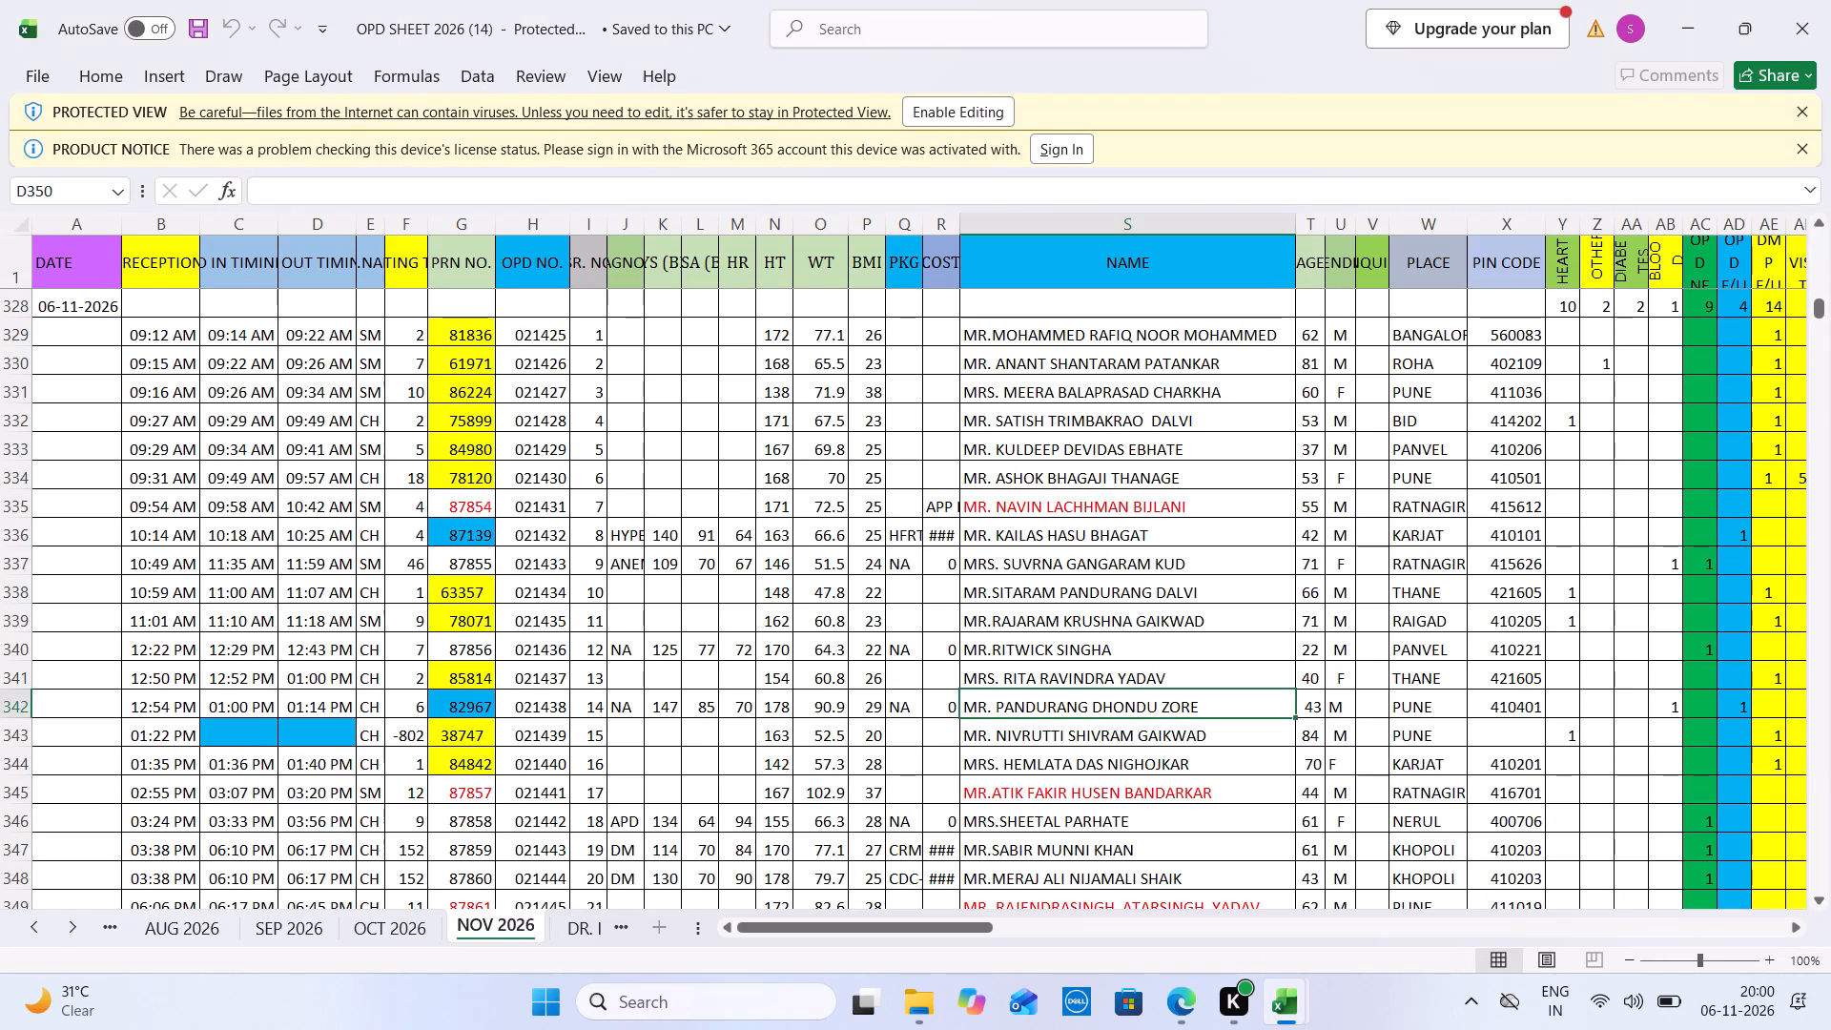
key("Down")
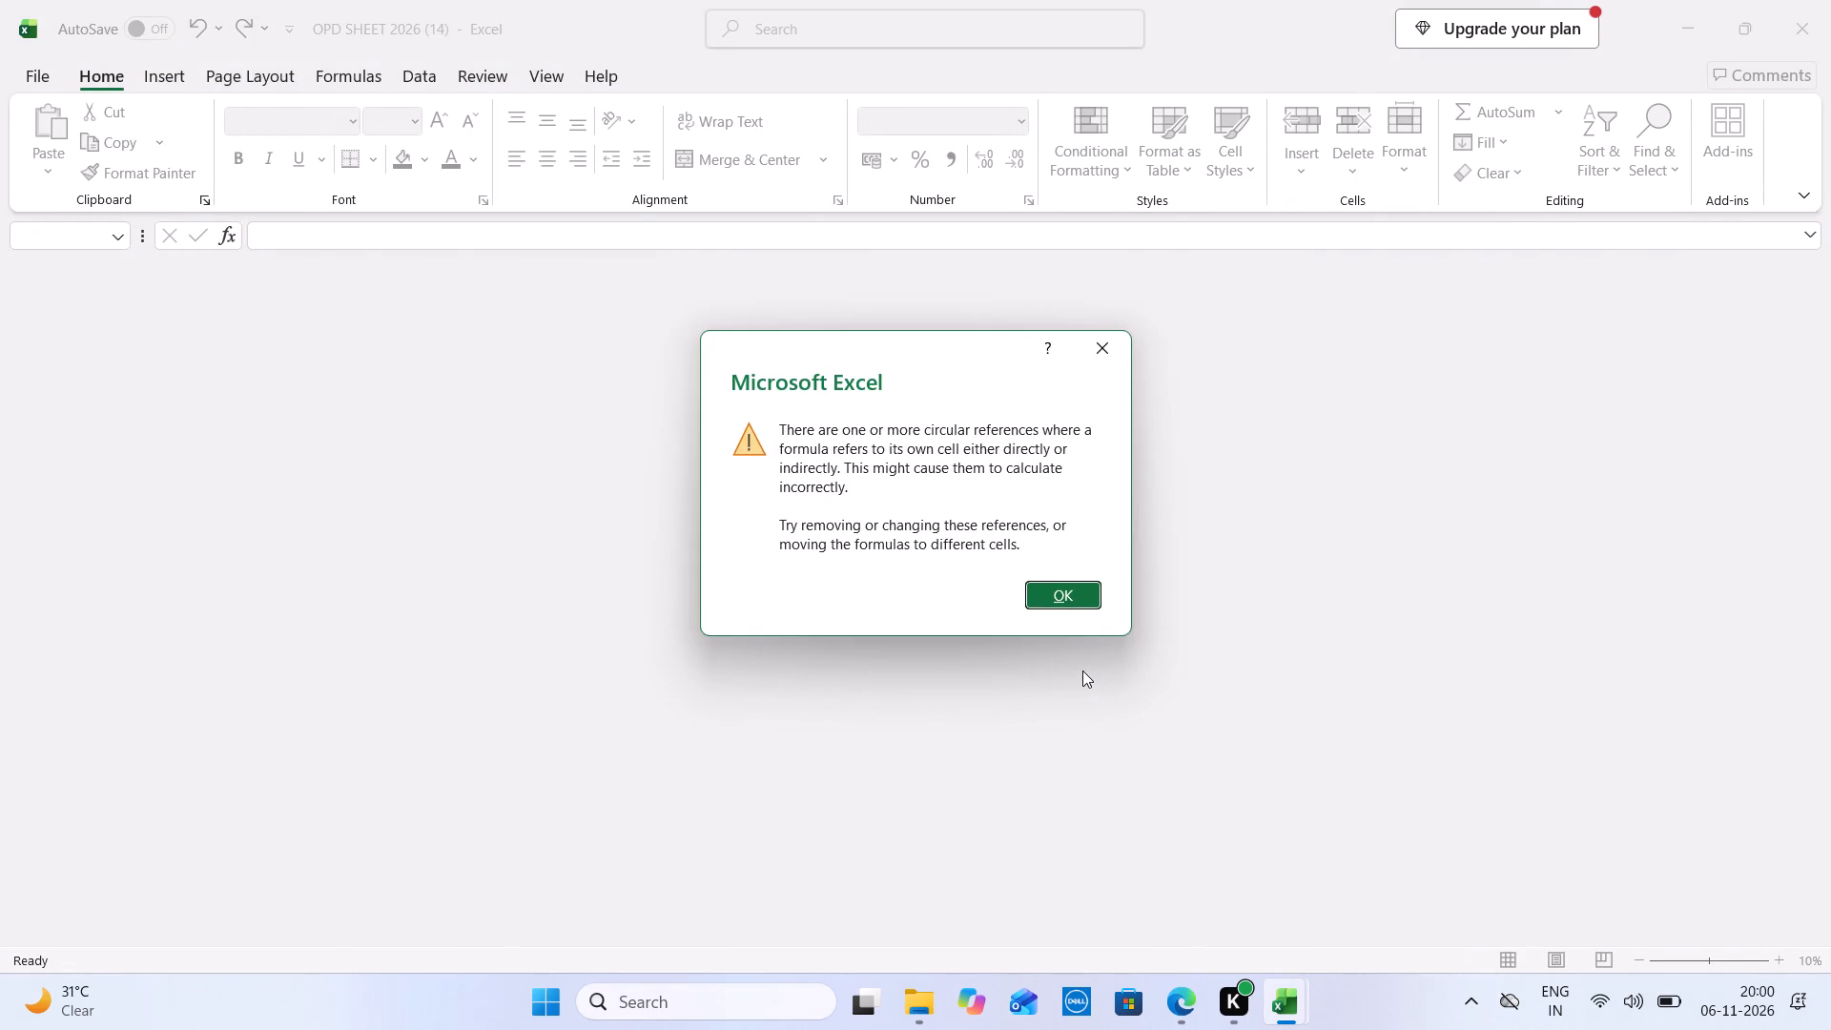
left_click(1077, 596)
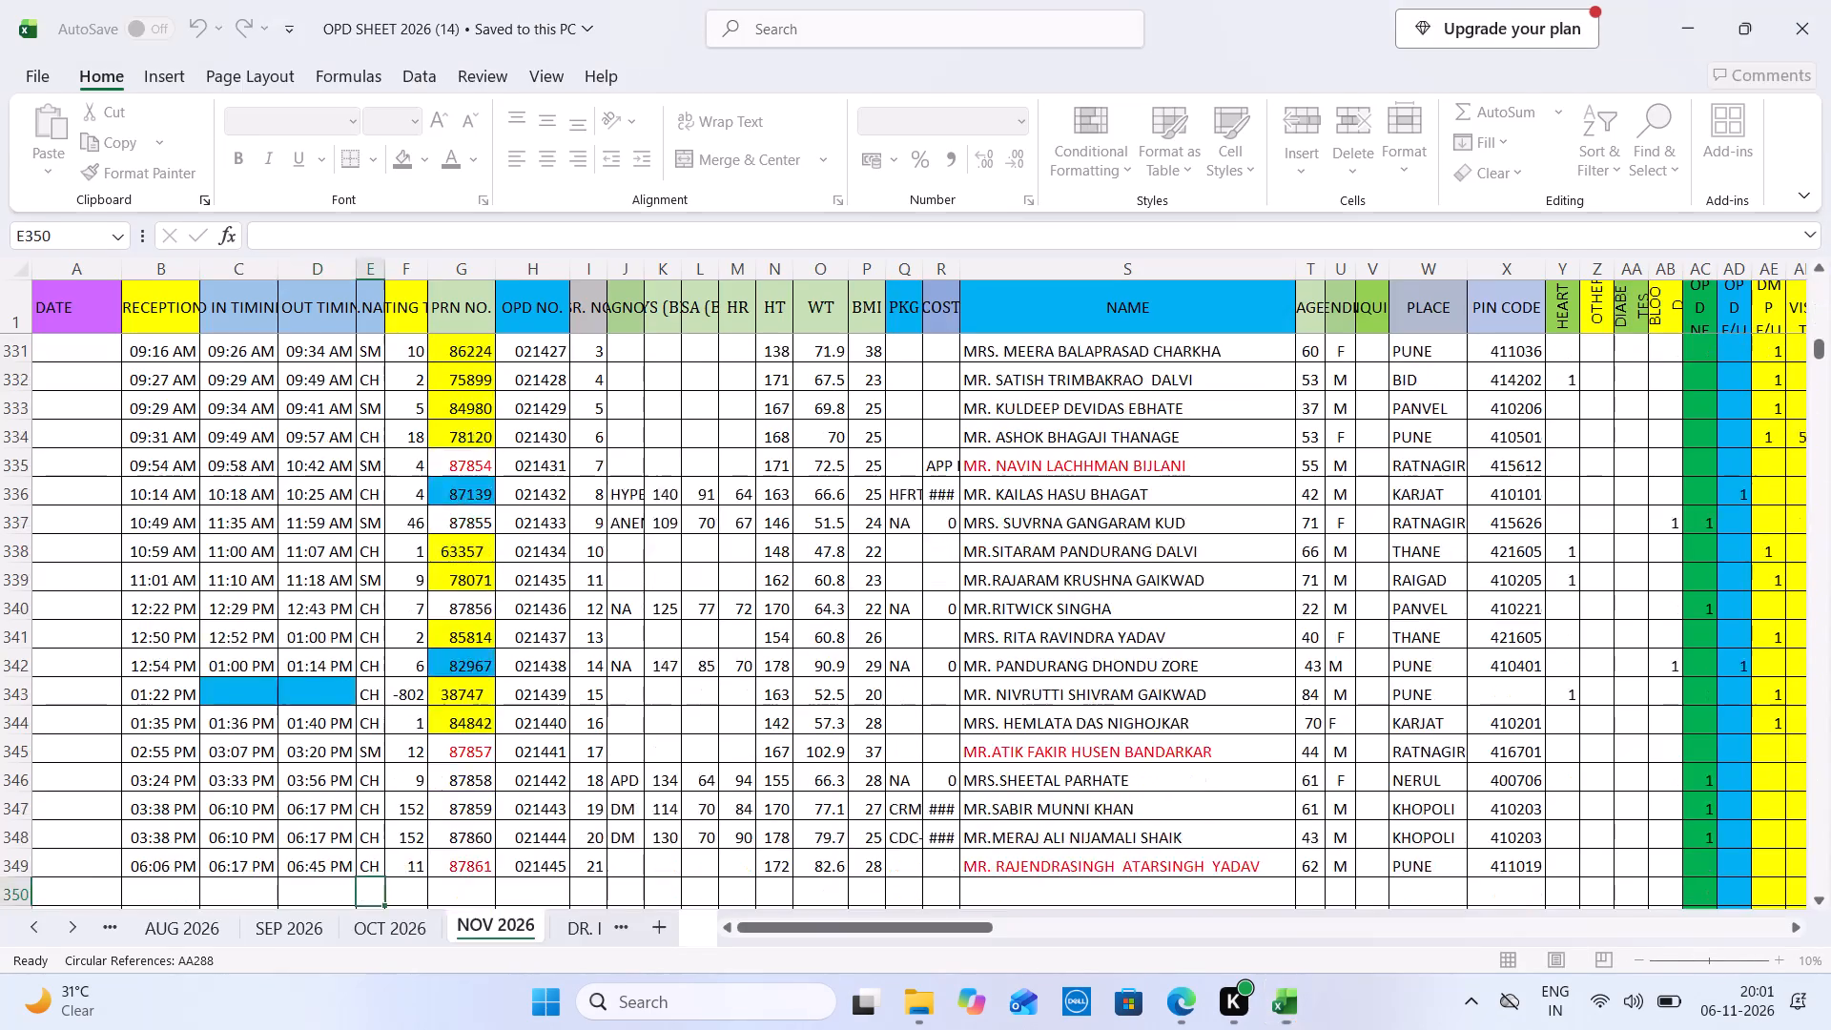
key("Right")
key("Right")
key("Right")
key("Right")
key("Right")
key("Right")
key("Right")
key("Right")
key("Right")
key("Right")
key("Right")
key("Right")
key("Right")
key("Right")
key("Right")
key("Right")
key("Right")
key("Right")
key("Right")
key("Right")
key("Right")
key("Right")
key("Right")
key("Right")
key("Right")
key("Right")
key("Right")
key("Right")
key("Right")
key("Right")
key("Right")
key("Right")
key("Right")
key("Right")
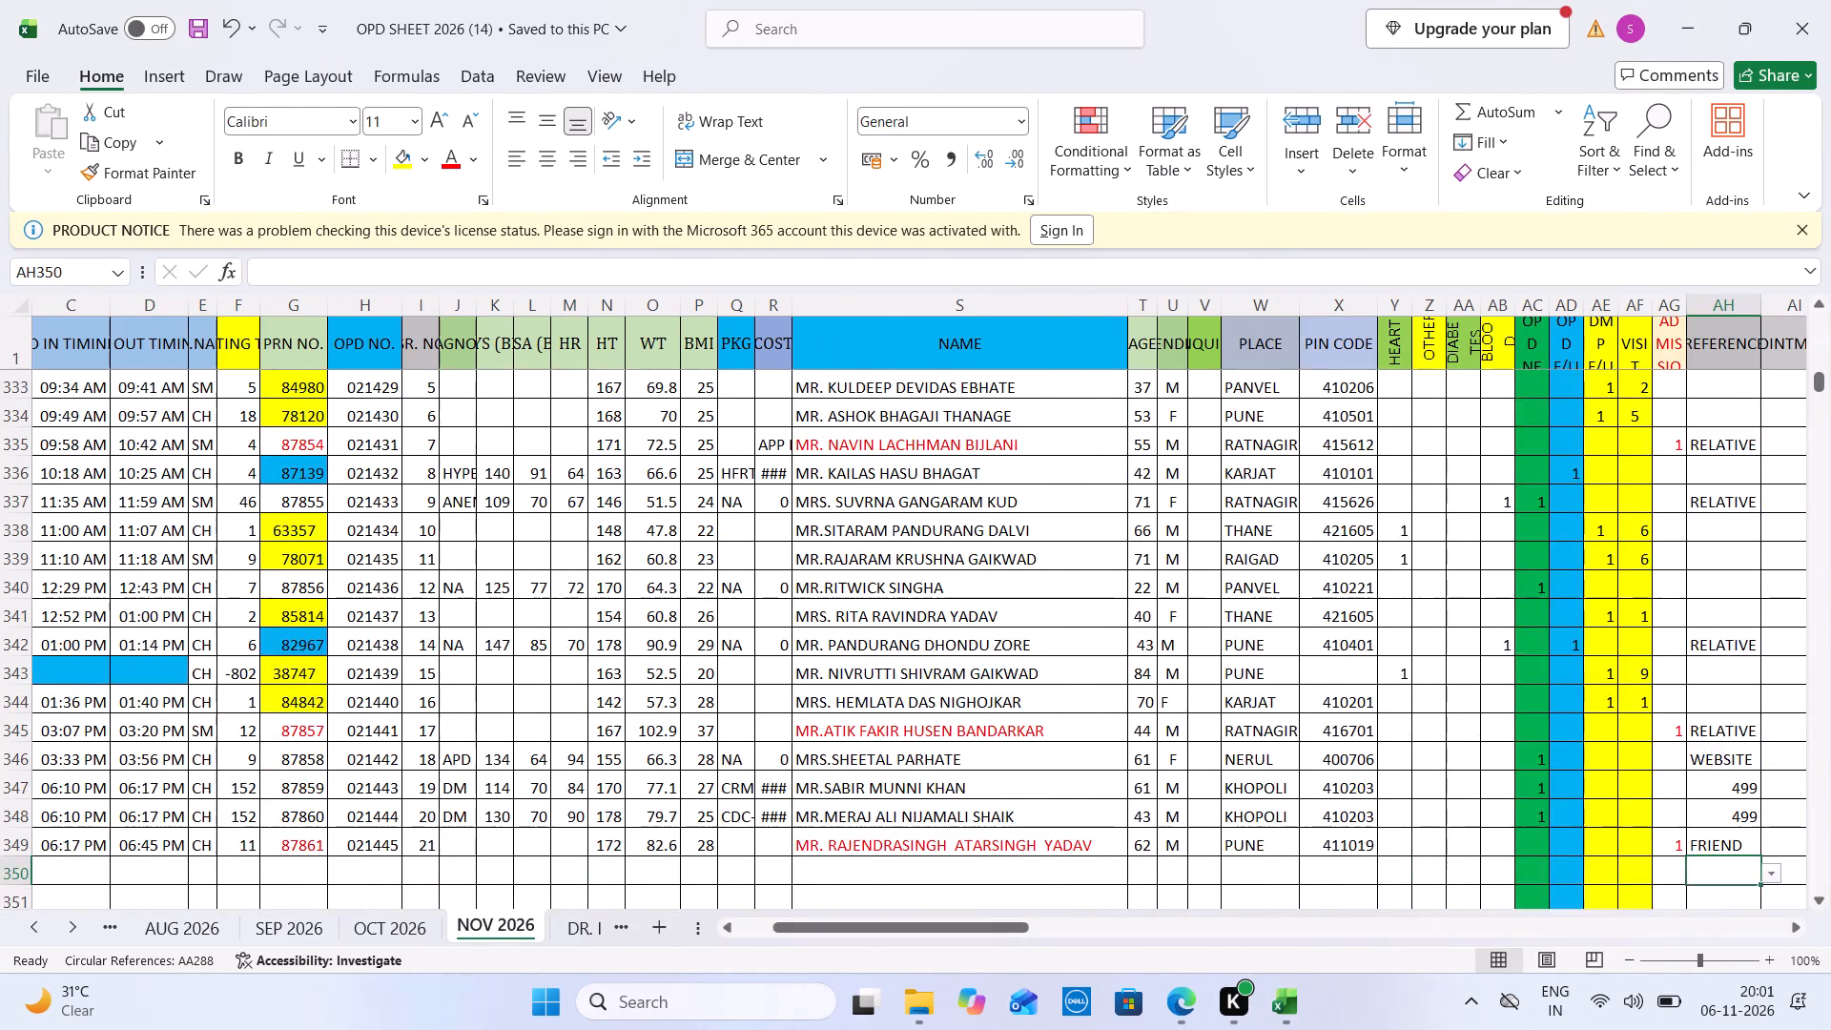
key("Down")
key("Down")
key("Down")
key("Down")
key("Down")
key("Down")
key("Down")
key("Down")
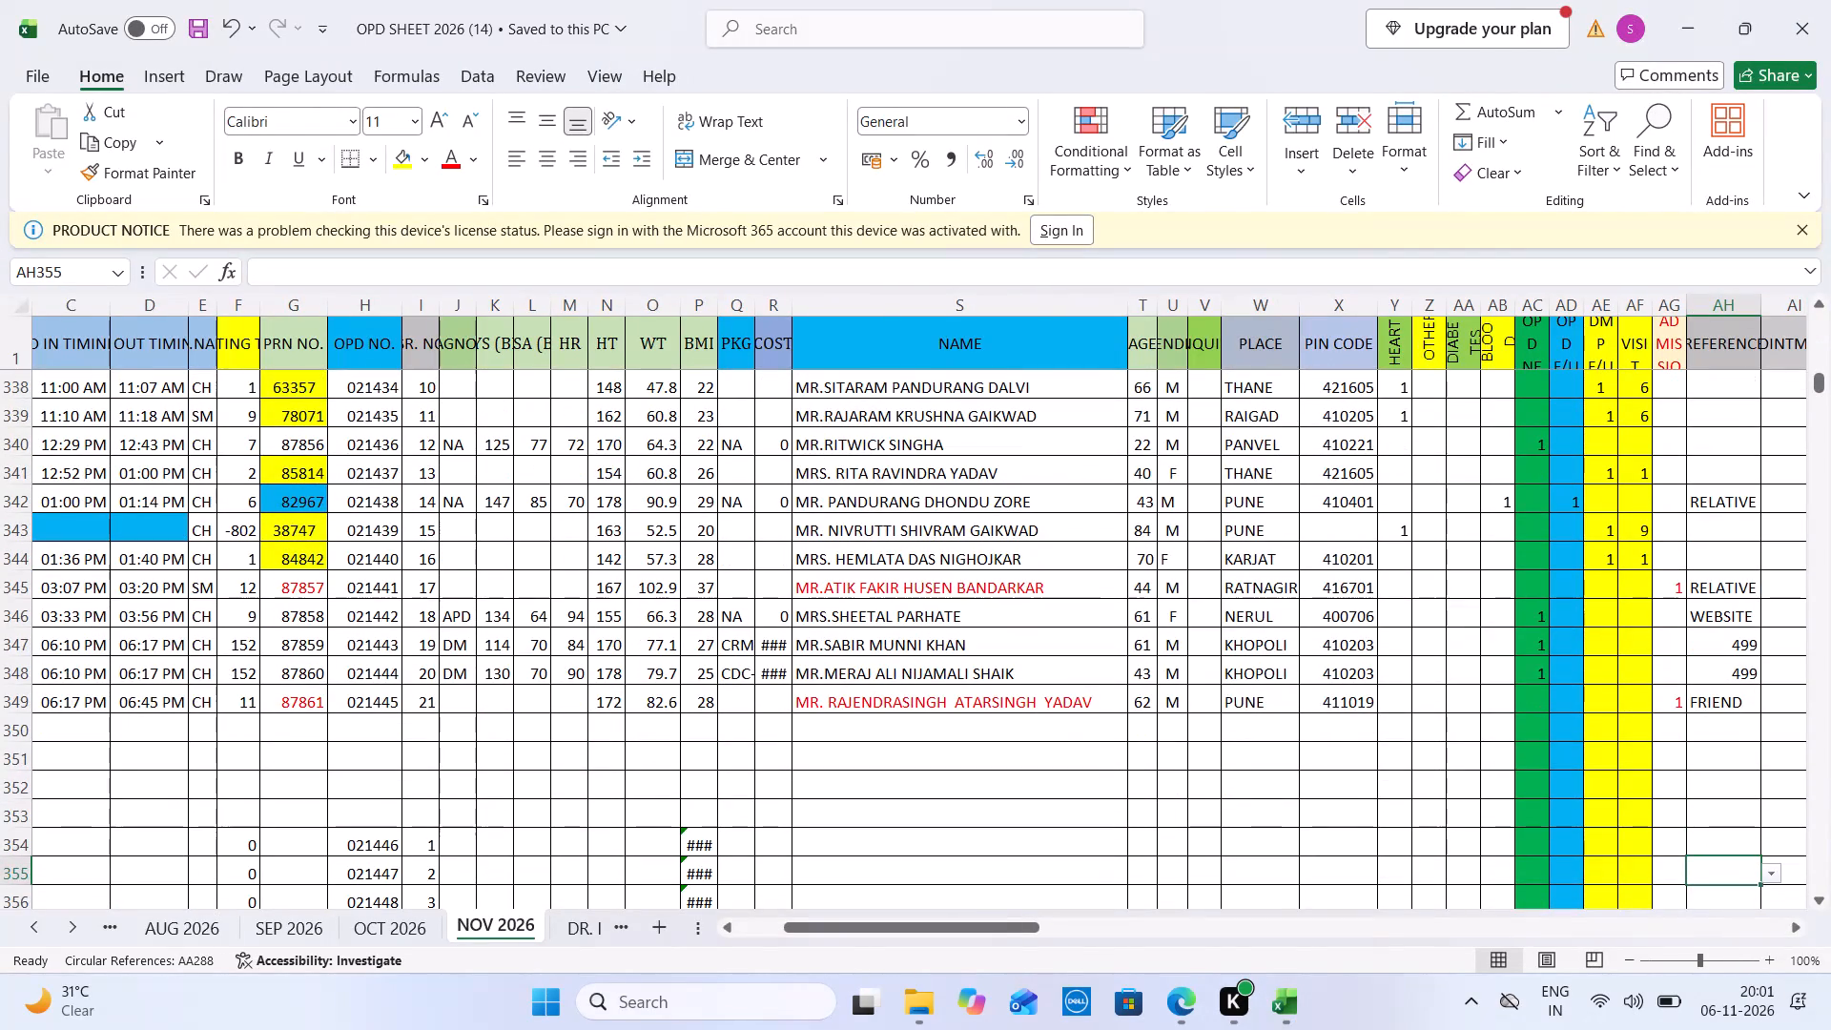
left_click_drag(1671, 751, 1534, 284)
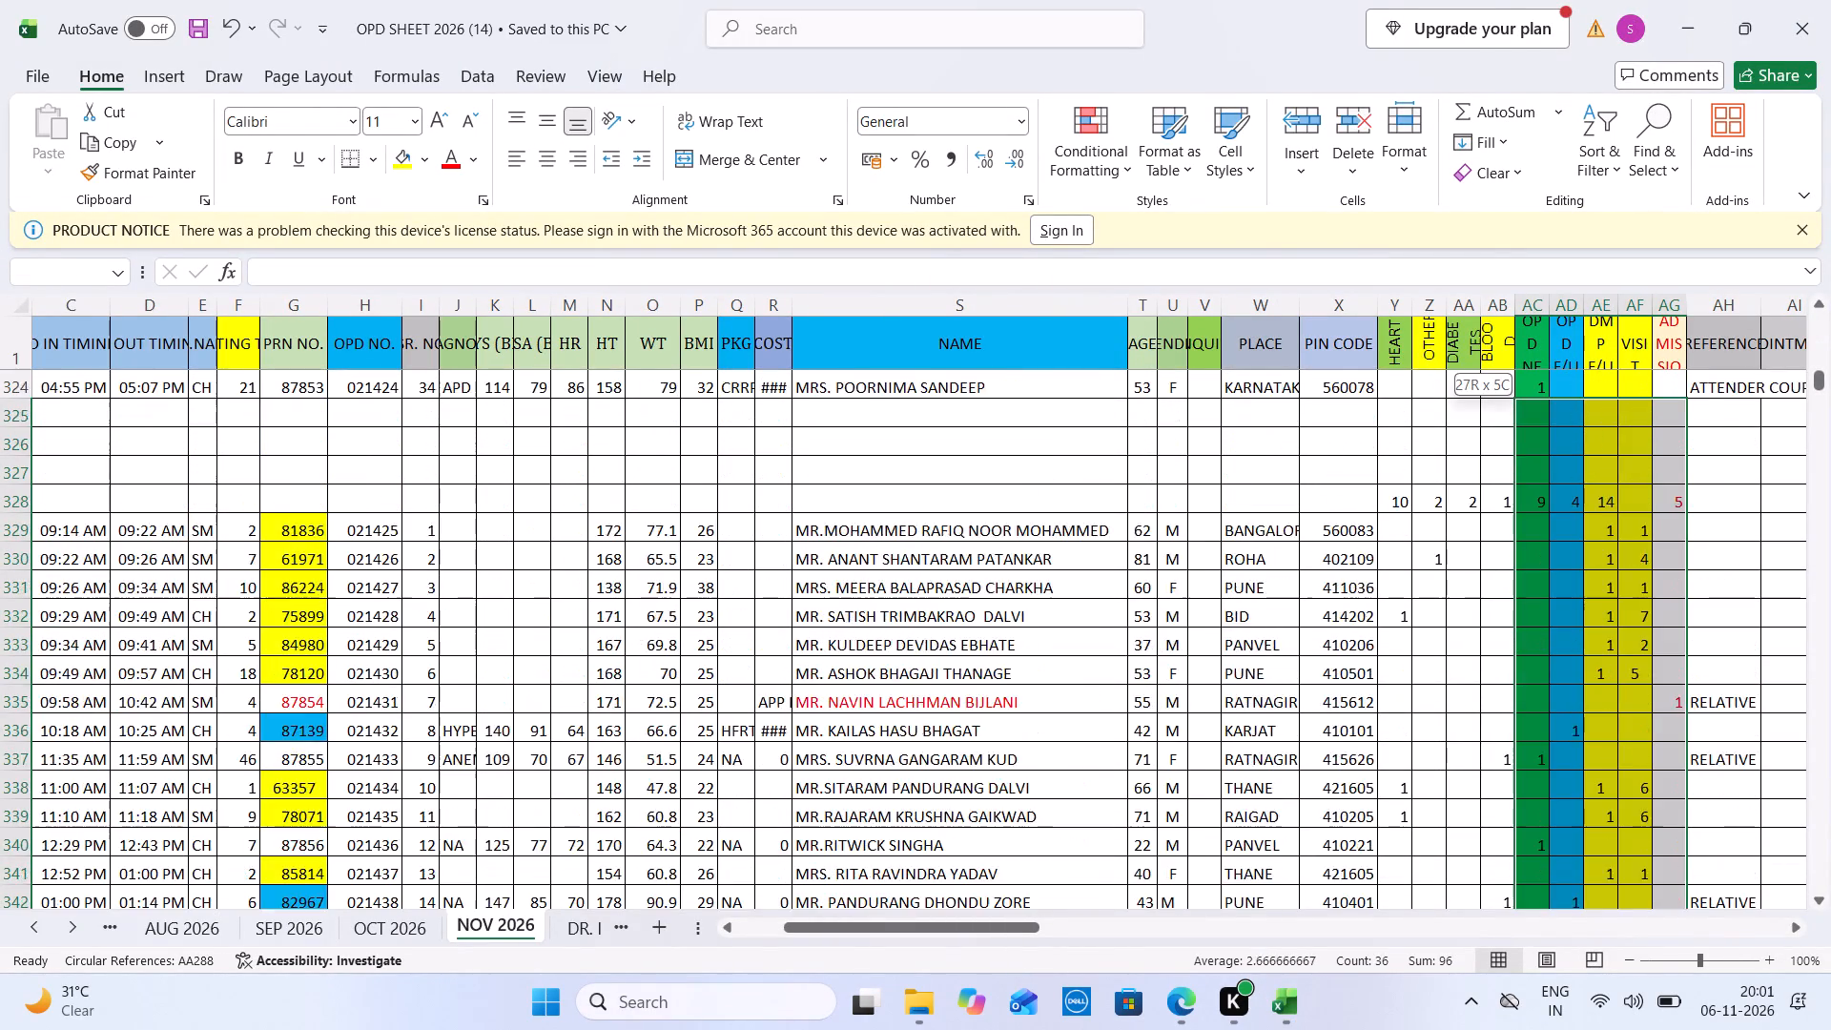
left_click_drag(1534, 284, 1532, 721)
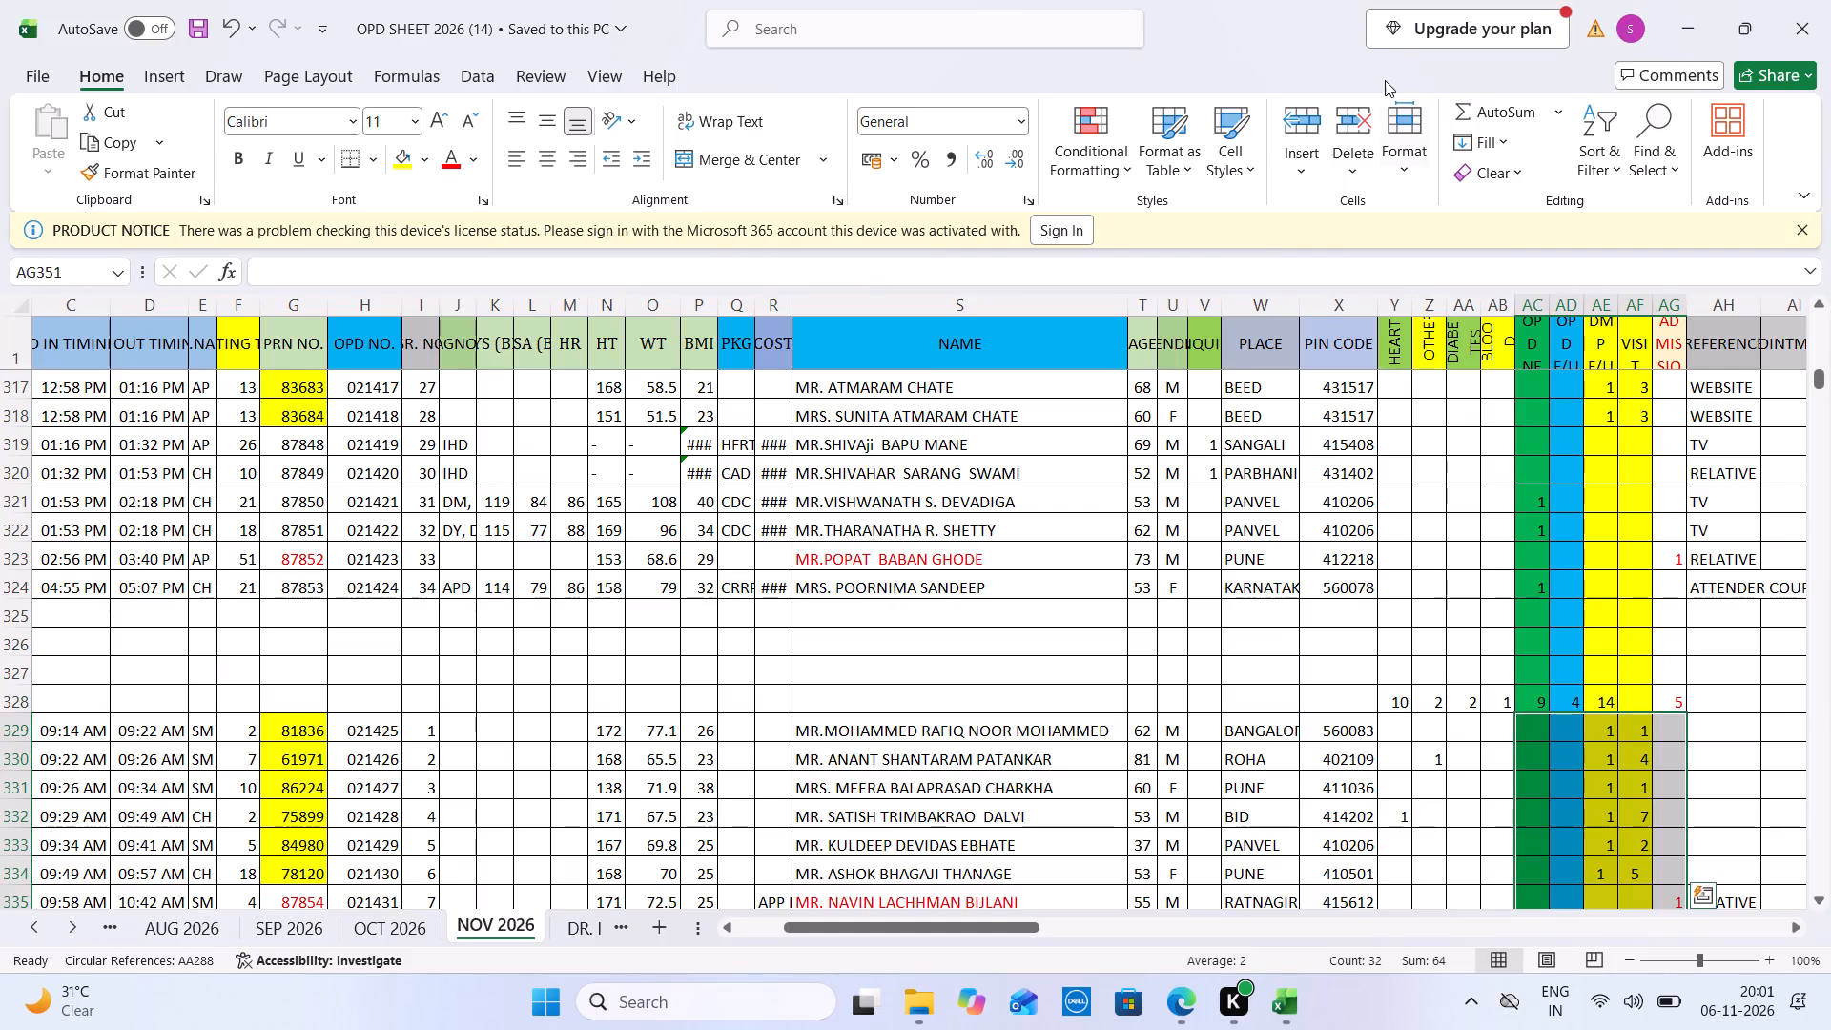
left_click(1492, 113)
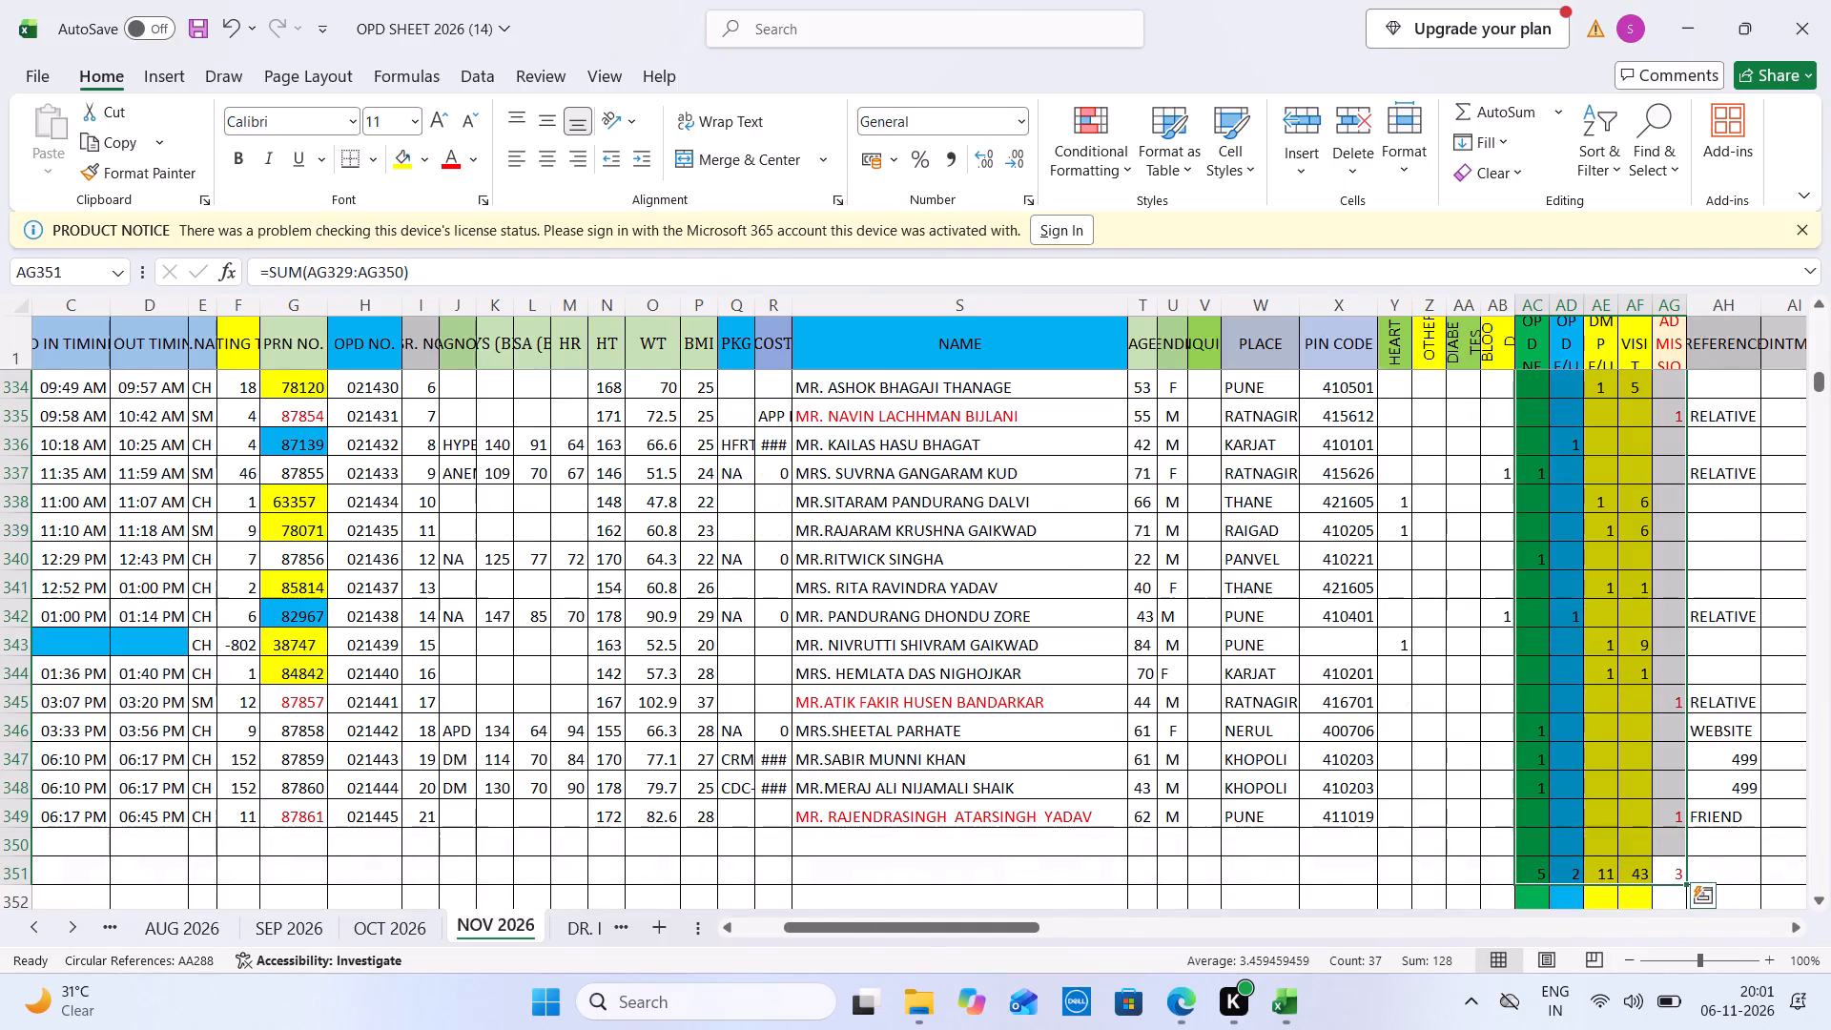
Switch to Daily MIS and select the New OPD cell for 06-11-2026 on the Nov sheet.
key("ctrl+Tab")
key("ctrl+Tab")
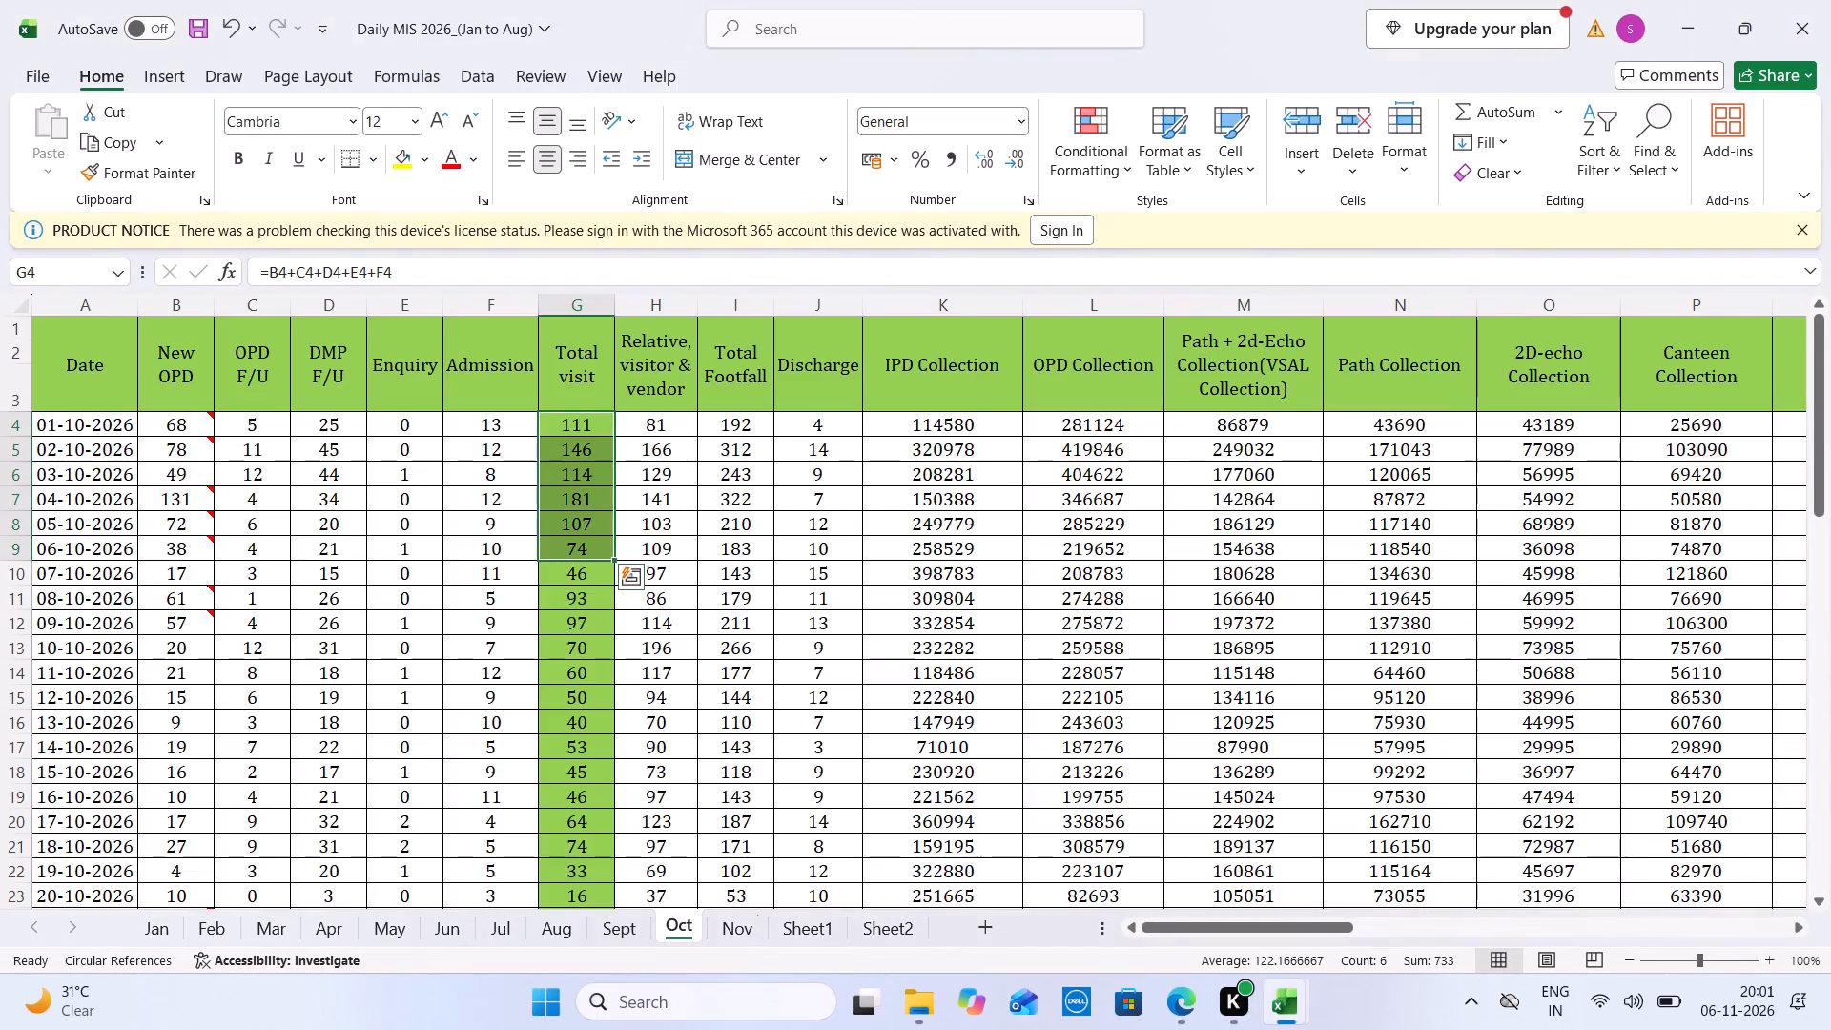
left_click(757, 917)
left_click(167, 553)
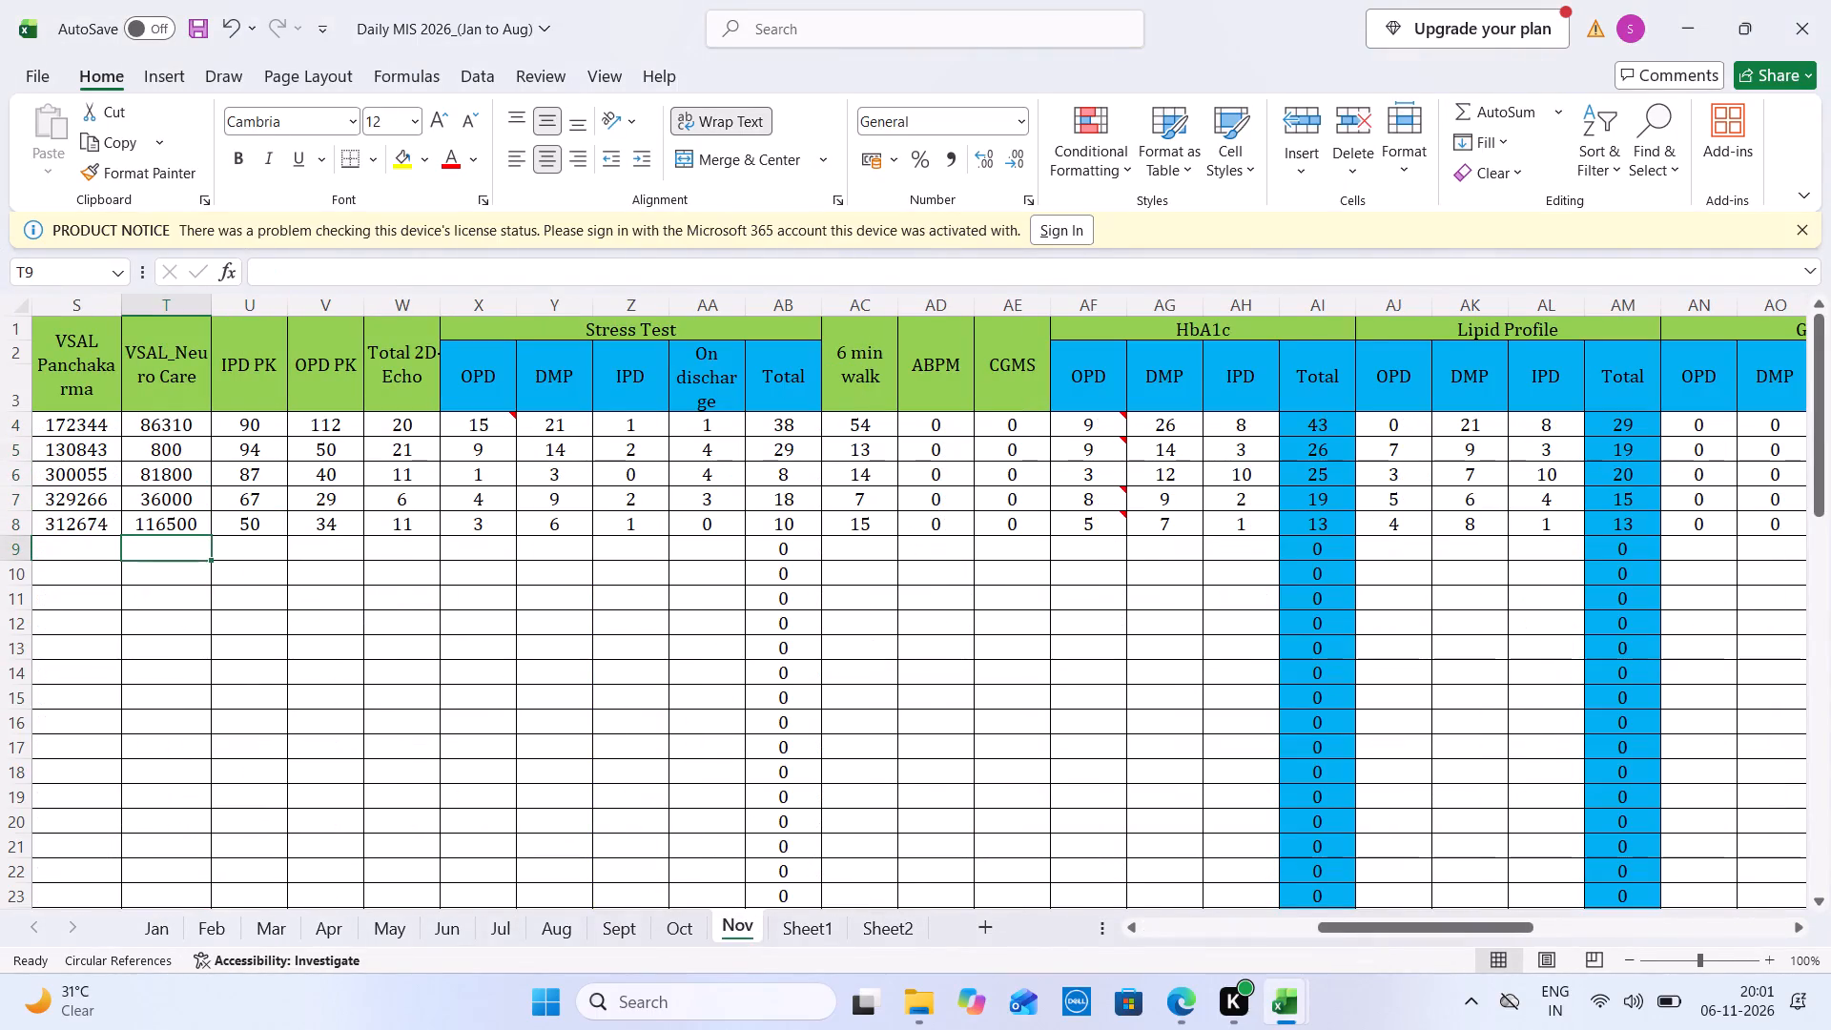
key("Left")
key("Left")
key("Left")
key("Left")
key("Left")
key("Left")
key("Left")
key("Left")
key("Left")
key("Left")
key("Left")
key("Left")
key("Left")
key("Left")
key("Left")
key("Left")
key("Left")
key("Left")
key("Left")
key("Left")
key("Right")
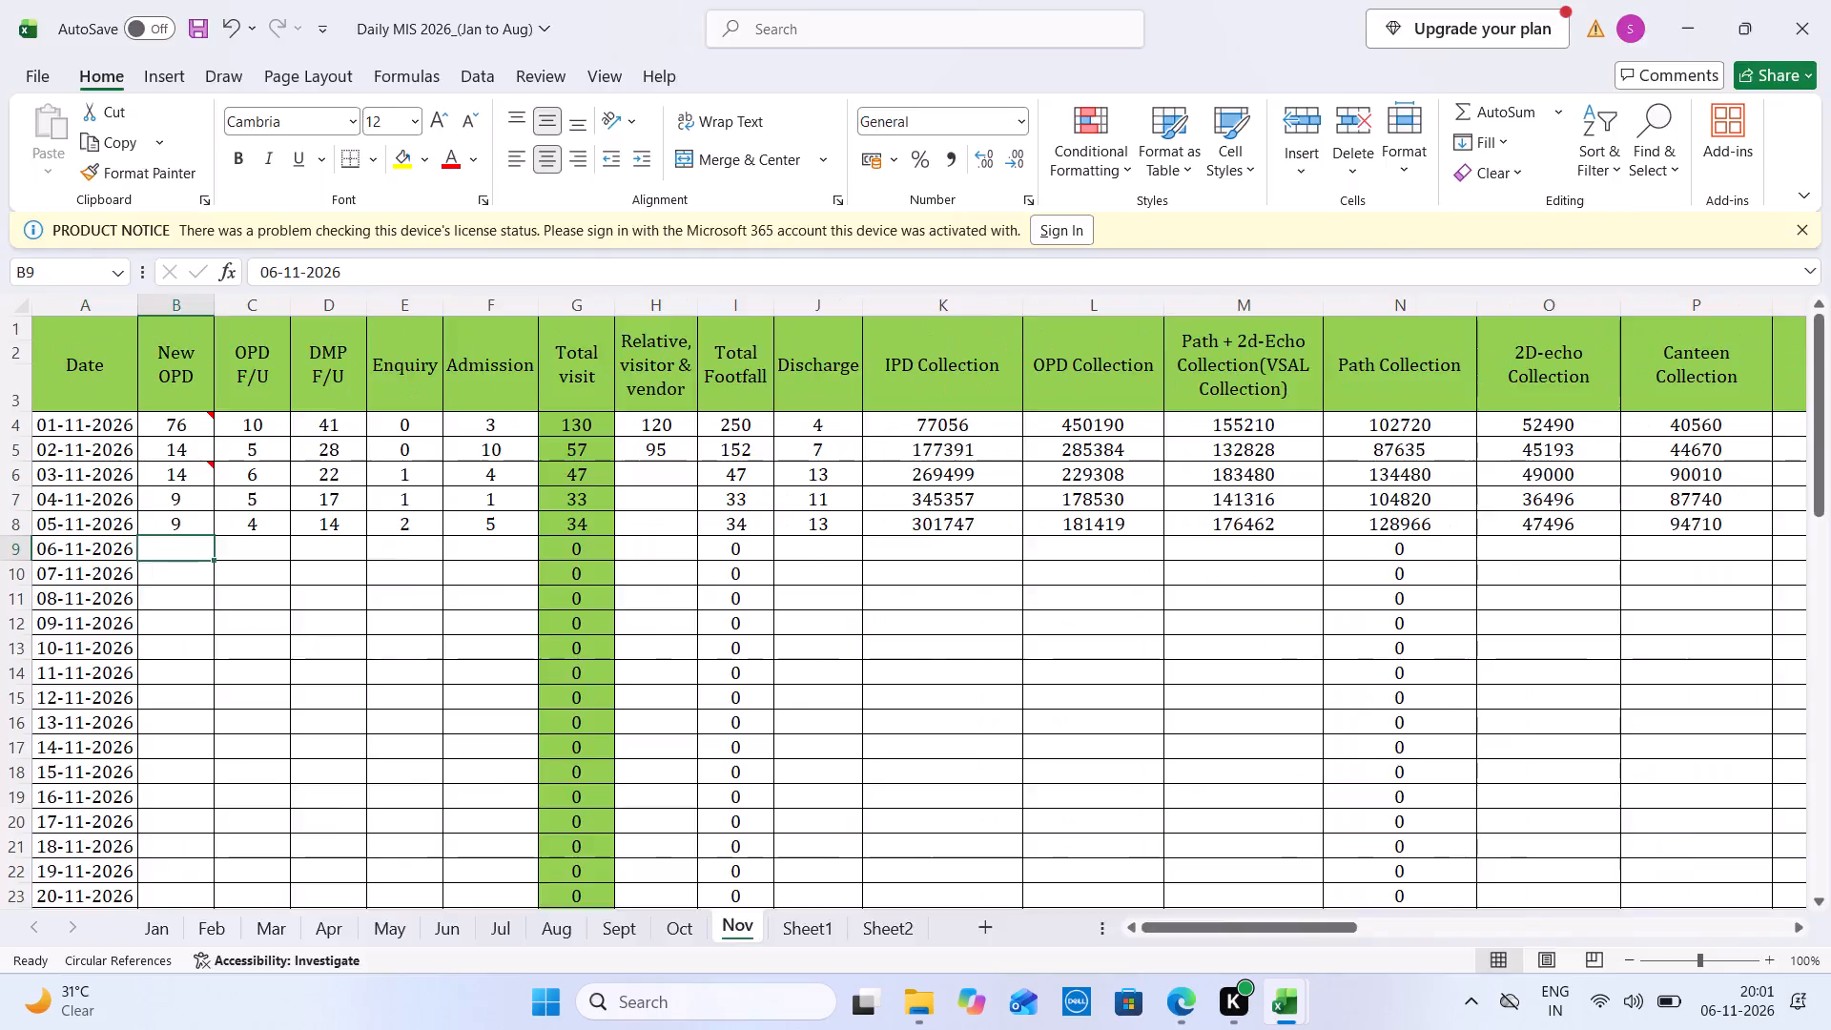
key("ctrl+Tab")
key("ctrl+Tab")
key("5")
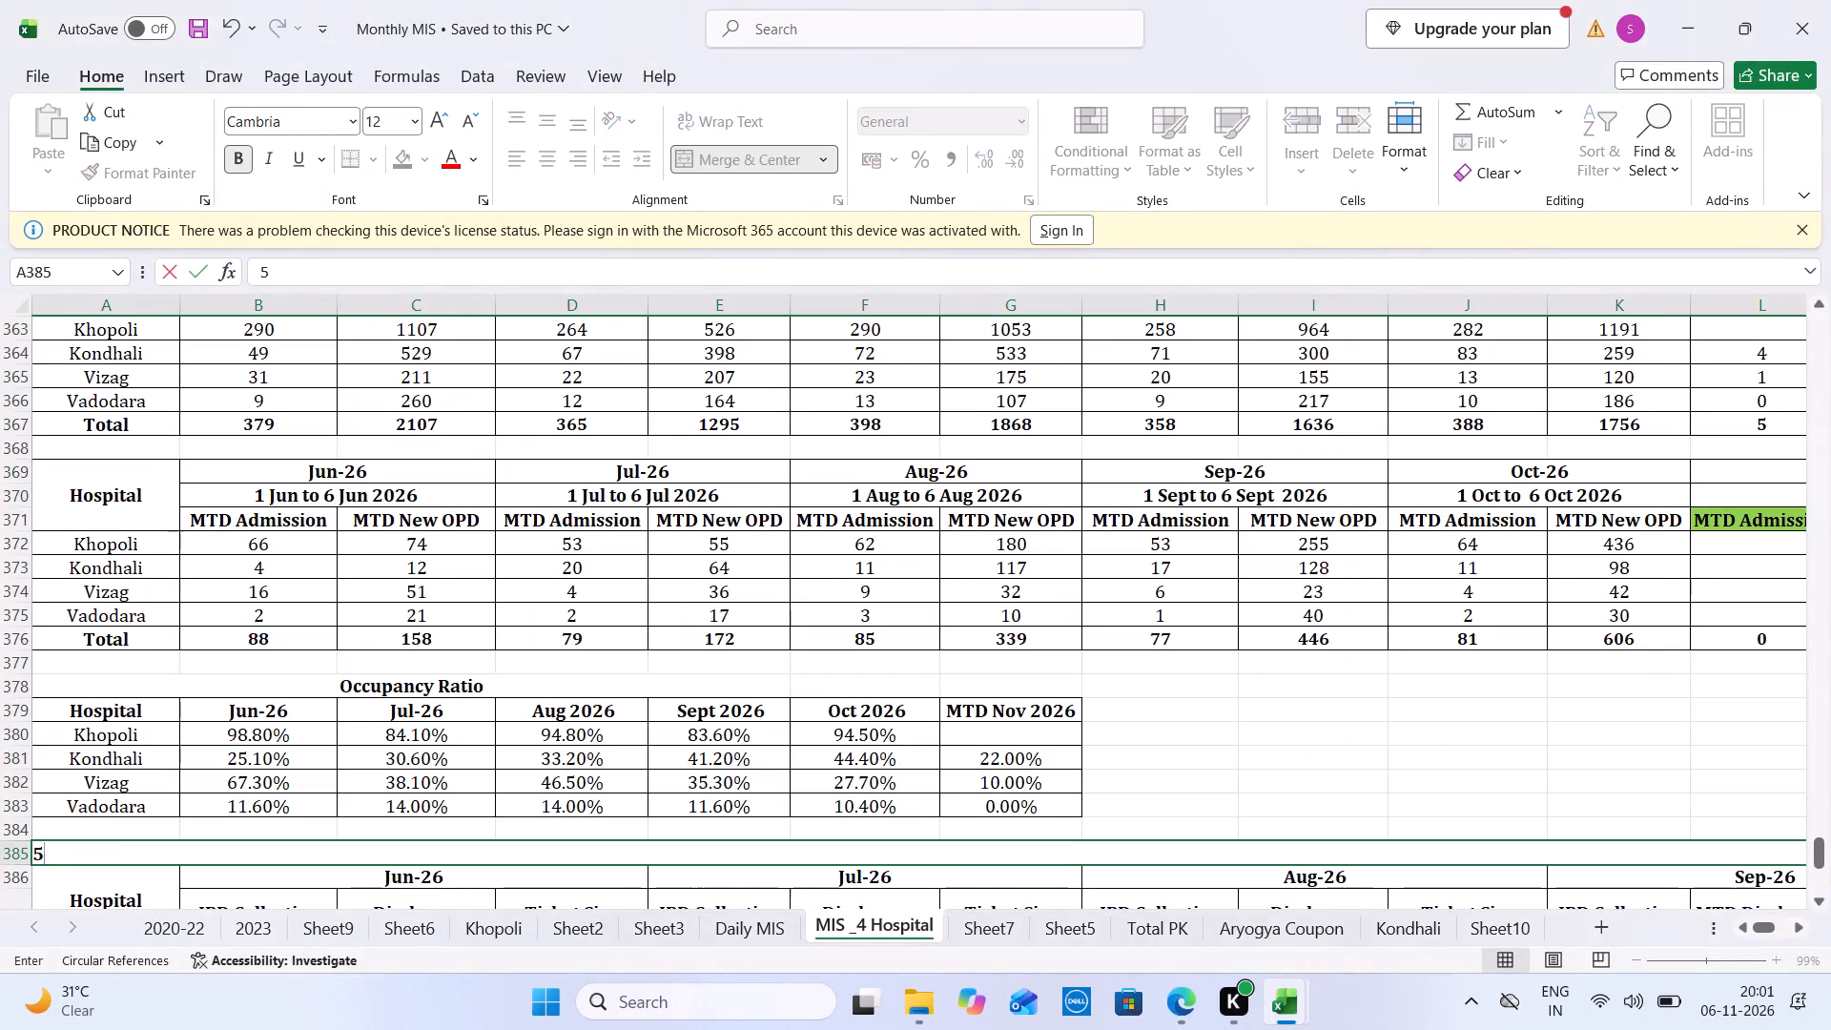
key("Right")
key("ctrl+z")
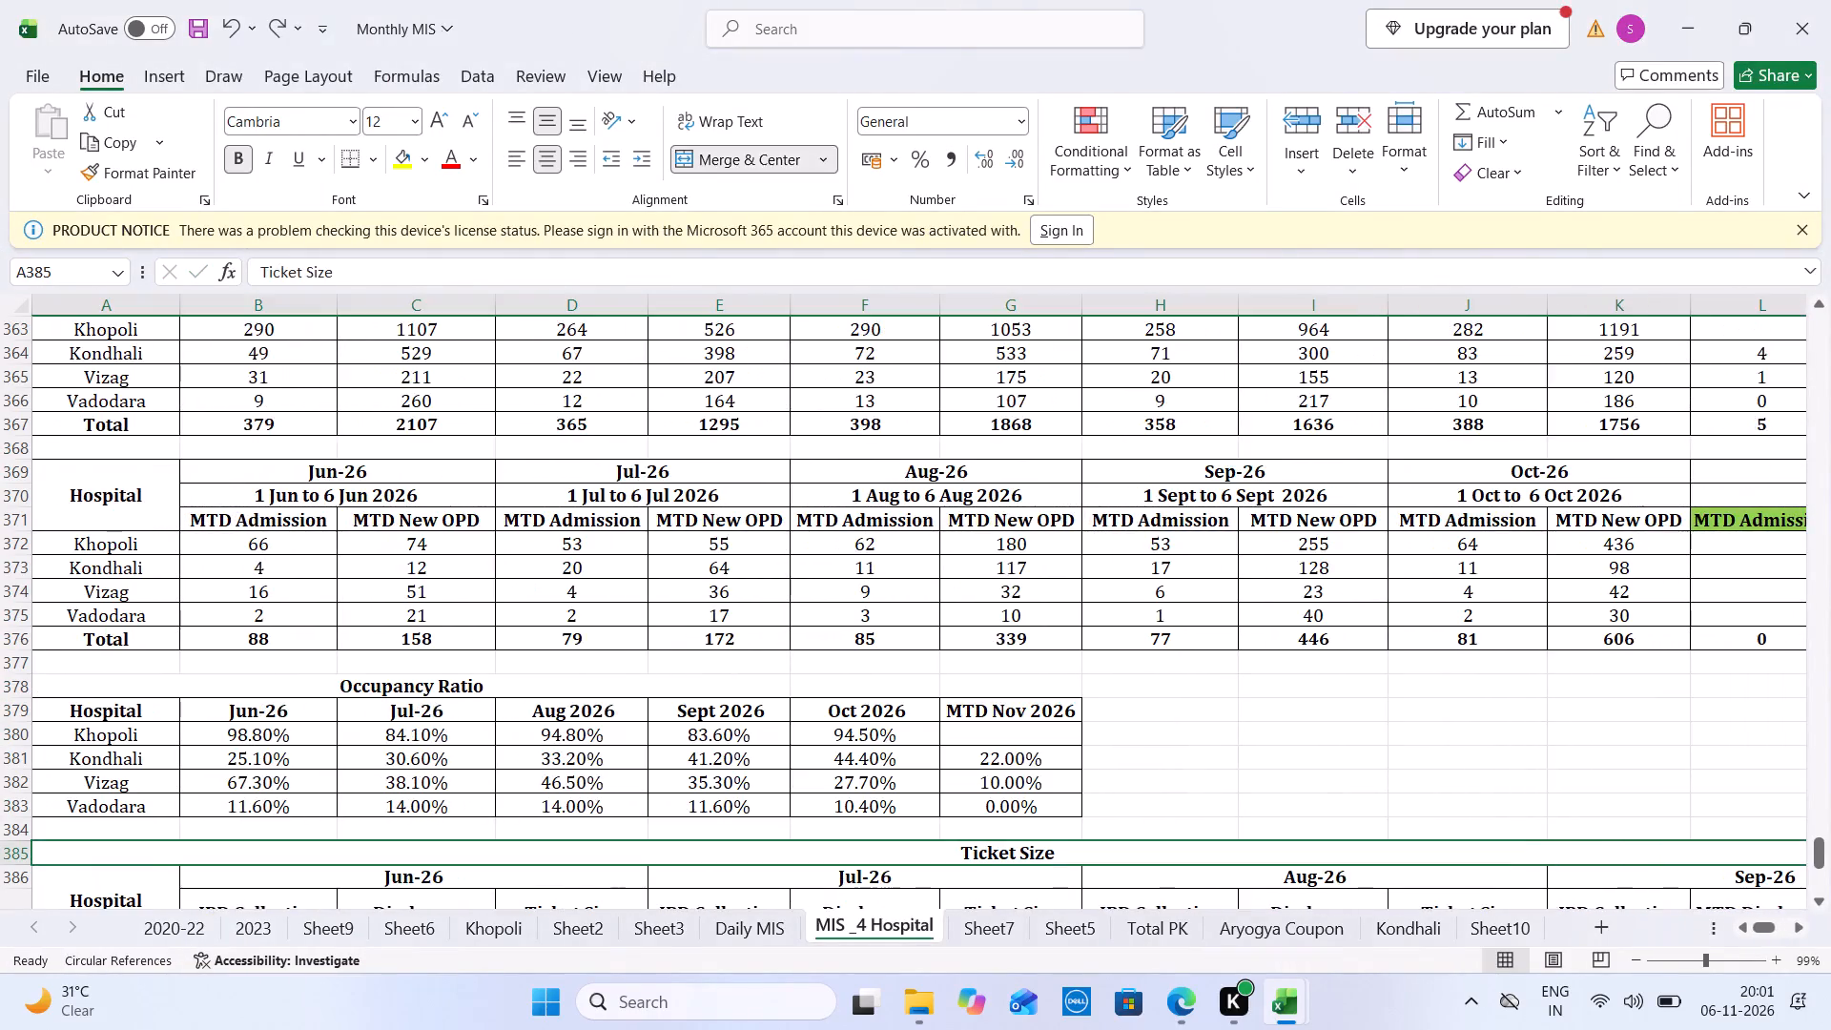
Enter 5 New OPD, 2 OPD F/U, 11 DMP F/U, 0 Enquiry and 3 Admission for 06-11-2026 on Daily MIS's Nov sheet.
key("ctrl+Tab")
key("5")
key("Tab")
key("2")
key("Tab")
key("ctrl+Tab")
key("ctrl+Tab")
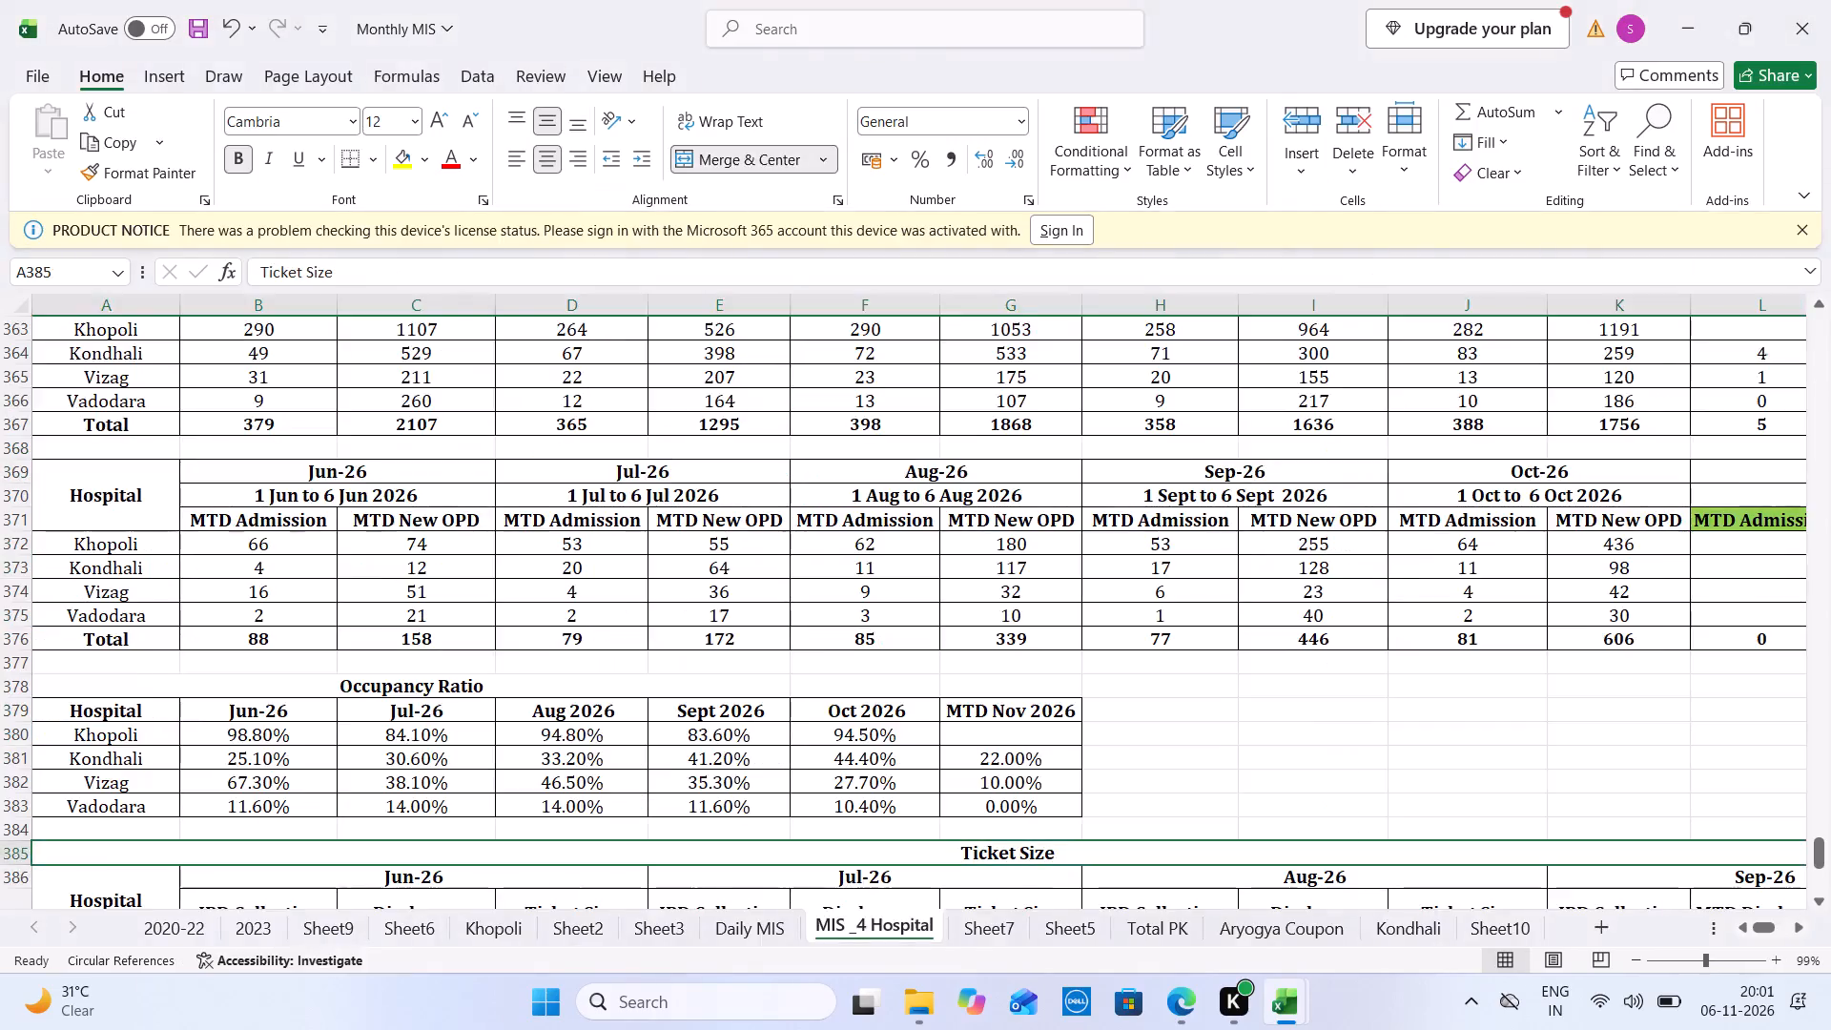
key("ctrl+Tab")
type("11")
key("Tab")
key("ctrl+Tab")
key("ctrl+Tab")
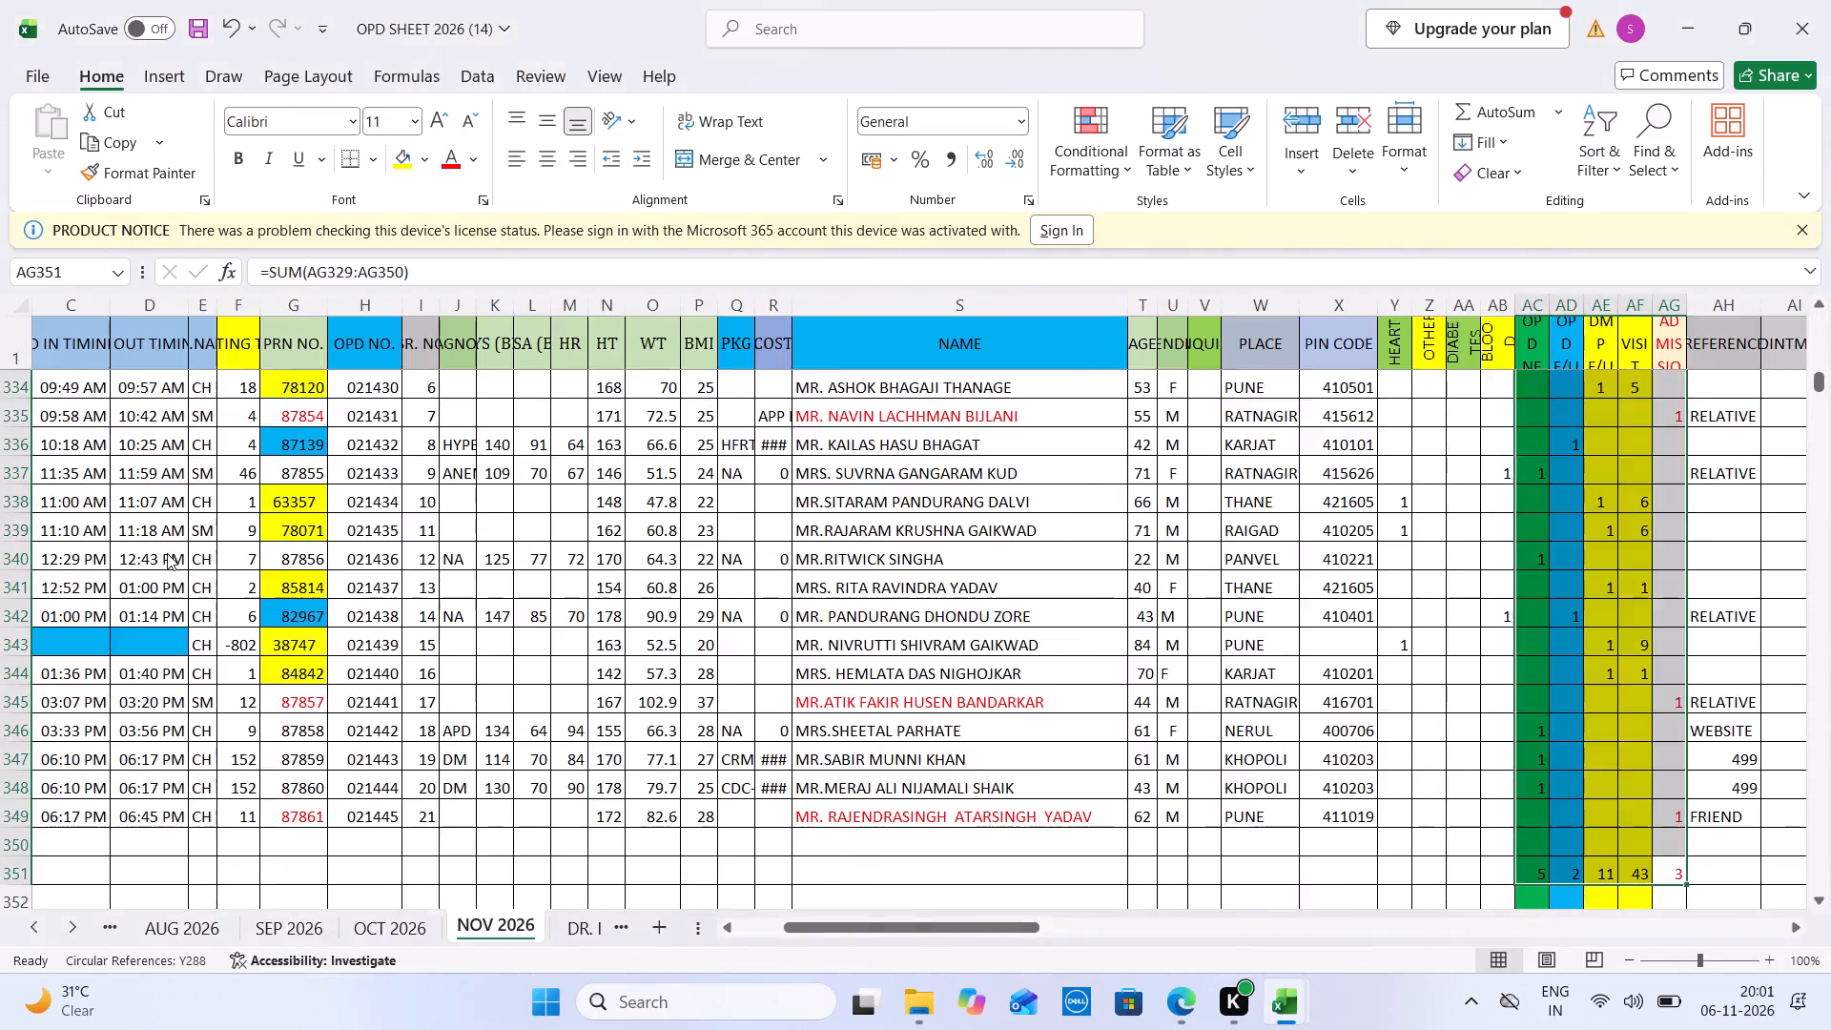
key("ctrl+Tab")
key("ctrl+Tab")
key("ctrl+Tab")
key("Tab")
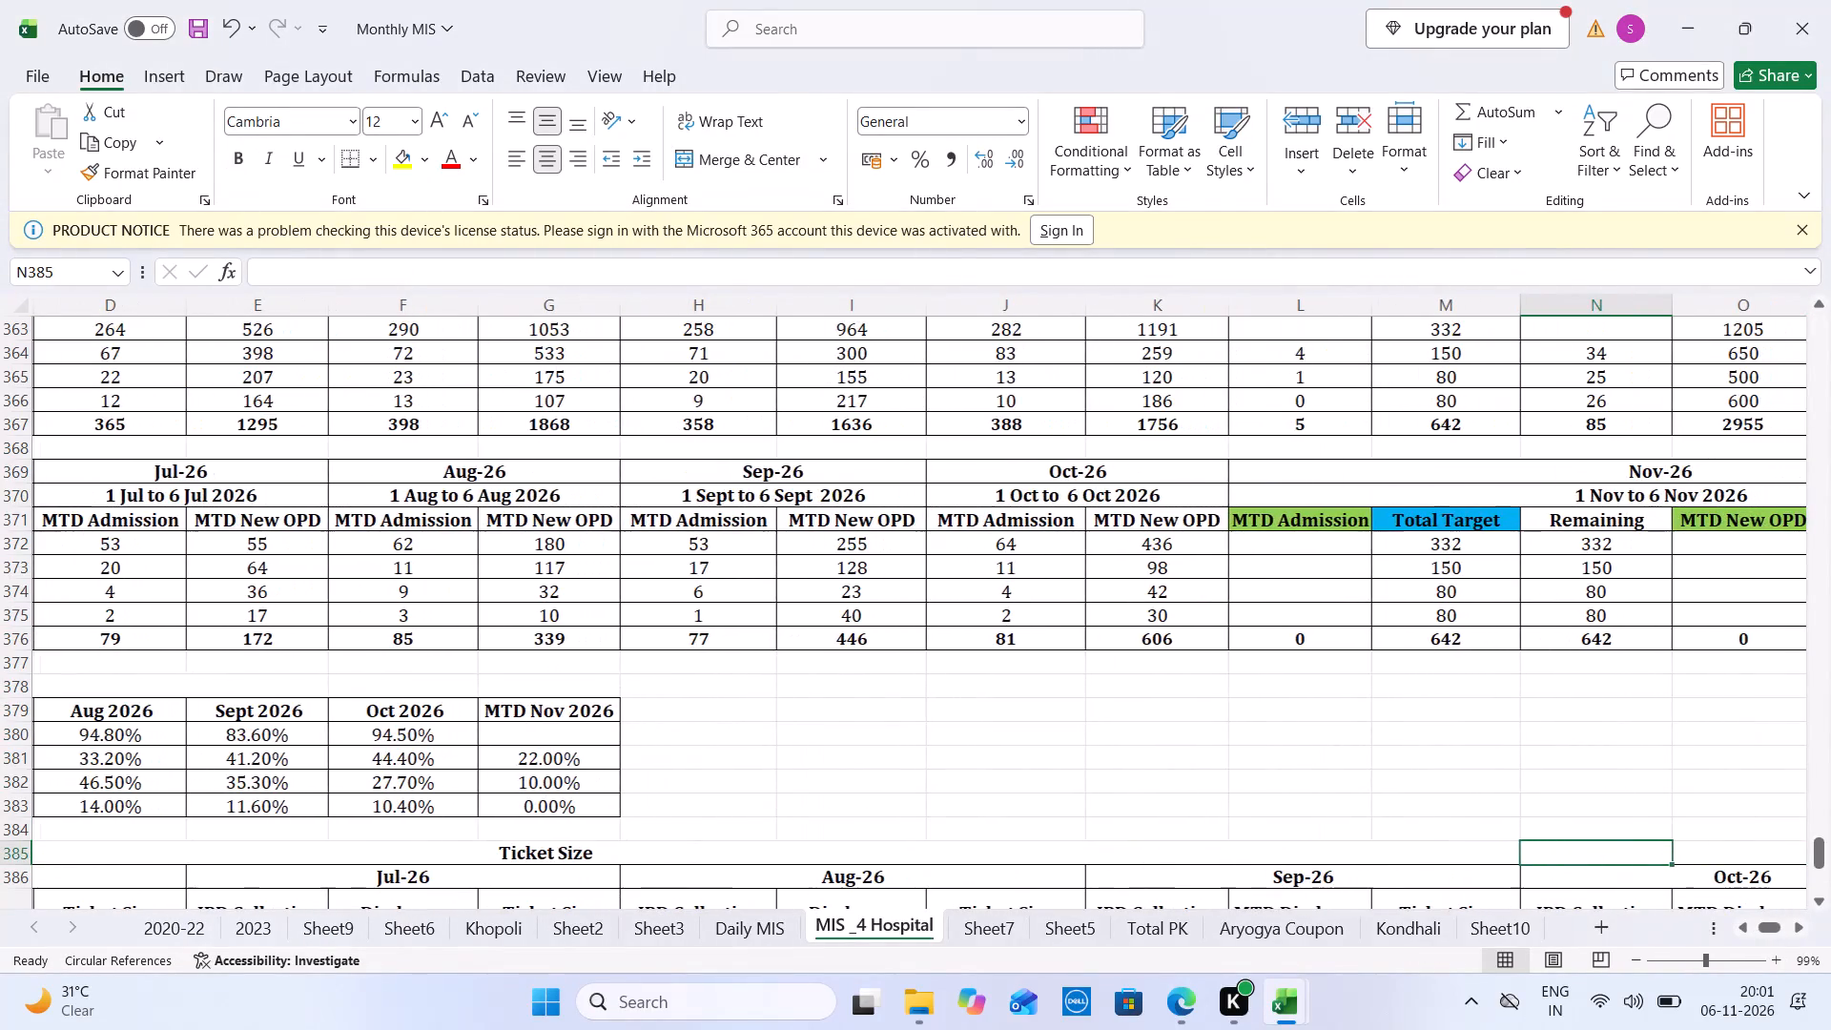
key("ctrl+Tab")
key("0")
key("Tab")
key("3")
key("Tab")
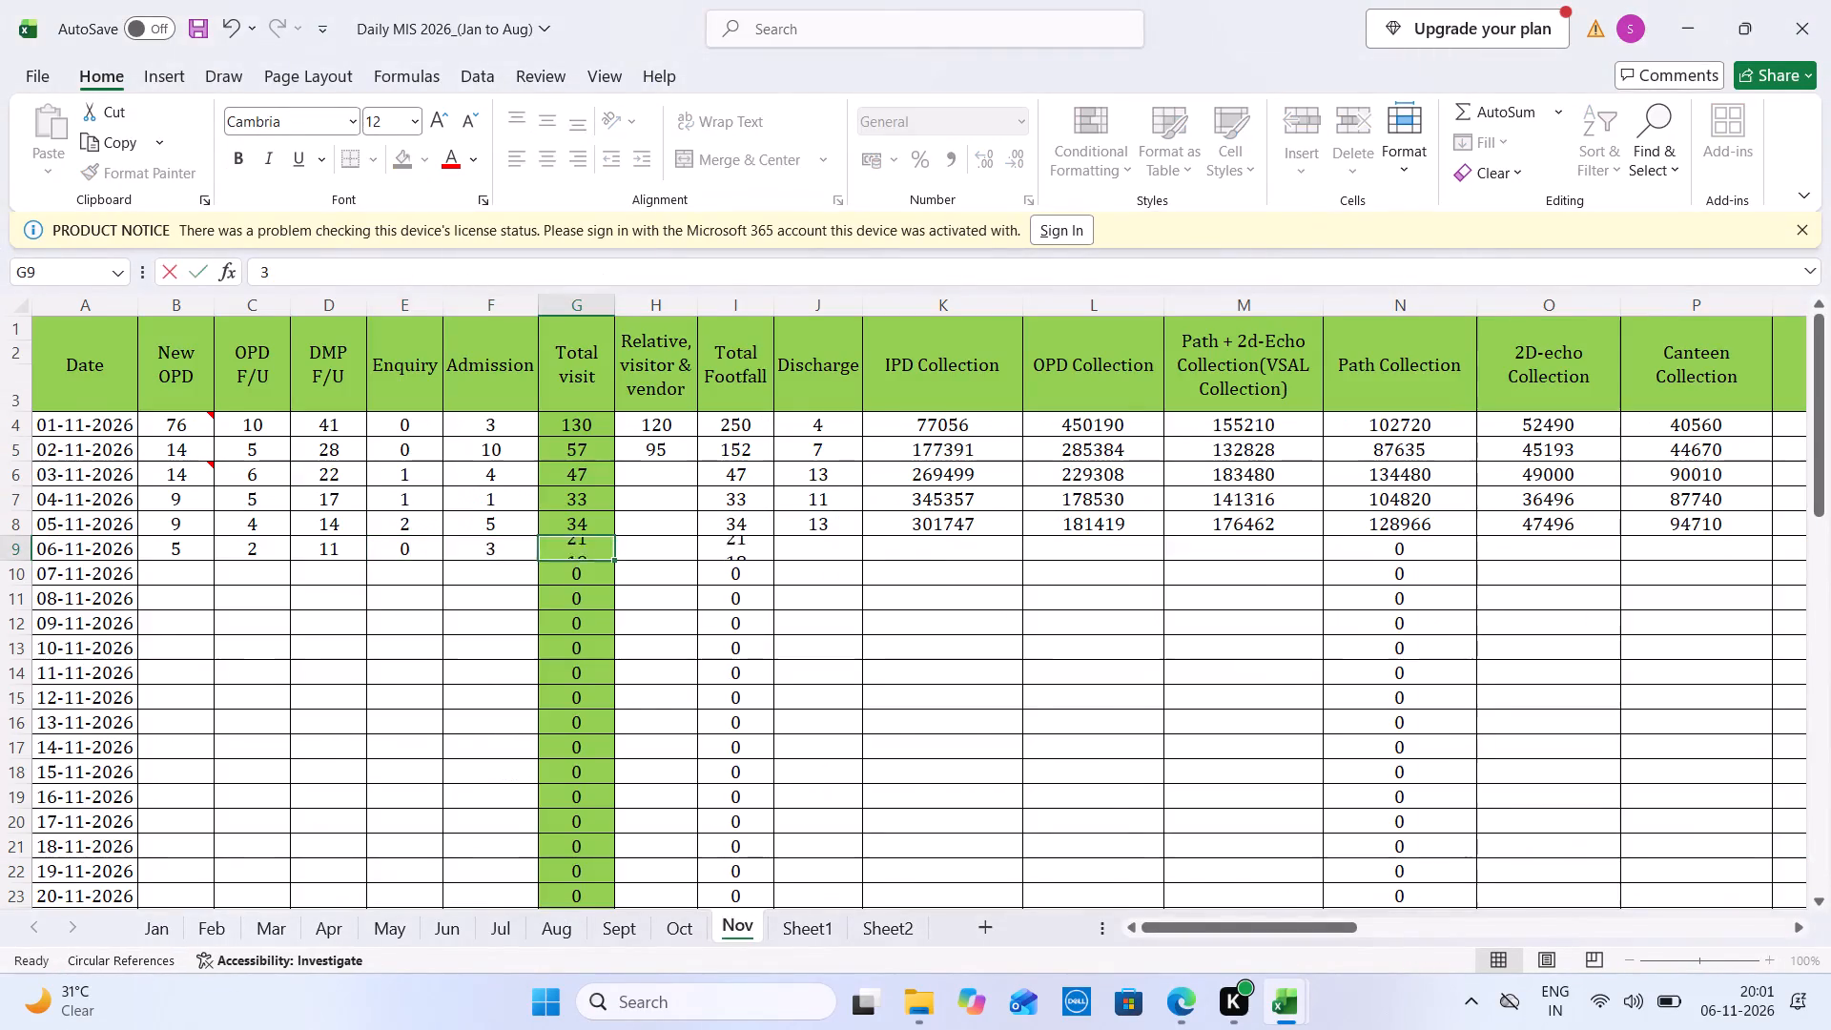
Carry the Oct sheet's cumulative total visits into the Nov sheet by entering 21123 directly below its Total visit sum.
key("ctrl+Tab")
key("ctrl+Tab")
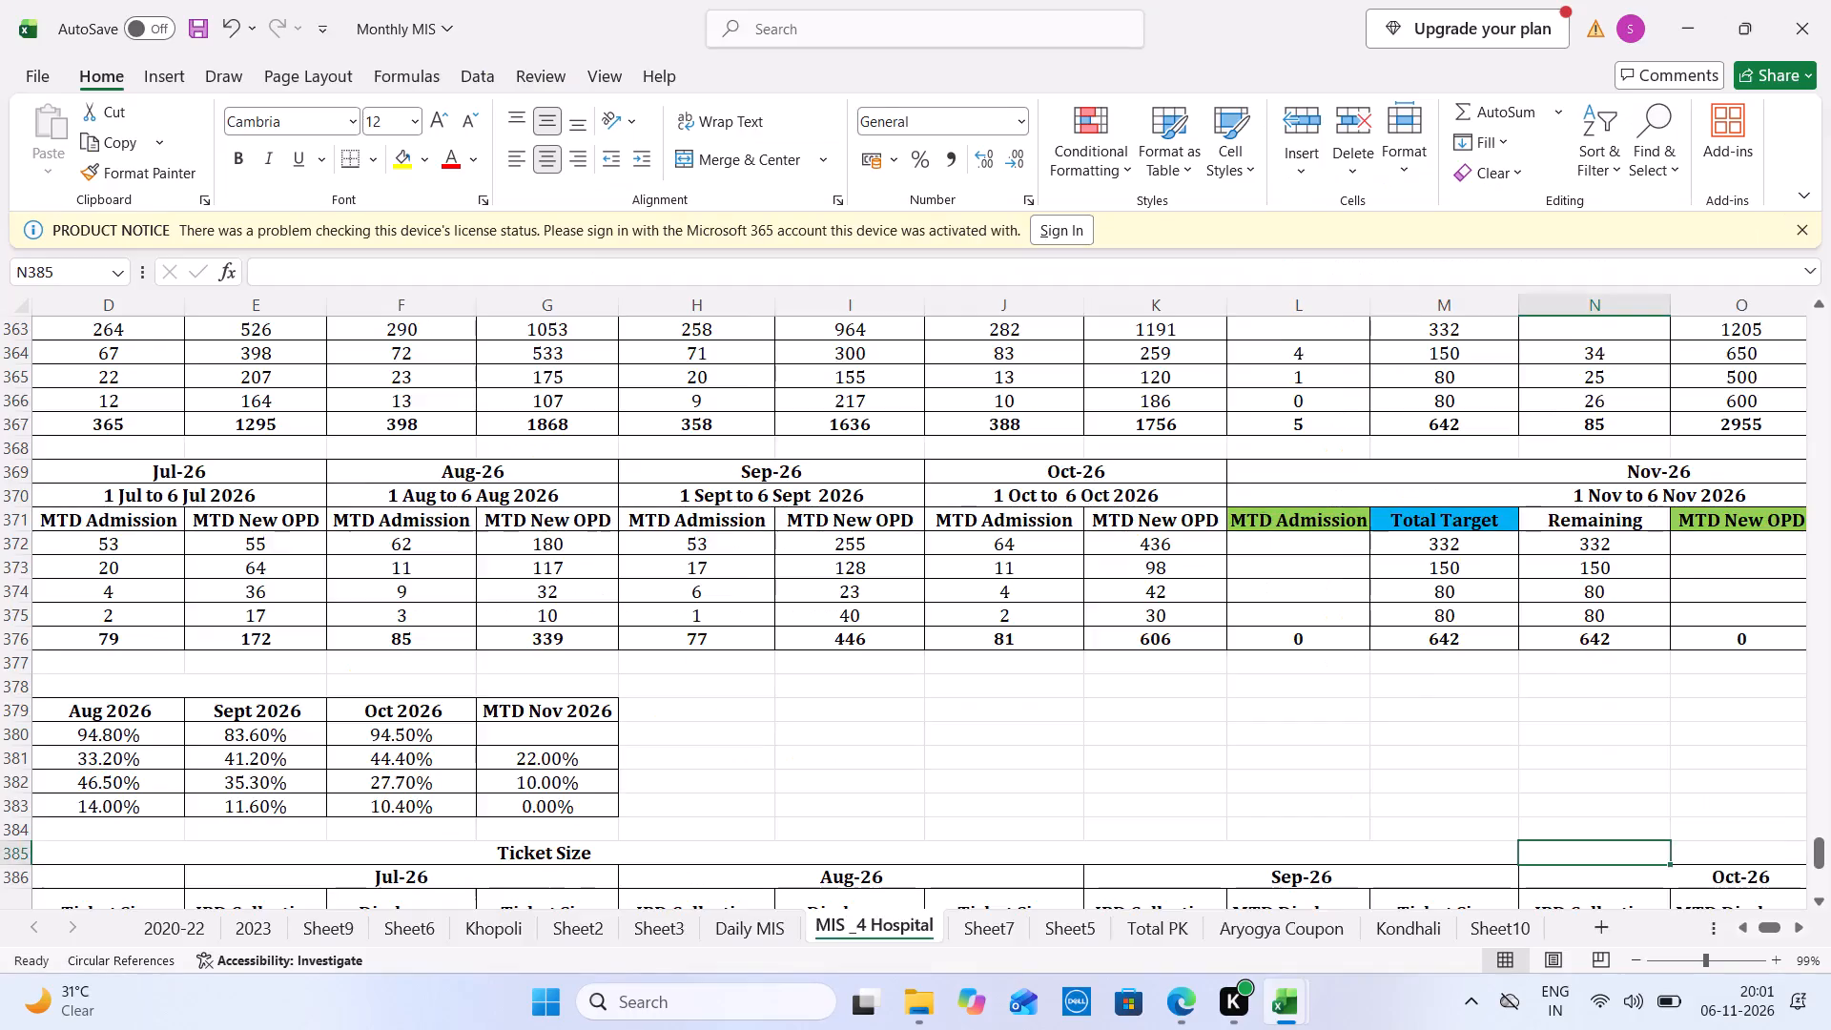
key("ctrl+Tab")
key("Down")
key("Down")
key("Down")
key("Down")
key("Down")
key("Down")
key("Down")
key("Down")
key("Down")
key("Down")
key("Down")
key("Down")
key("Down")
key("Down")
key("Down")
key("Down")
key("Down")
key("Down")
key("Down")
key("Down")
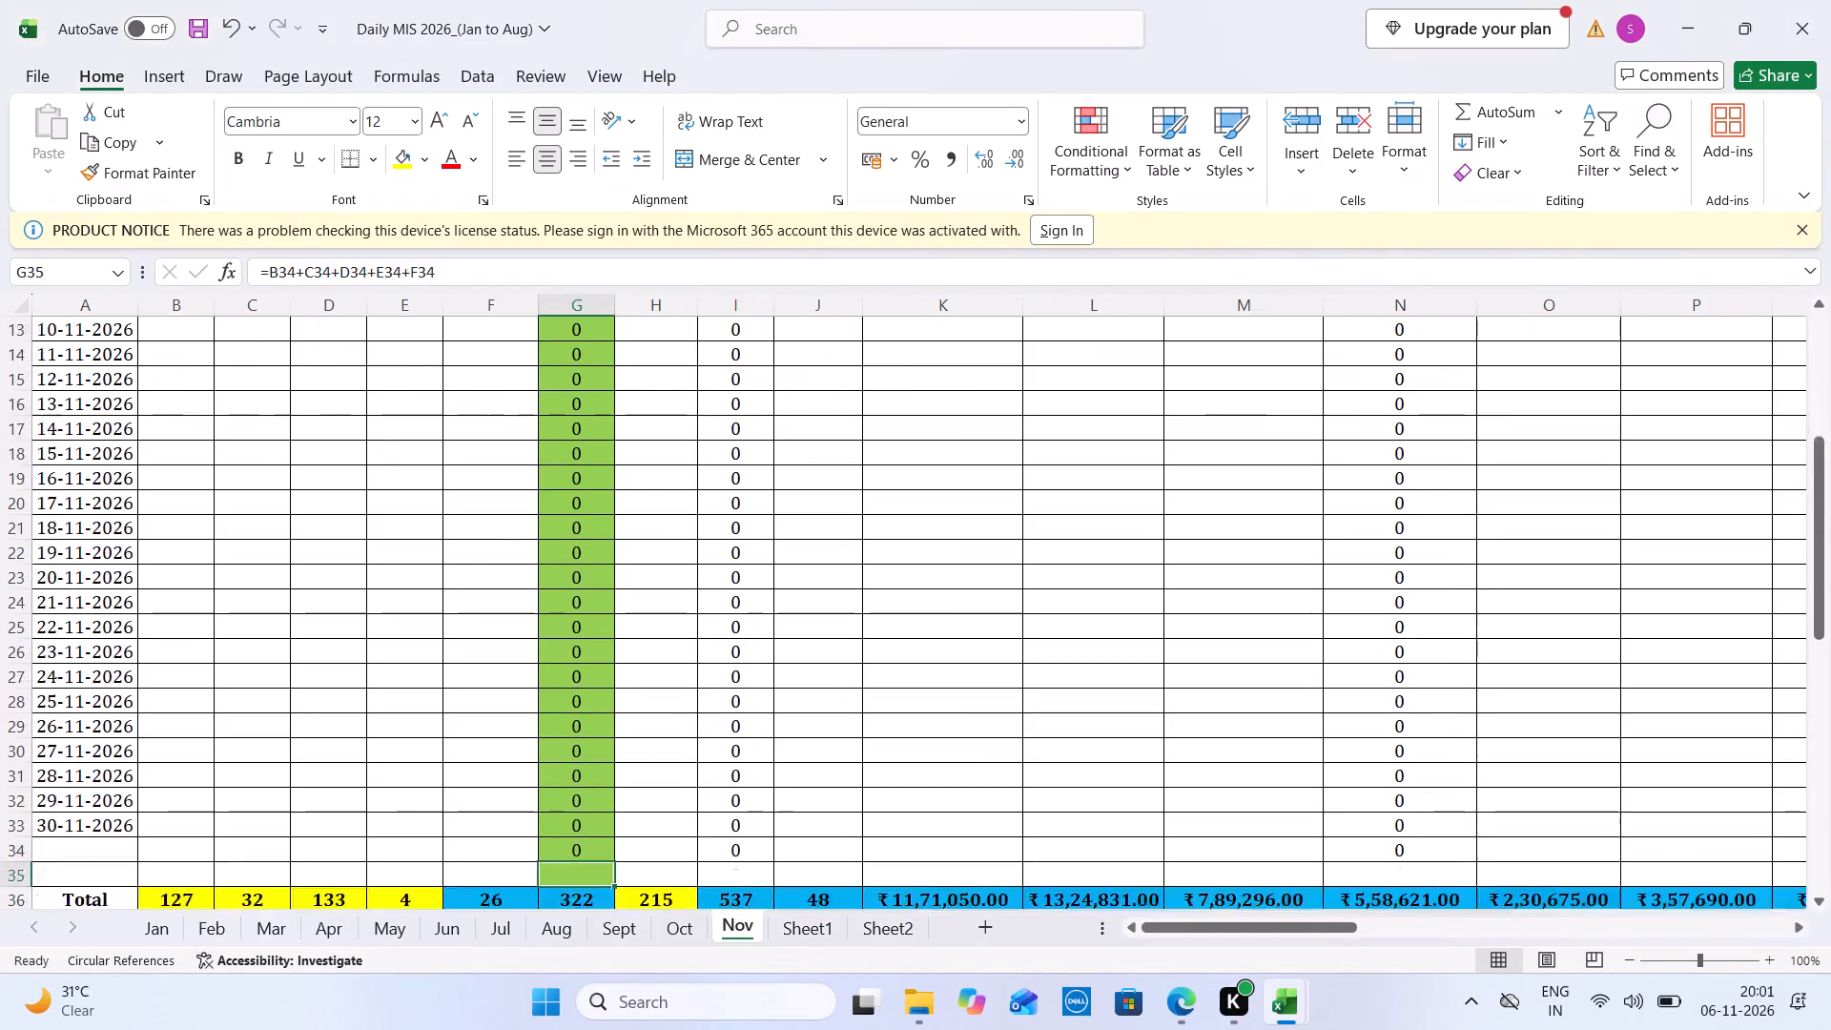
key("Up")
key("Up")
key("Up")
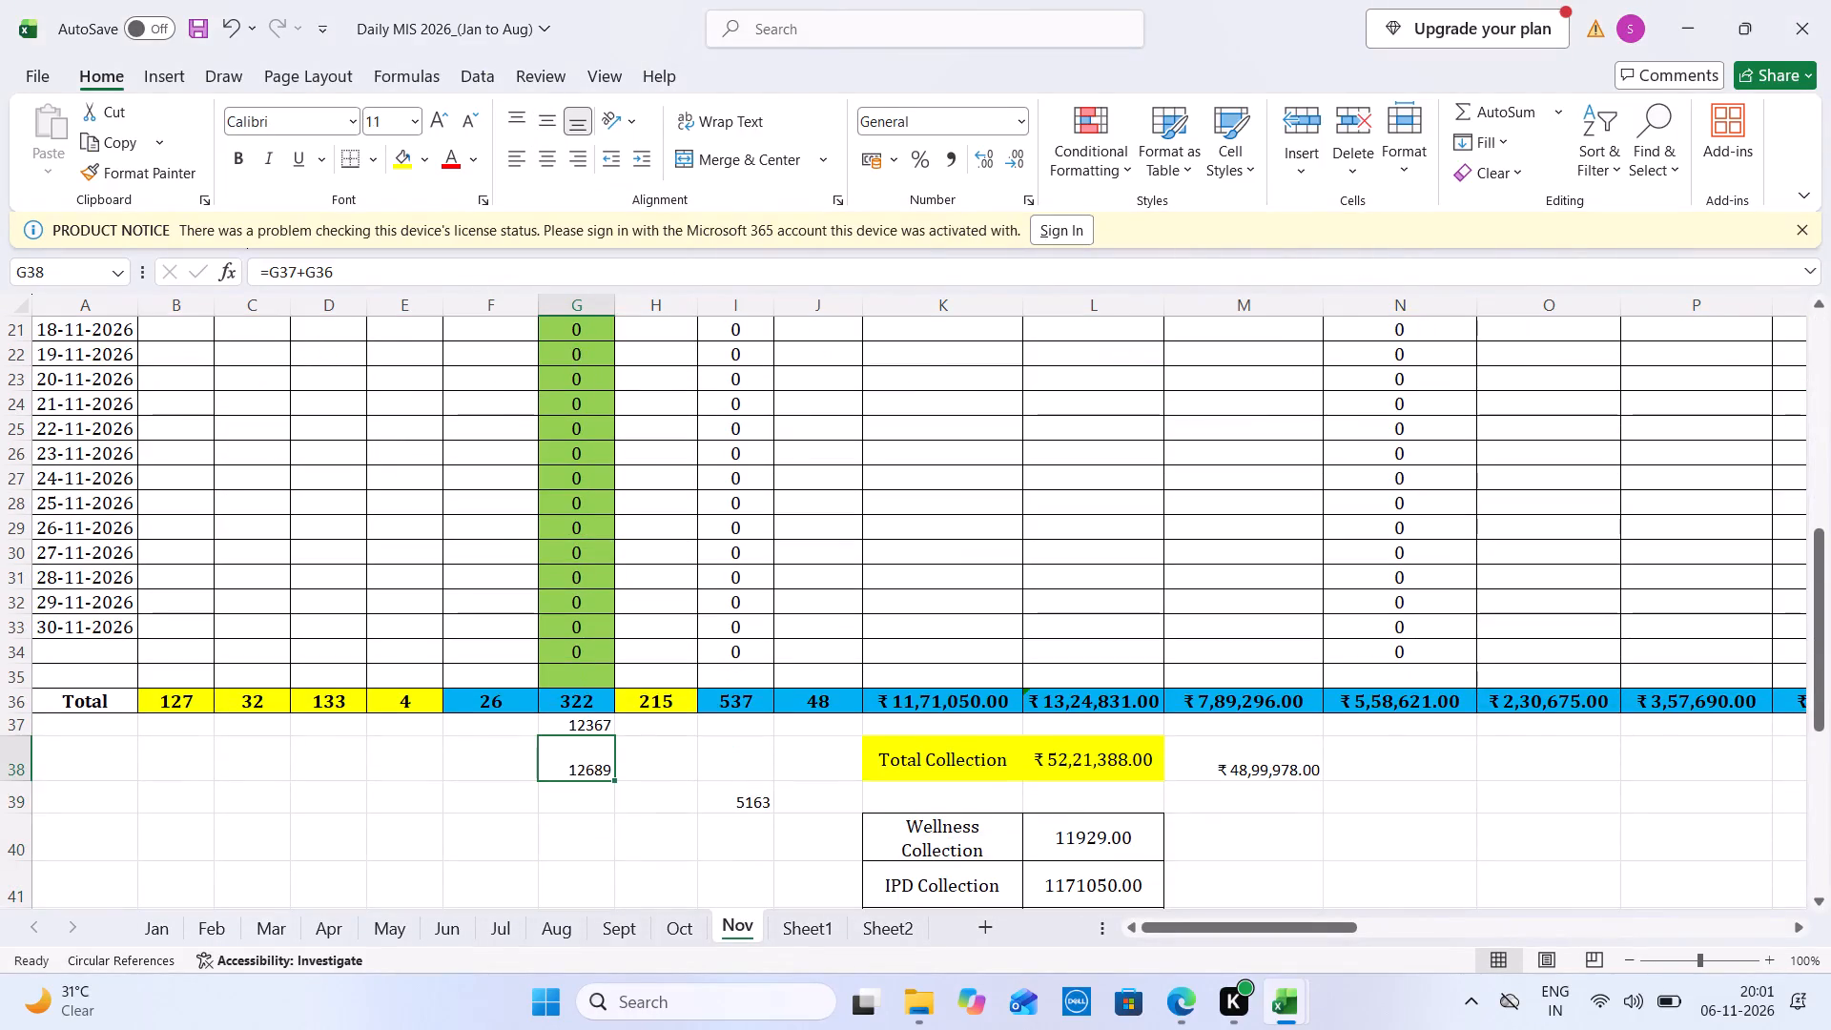
left_click(679, 927)
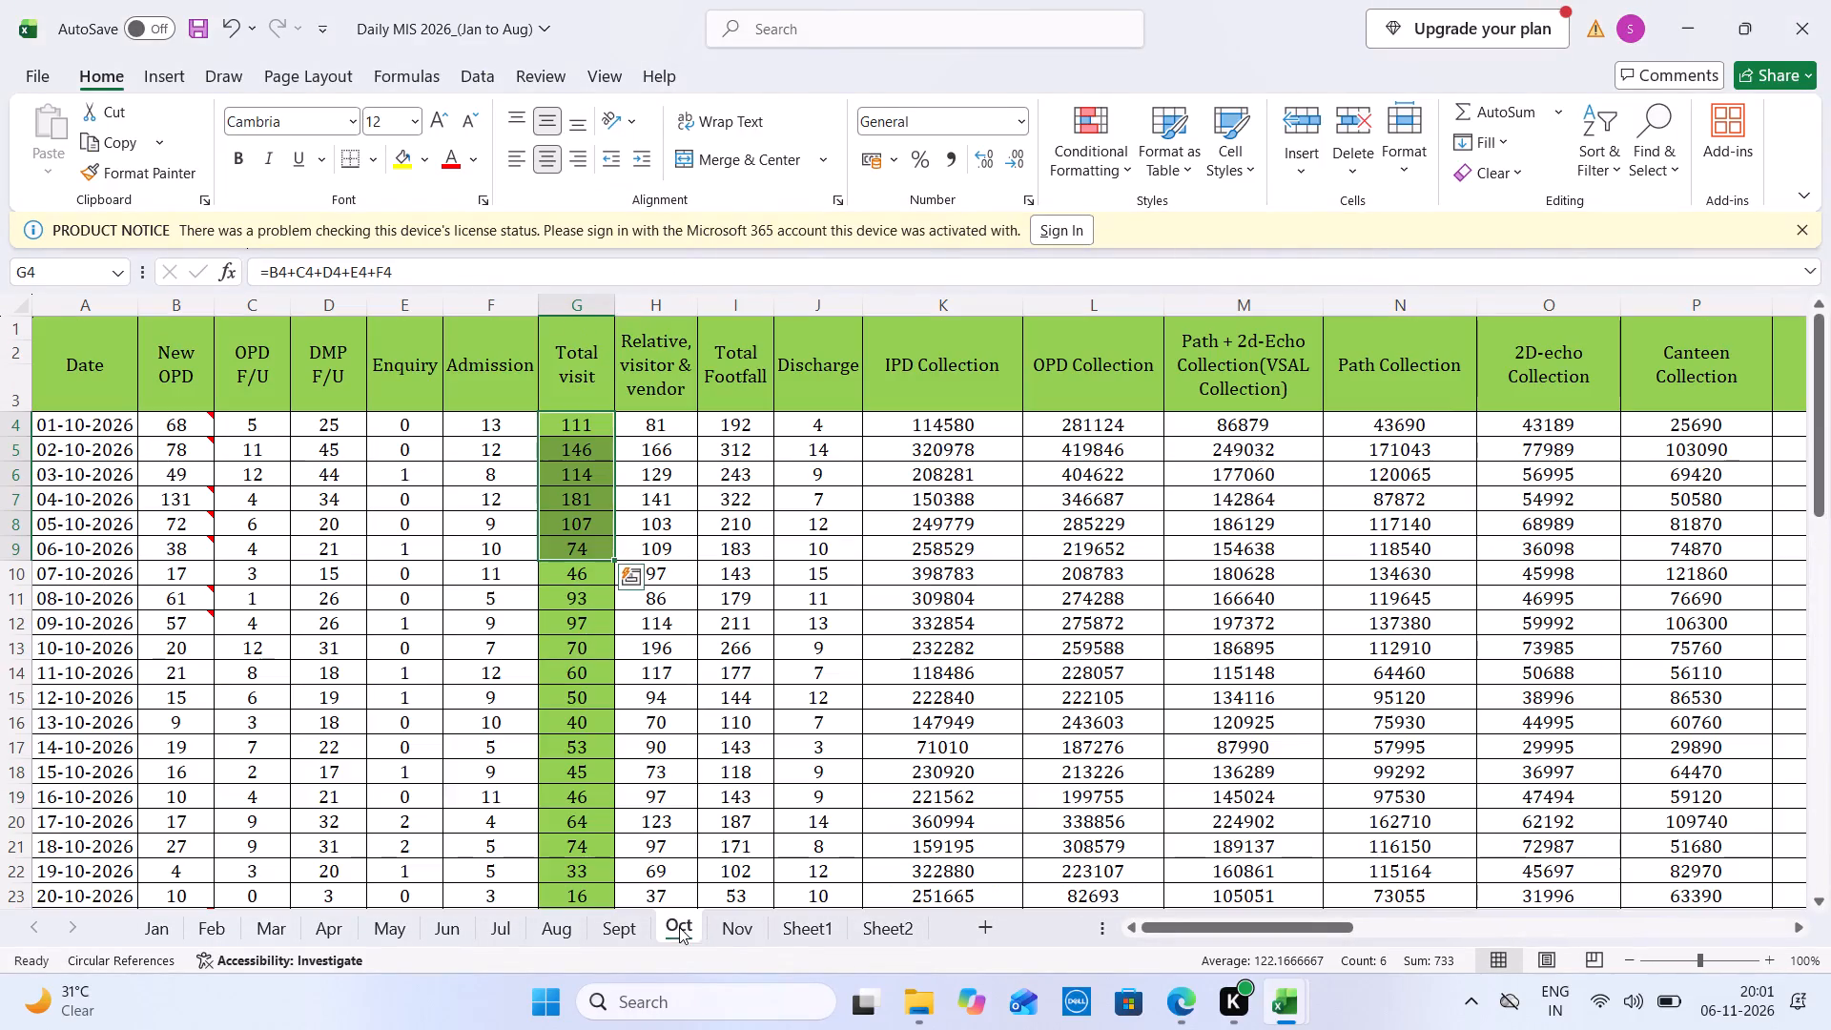
left_click(1817, 772)
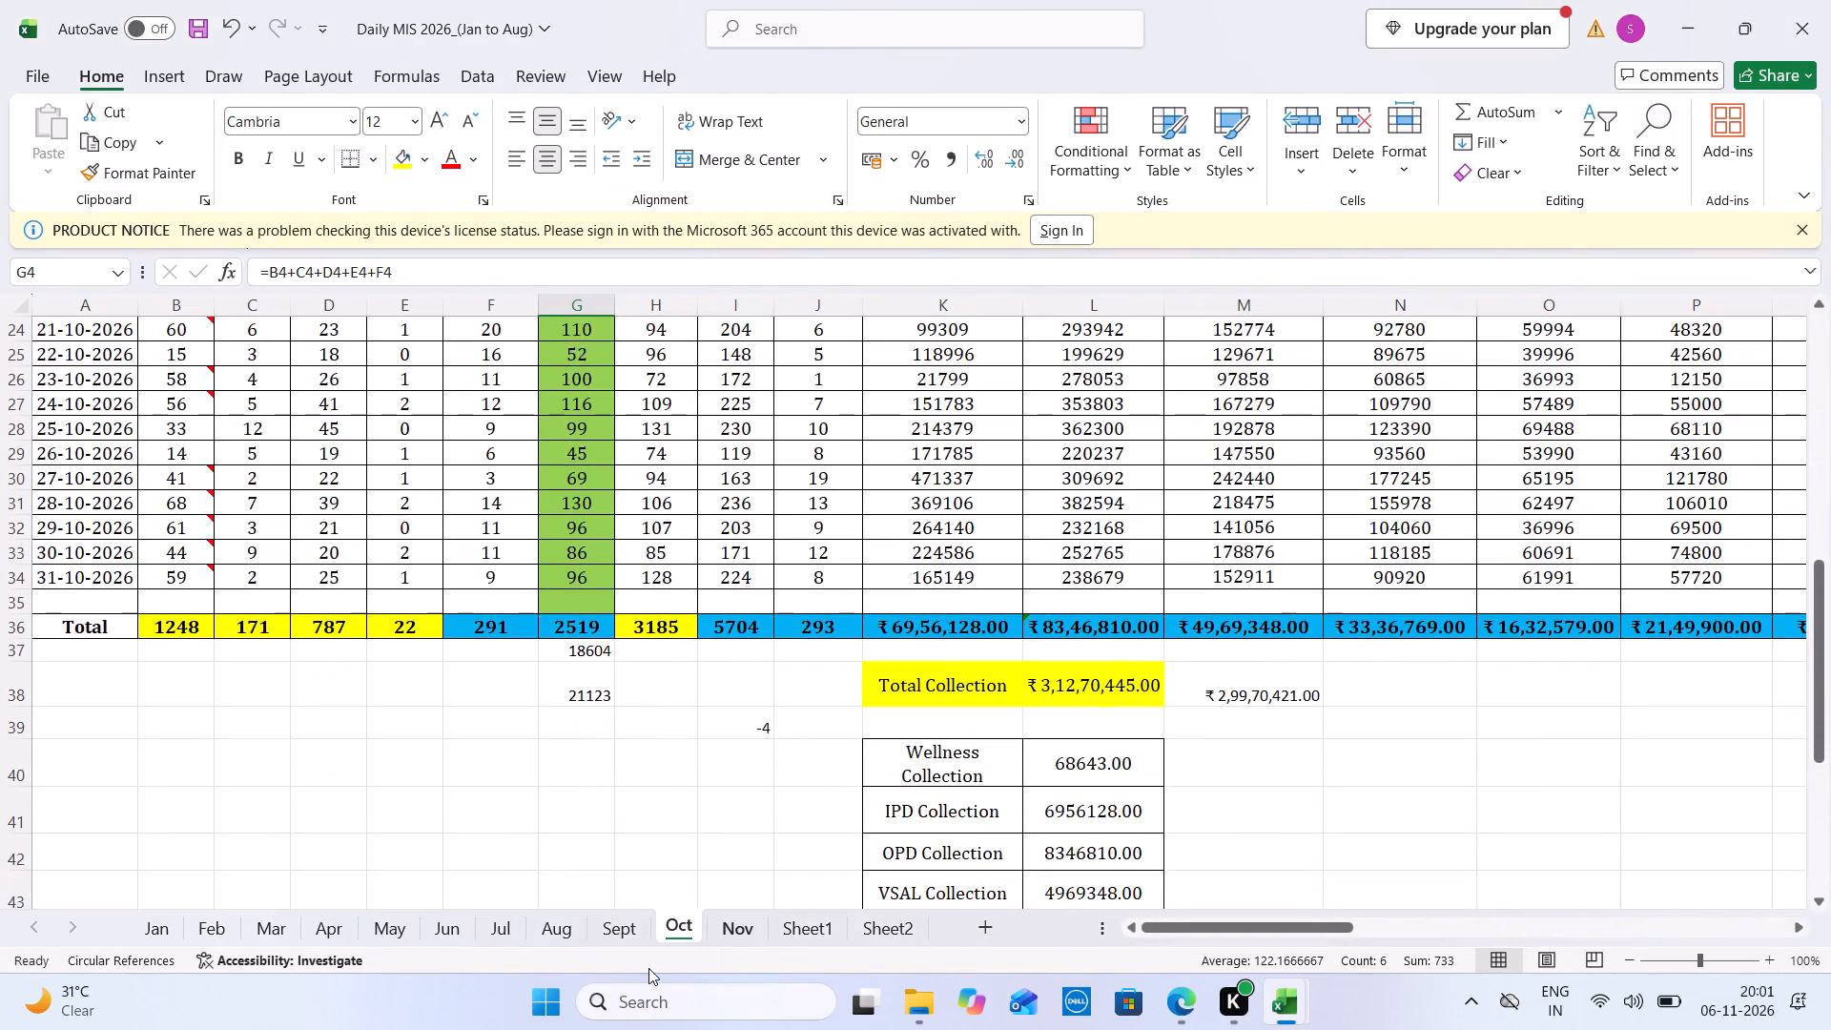
left_click(744, 928)
left_click(592, 726)
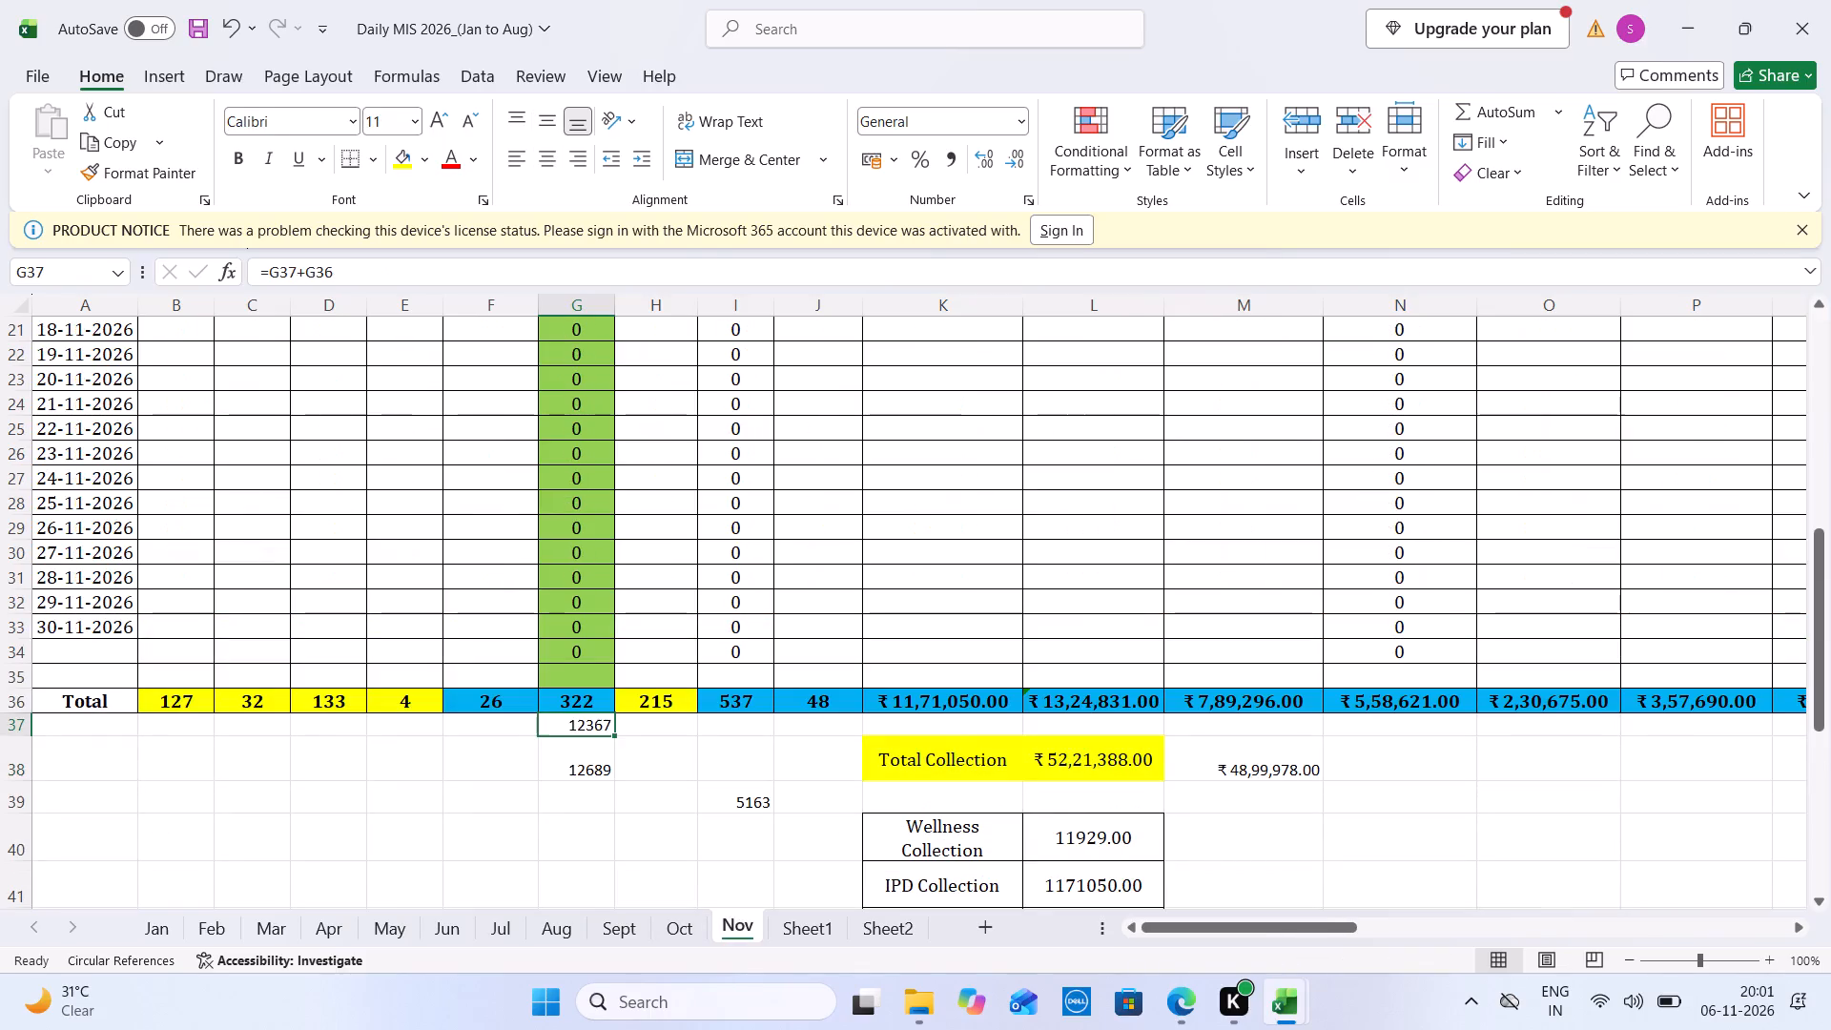
type("21123")
key("Tab")
Switch to Monthly MIS and enter Daily MIS's November totals, 26 admissions and 127 New OPD, in row 363 of MIS_4 Hospital.
key("ctrl+Tab")
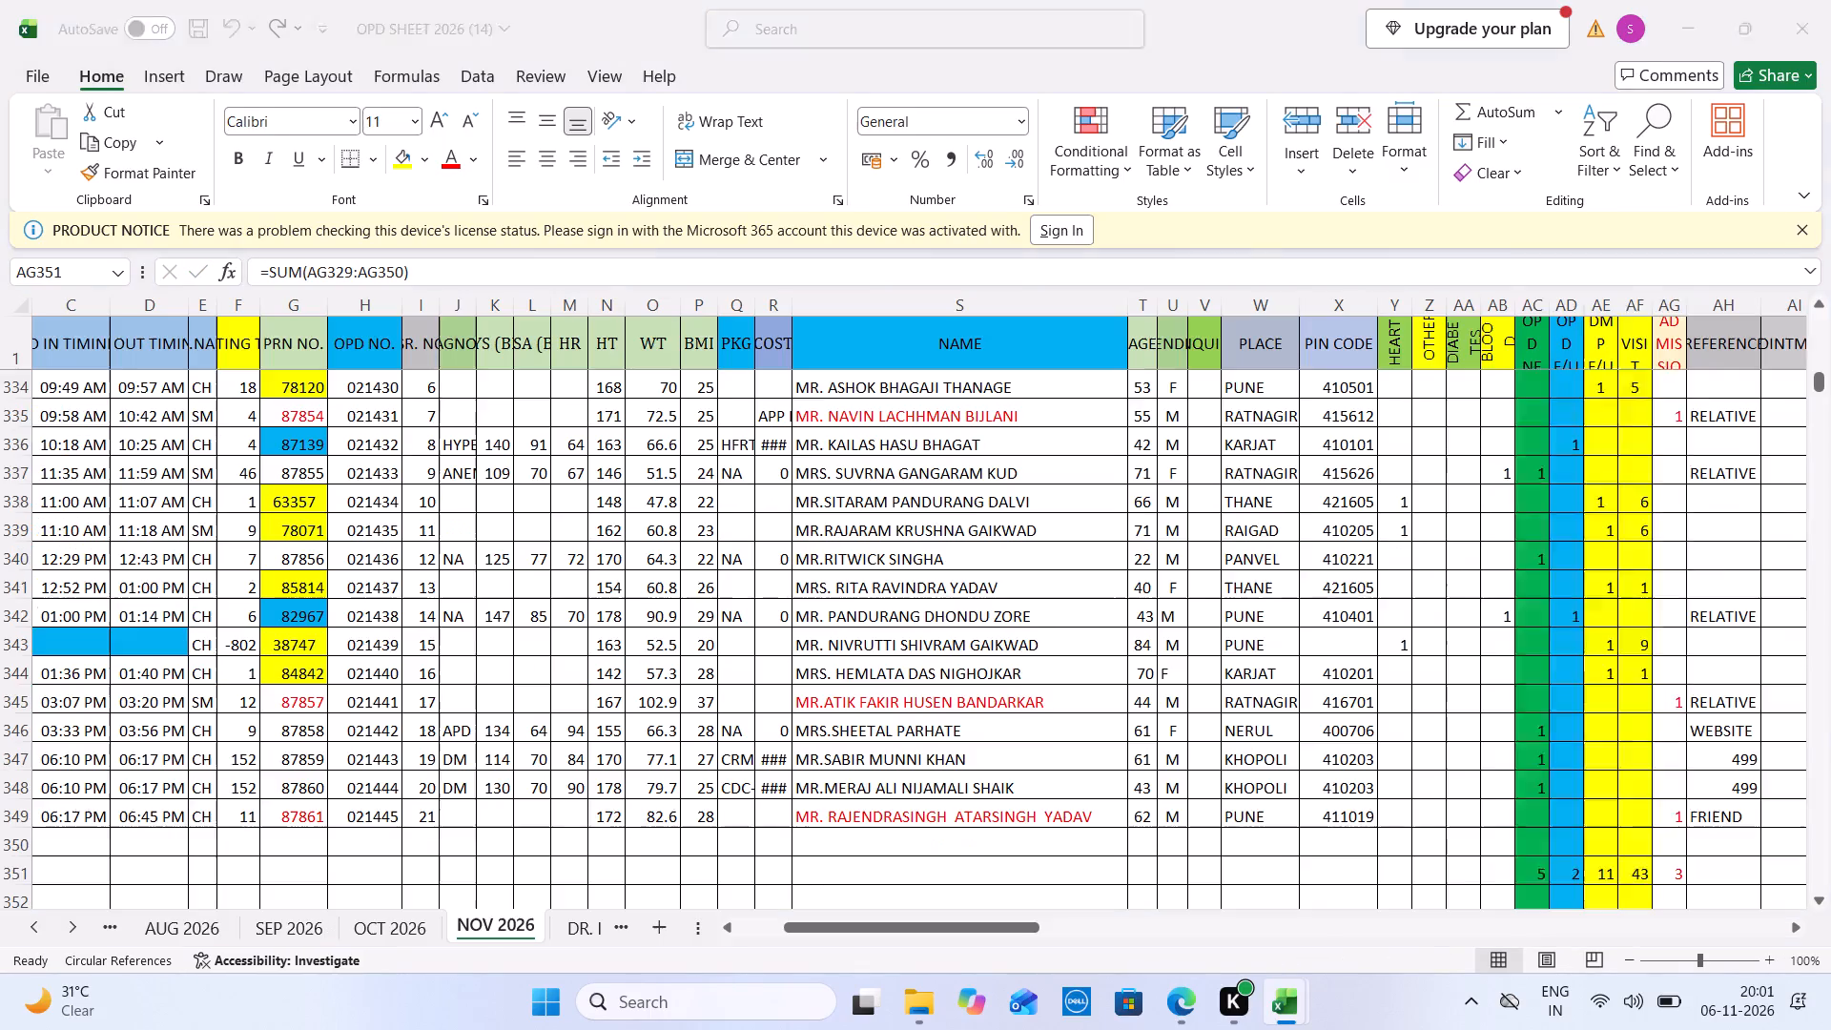
key("ctrl+Tab")
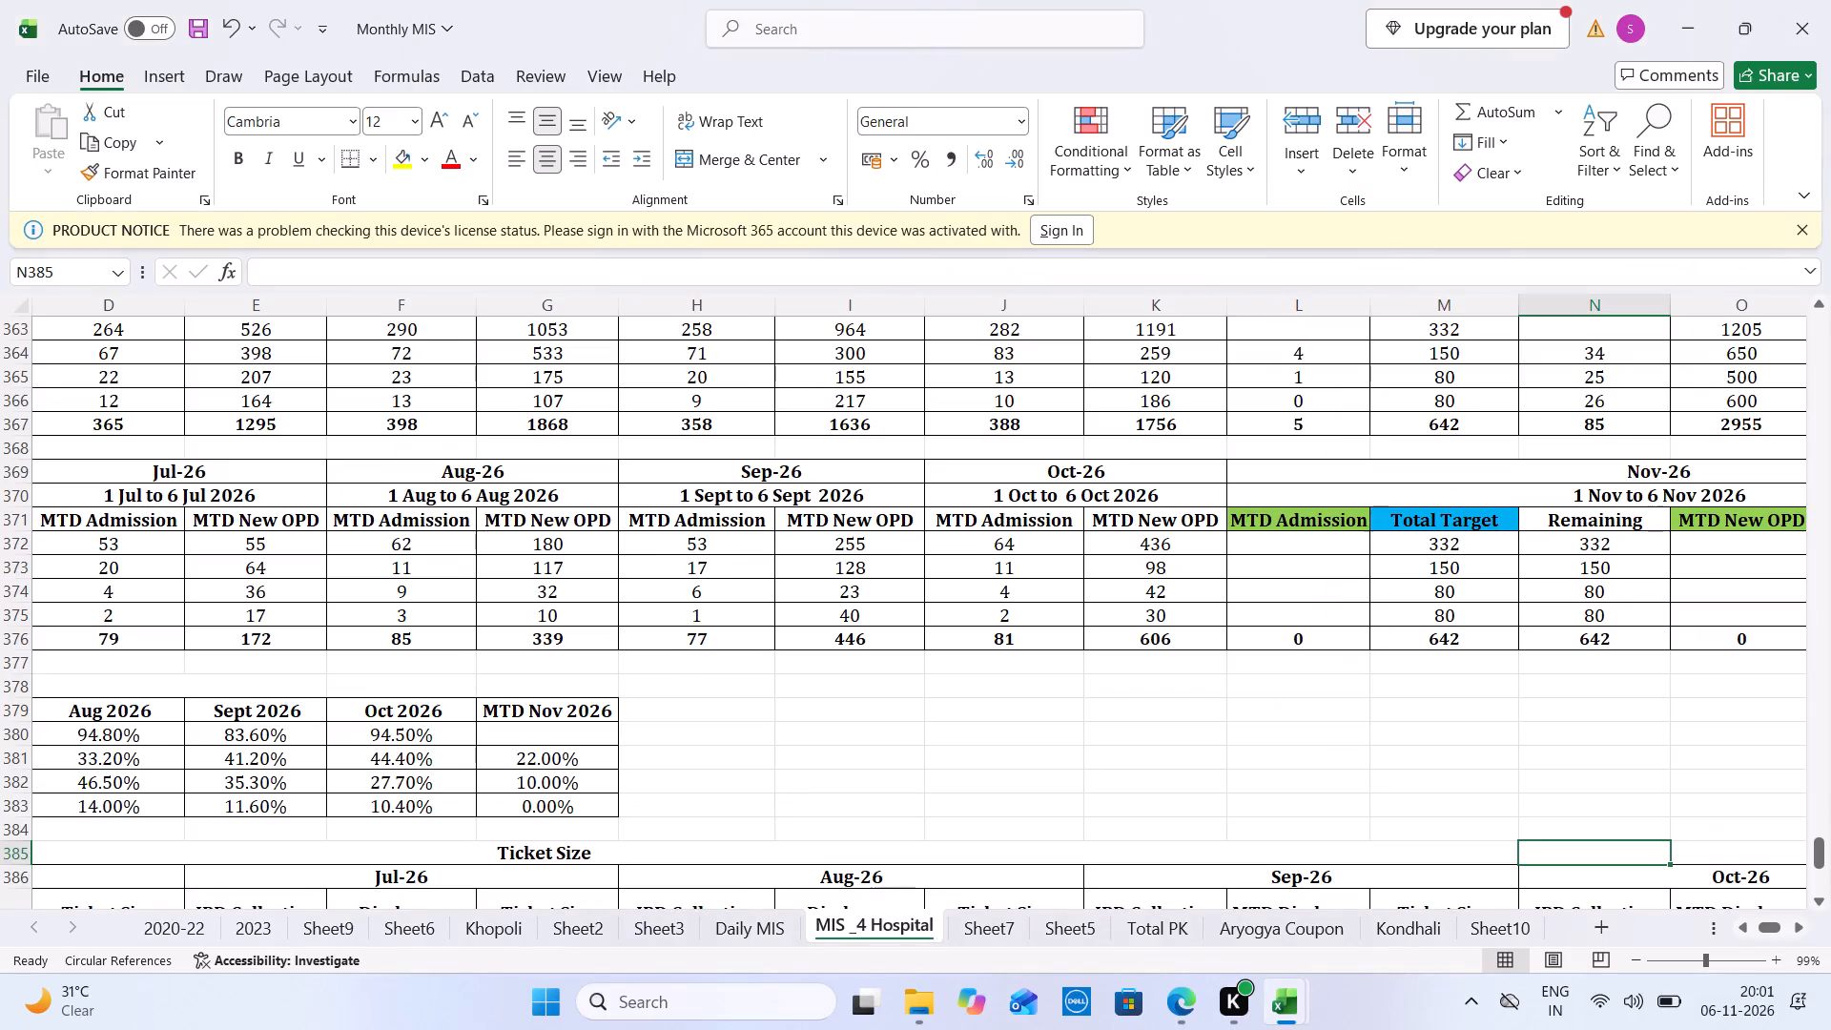
left_click(1575, 331)
key("ctrl+Tab")
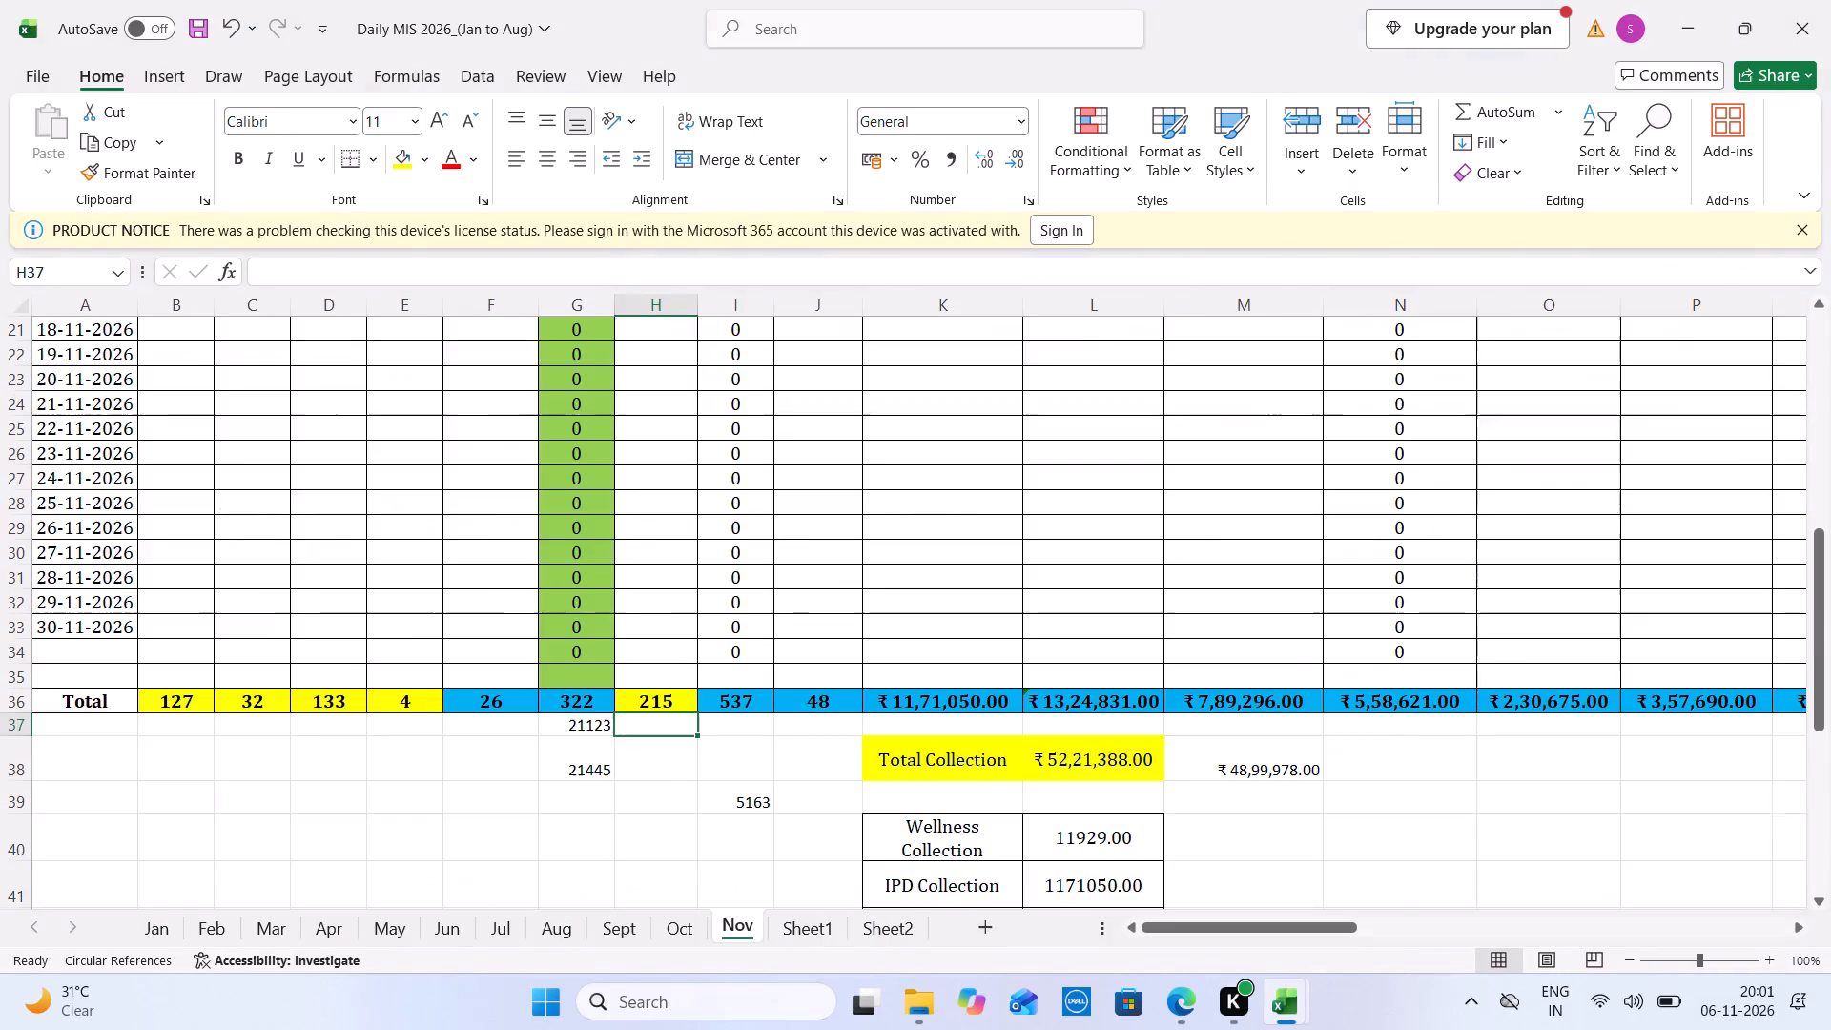
key("ctrl+Tab")
key("Left")
key("ctrl+Tab")
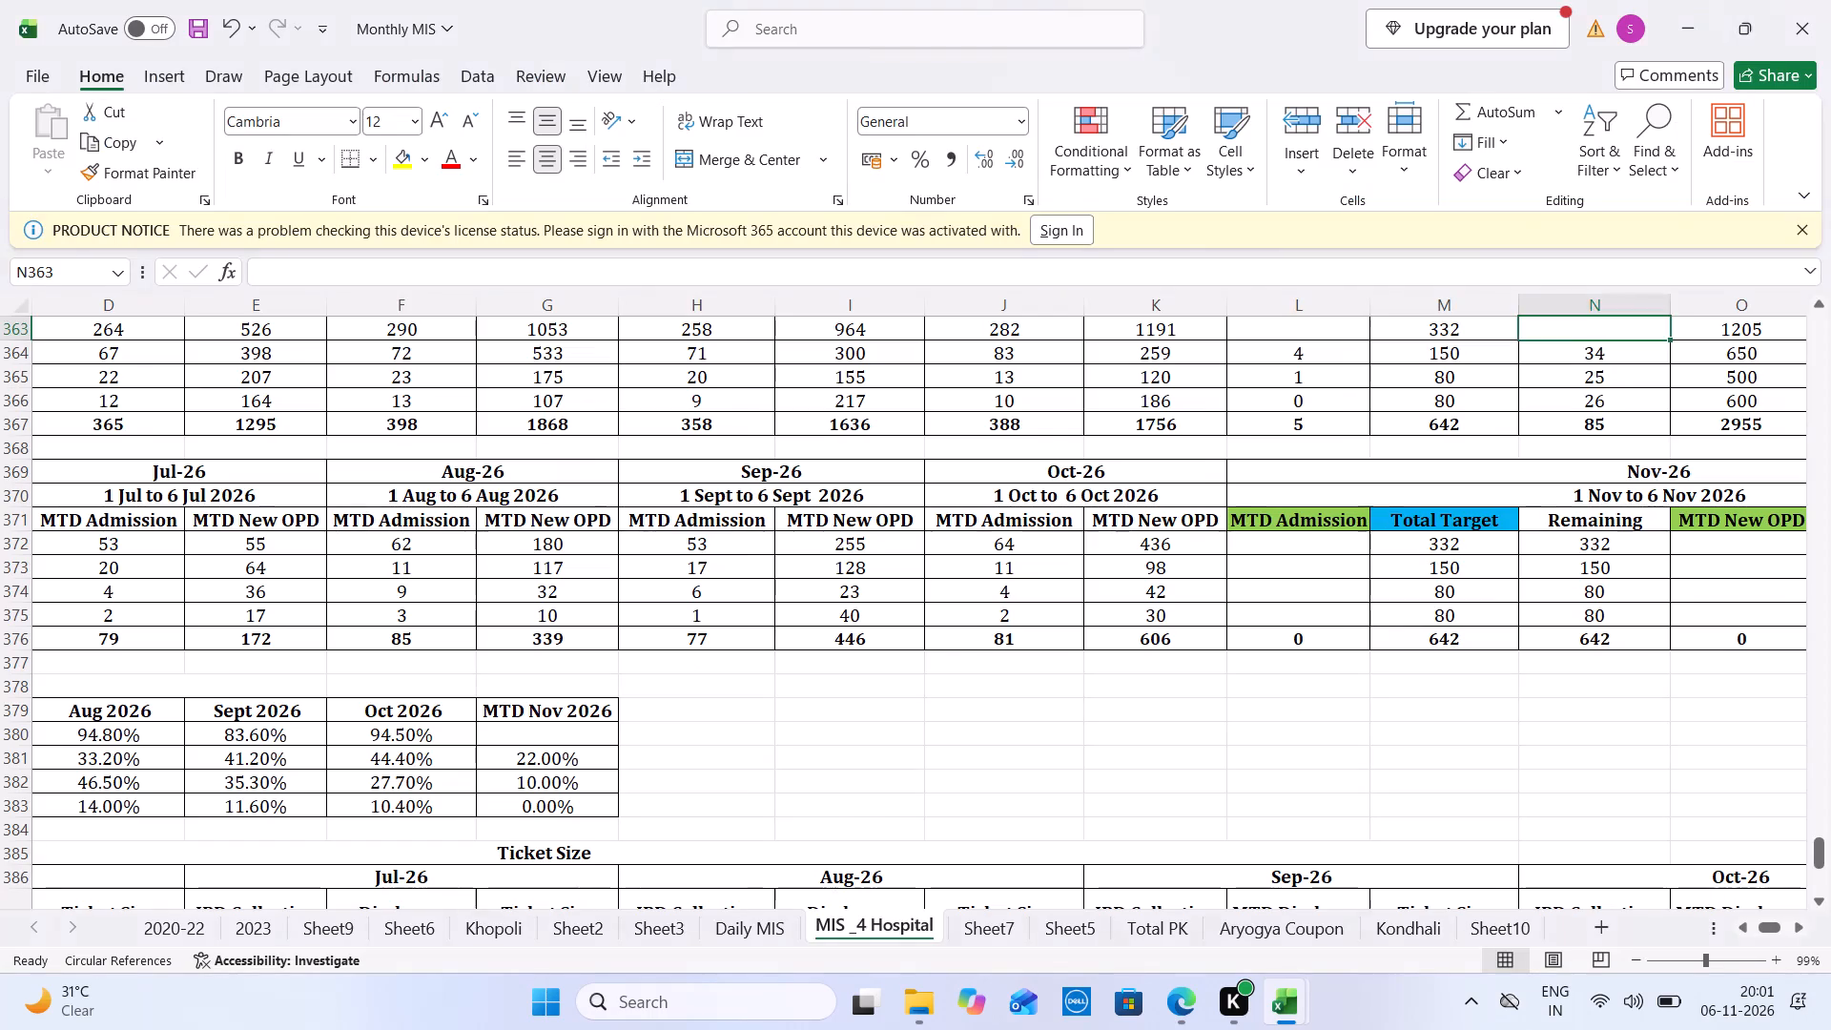
key("Left")
key("Left")
type("26")
key("Tab")
key("Tab")
type("127")
Save and close the Monthly MIS workbook, returning to Daily MIS's Nov sheet.
key("ctrl+s")
left_click(1830, 0)
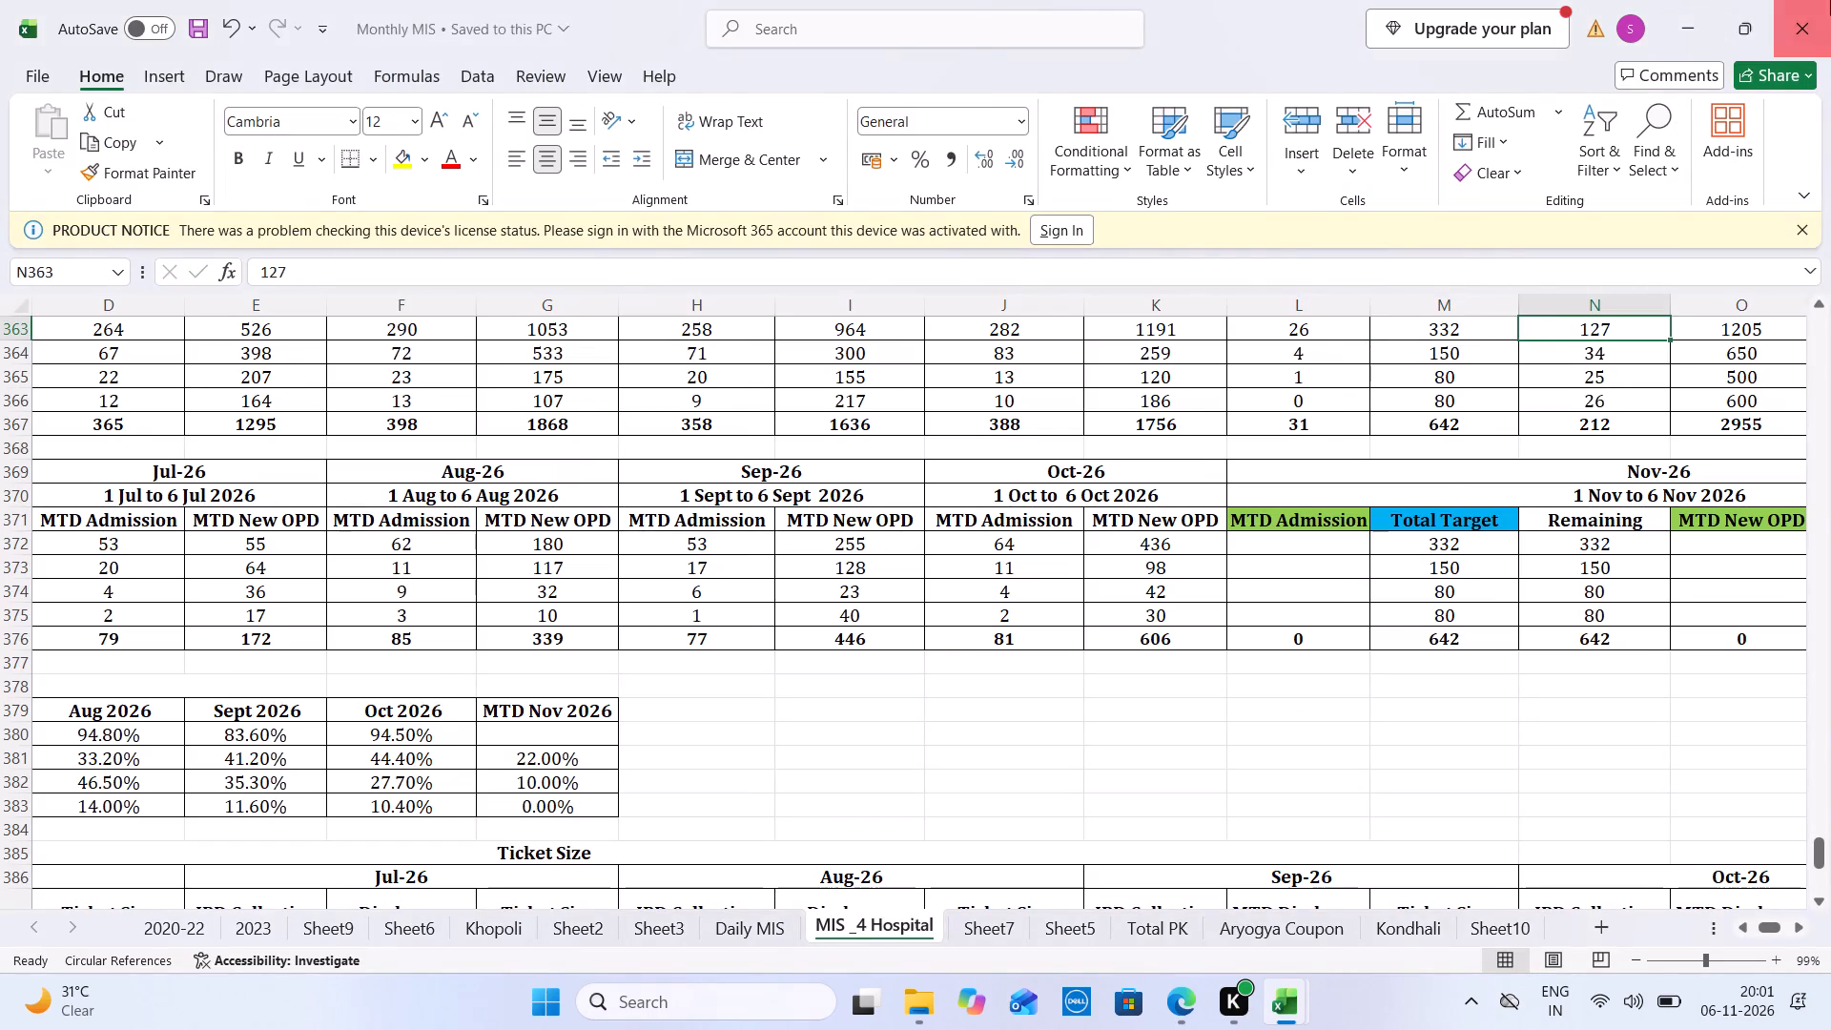
double_click(1823, 408)
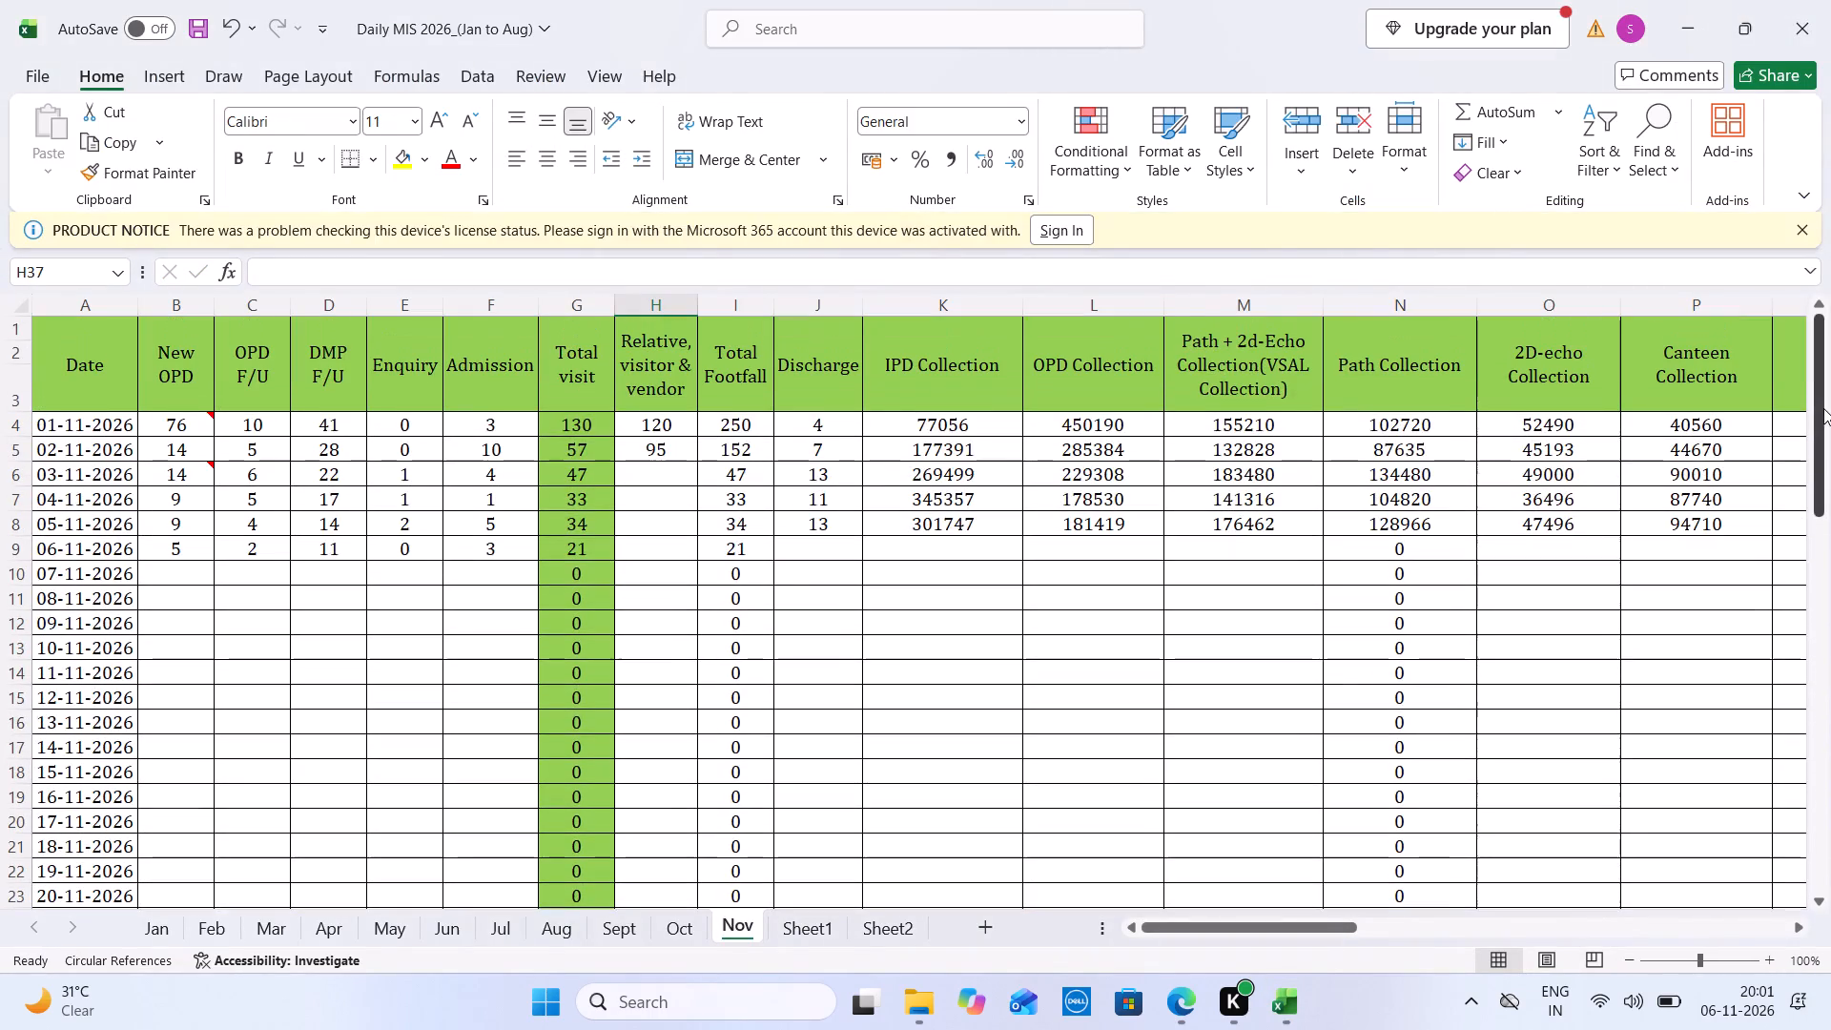
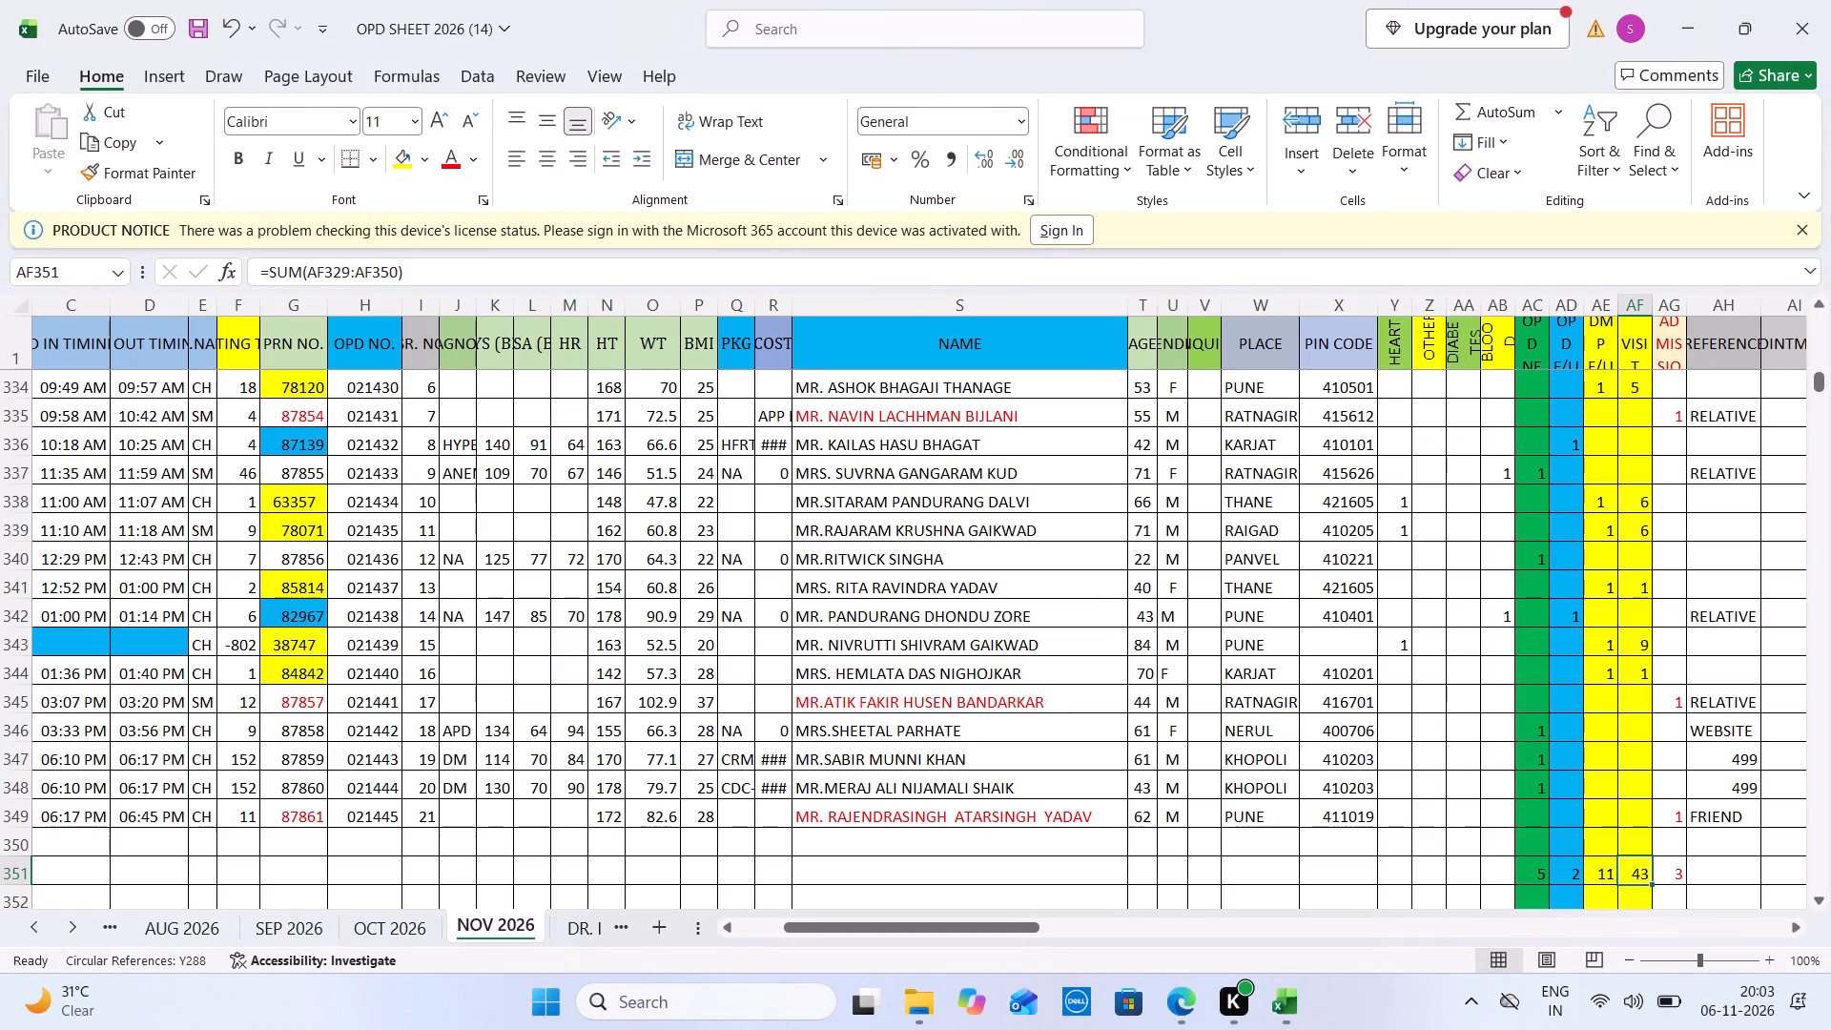
Open the OPD SHEET WAITING TIME 2026 workbook from Pen drive's TRUPTI RECP folder and go below its last Nov entries.
left_click(909, 1000)
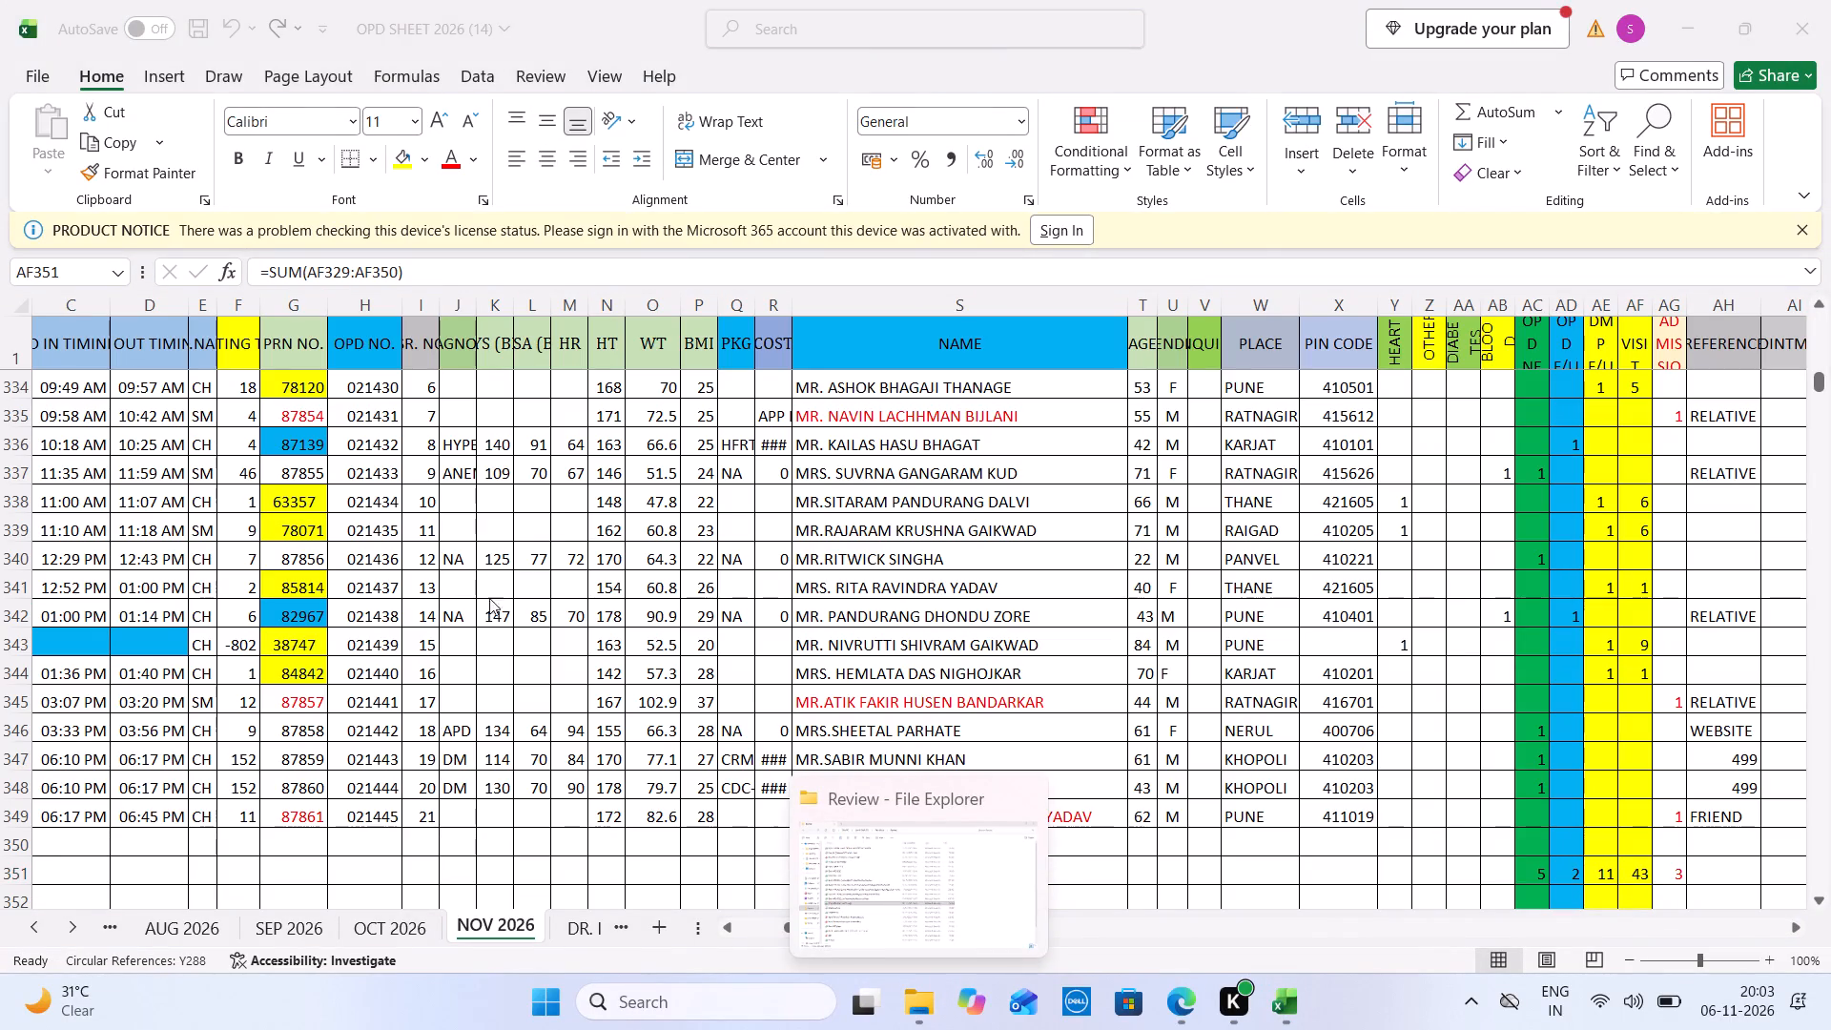
left_click(922, 1015)
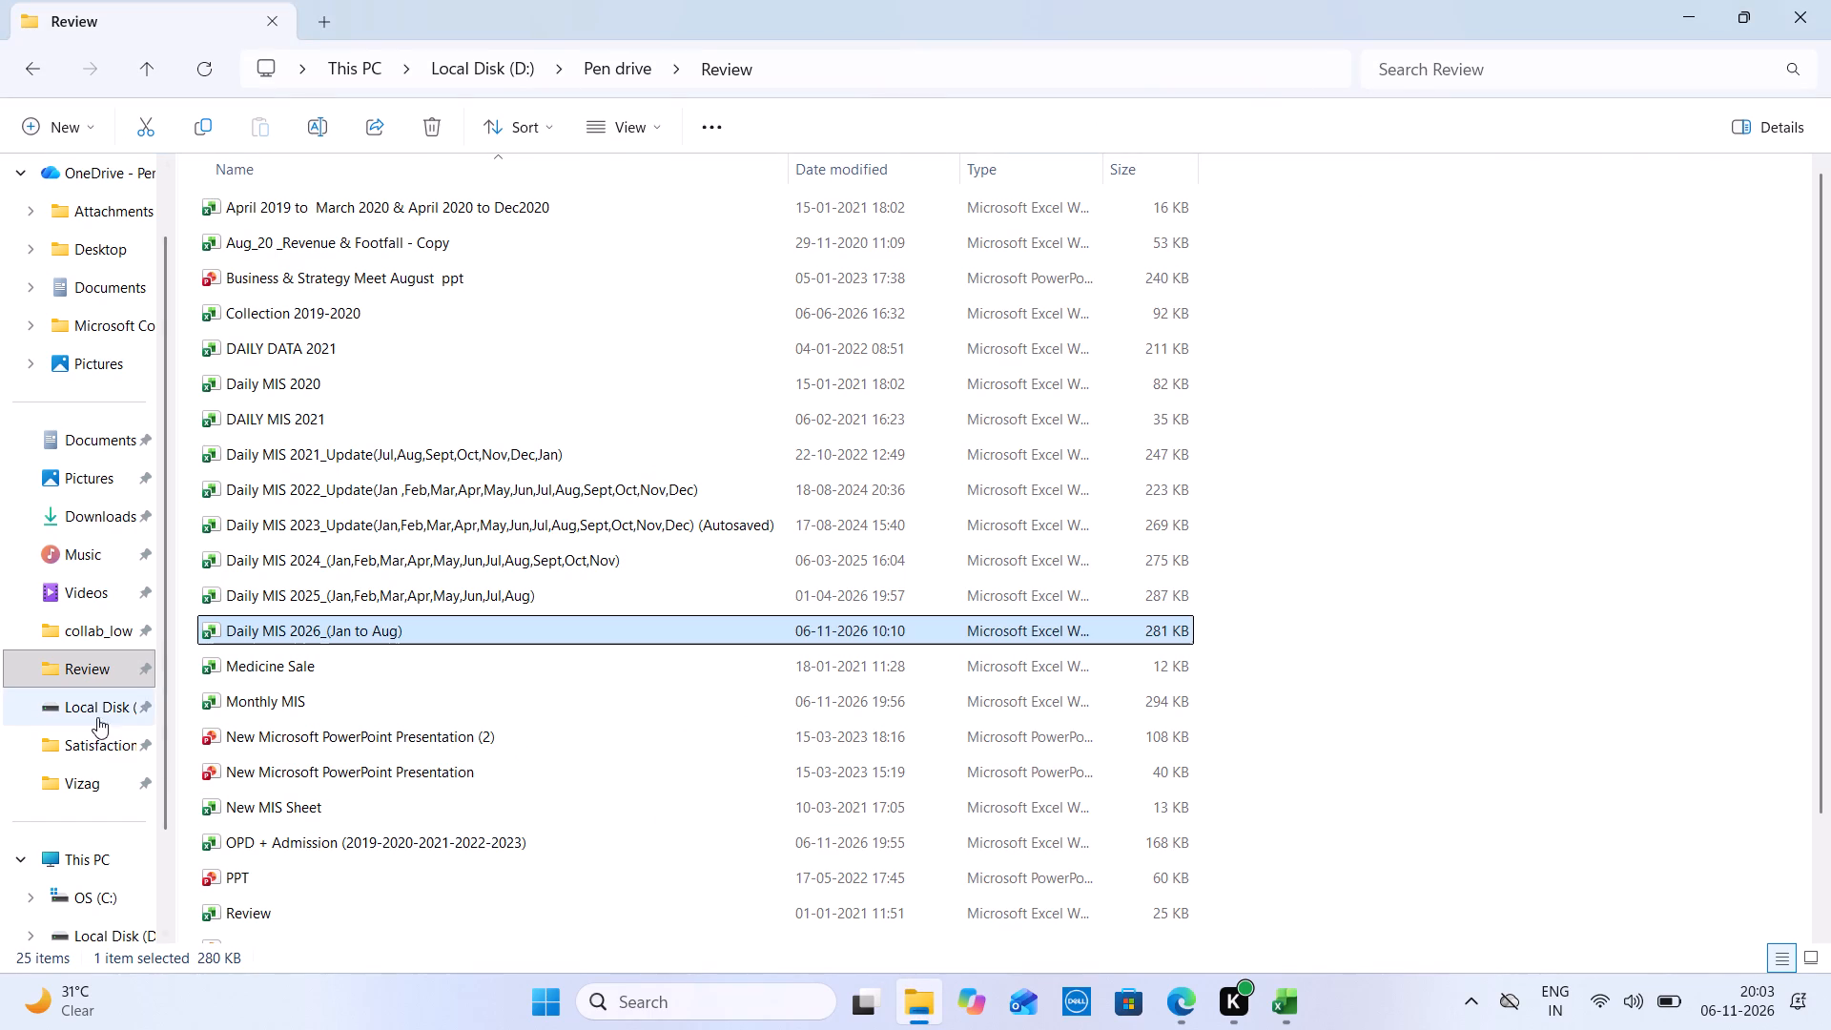
left_click(114, 709)
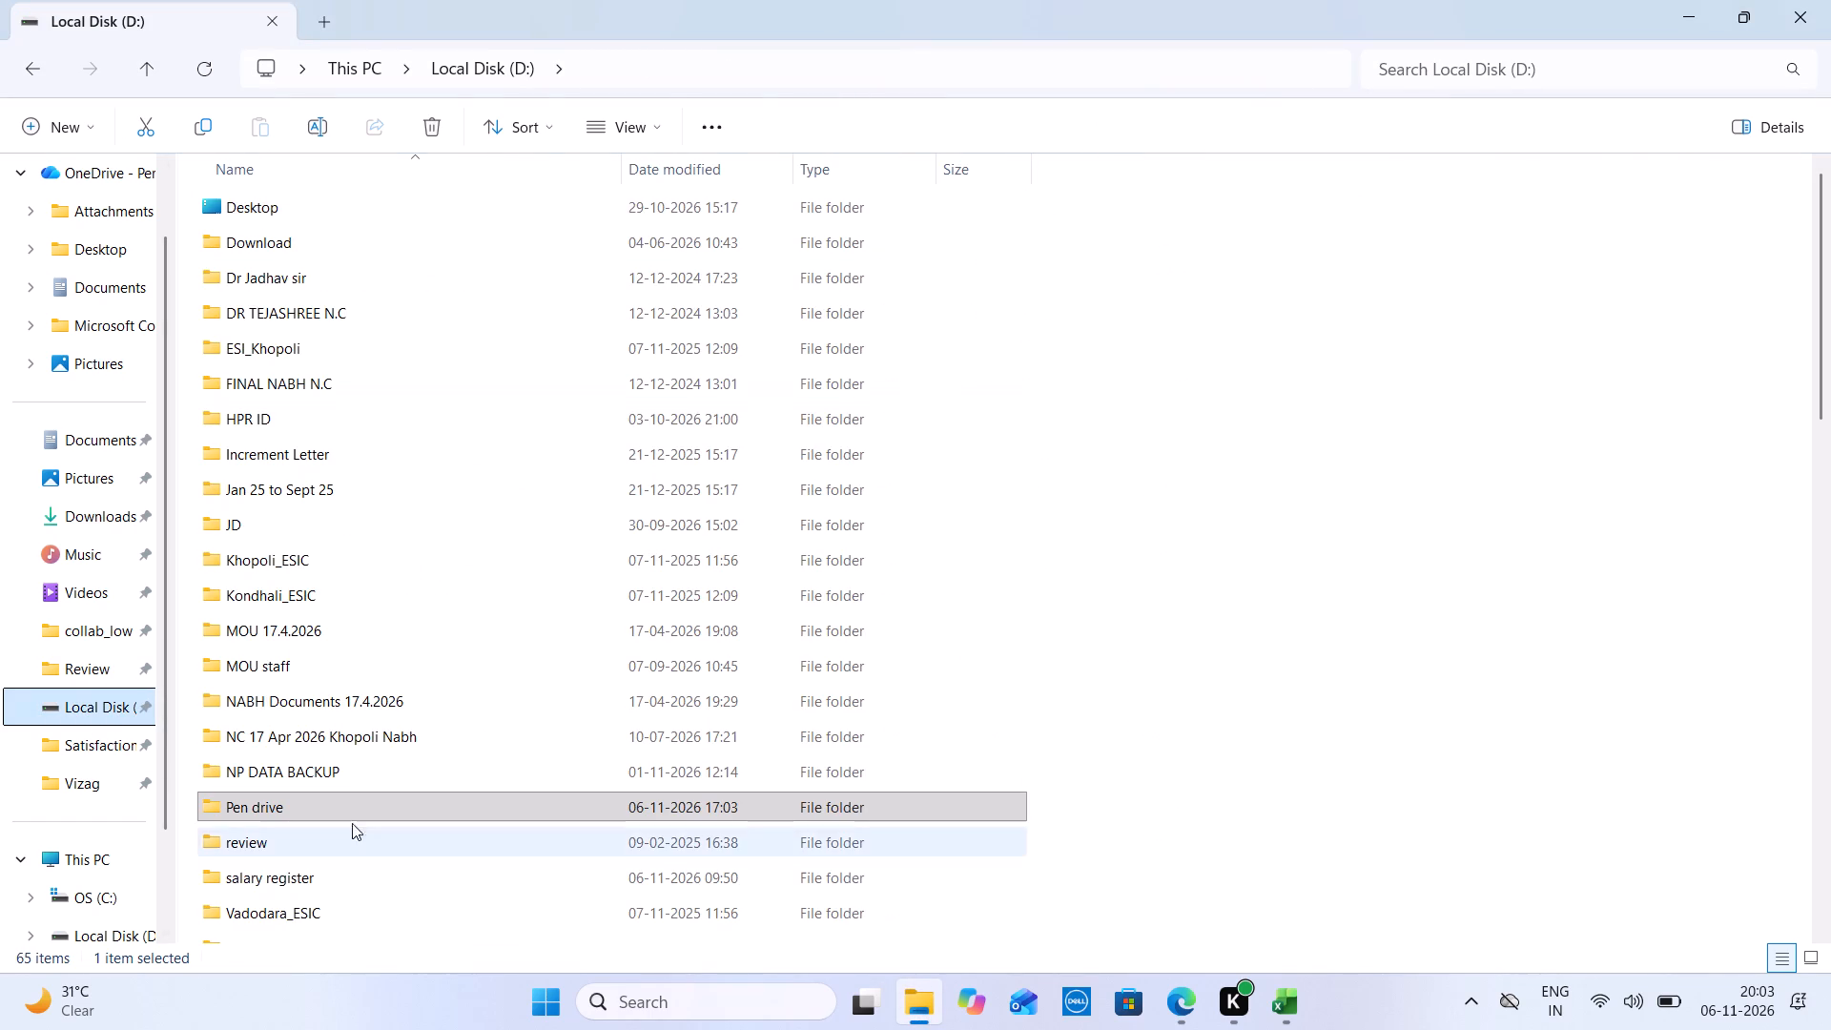
double_click(366, 808)
double_click(318, 282)
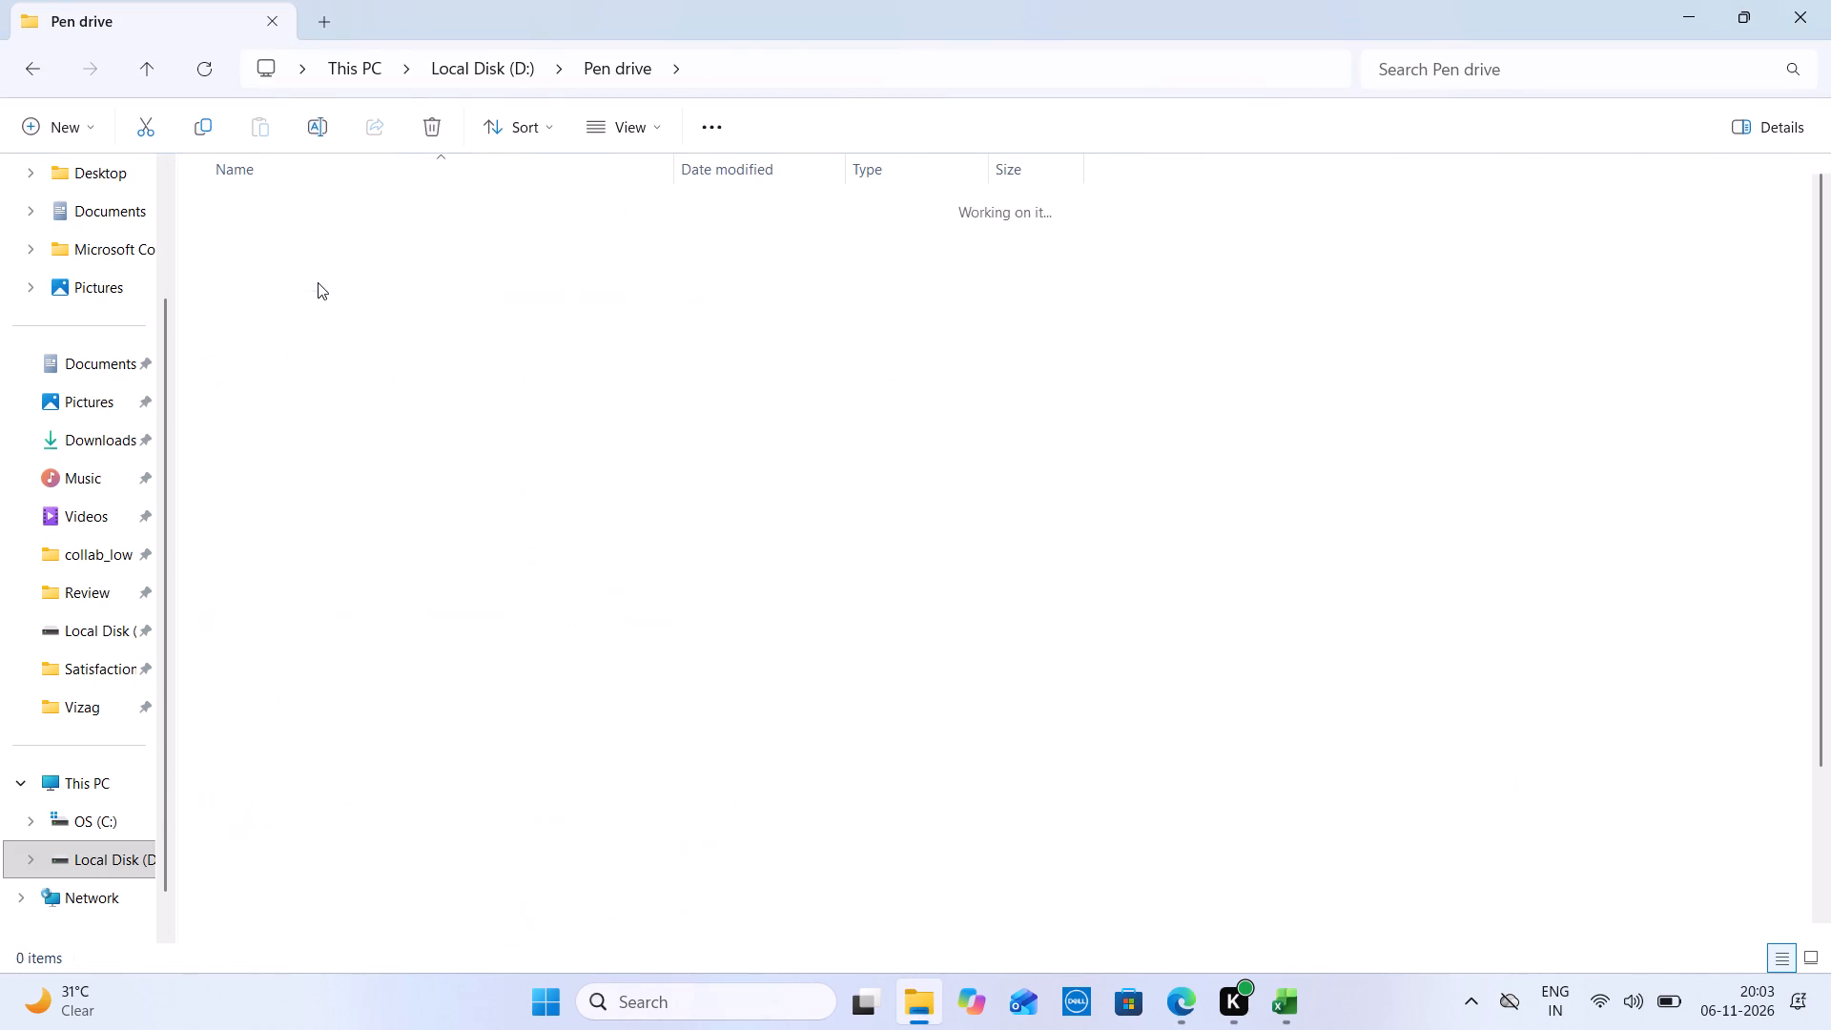
double_click(307, 764)
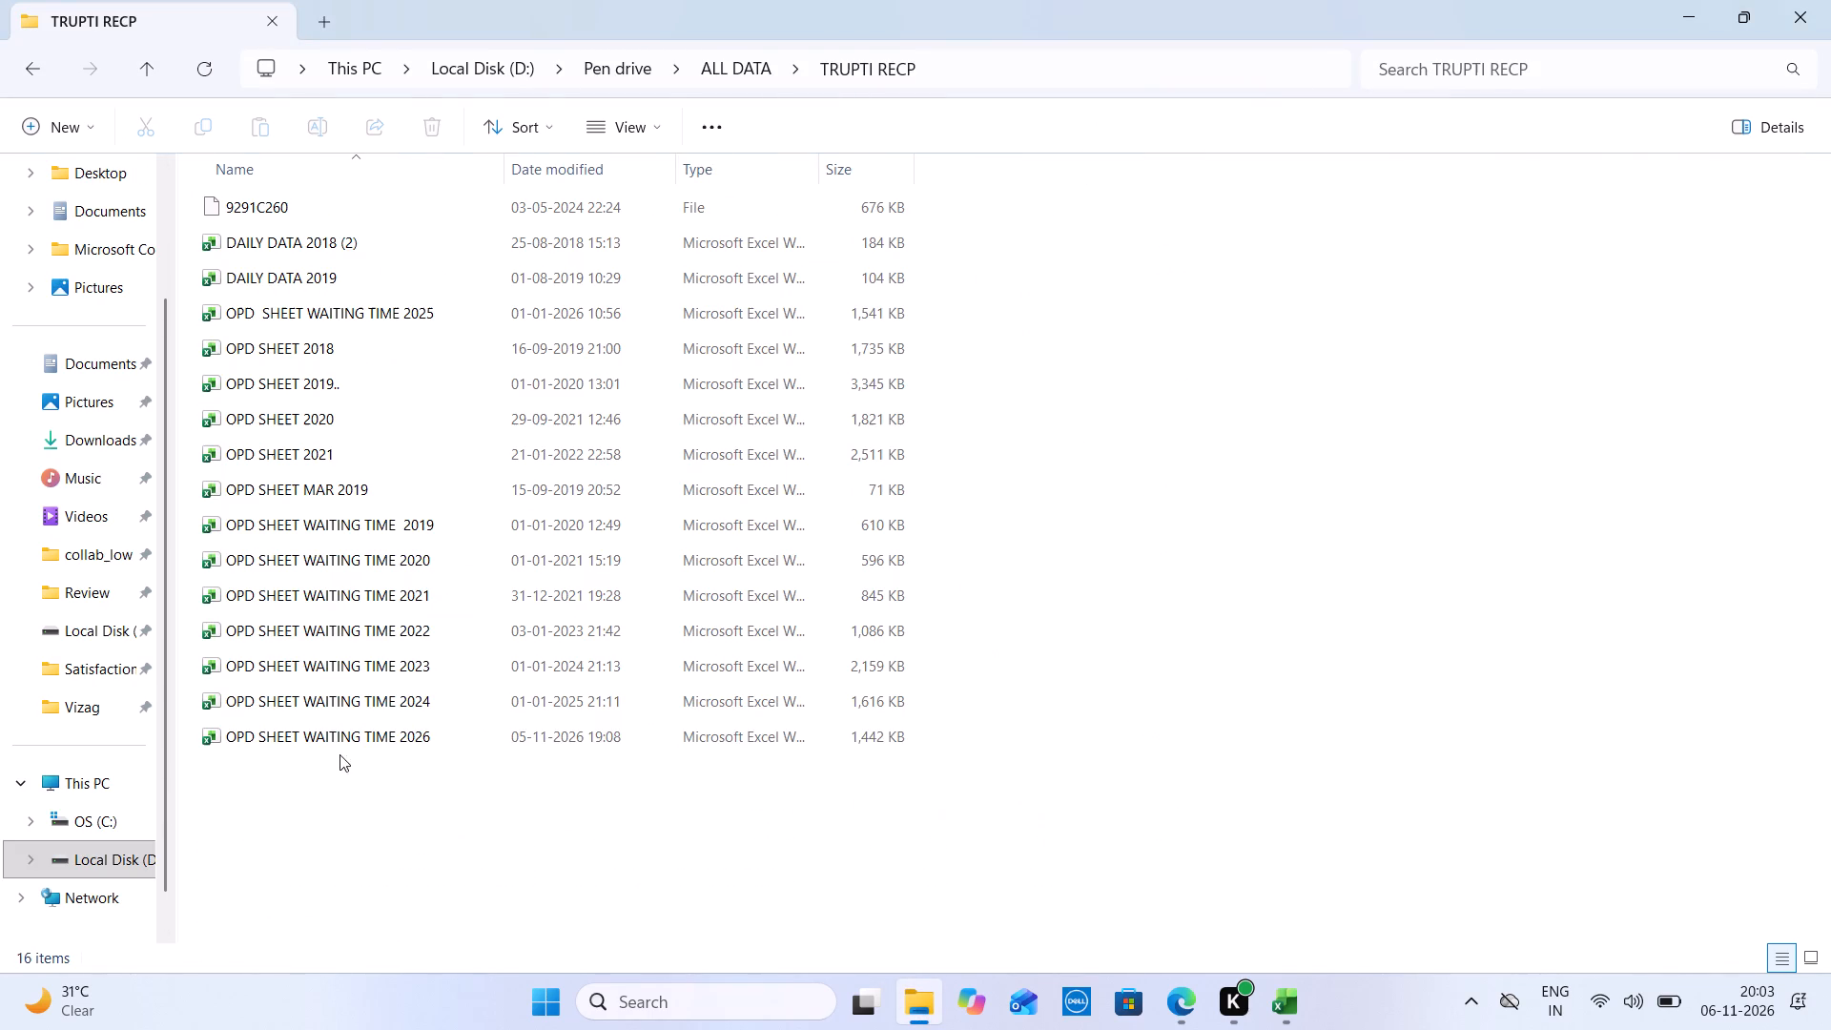
double_click(432, 735)
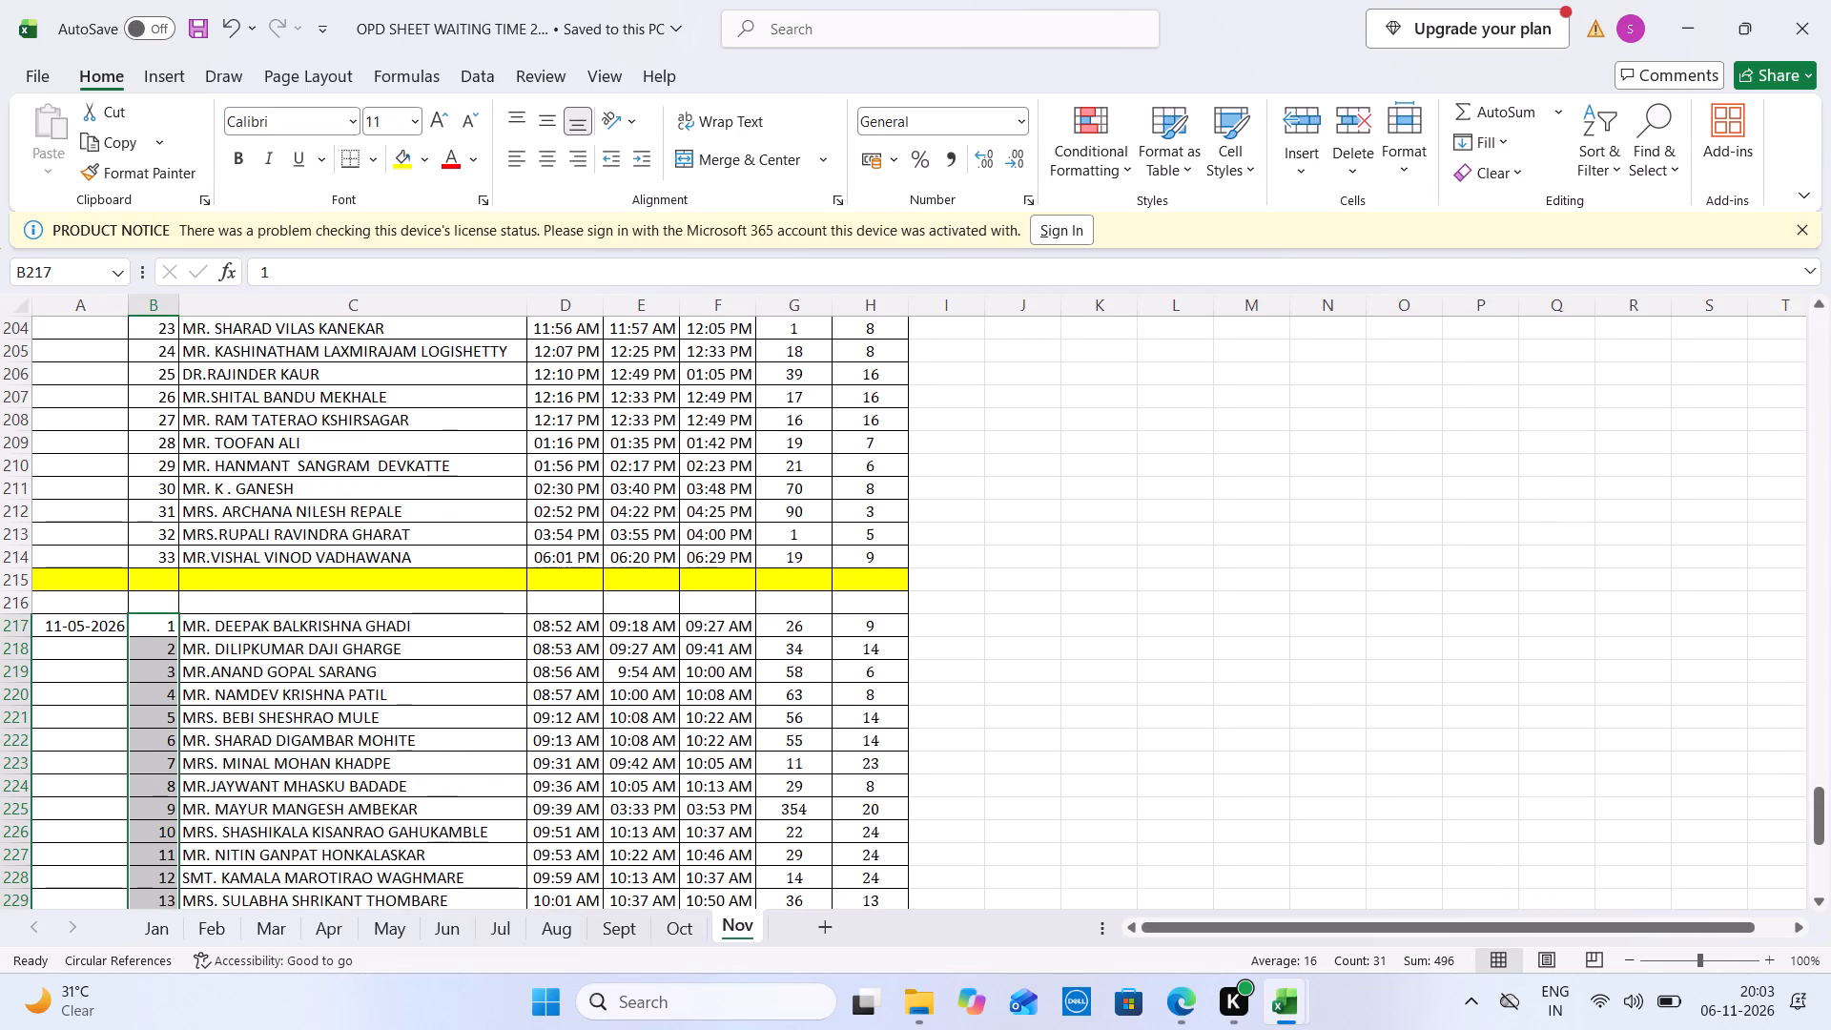
left_click_drag(1819, 793, 1824, 878)
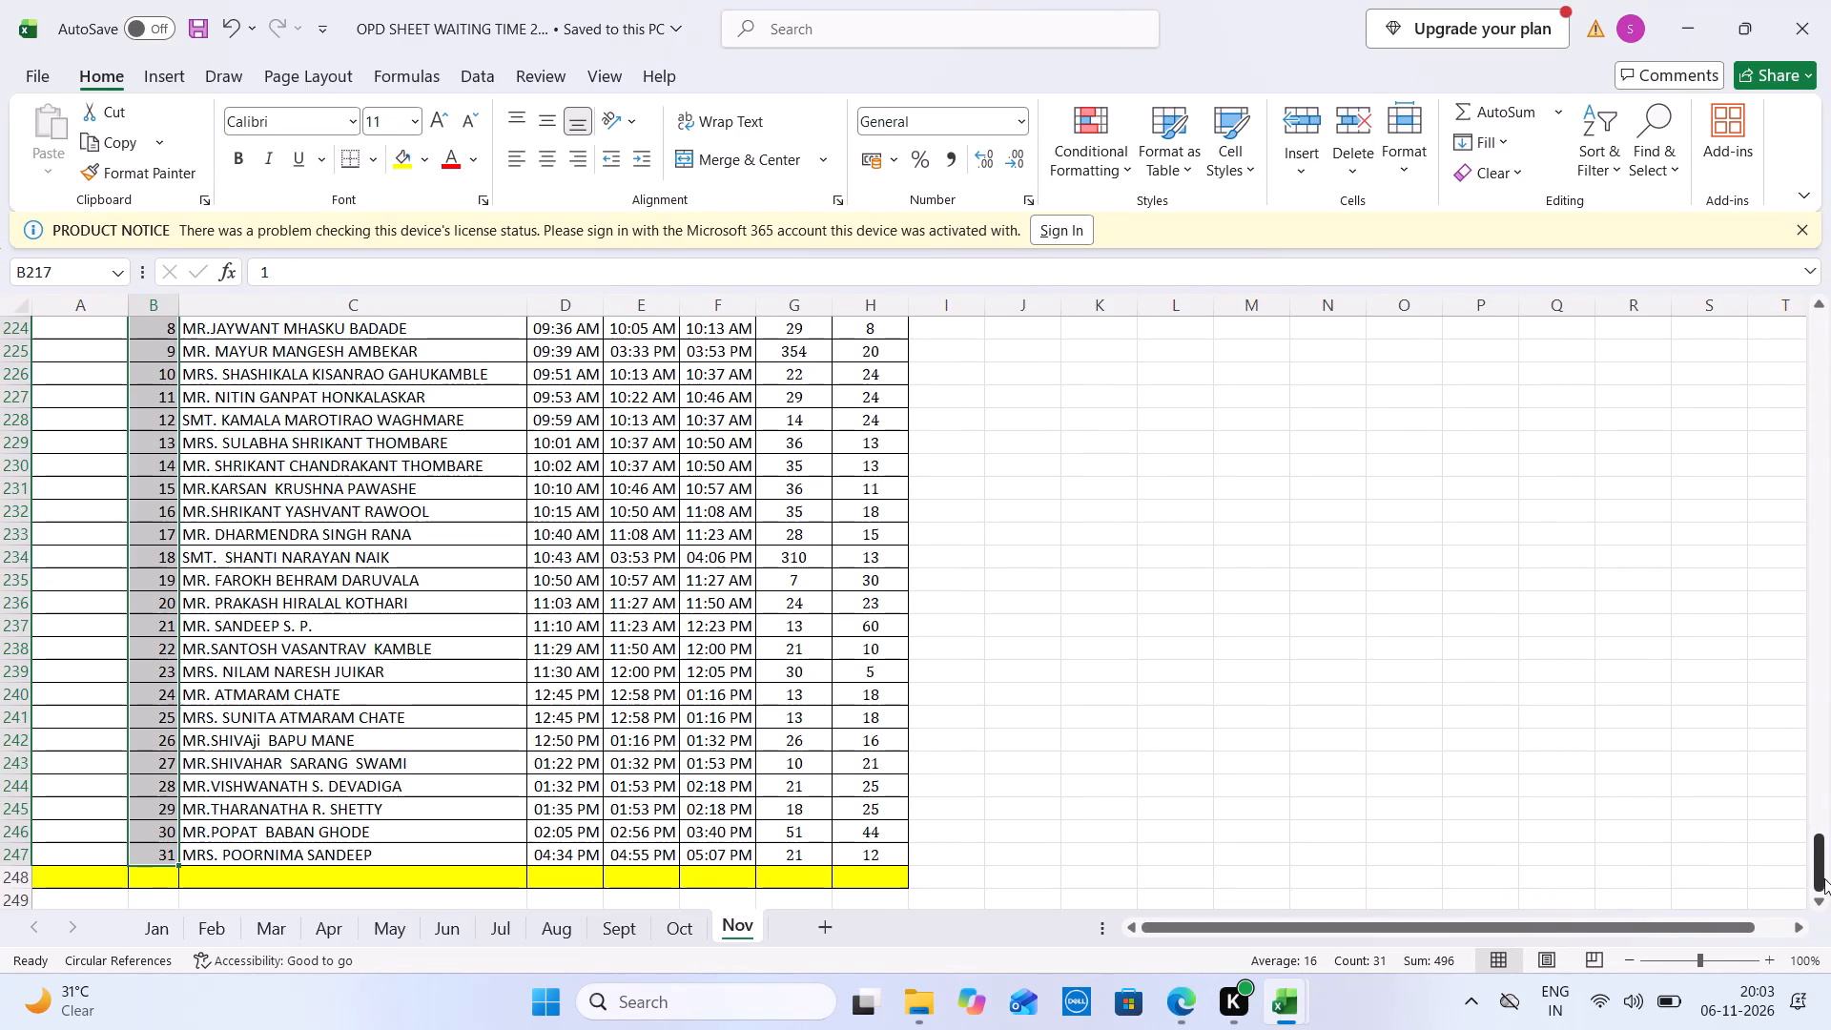
left_click(348, 794)
key("Down")
key("Down")
key("Down")
key("Down")
key("Down")
key("Down")
key("Down")
key("Down")
key("Down")
key("Down")
key("Down")
key("Down")
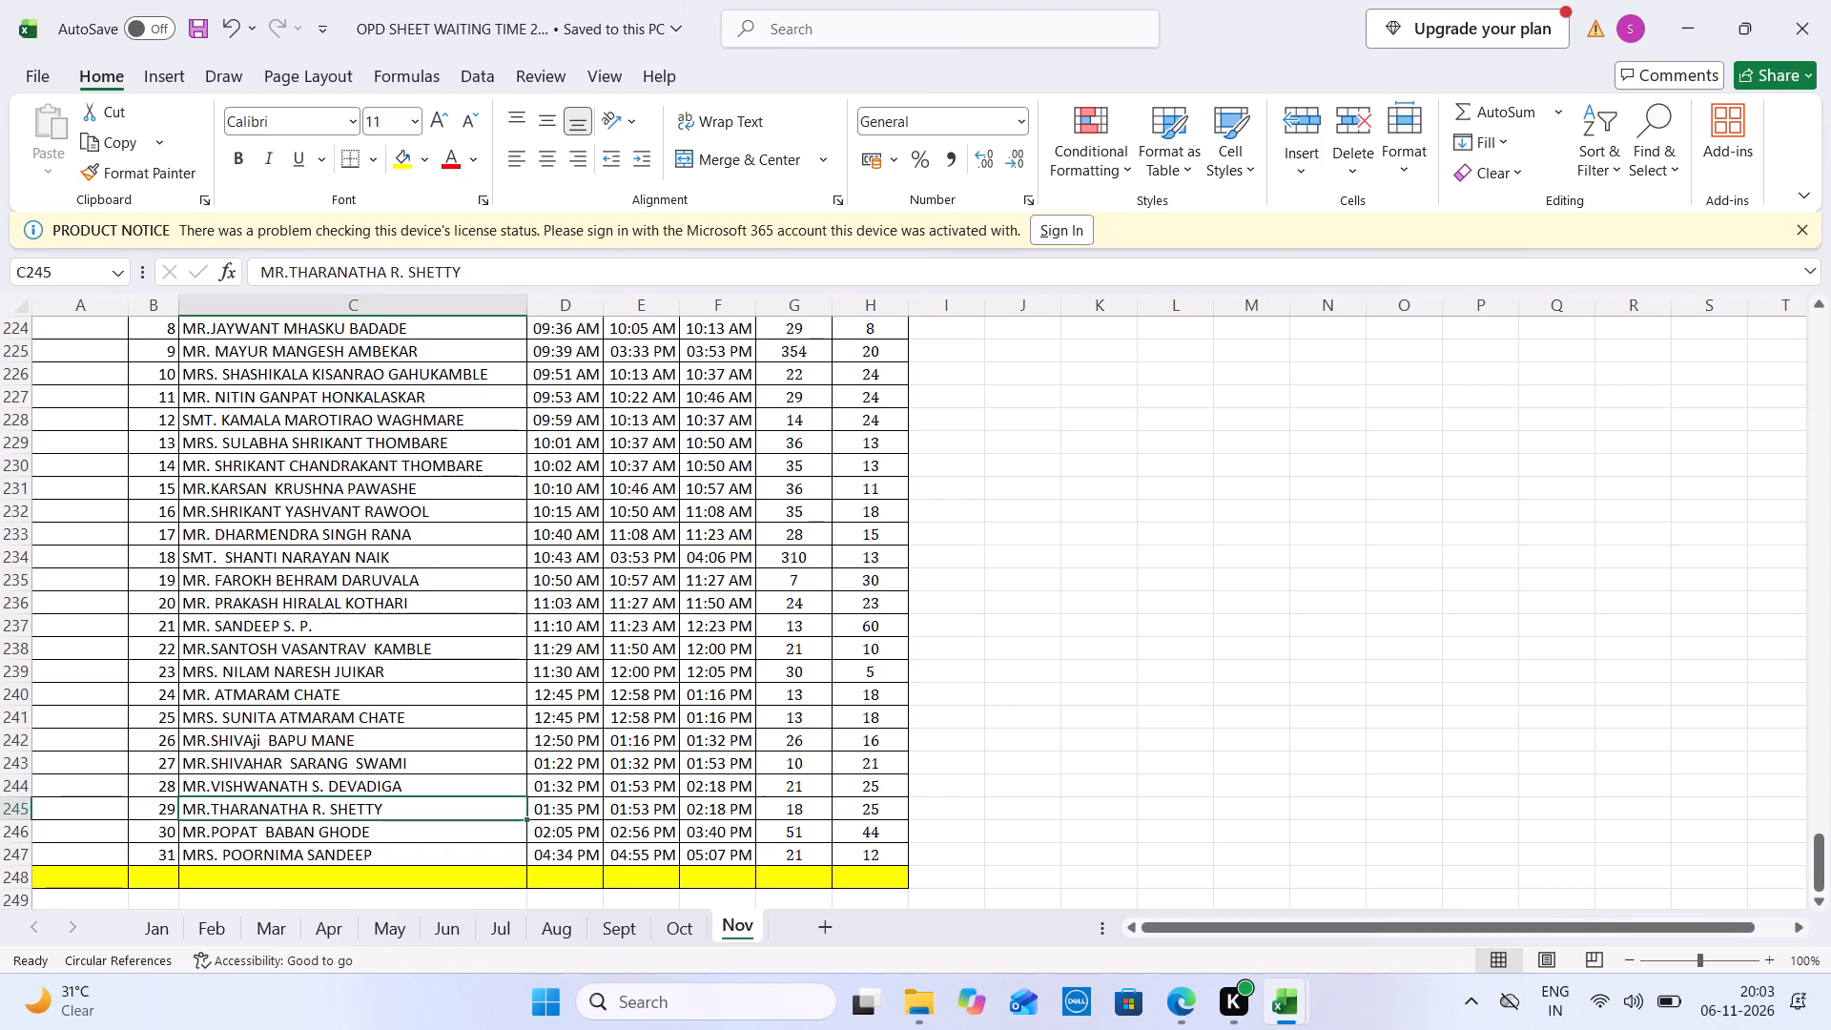
Reopen Monthly MIS from the Review folder without updating links, review the MIS_4 Hospital tables, and close the workbook.
left_click(900, 1001)
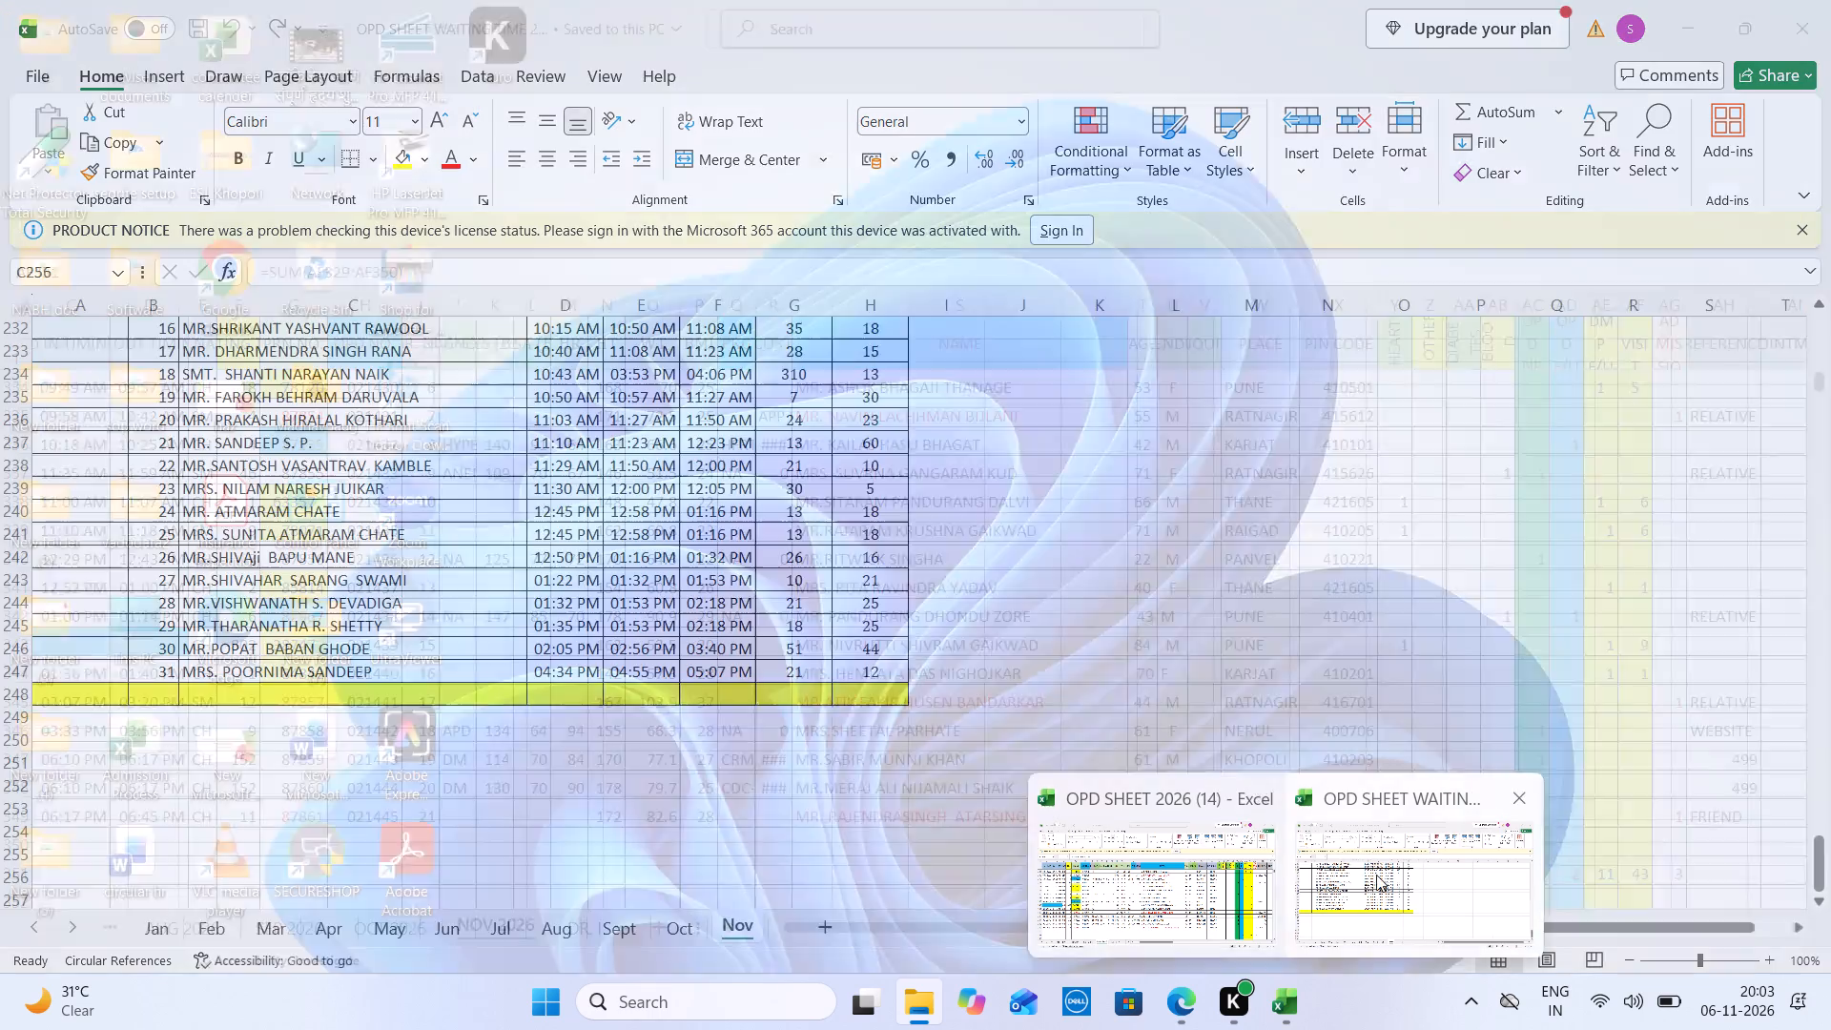
left_click(920, 999)
left_click(920, 999)
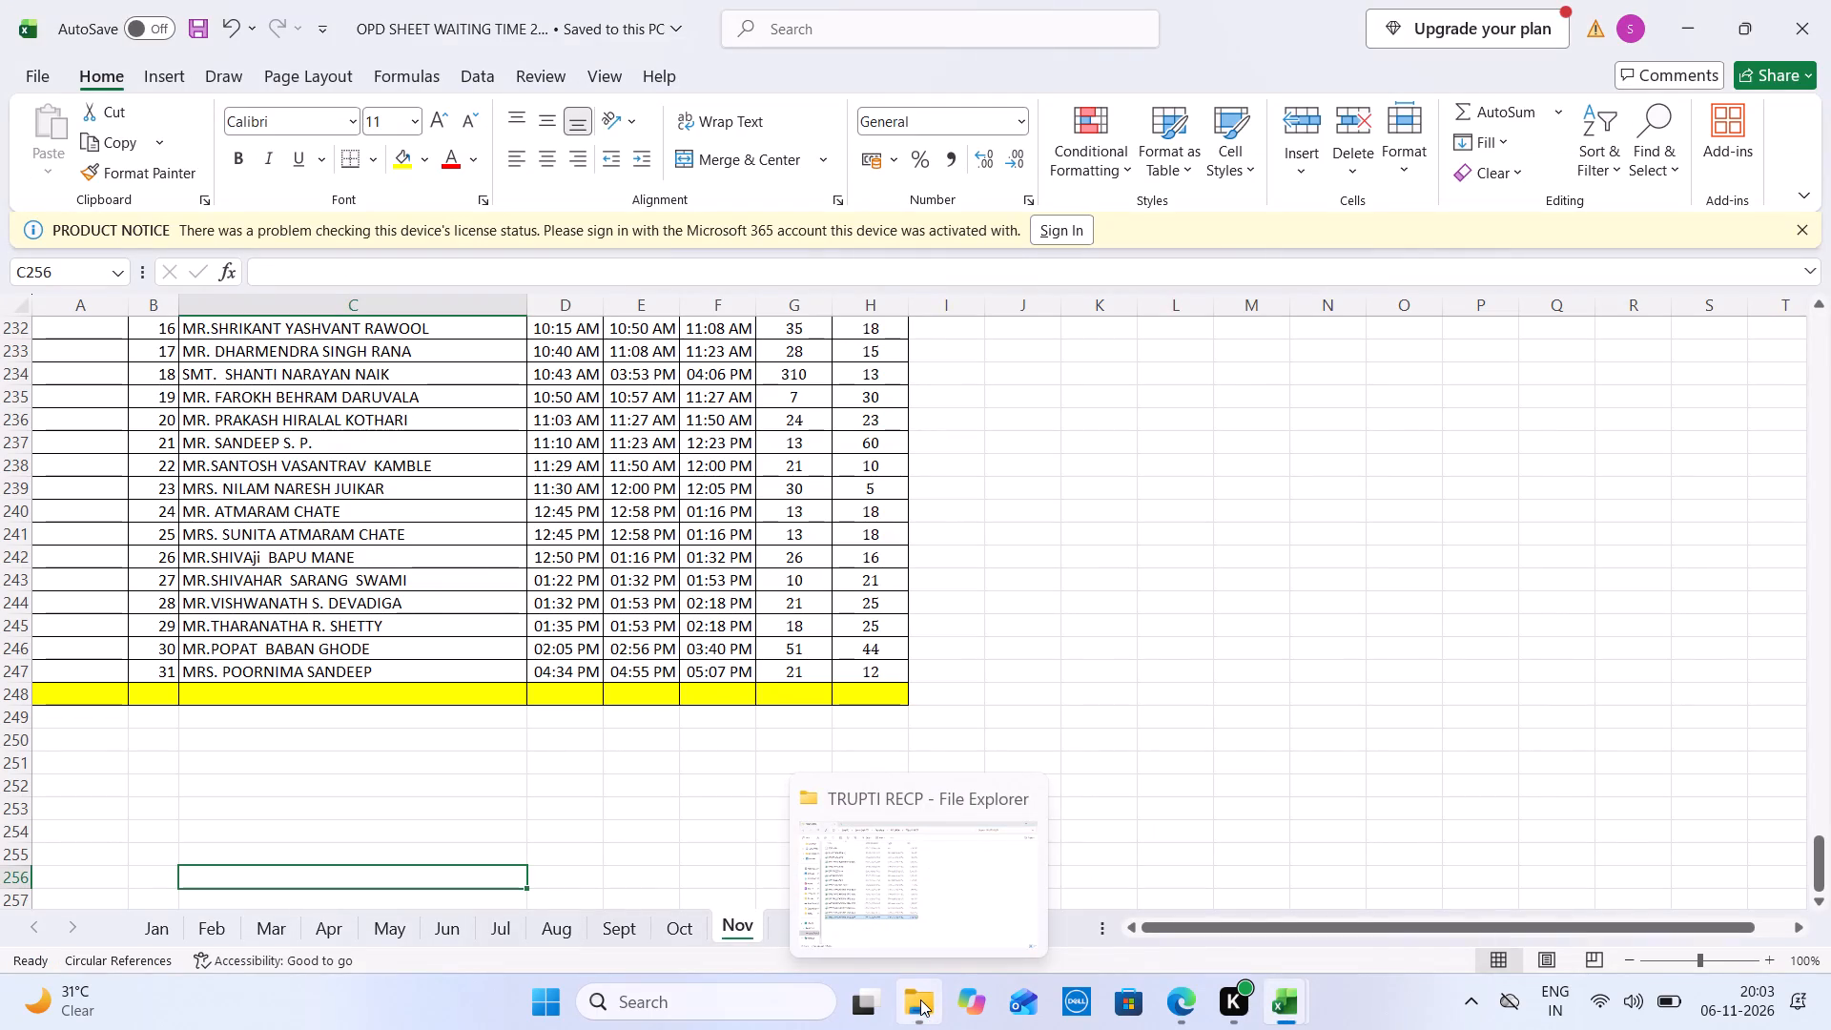
left_click(76, 599)
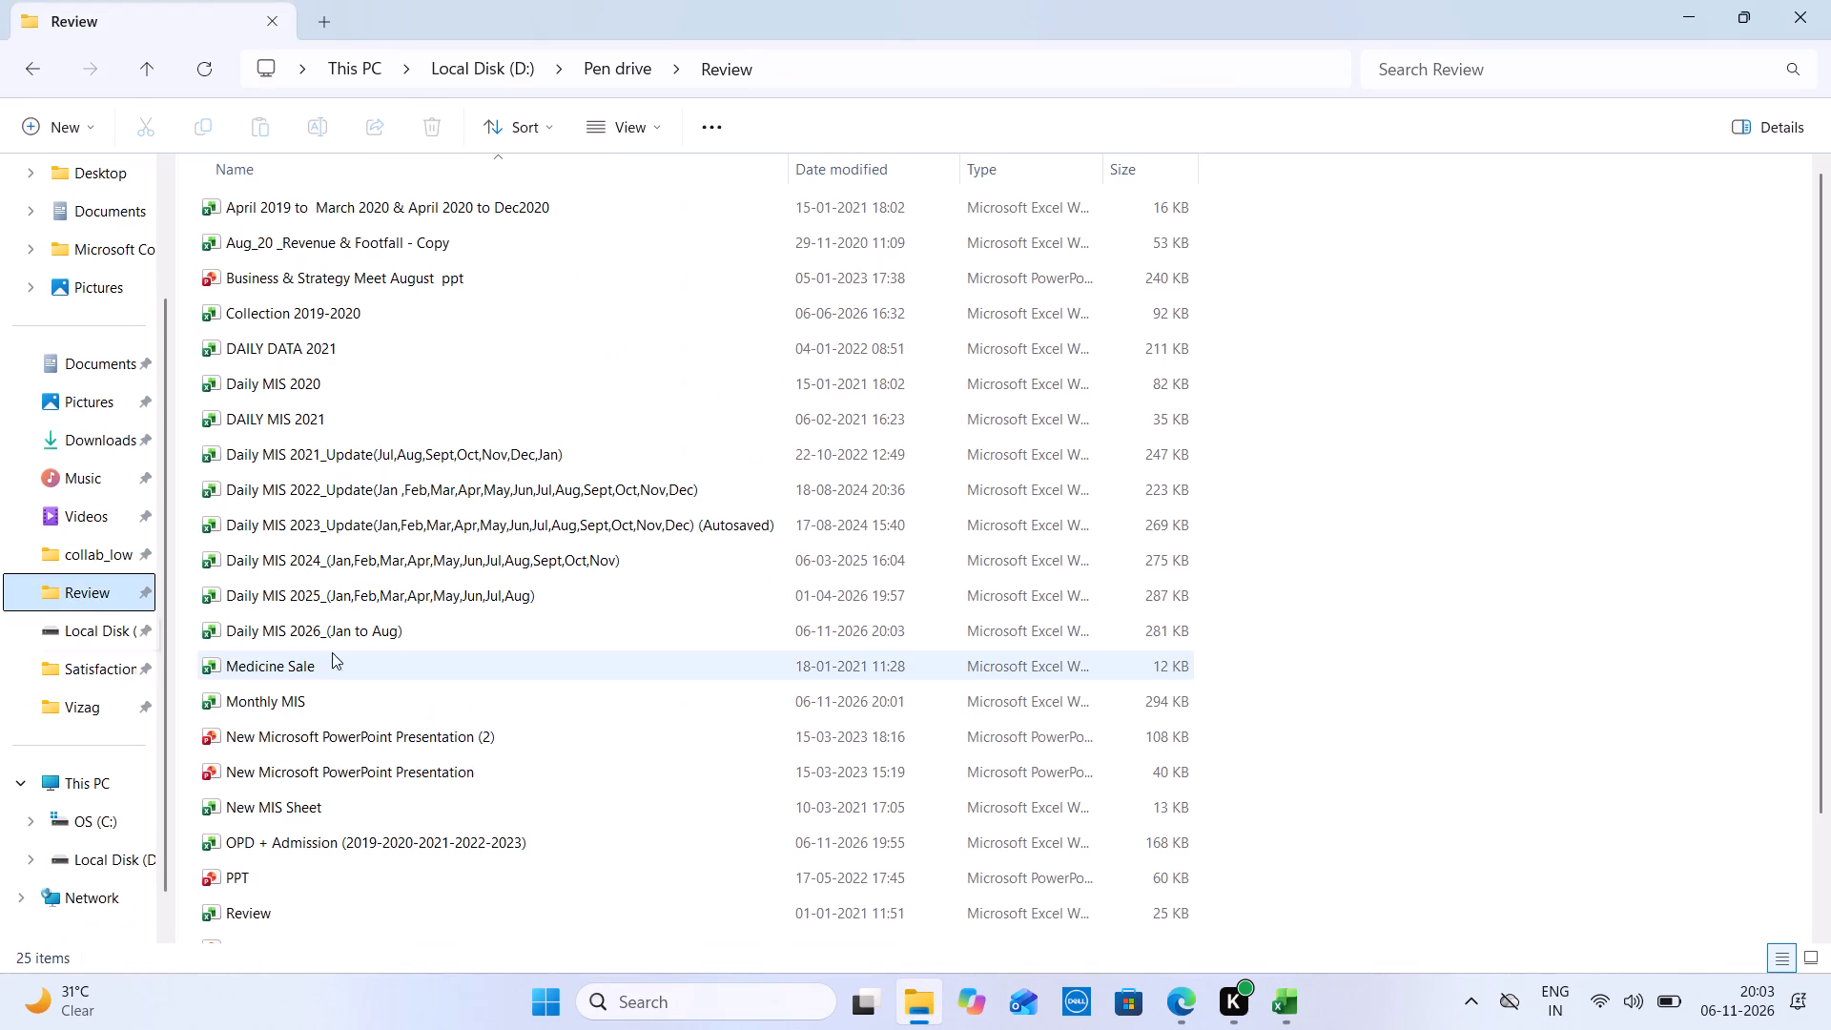
double_click(369, 708)
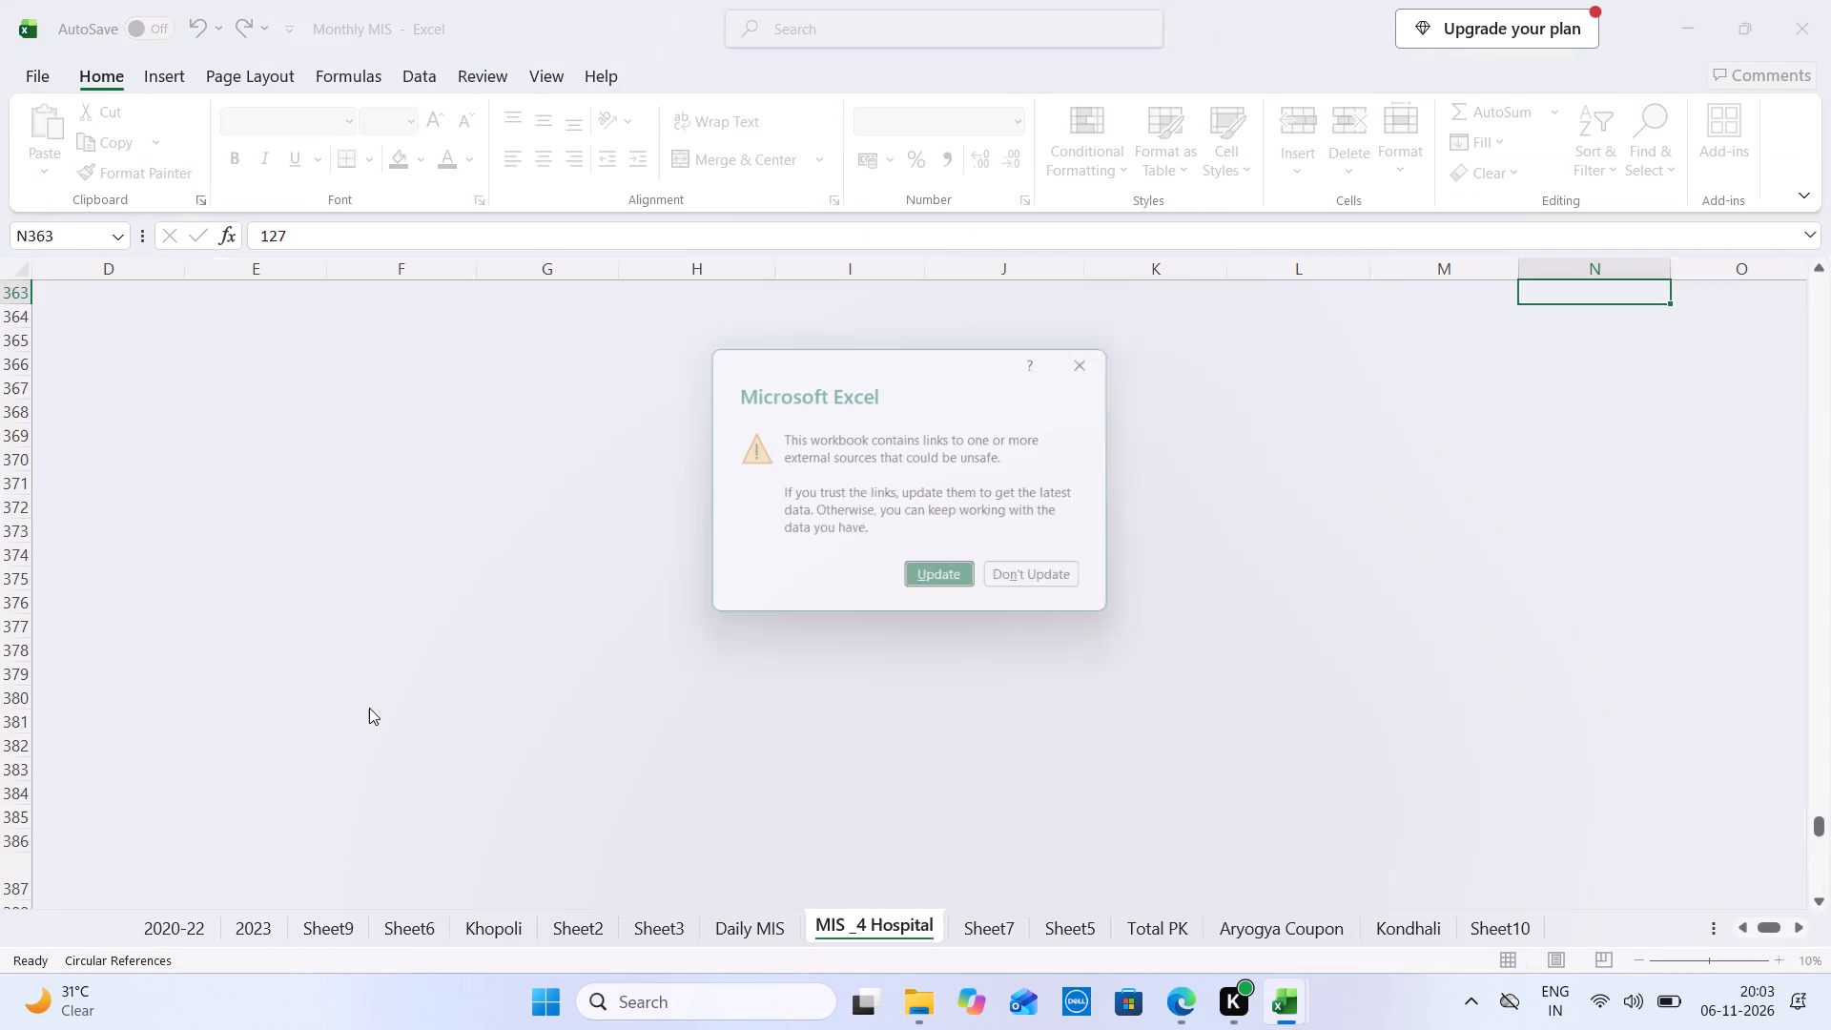
left_click(1105, 351)
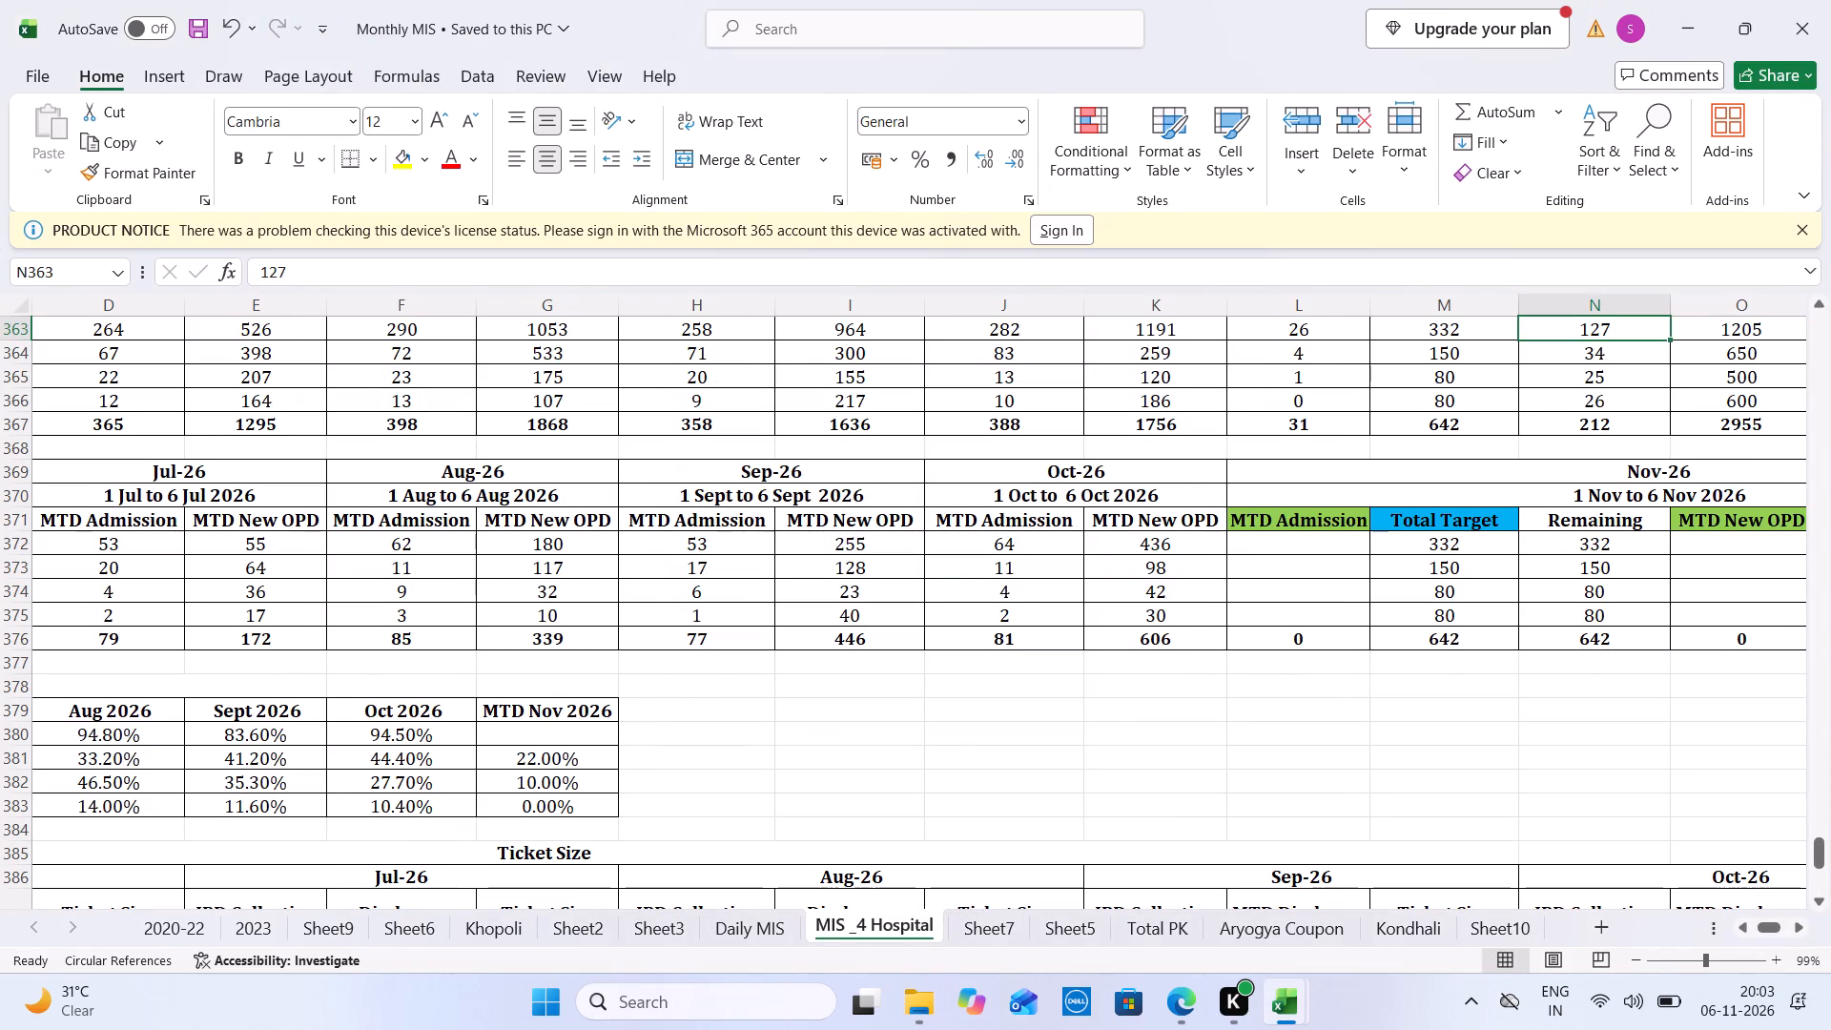
key("Left")
key("Left")
key("Left")
key("Left")
key("Left")
key("Left")
key("Left")
key("Left")
key("Left")
key("Left")
key("Left")
key("Left")
key("Left")
key("Left")
key("Left")
key("Left")
key("Left")
key("Left")
key("Left")
key("Left")
key("Down")
key("Down")
key("Down")
key("Down")
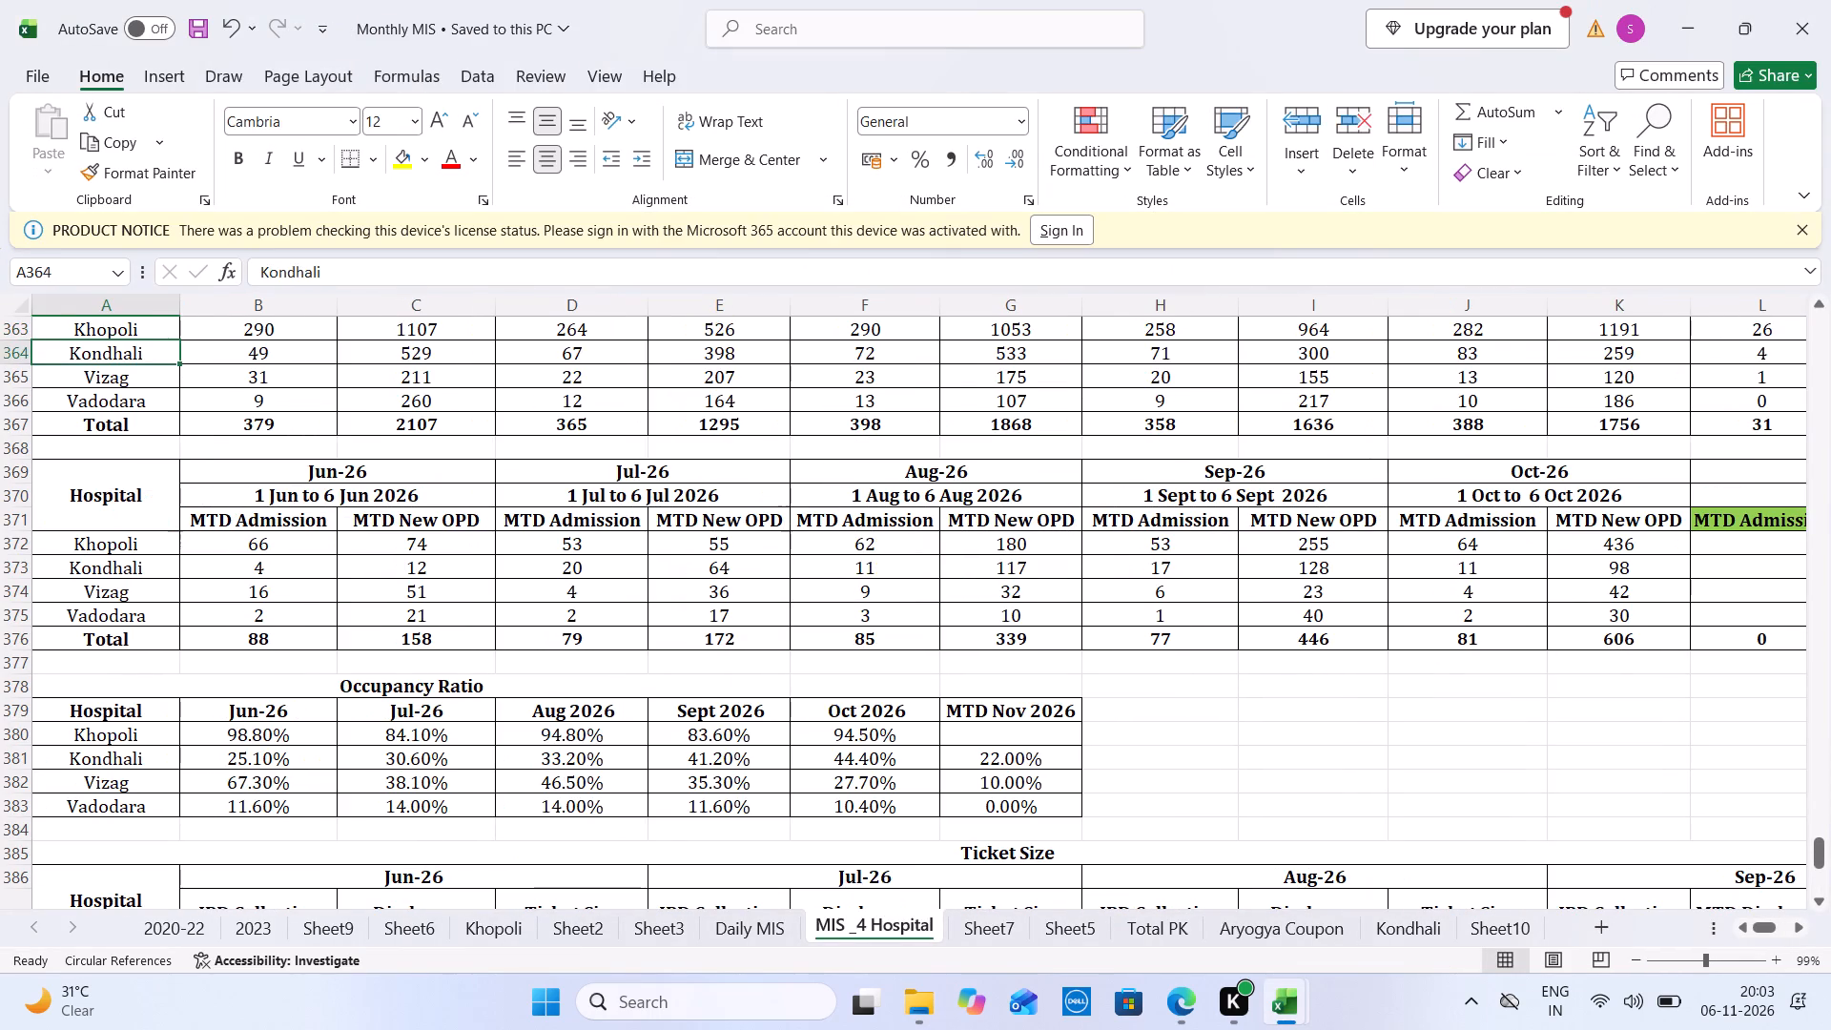
key("Up")
key("Up")
key("Up")
key("Up")
key("Up")
key("Up")
key("Up")
key("Up")
key("Up")
key("Up")
key("Up")
key("Up")
key("Up")
key("Up")
key("Up")
key("Up")
key("Up")
key("Up")
key("Up")
key("Up")
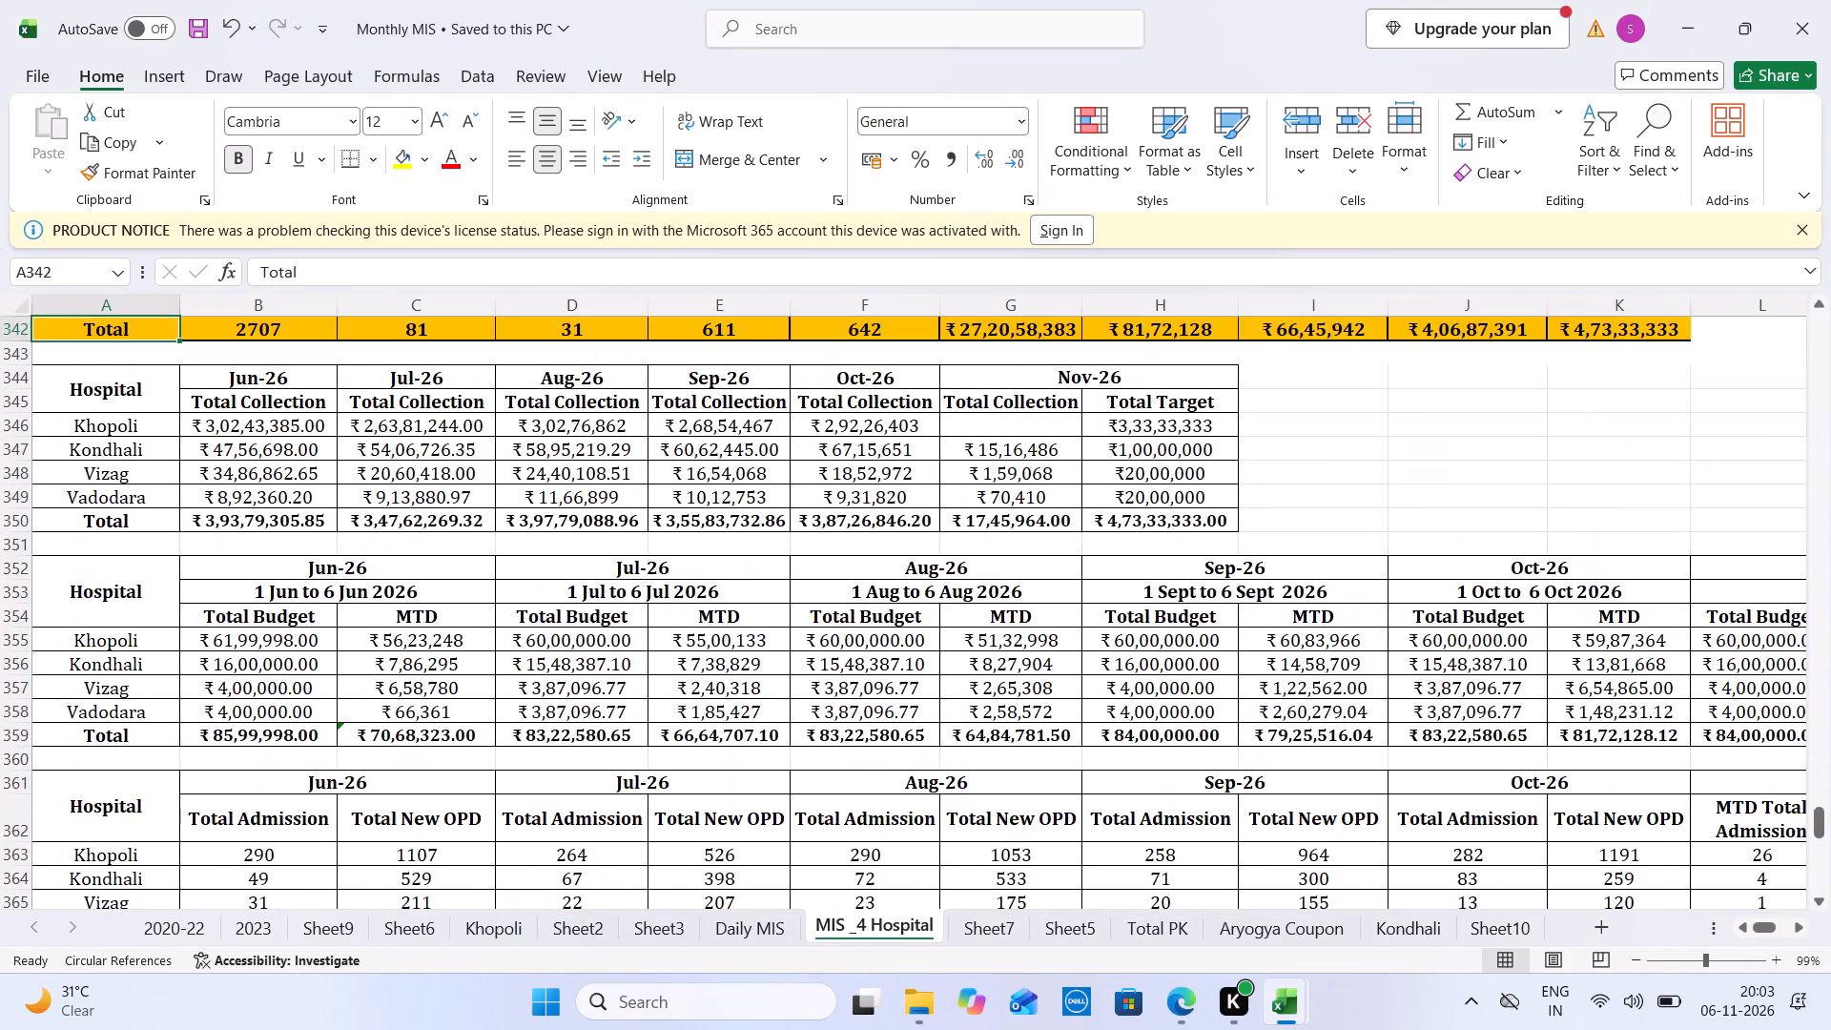
left_click(301, 652)
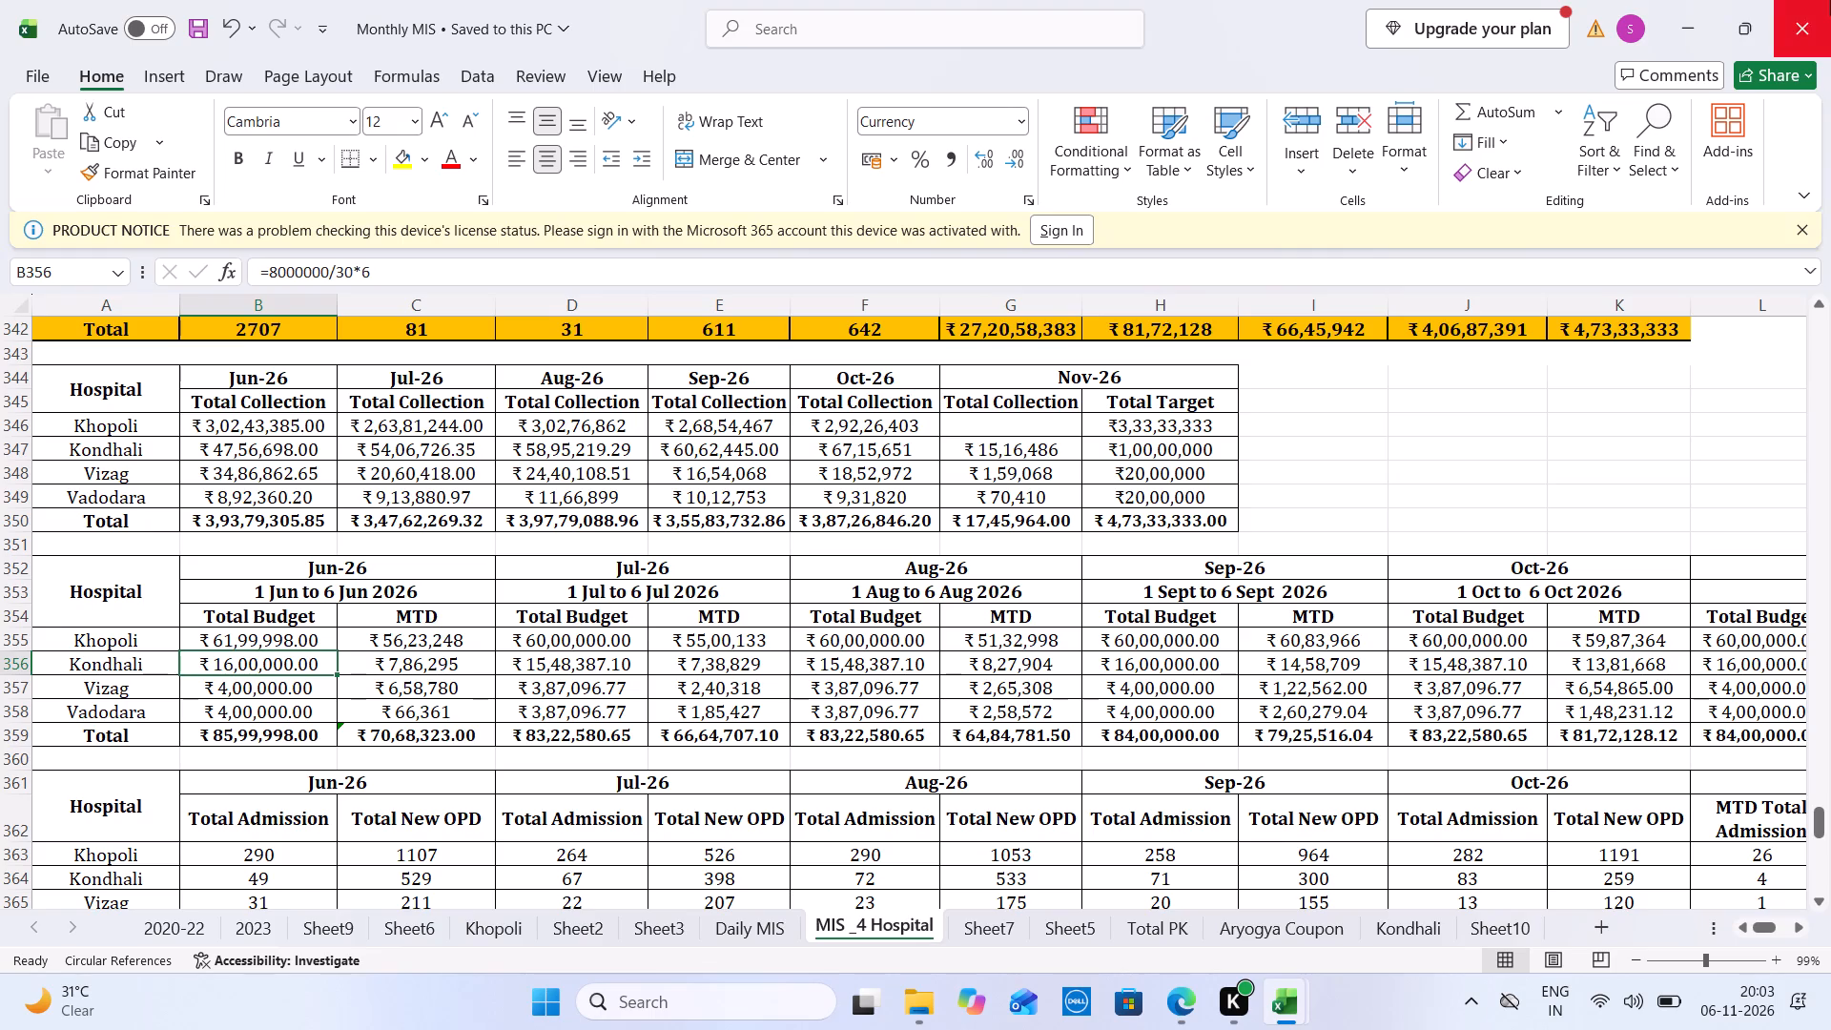
left_click(1830, 0)
Enter the date 11-6-2026 in cell A250 of the waiting time workbook's Nov sheet, below the yellow separator row.
left_click(95, 740)
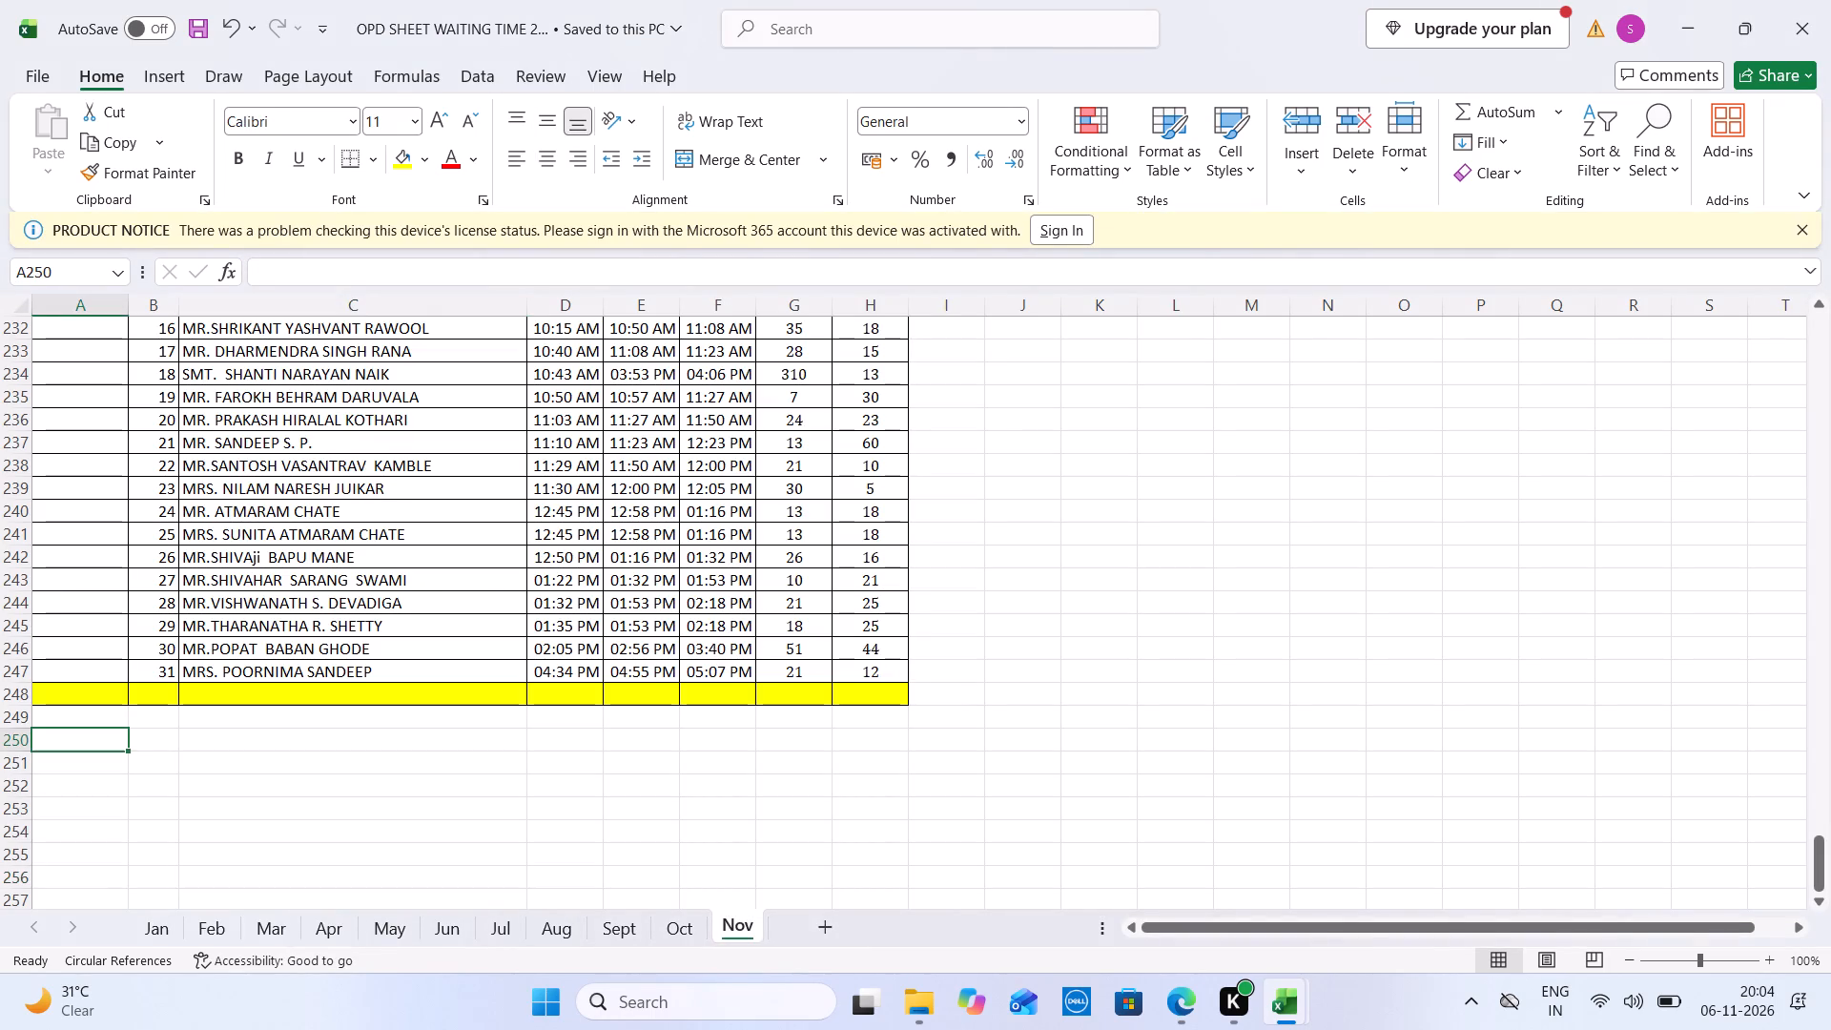
type("11-6-2026")
Copy the day's patient names, S329:S349, from OPD SHEET 2026's NOV 2026 sheet into the waiting time Nov sheet starting at C250.
key("ctrl+Tab")
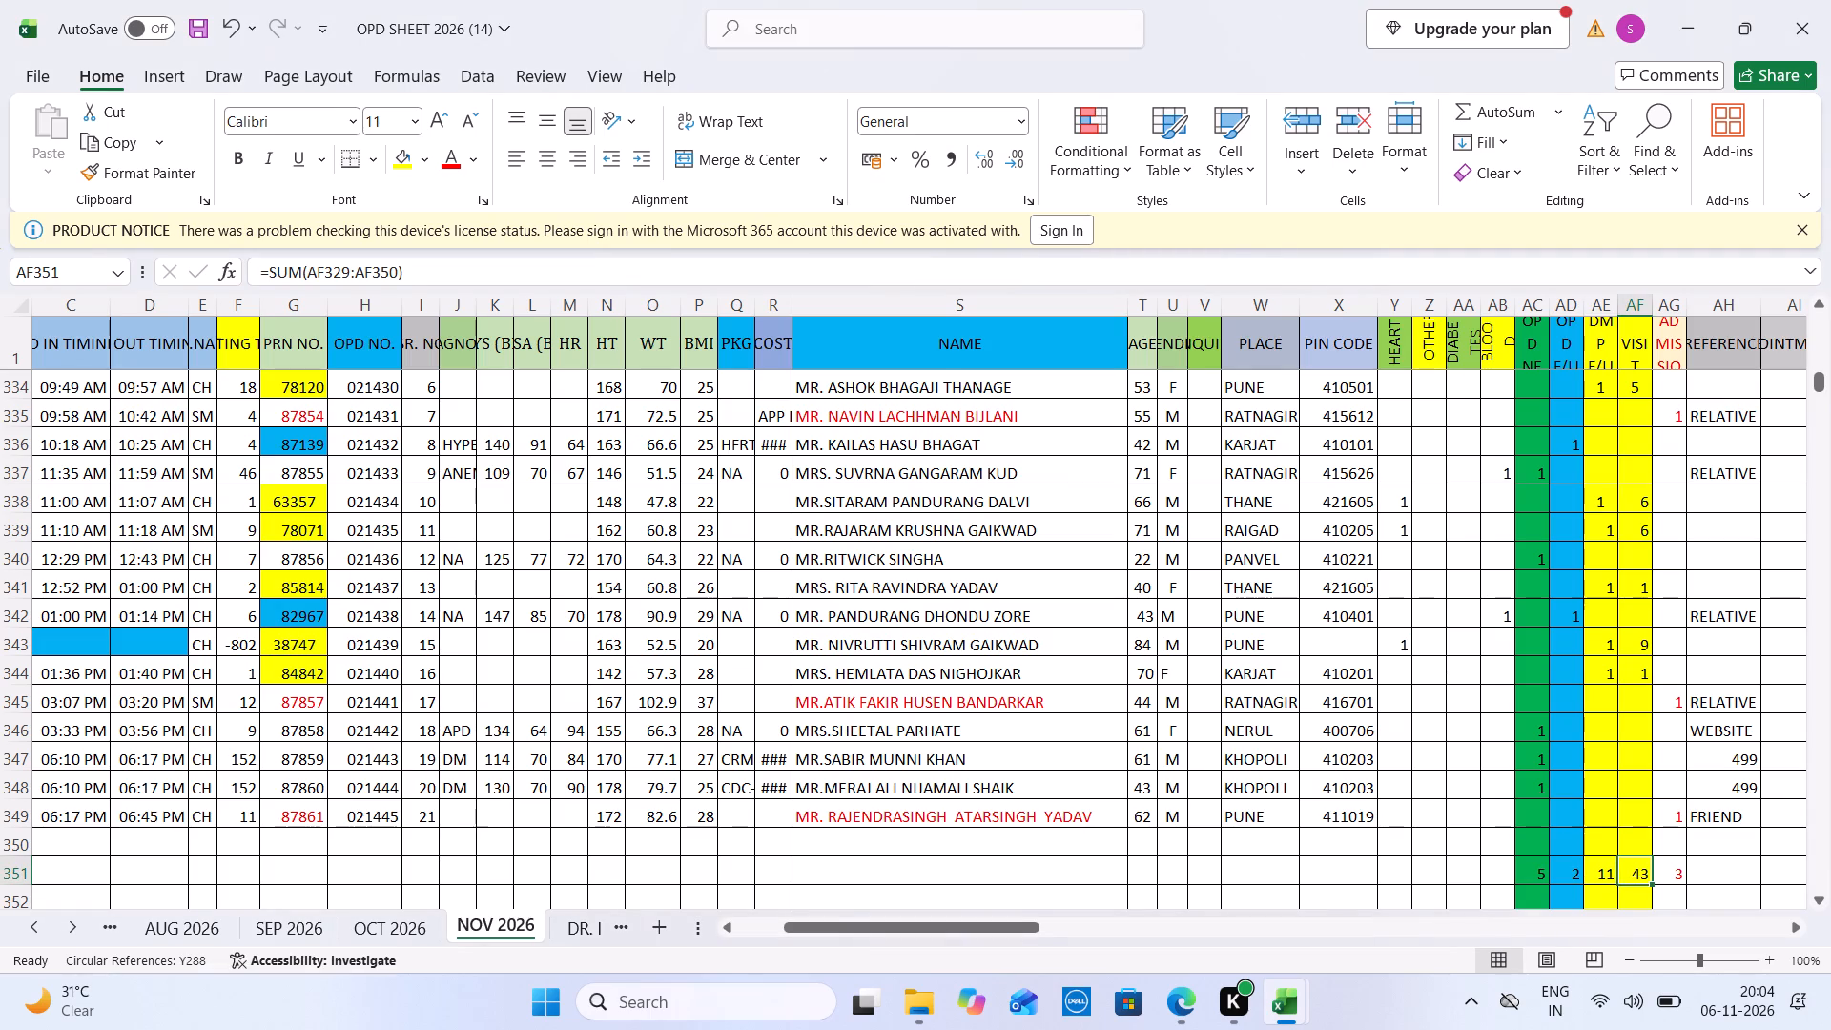
left_click_drag(942, 819, 869, 323)
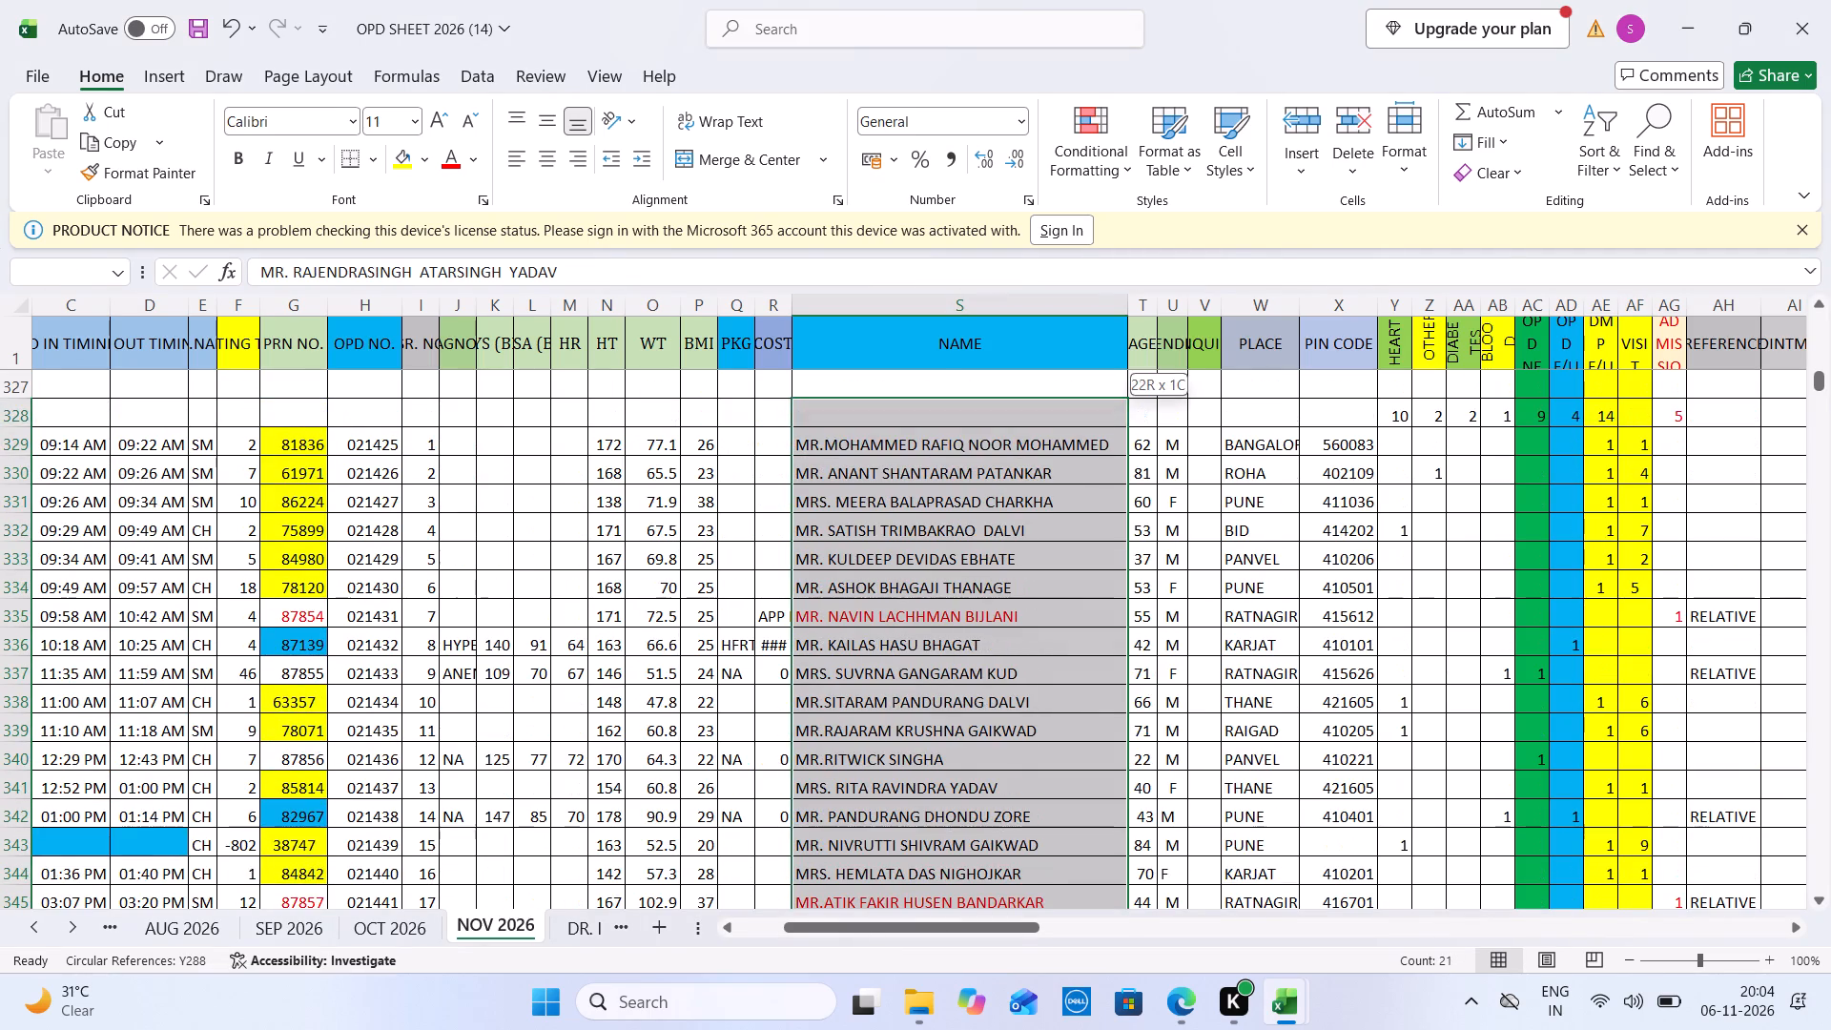
left_click_drag(869, 323, 866, 612)
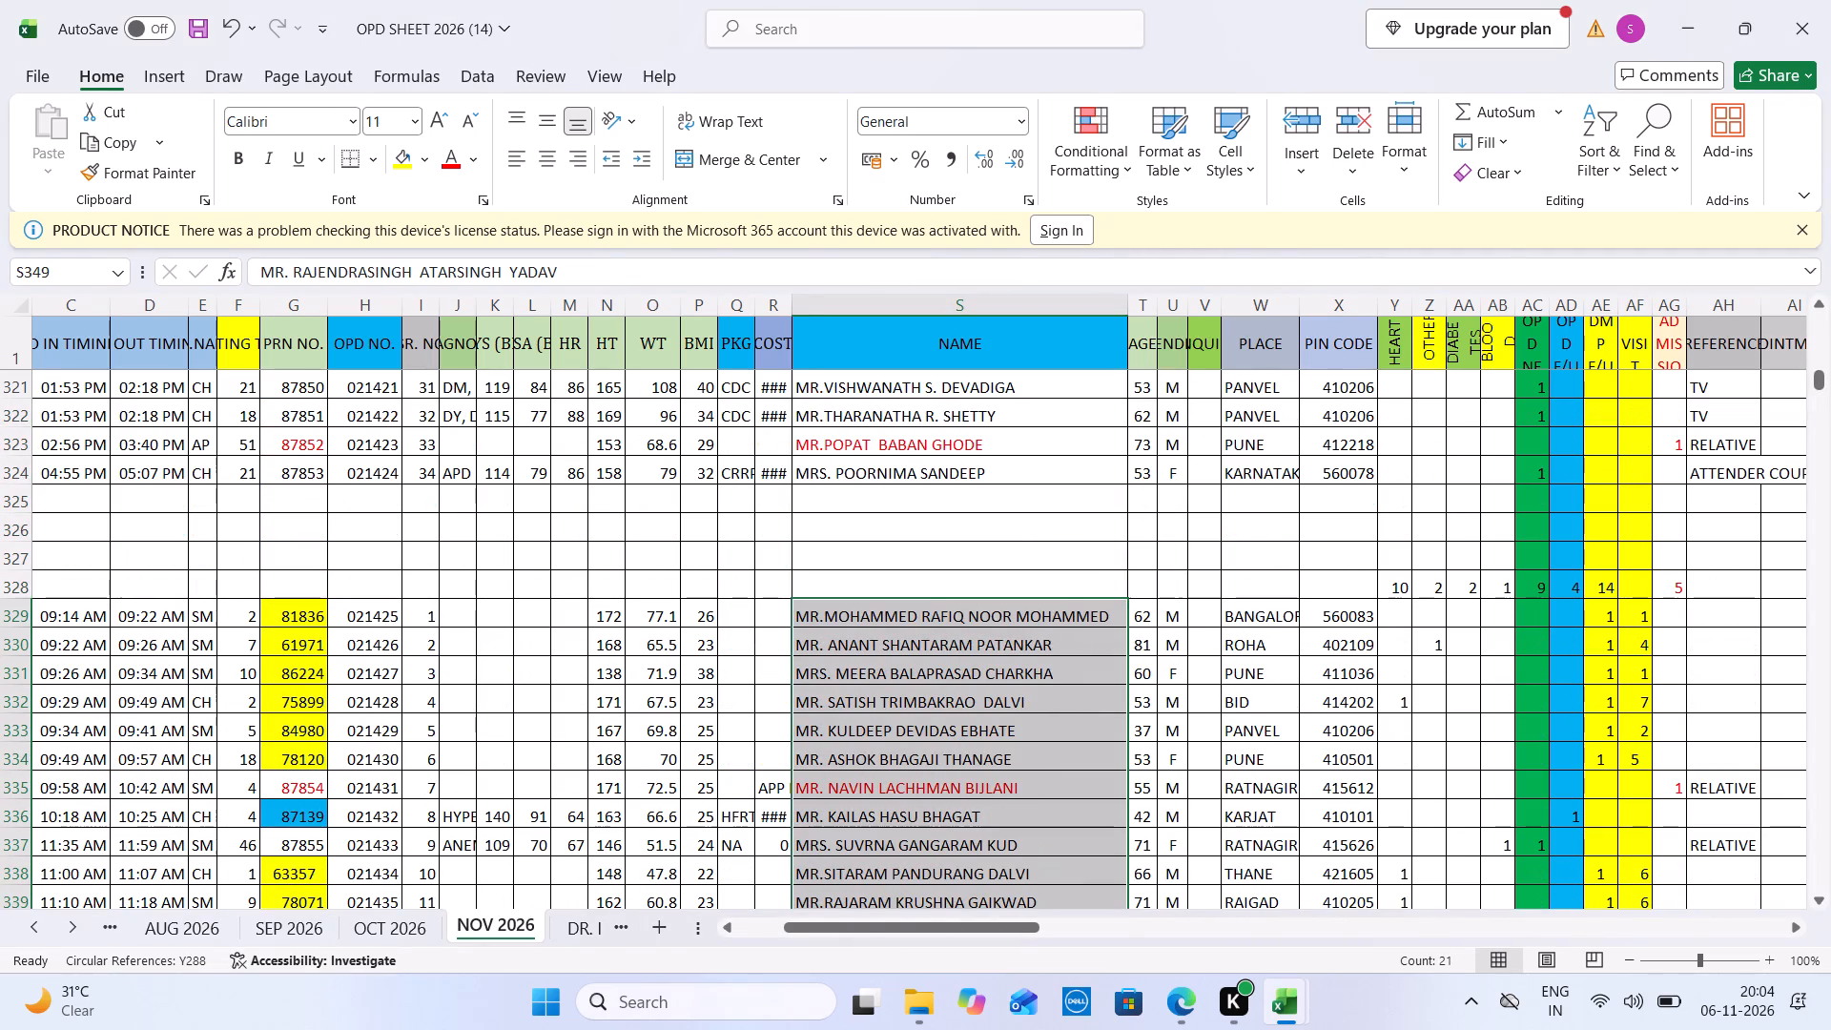
key("ctrl+c")
key("ctrl+Tab")
left_click(273, 753)
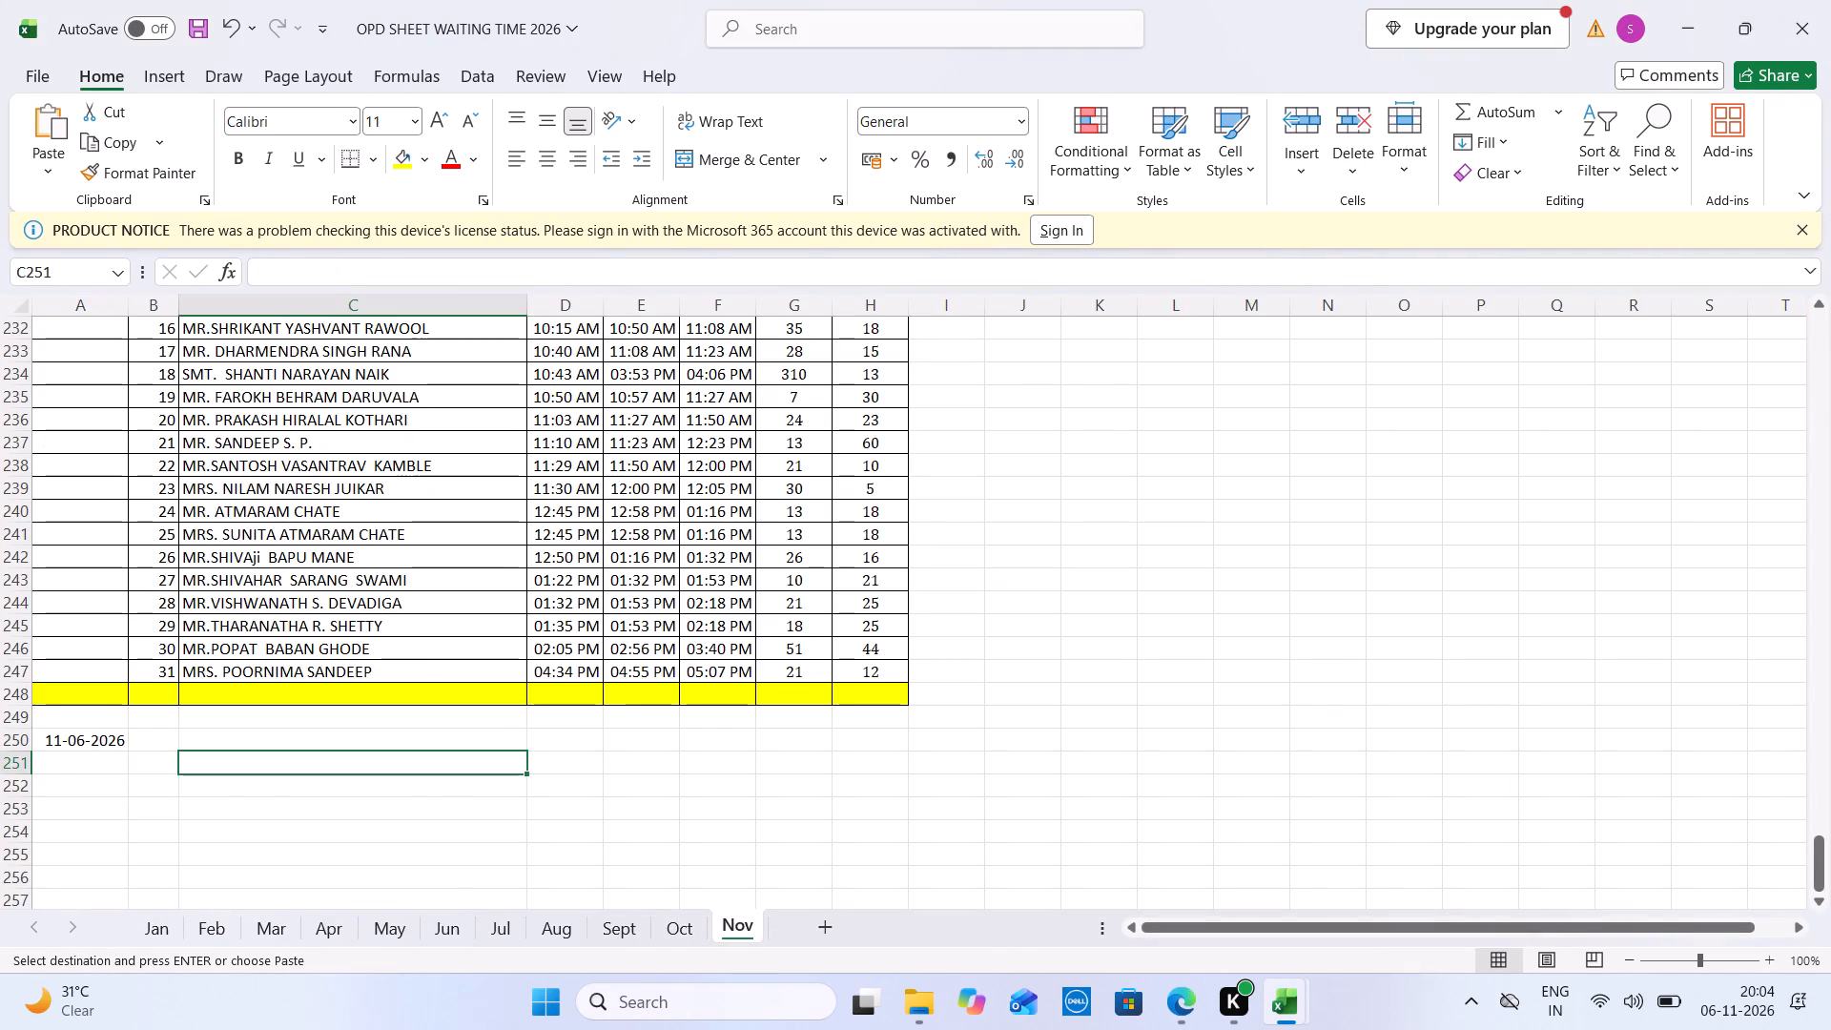
key("Up")
key("ctrl+v")
Copy the same patients' reception, in and out timings from OPD SHEET 2026 into the waiting time sheet starting at D250.
key("ctrl+Tab")
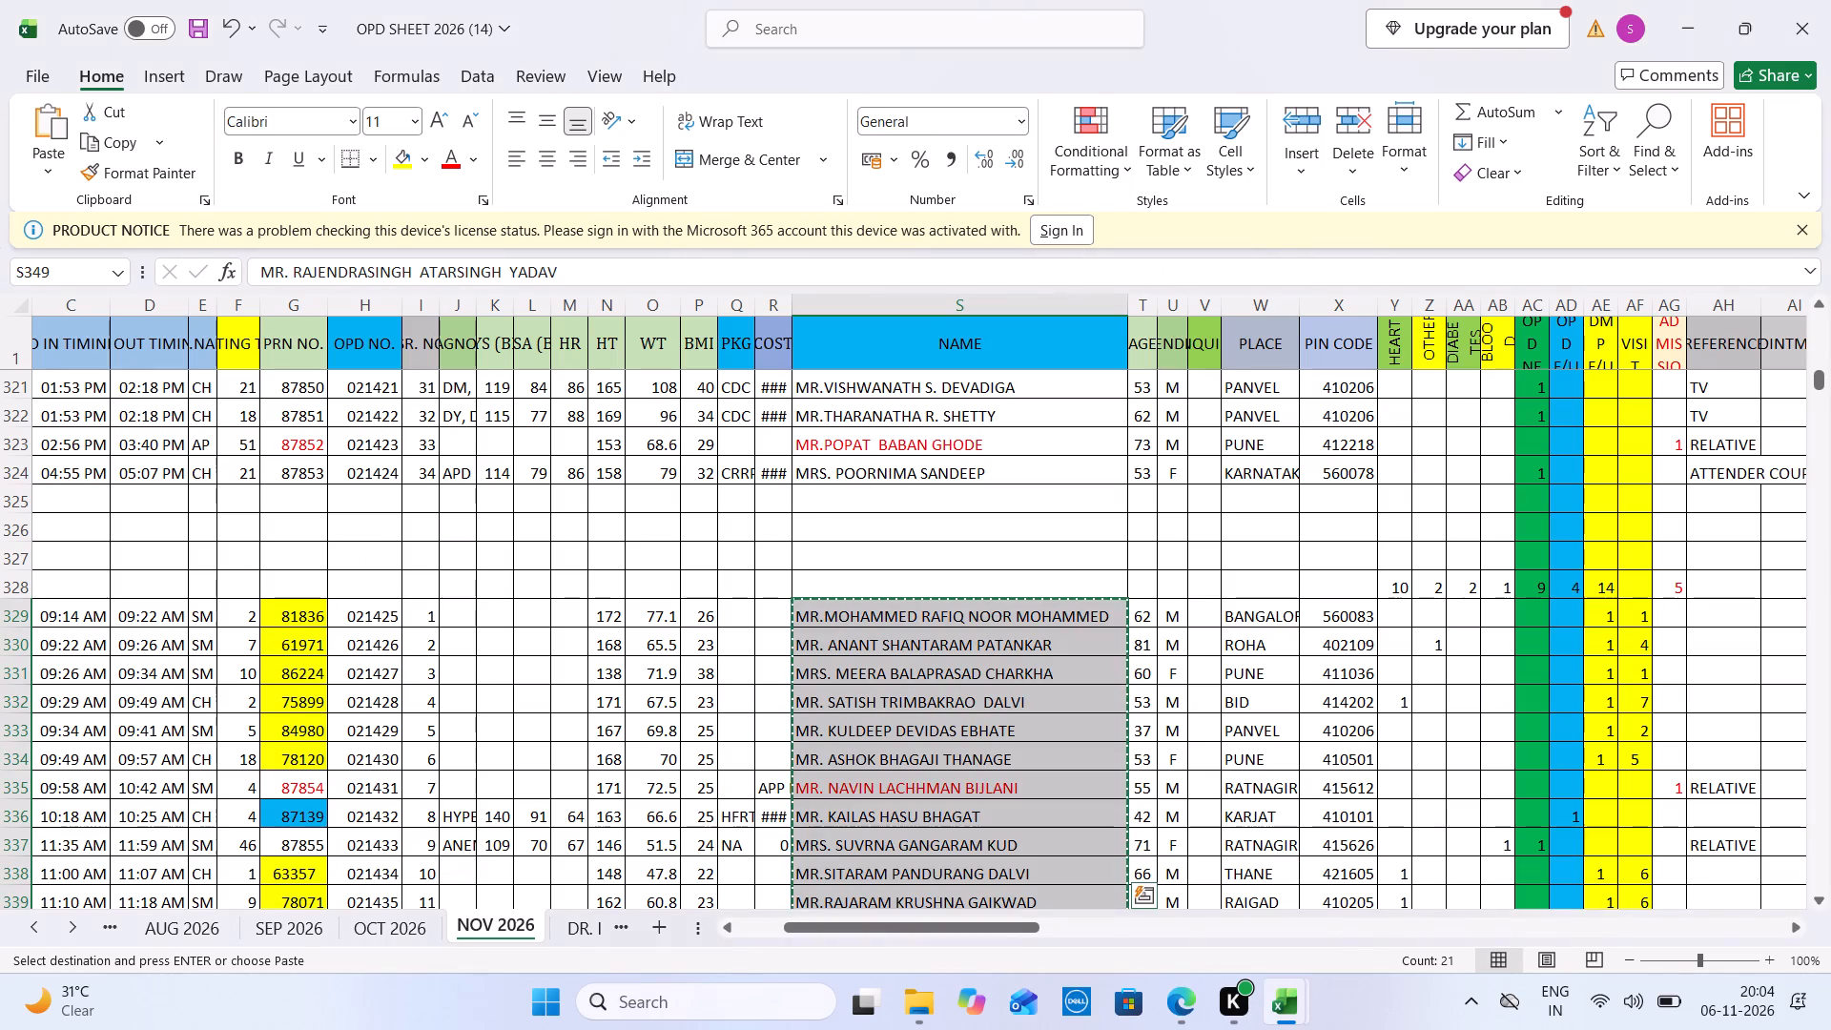
left_click(135, 600)
left_click_drag(158, 616, 0, 624)
left_click_drag(69, 608, 205, 1029)
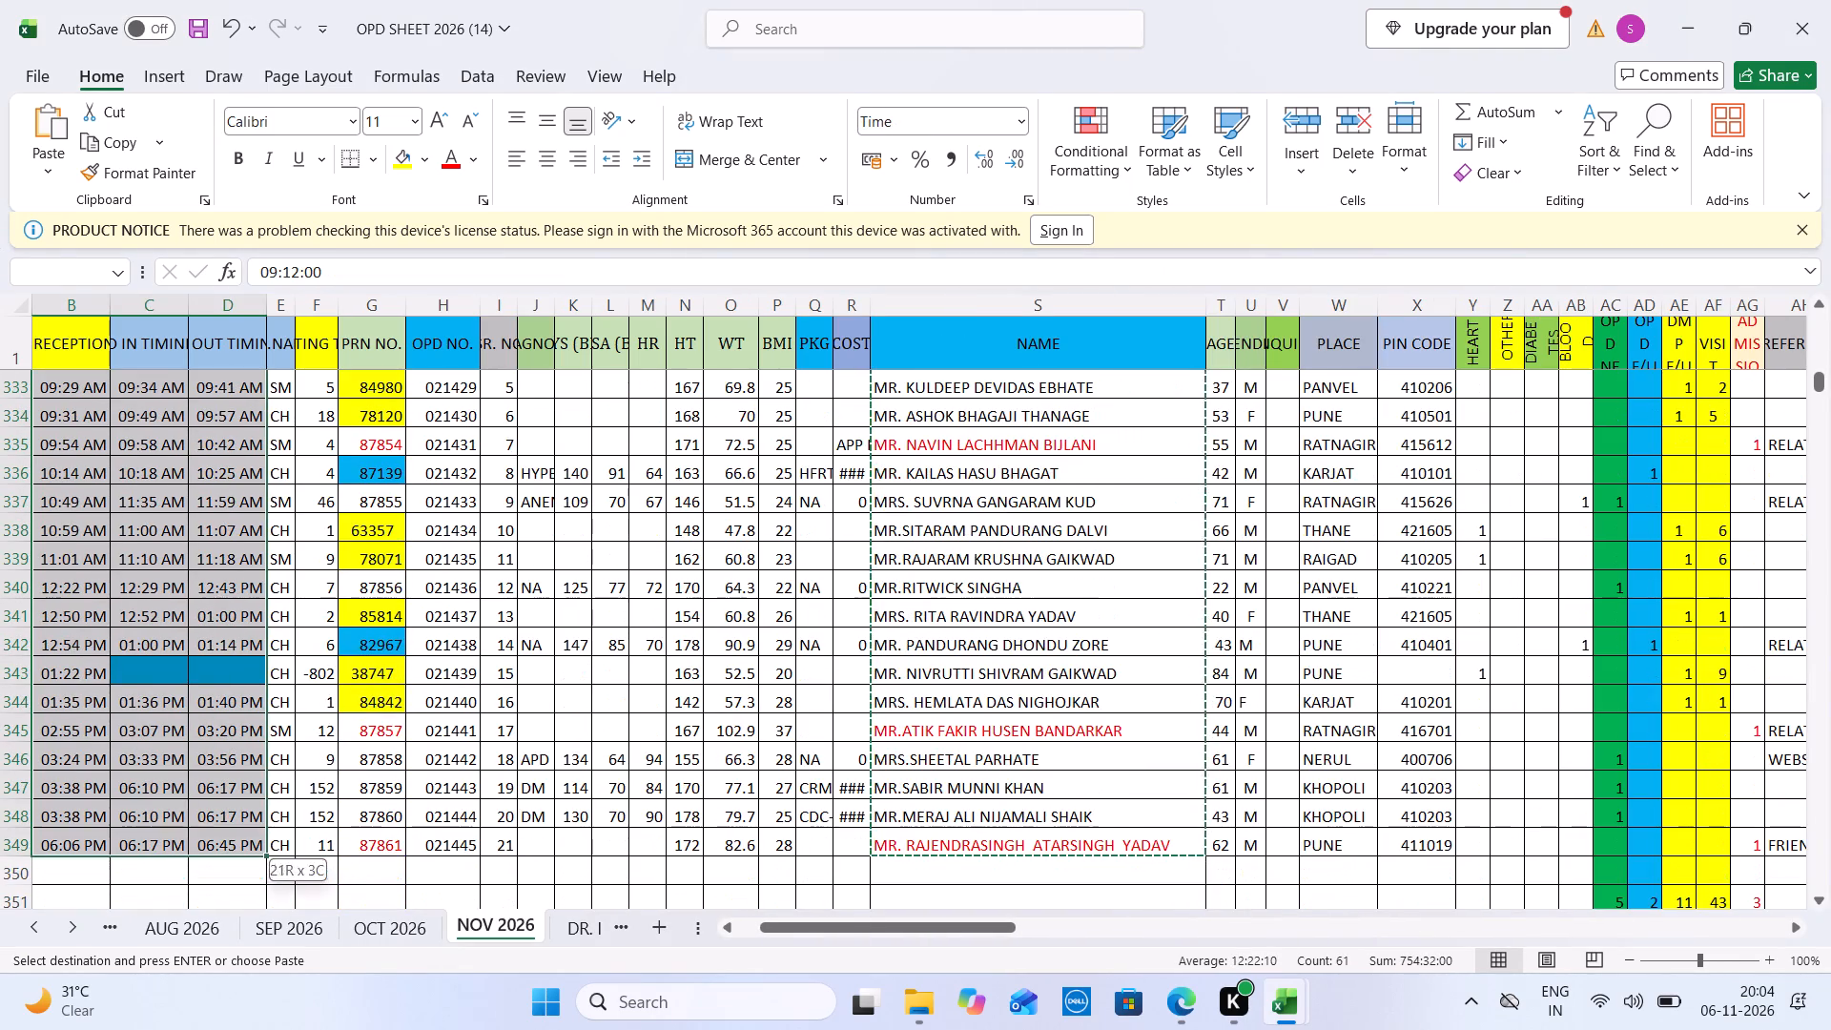
left_click_drag(205, 1029, 220, 853)
key("ctrl+c")
key("ctrl+Tab")
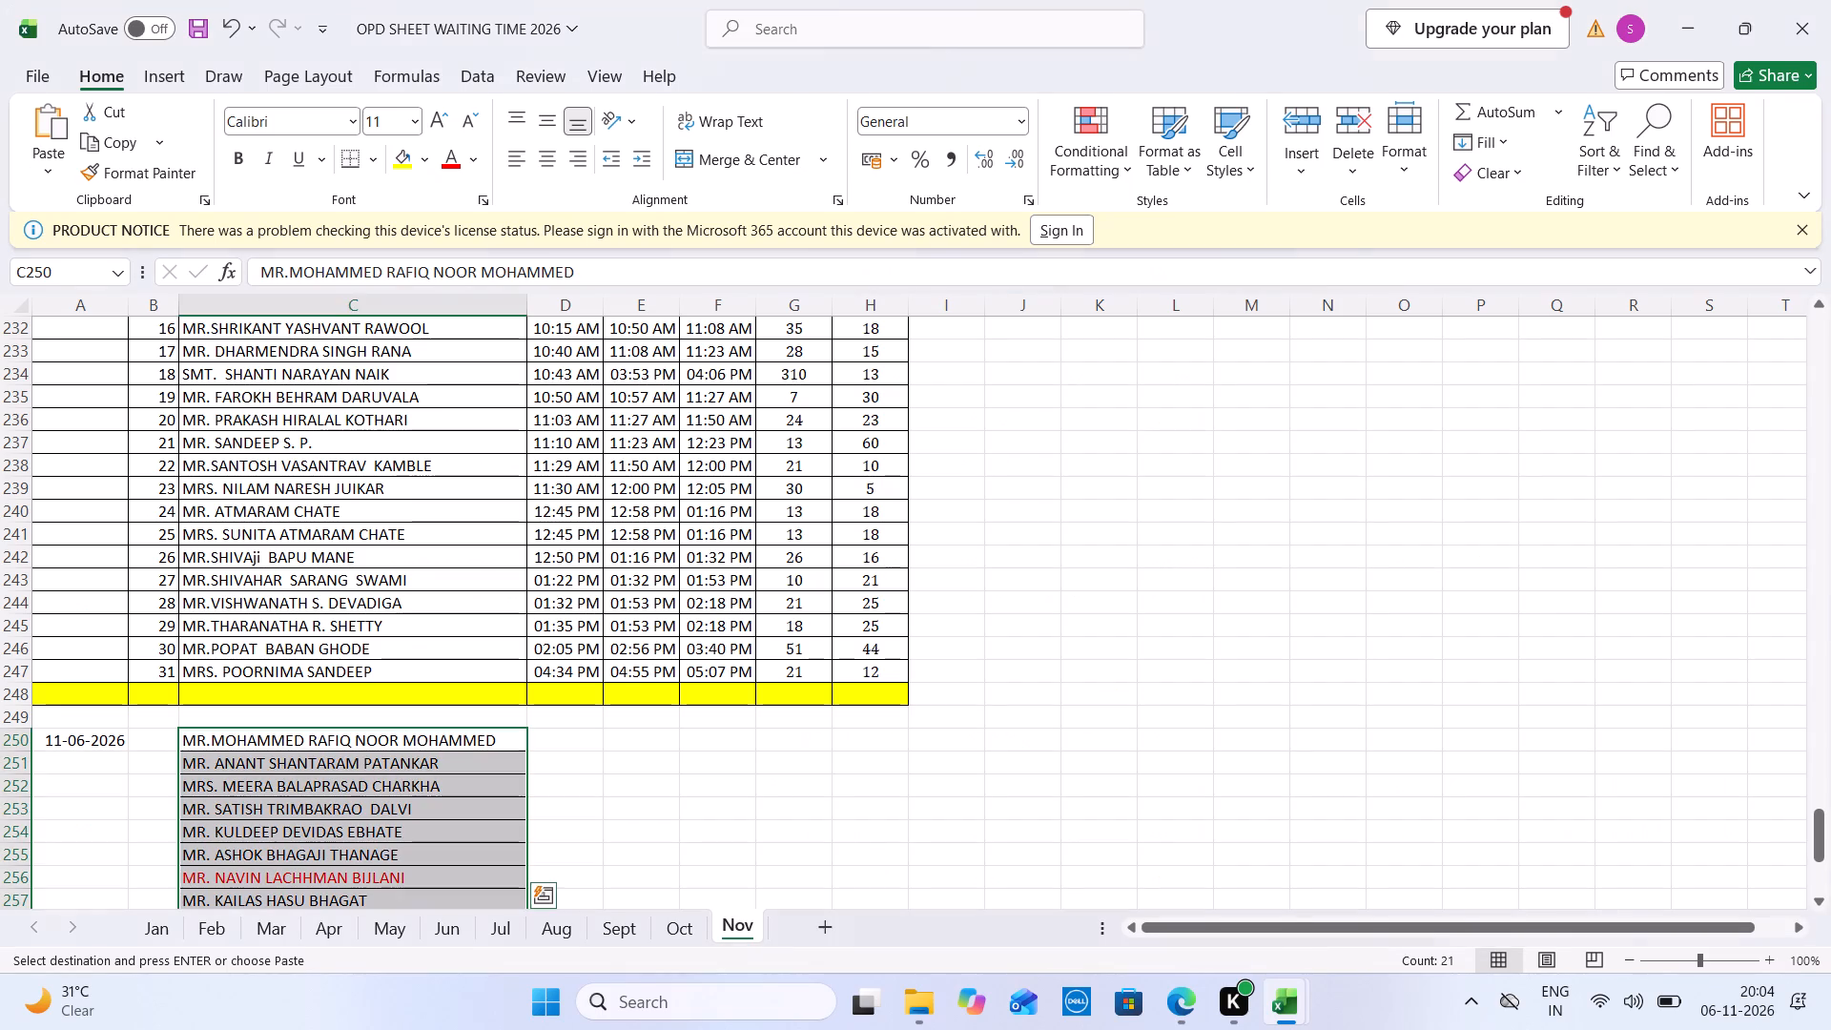
left_click(590, 740)
key("ctrl+v")
Copy the time-difference formulas from G243:H247 to G250 and fill them down columns G and H for the new patients.
left_click_drag(831, 650, 793, 674)
left_click_drag(856, 669, 787, 574)
key("ctrl+c")
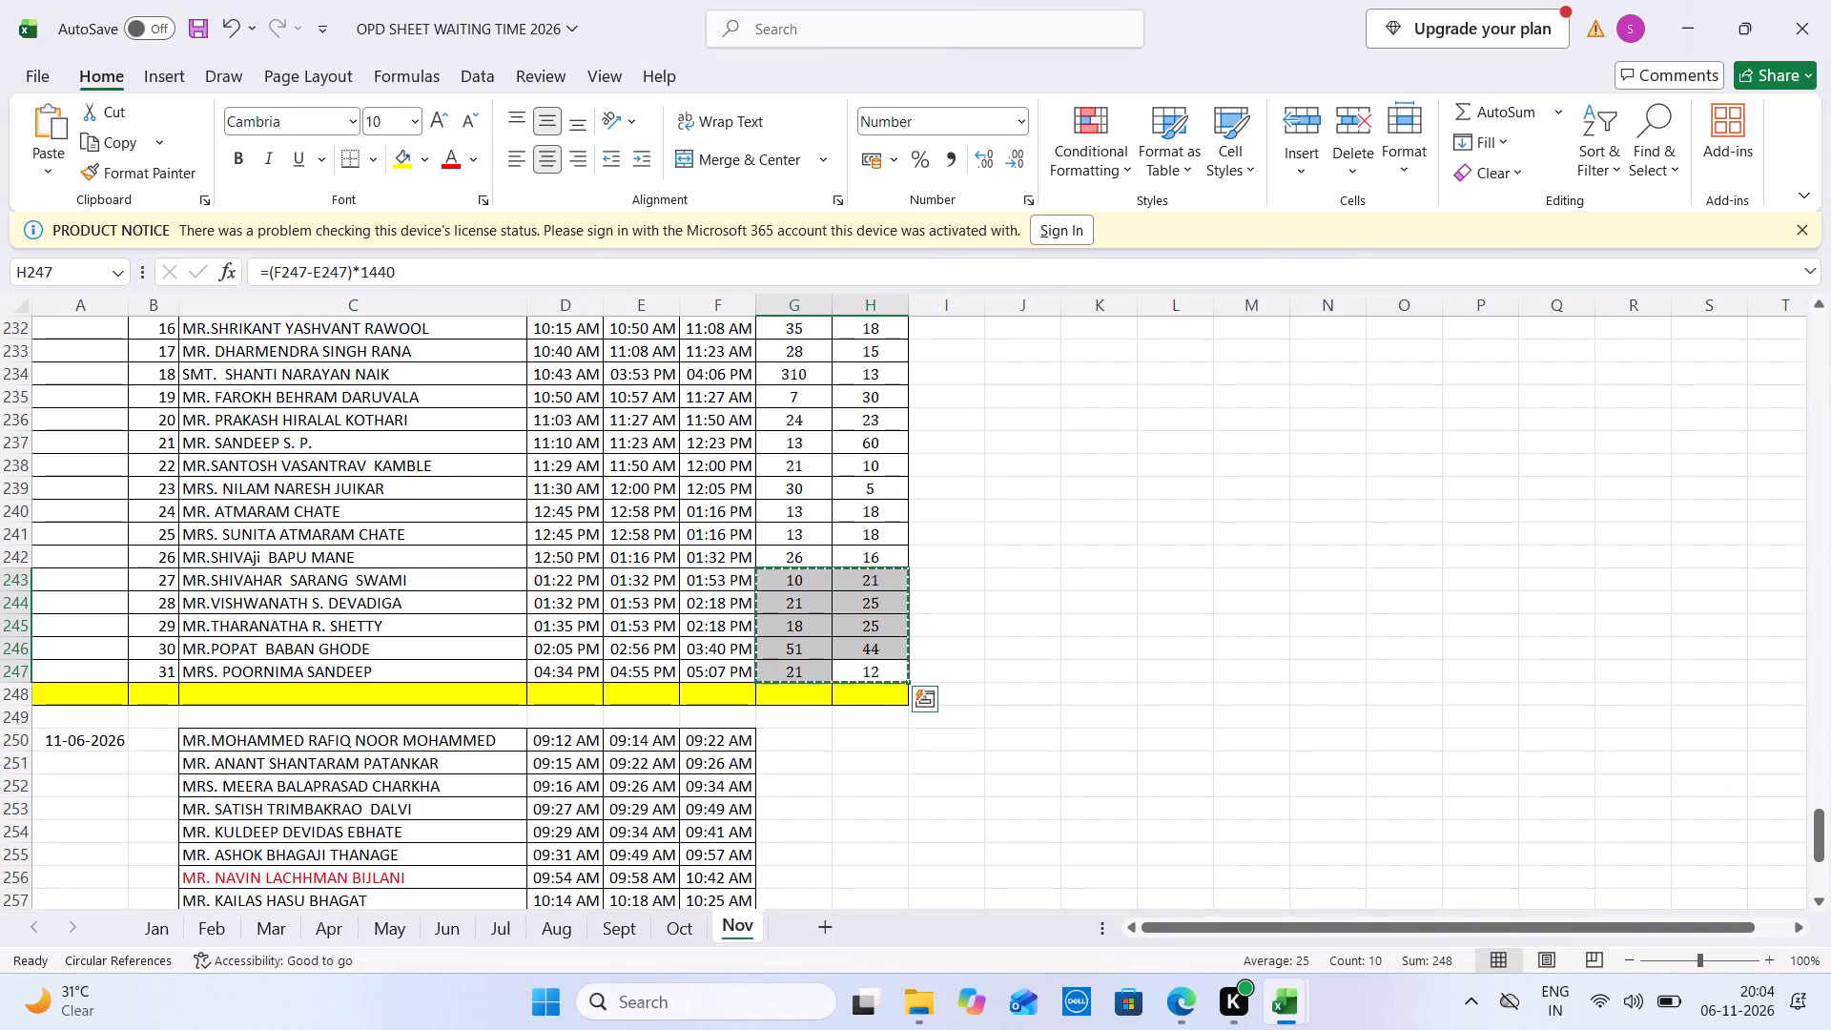
left_click(799, 743)
left_click(555, 754)
left_click(796, 739)
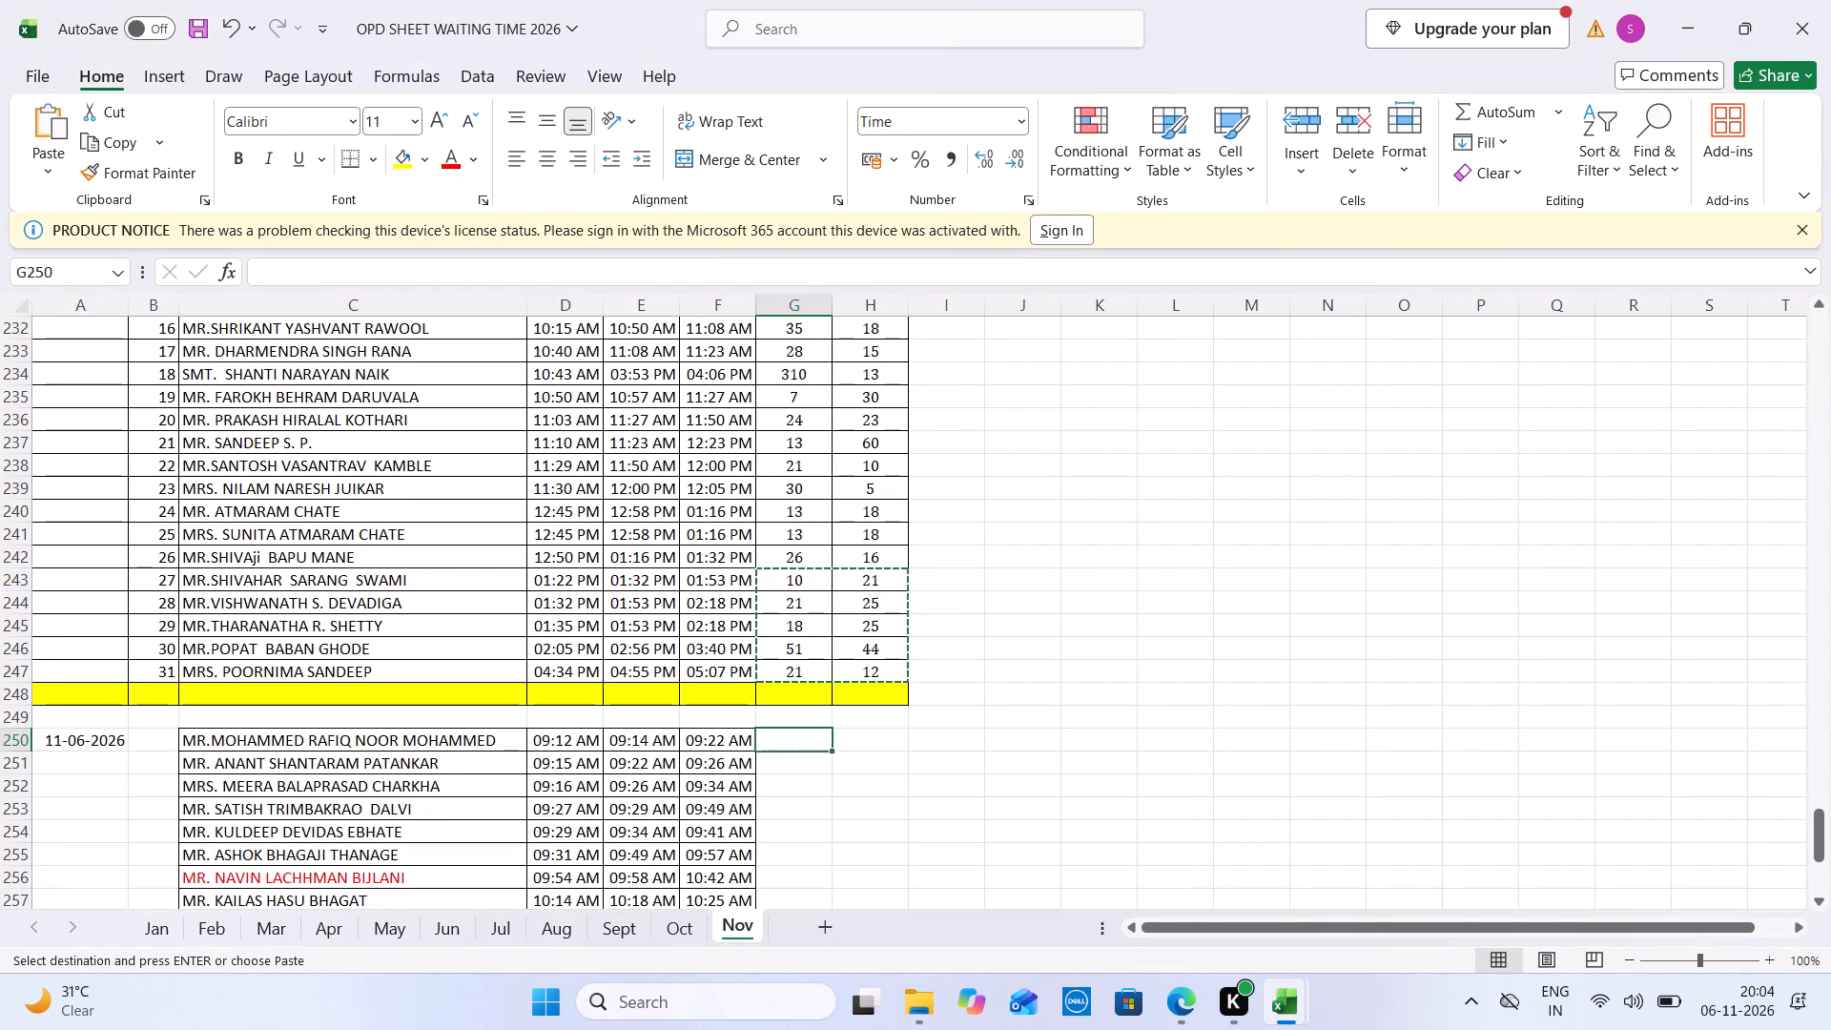
key("ctrl+v")
double_click(904, 839)
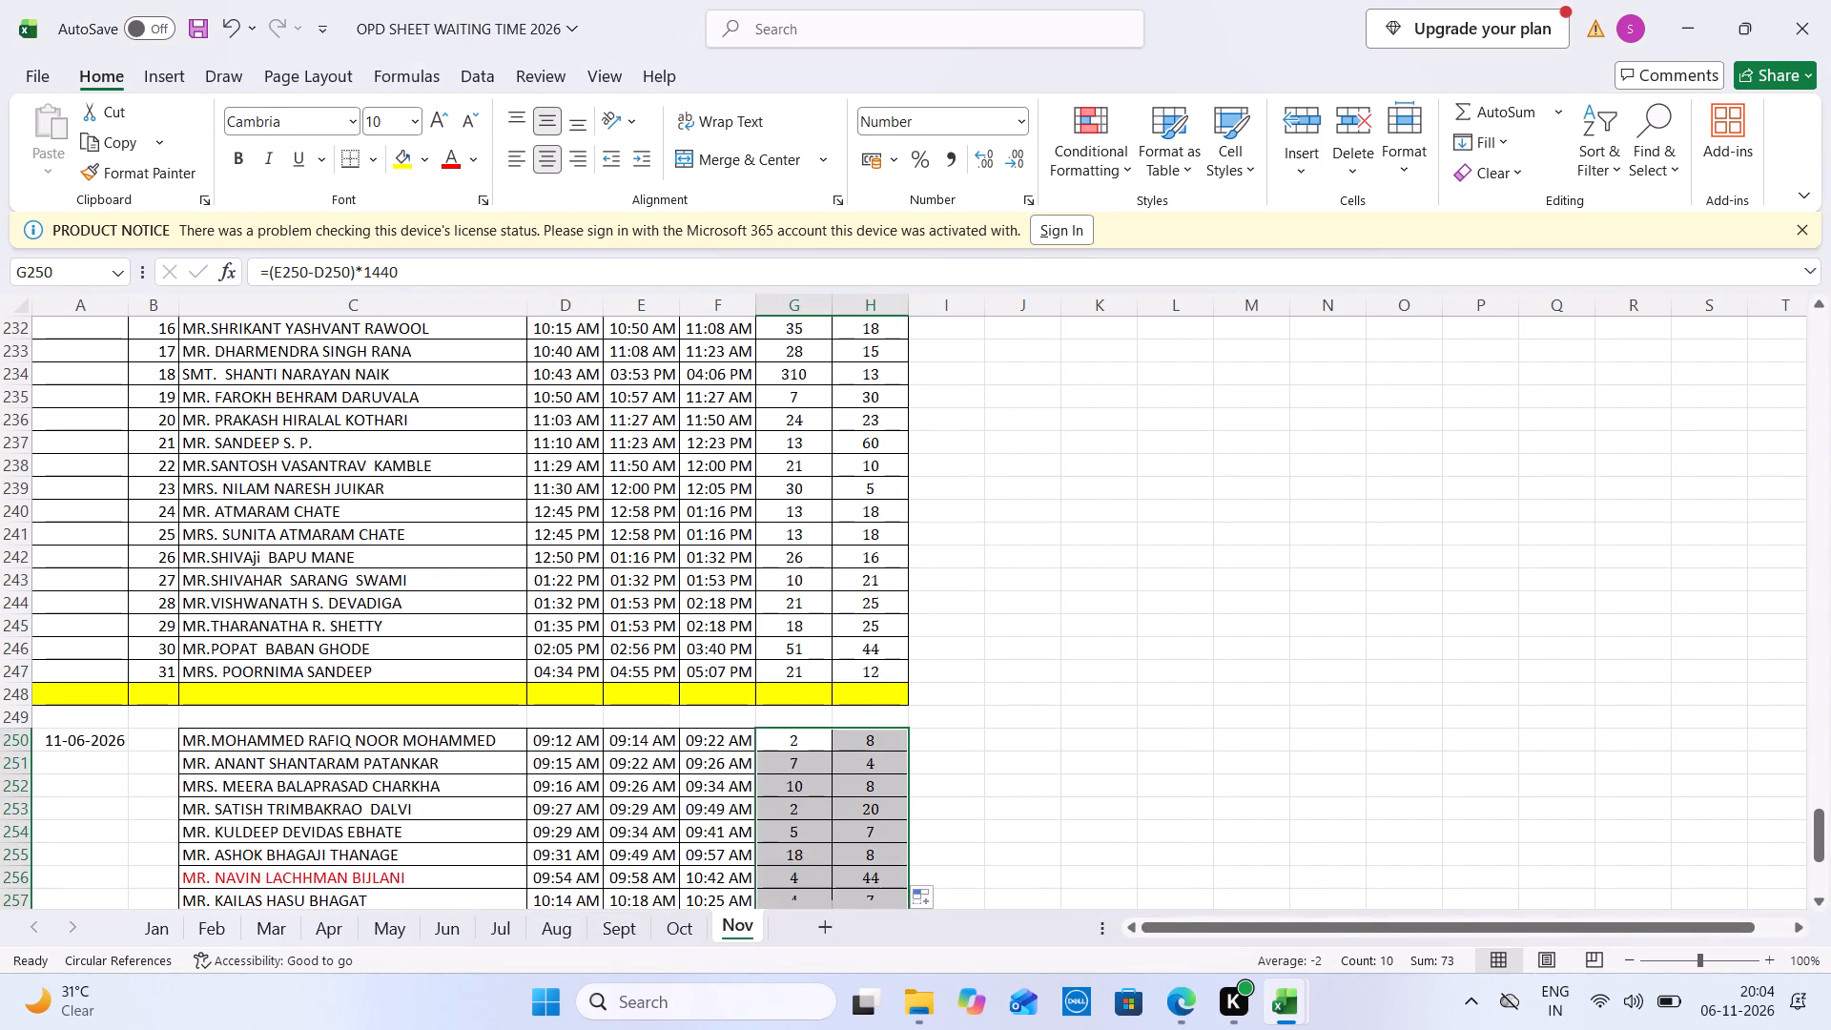
Delete row 264, the new patient entry whose in and out timings are blank.
key("Down")
key("Down")
key("Down")
key("Down")
key("Down")
key("Down")
key("Down")
key("Down")
key("Down")
key("Down")
key("Down")
key("Down")
key("Down")
key("Down")
key("Down")
key("Down")
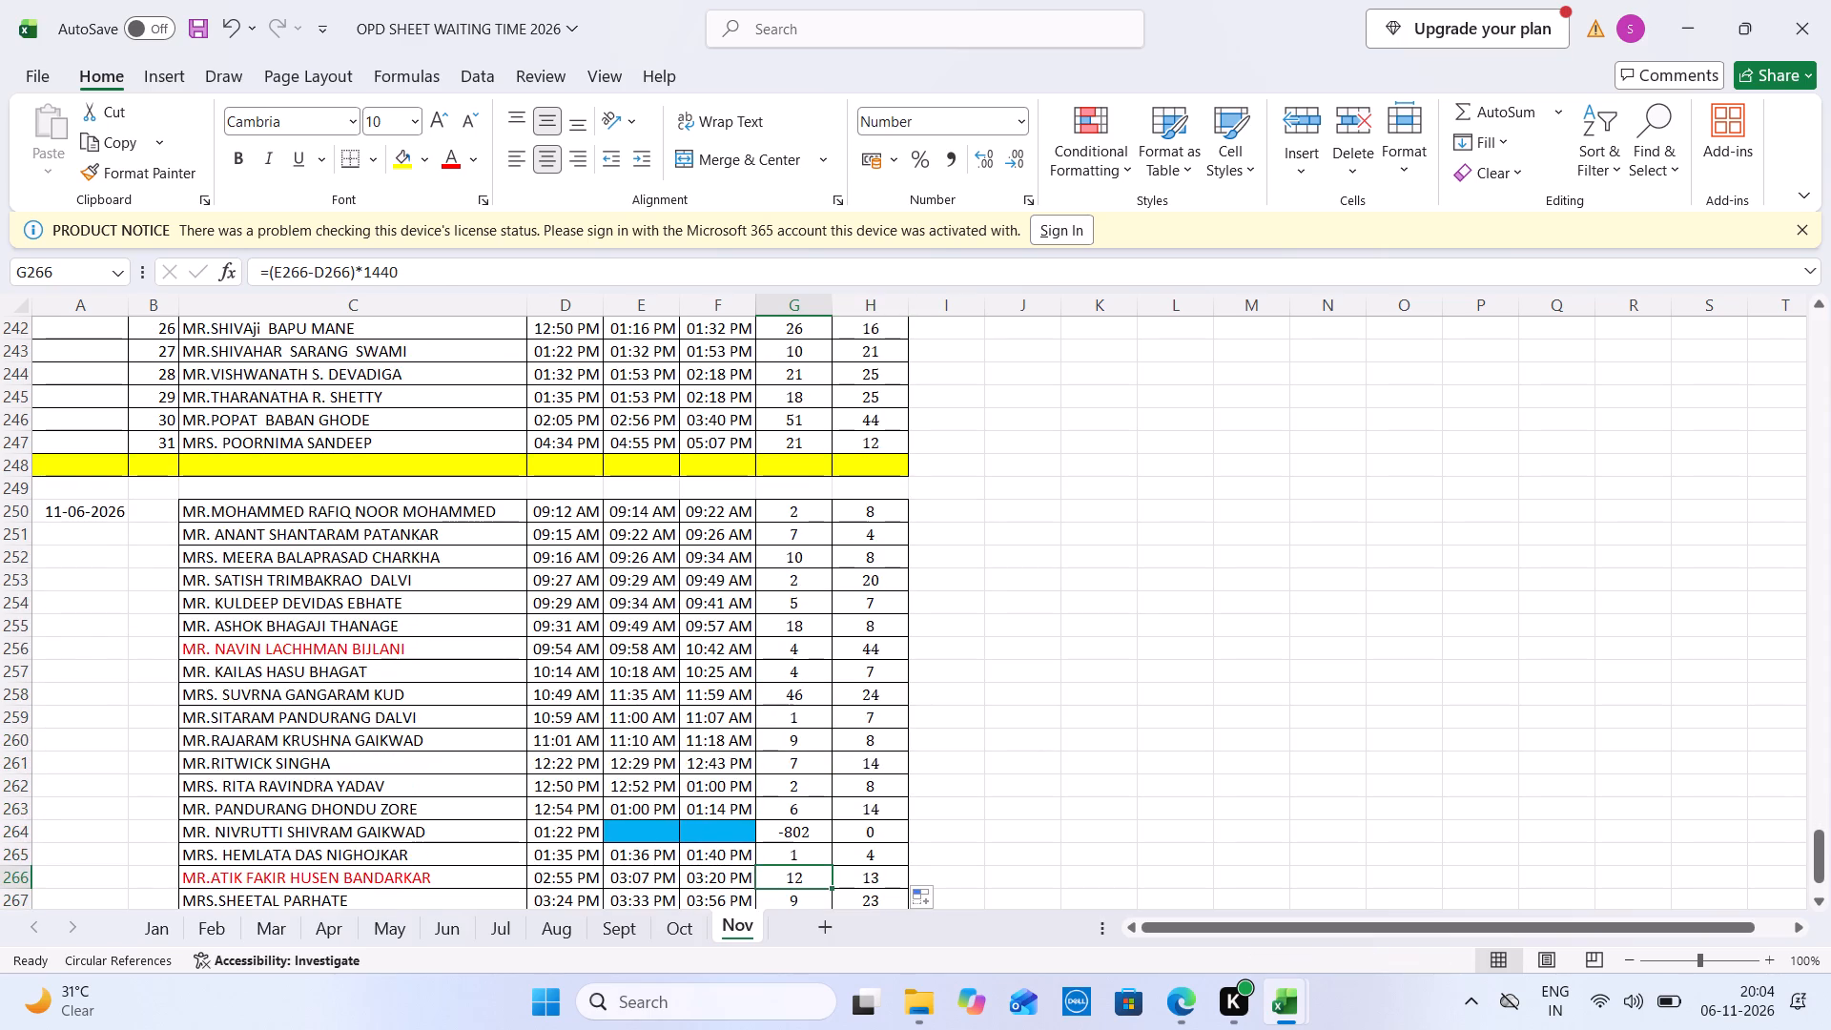
right_click(28, 841)
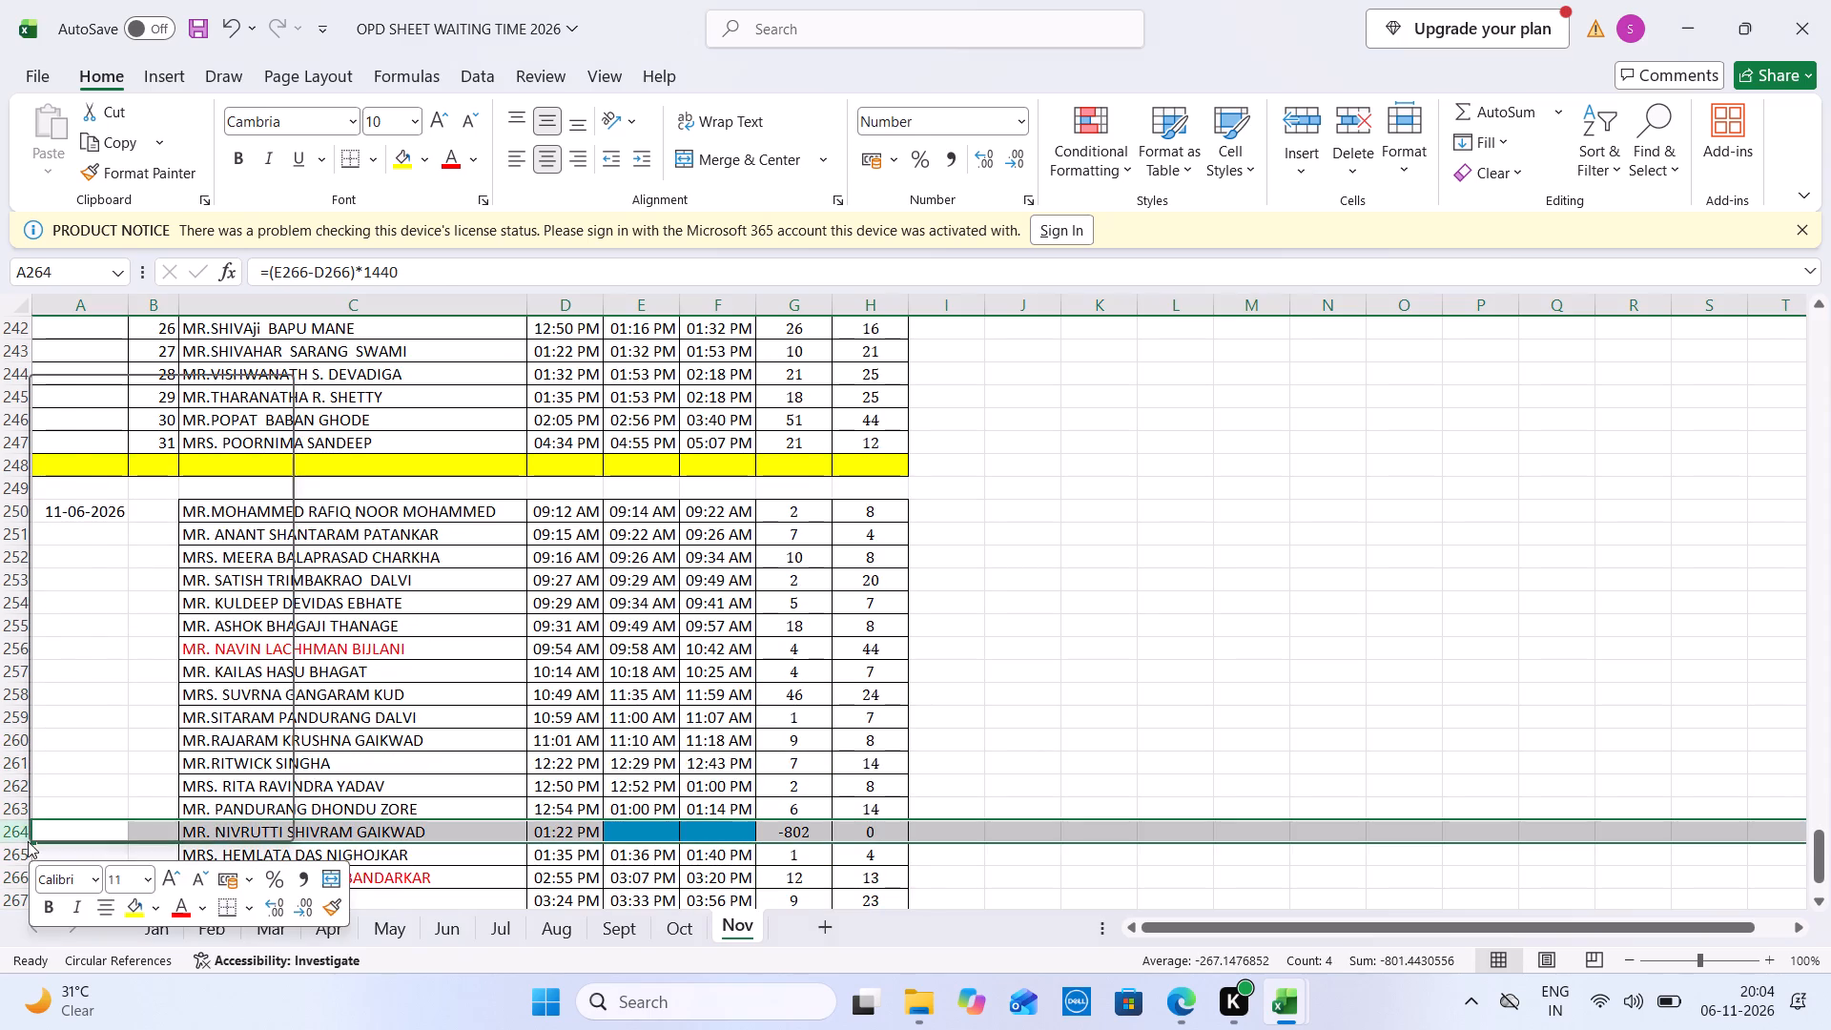
left_click(162, 643)
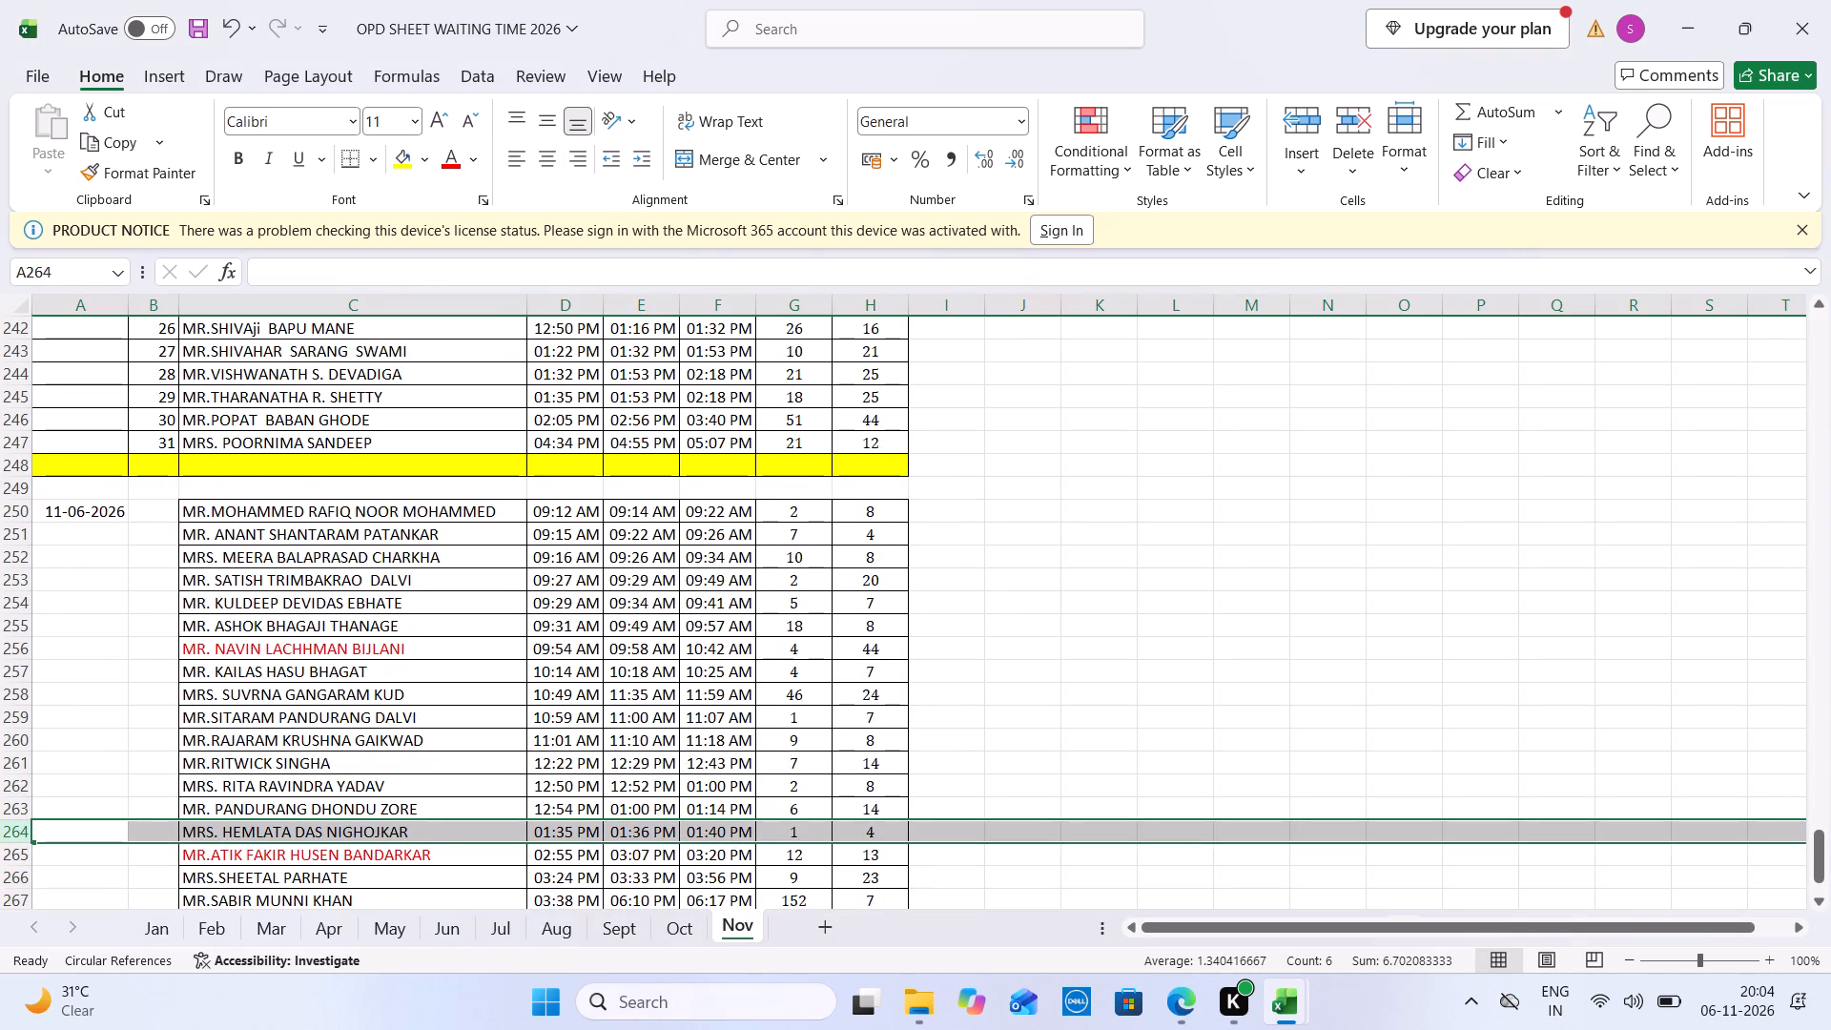
Number the new patients serially in column B by entering 1 and 2 from B250 and filling the series down.
left_click(157, 517)
key("1")
key("Right")
key("2")
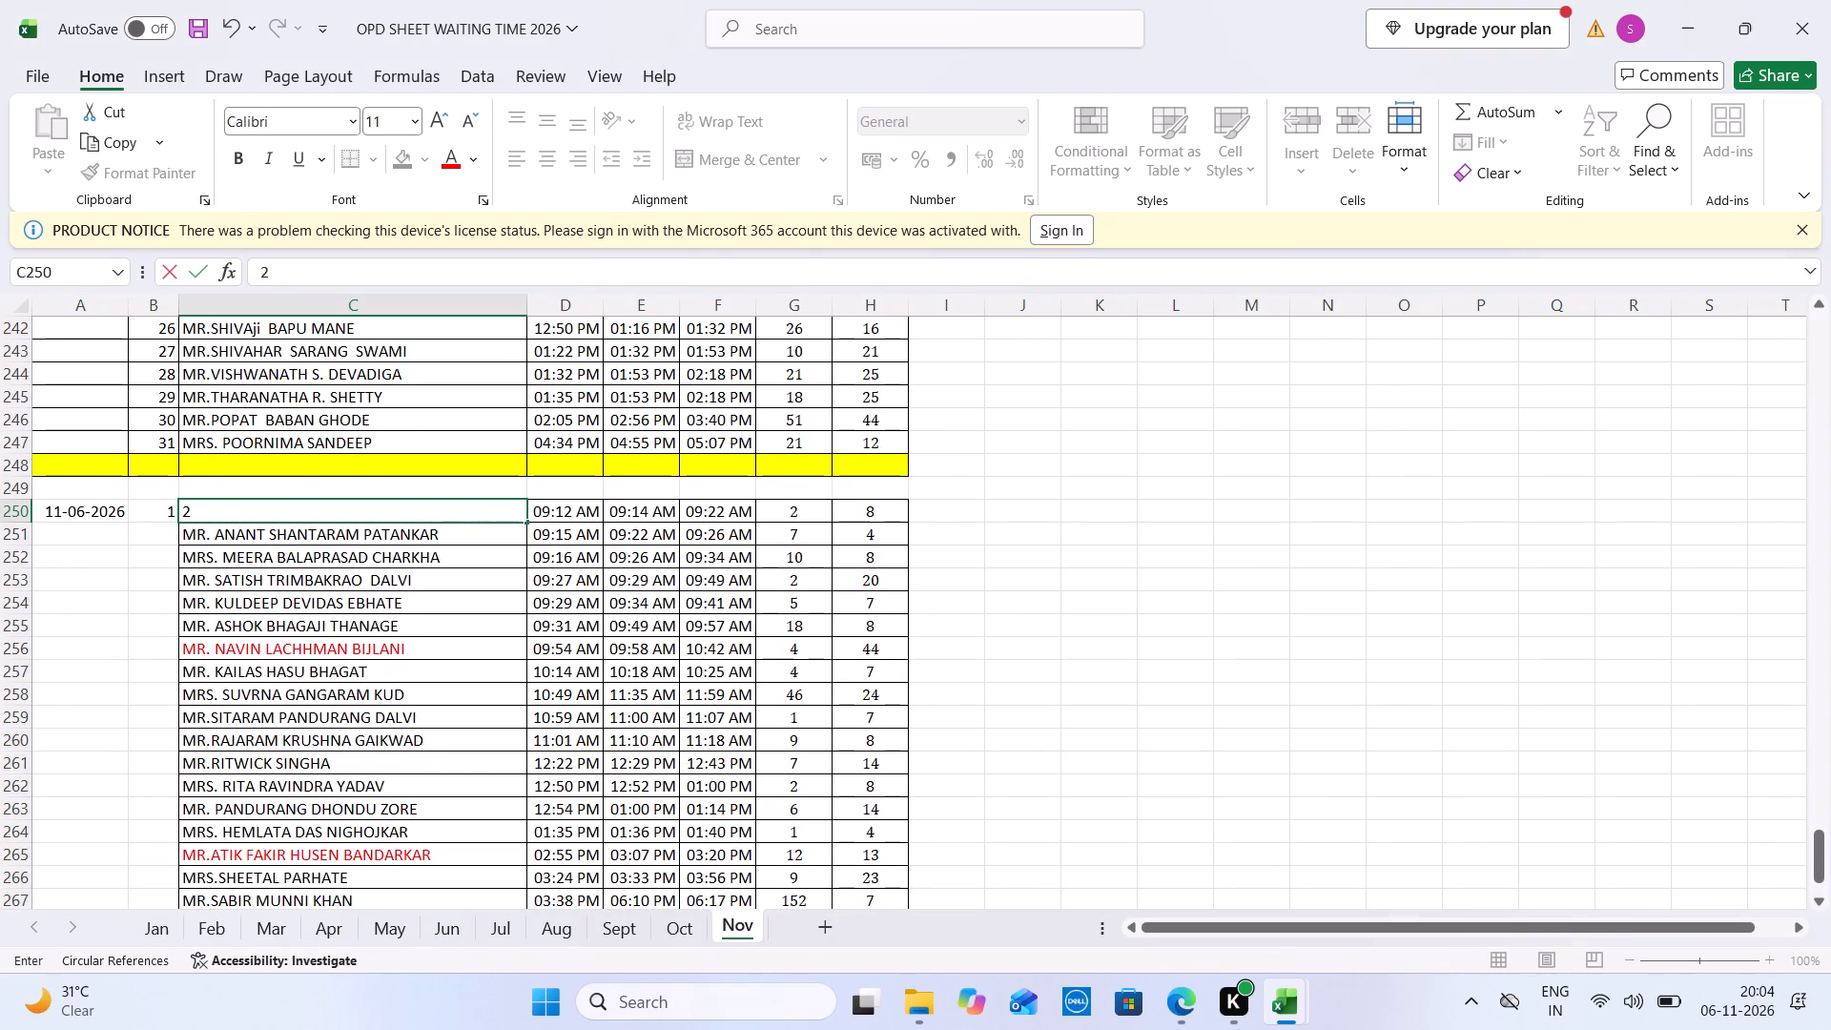
key("Right")
key("ctrl+z")
key("Left")
key("Down")
key("2")
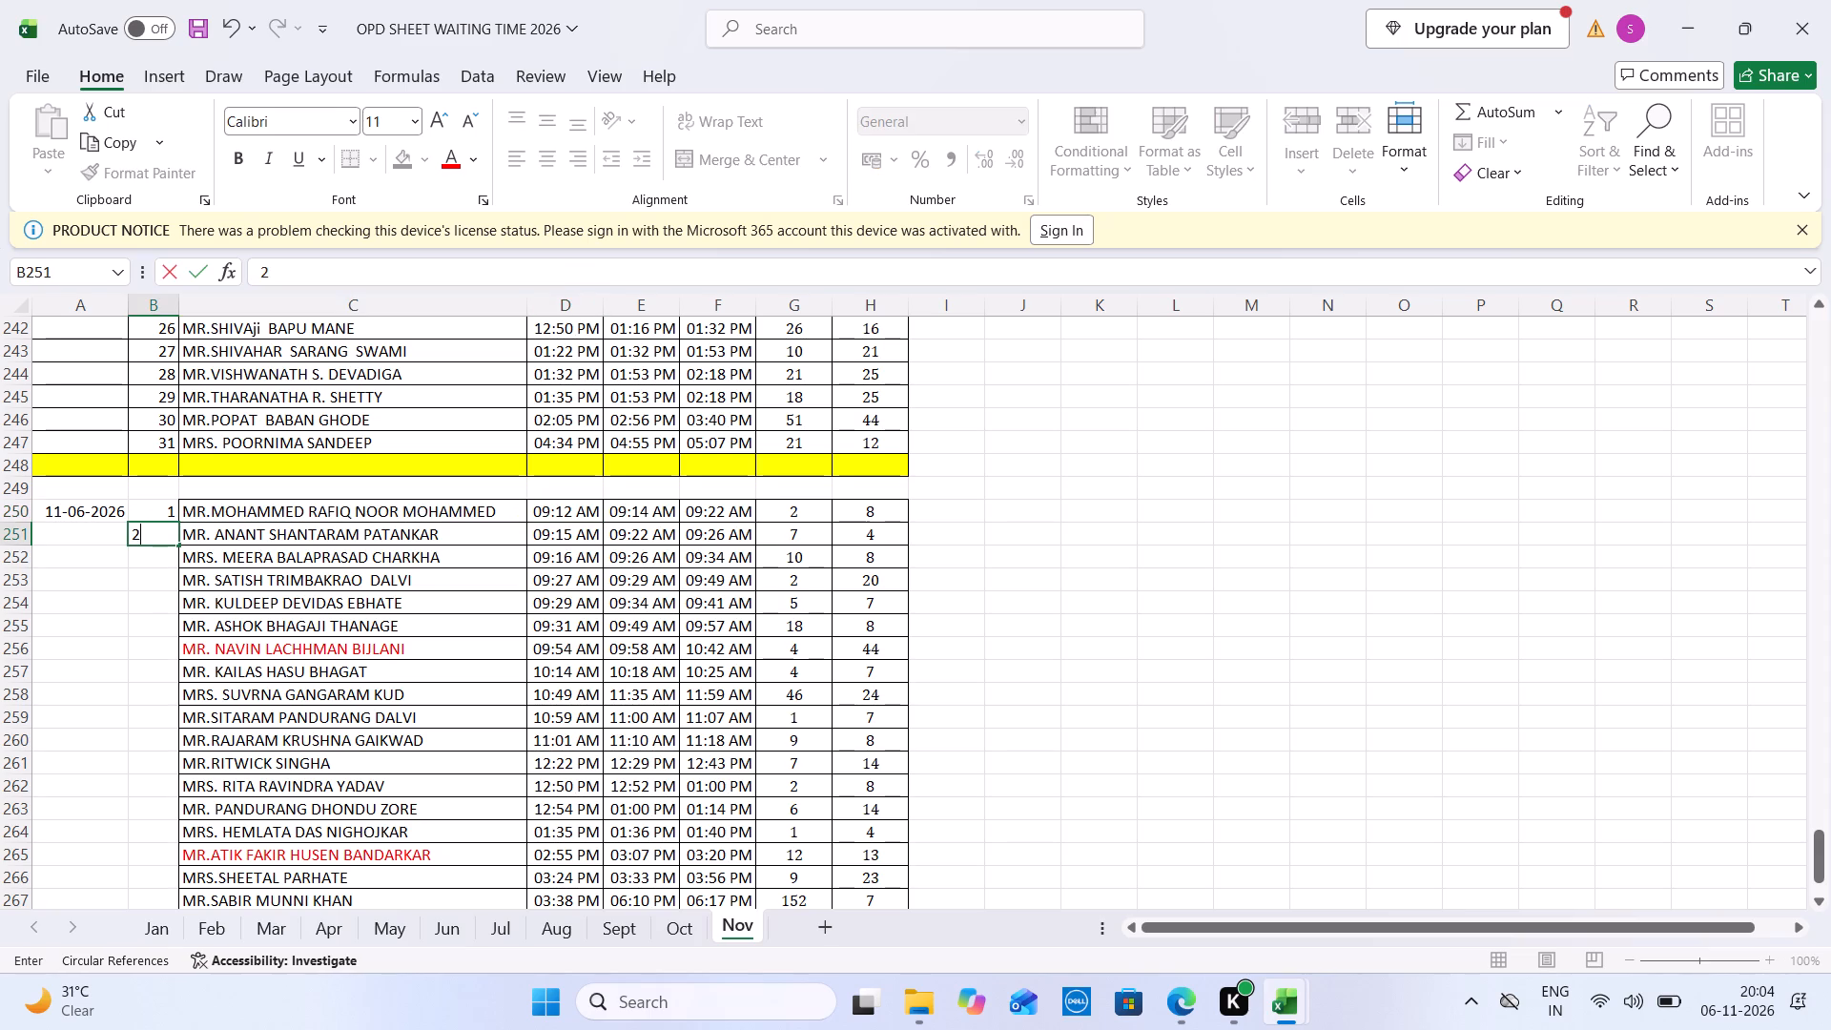
left_click_drag(161, 517, 160, 533)
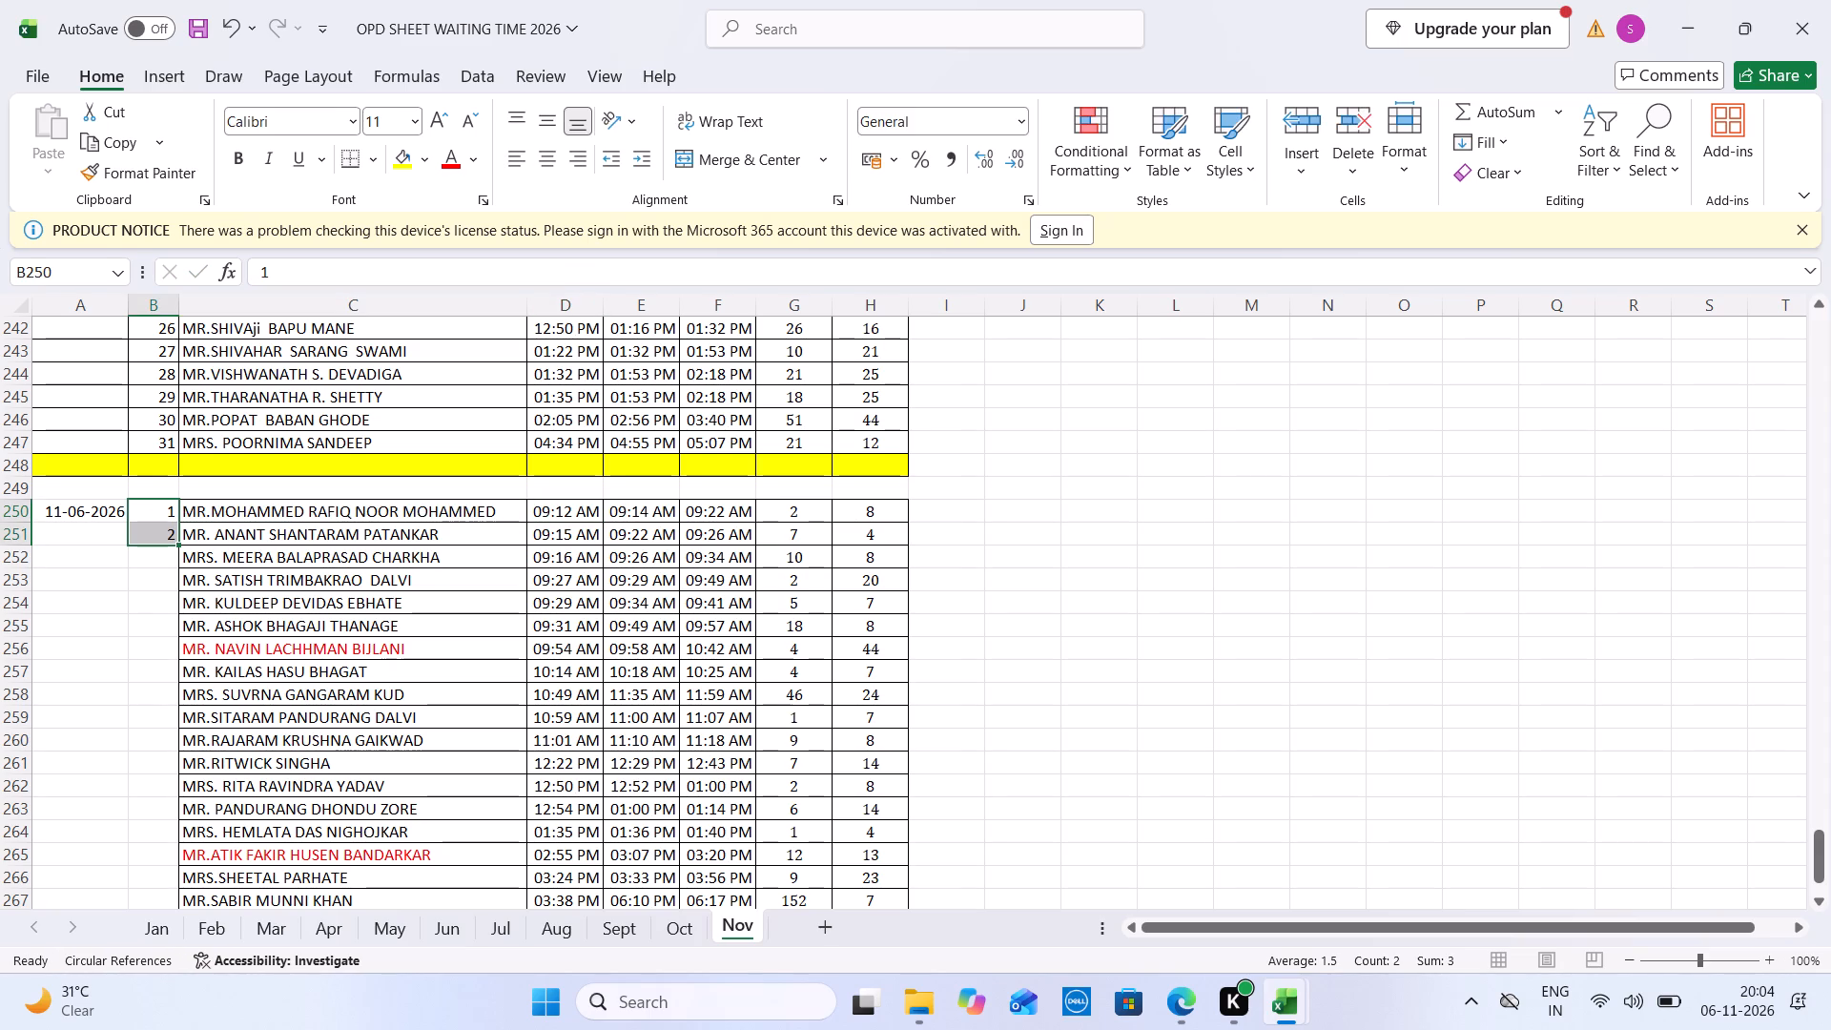
triple_click(174, 543)
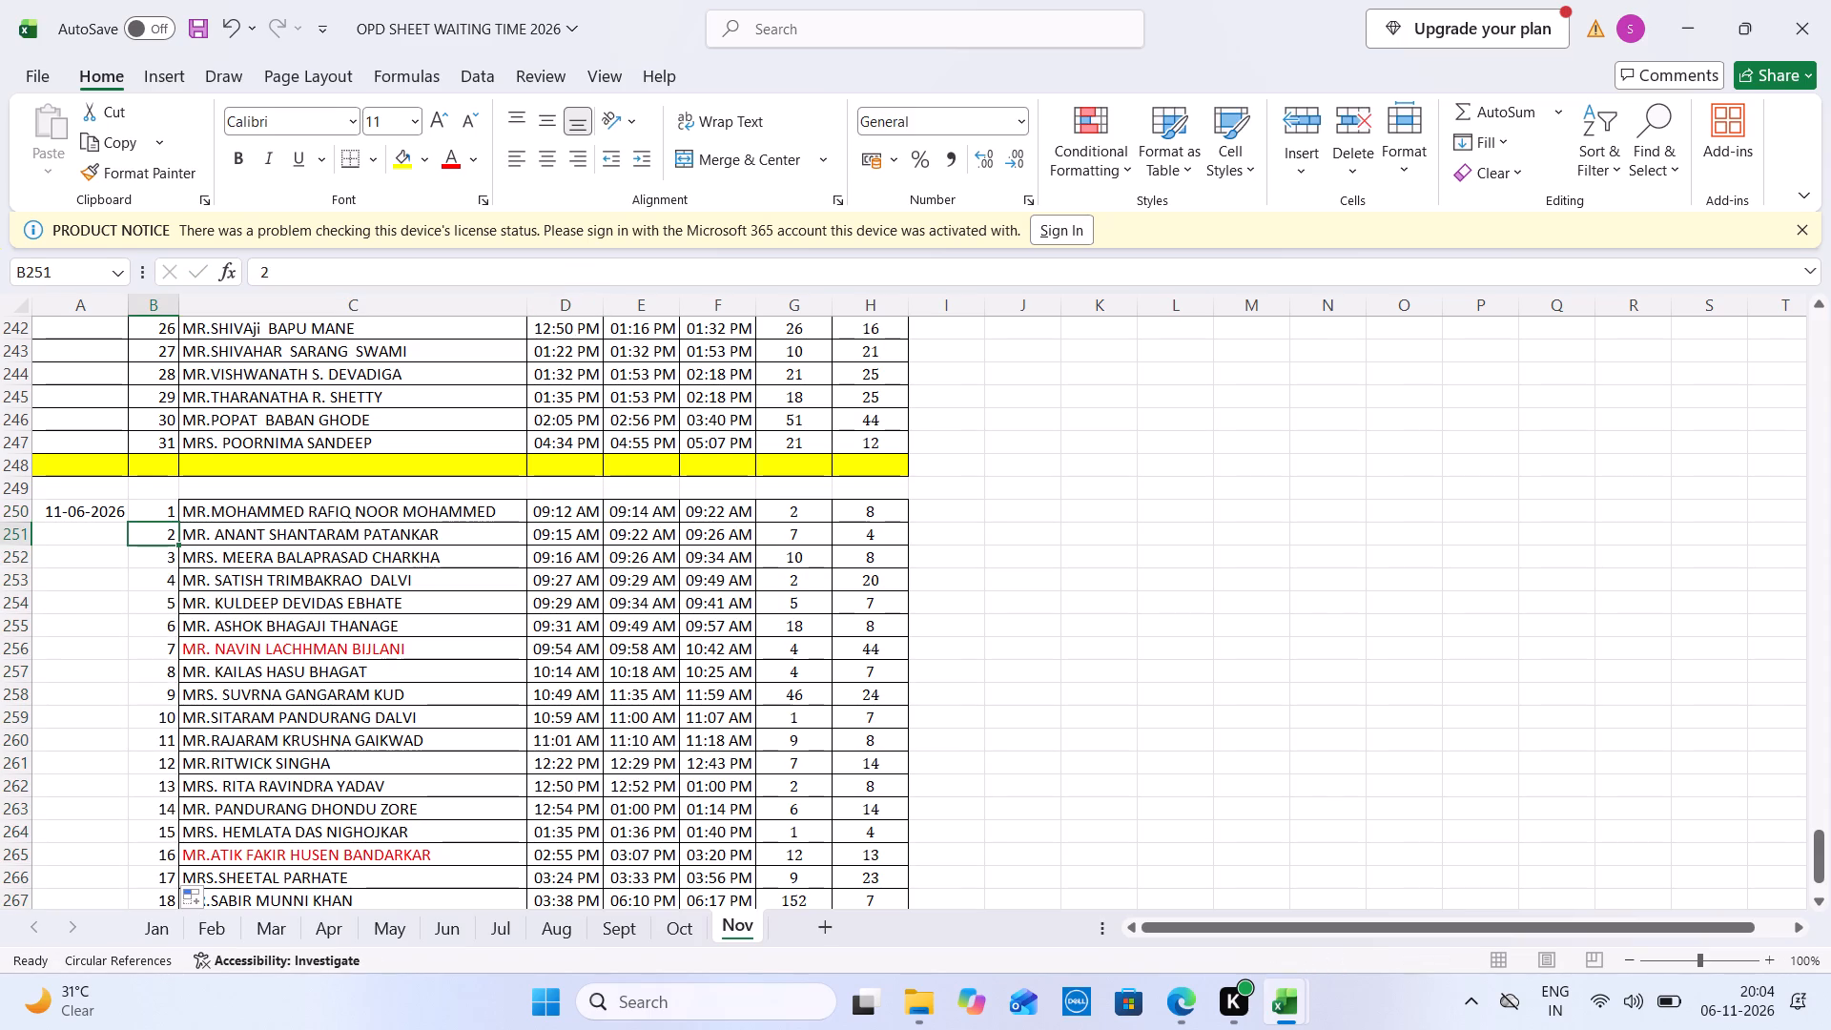
Copy the yellow separator row 248 to row 270, directly below the last new patient.
left_click(20, 468)
key("ctrl+c")
key("Down")
key("Down")
key("Down")
key("Down")
key("Down")
key("Down")
key("Down")
key("Down")
key("Down")
key("Down")
key("Down")
key("Down")
key("Down")
key("Down")
key("Down")
key("Down")
key("Down")
key("Down")
key("Down")
key("Down")
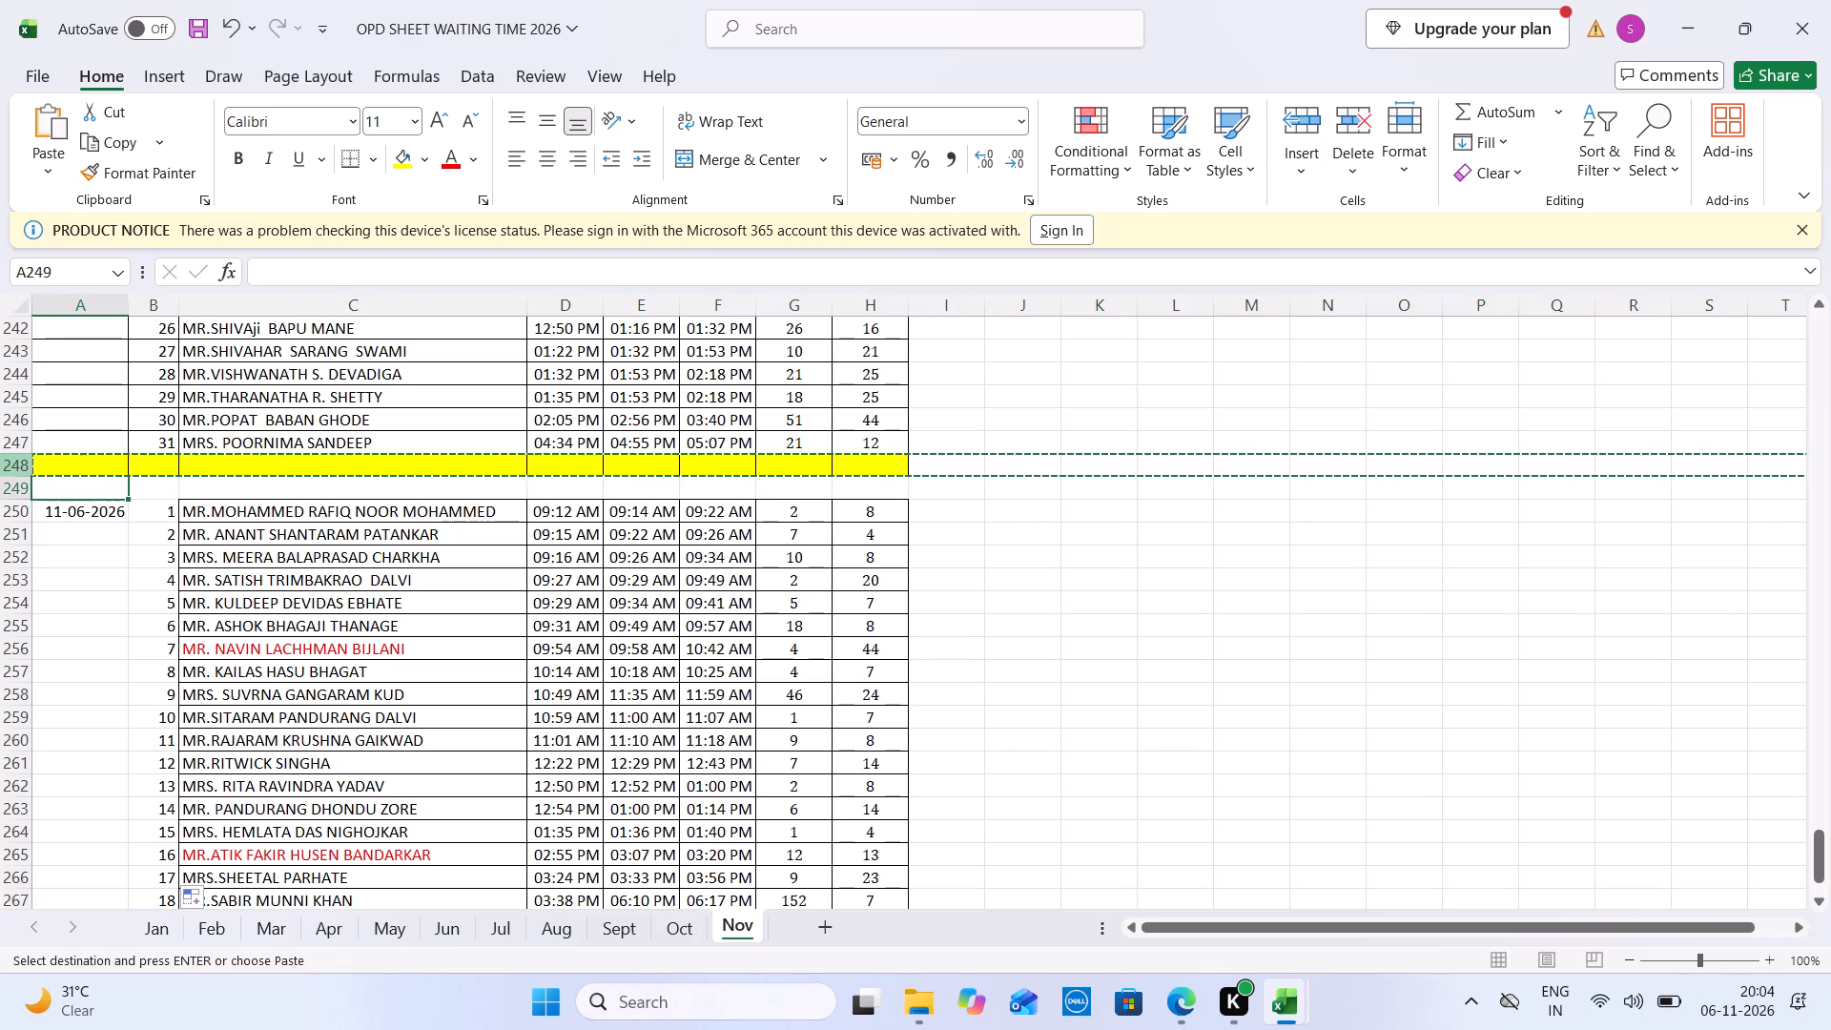
key("Up")
key("Up")
key("Up")
key("Up")
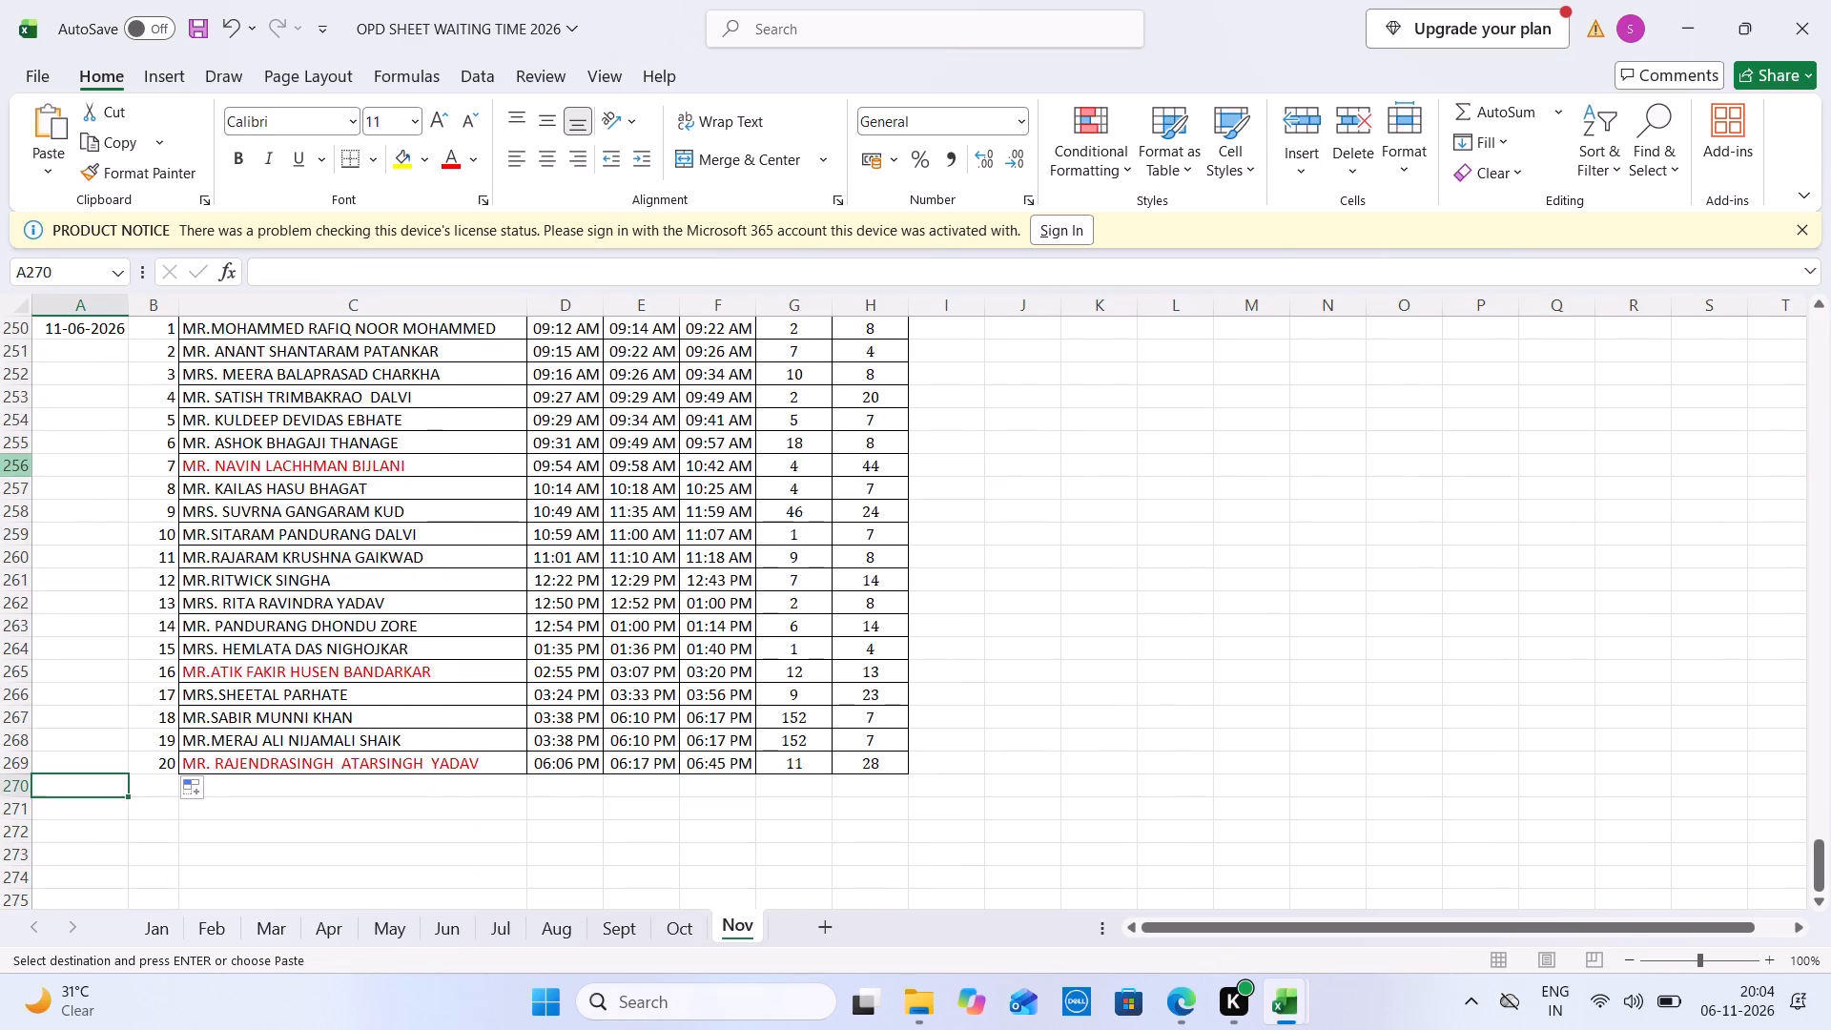
key("ctrl+v")
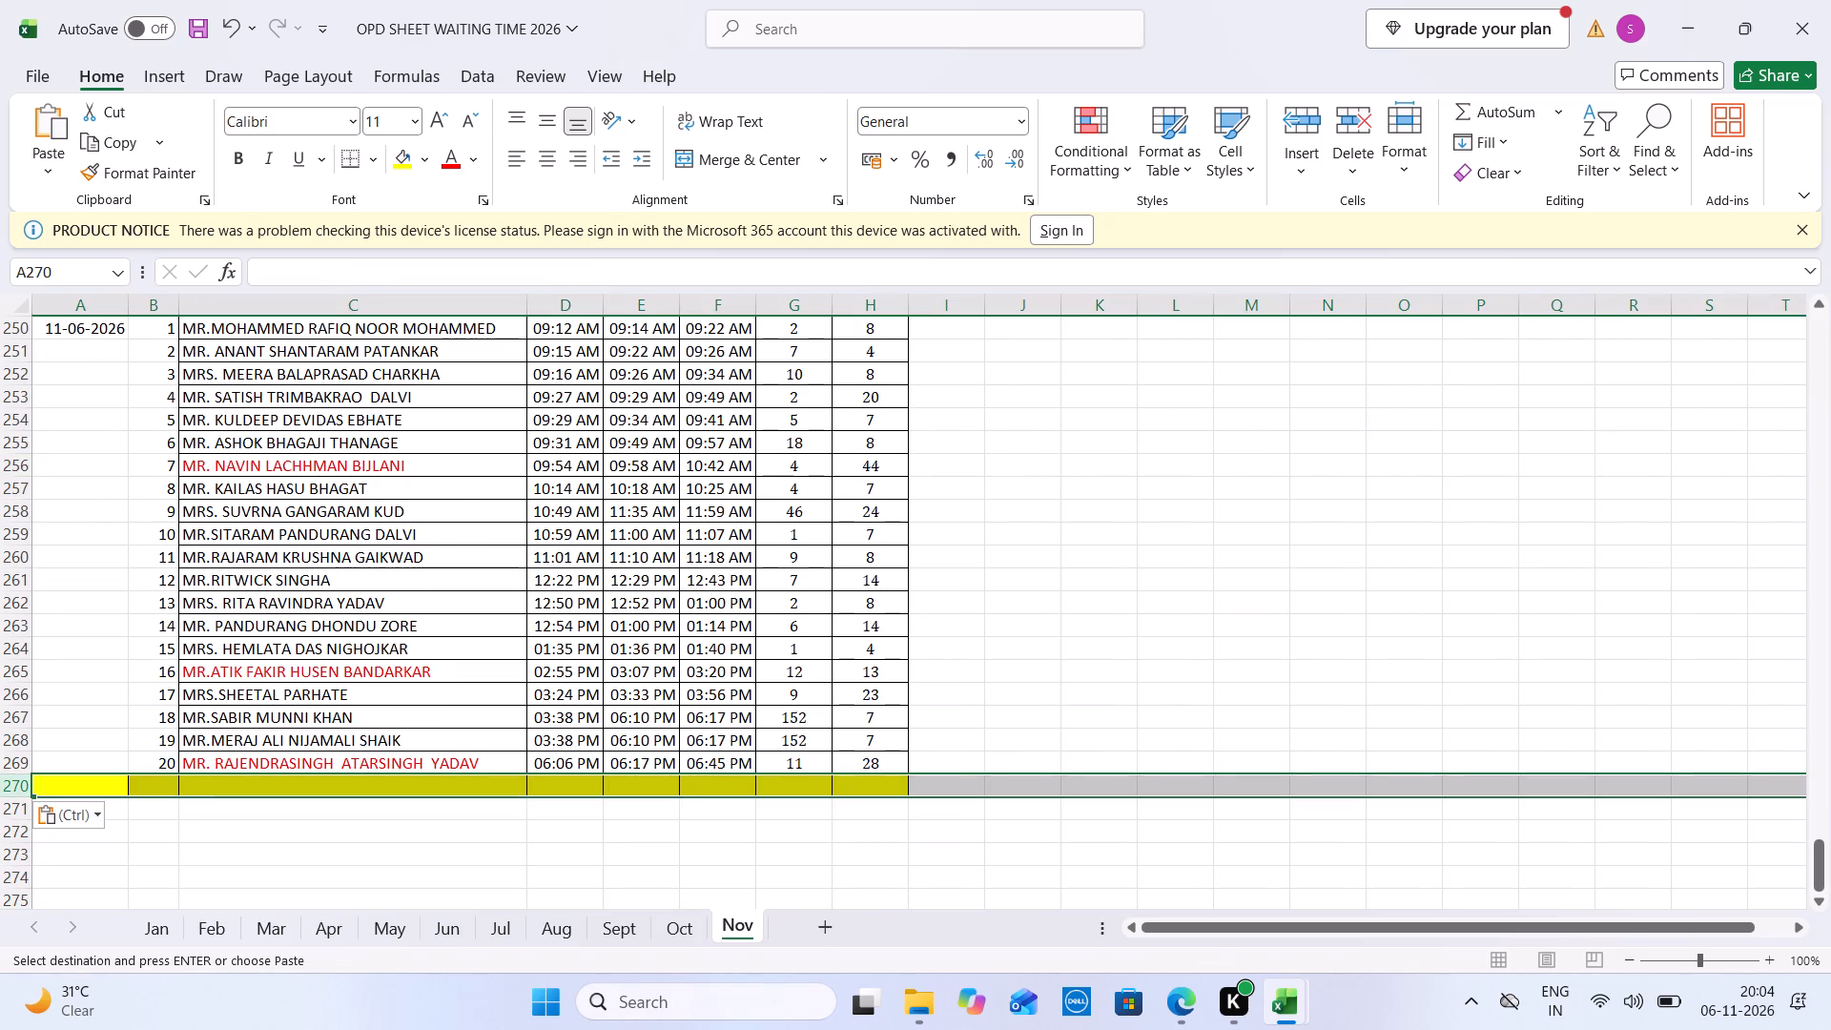
Format the new patient block A249:H270 with all borders and a black font colour.
left_click_drag(863, 785, 24, 295)
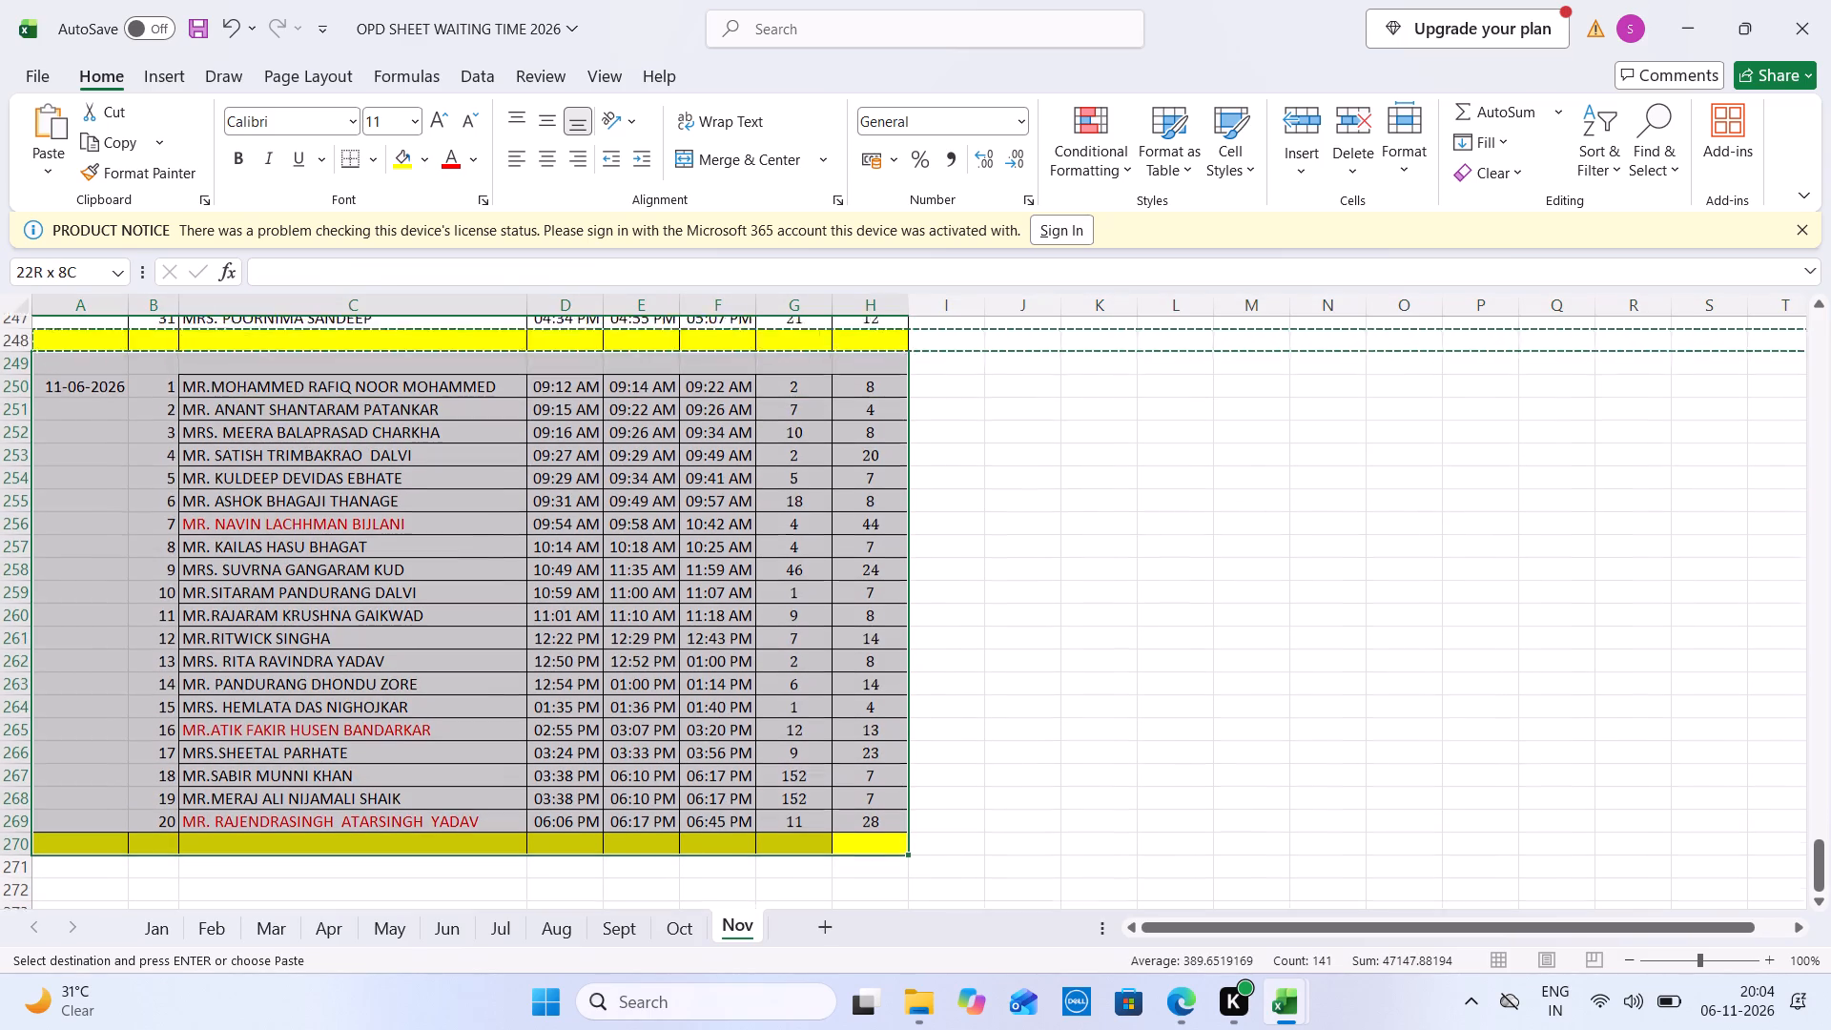
left_click_drag(24, 295, 38, 402)
left_click(381, 157)
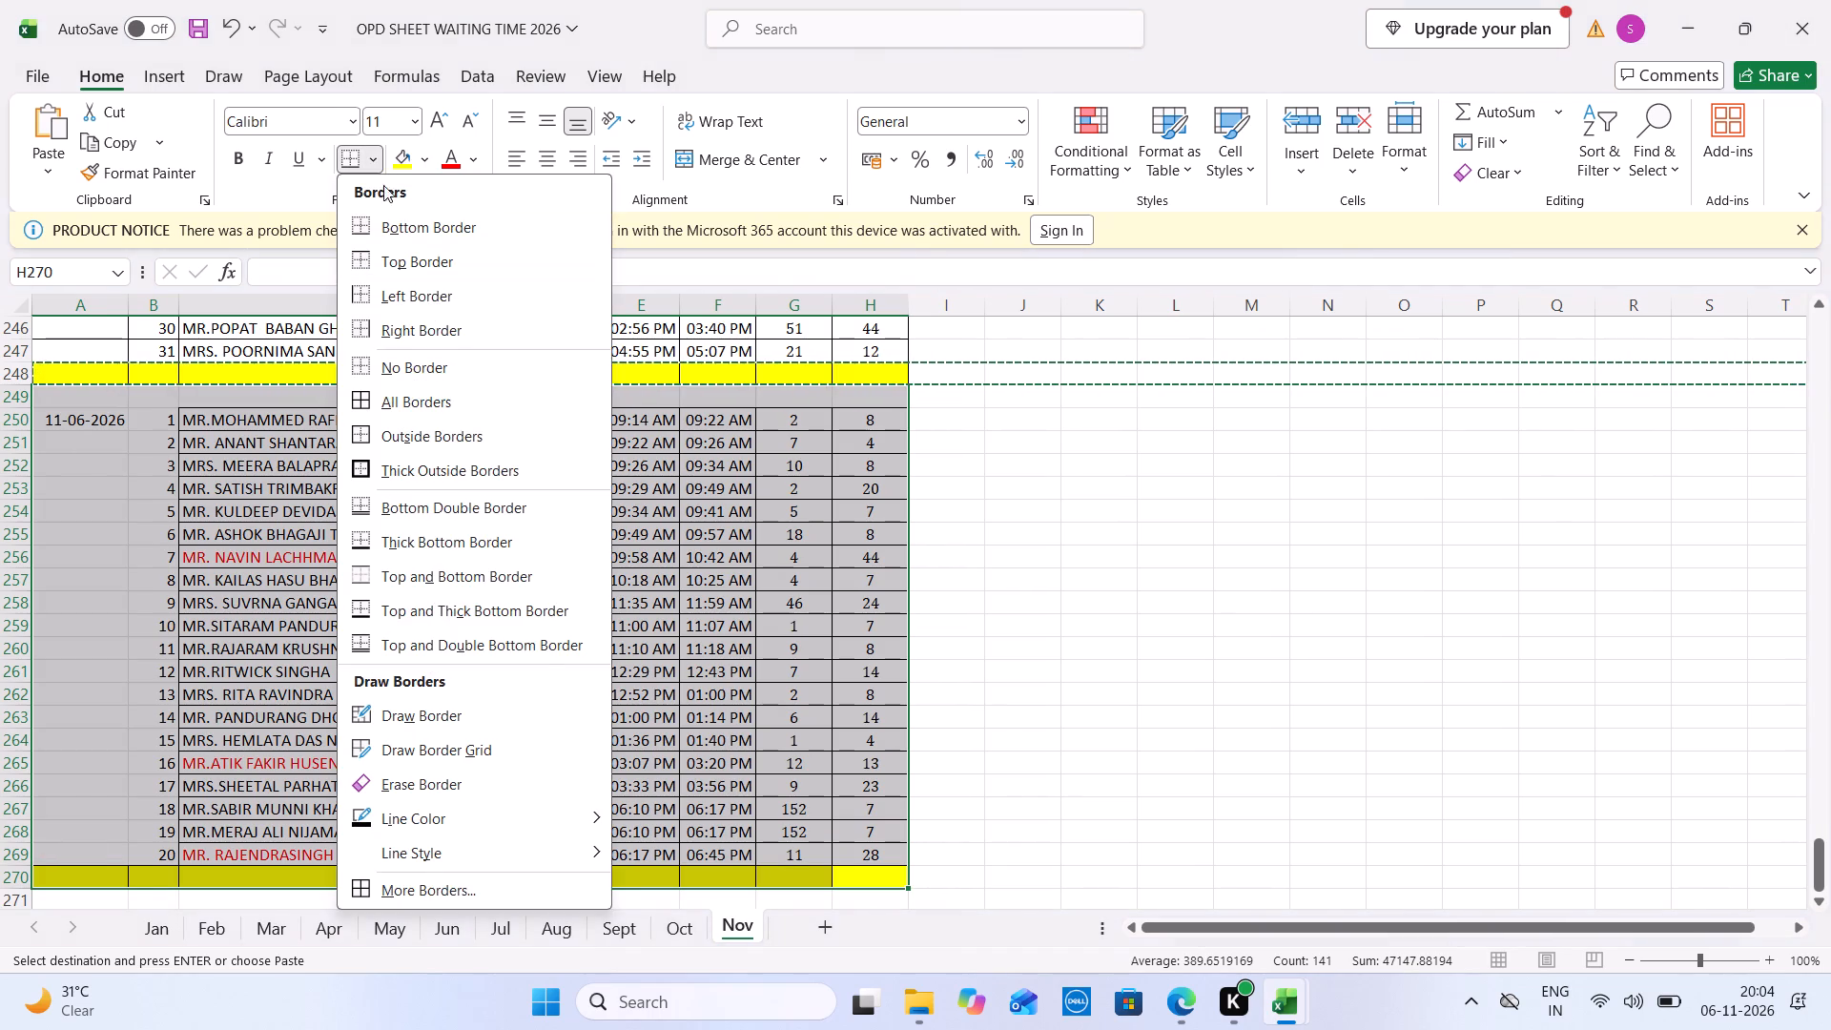
left_click(434, 402)
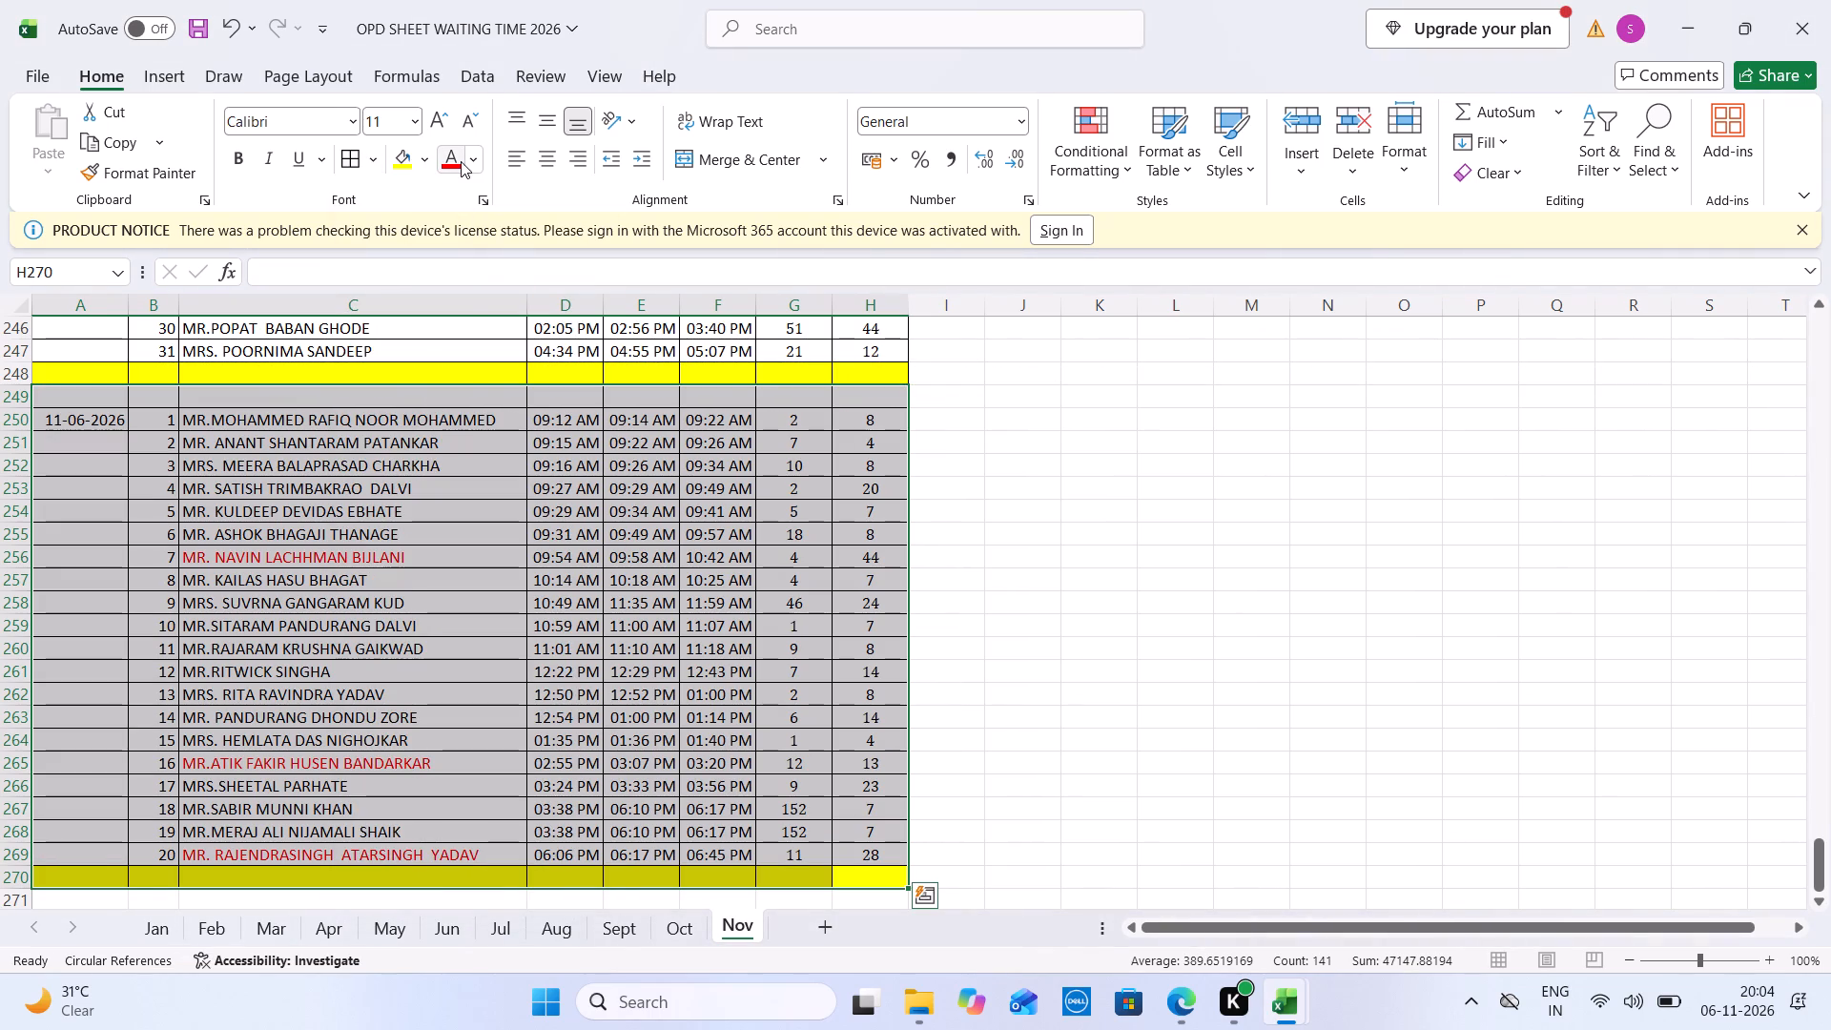
left_click(471, 157)
left_click(458, 243)
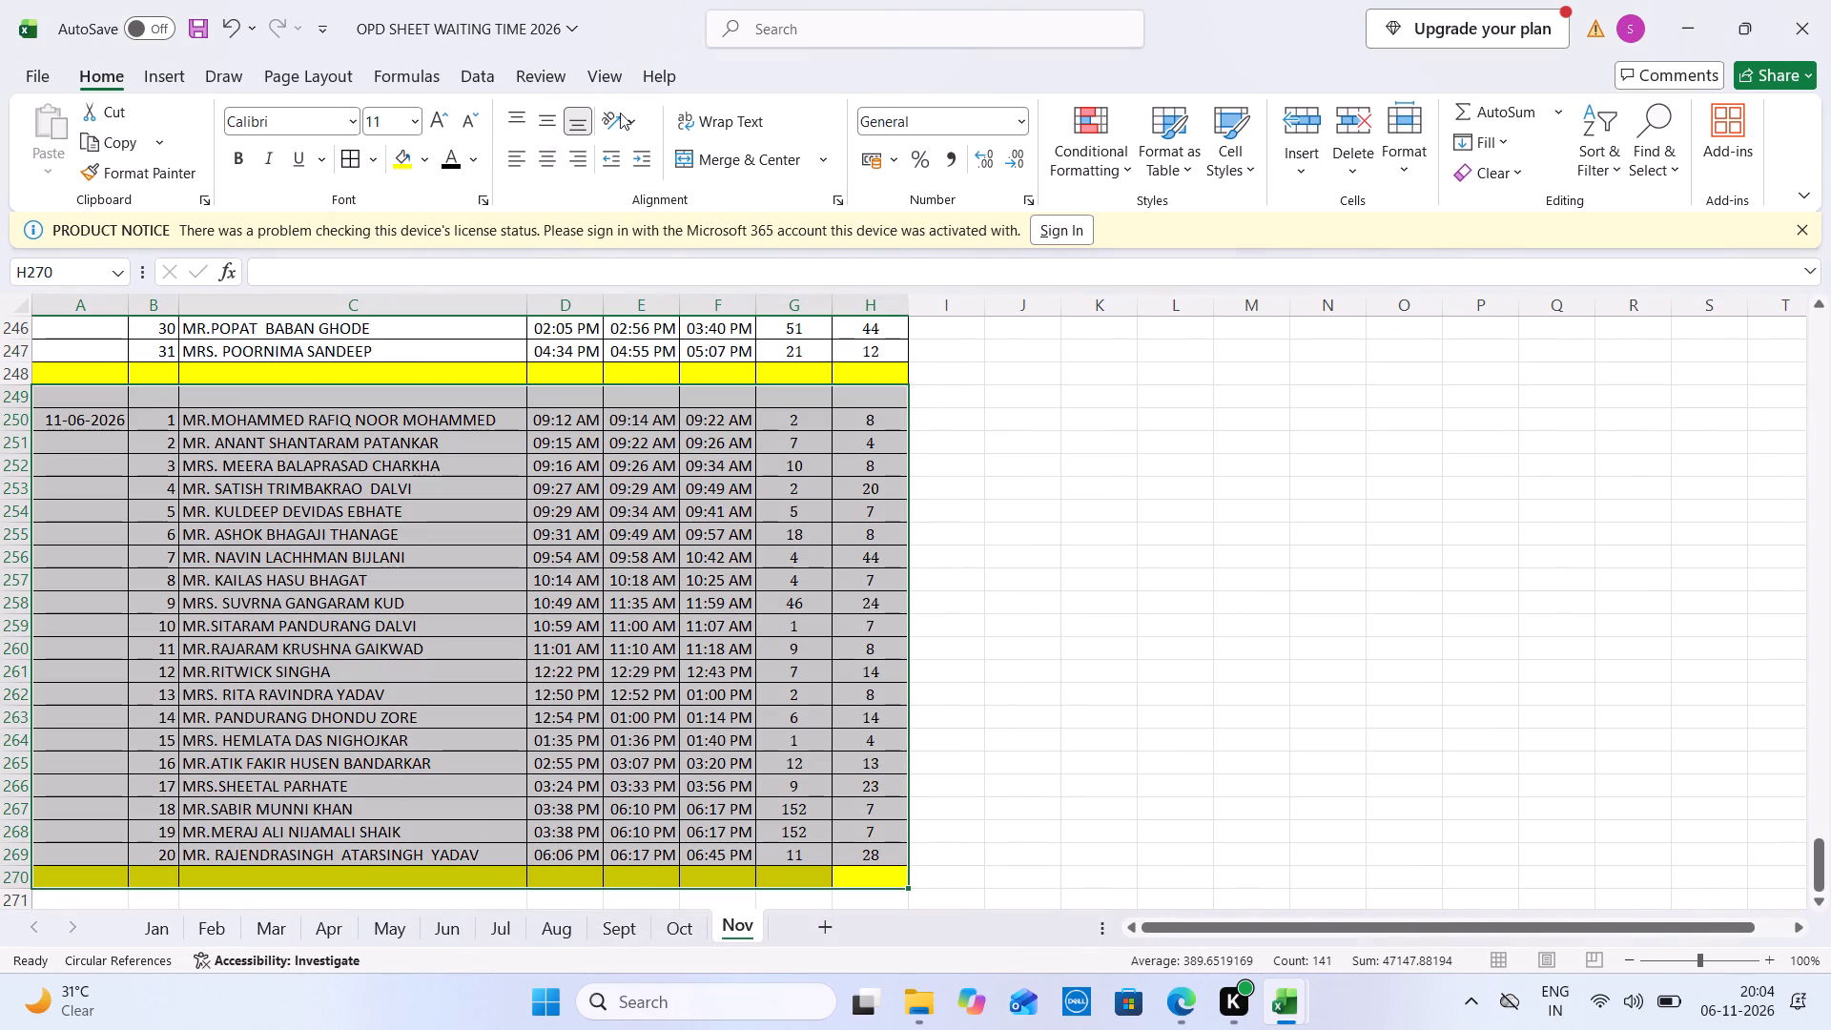
Close the OPD SHEET WAITING TIME 2026 workbook, saving its changes in the TRUPTI RECP folder.
left_click(1830, 0)
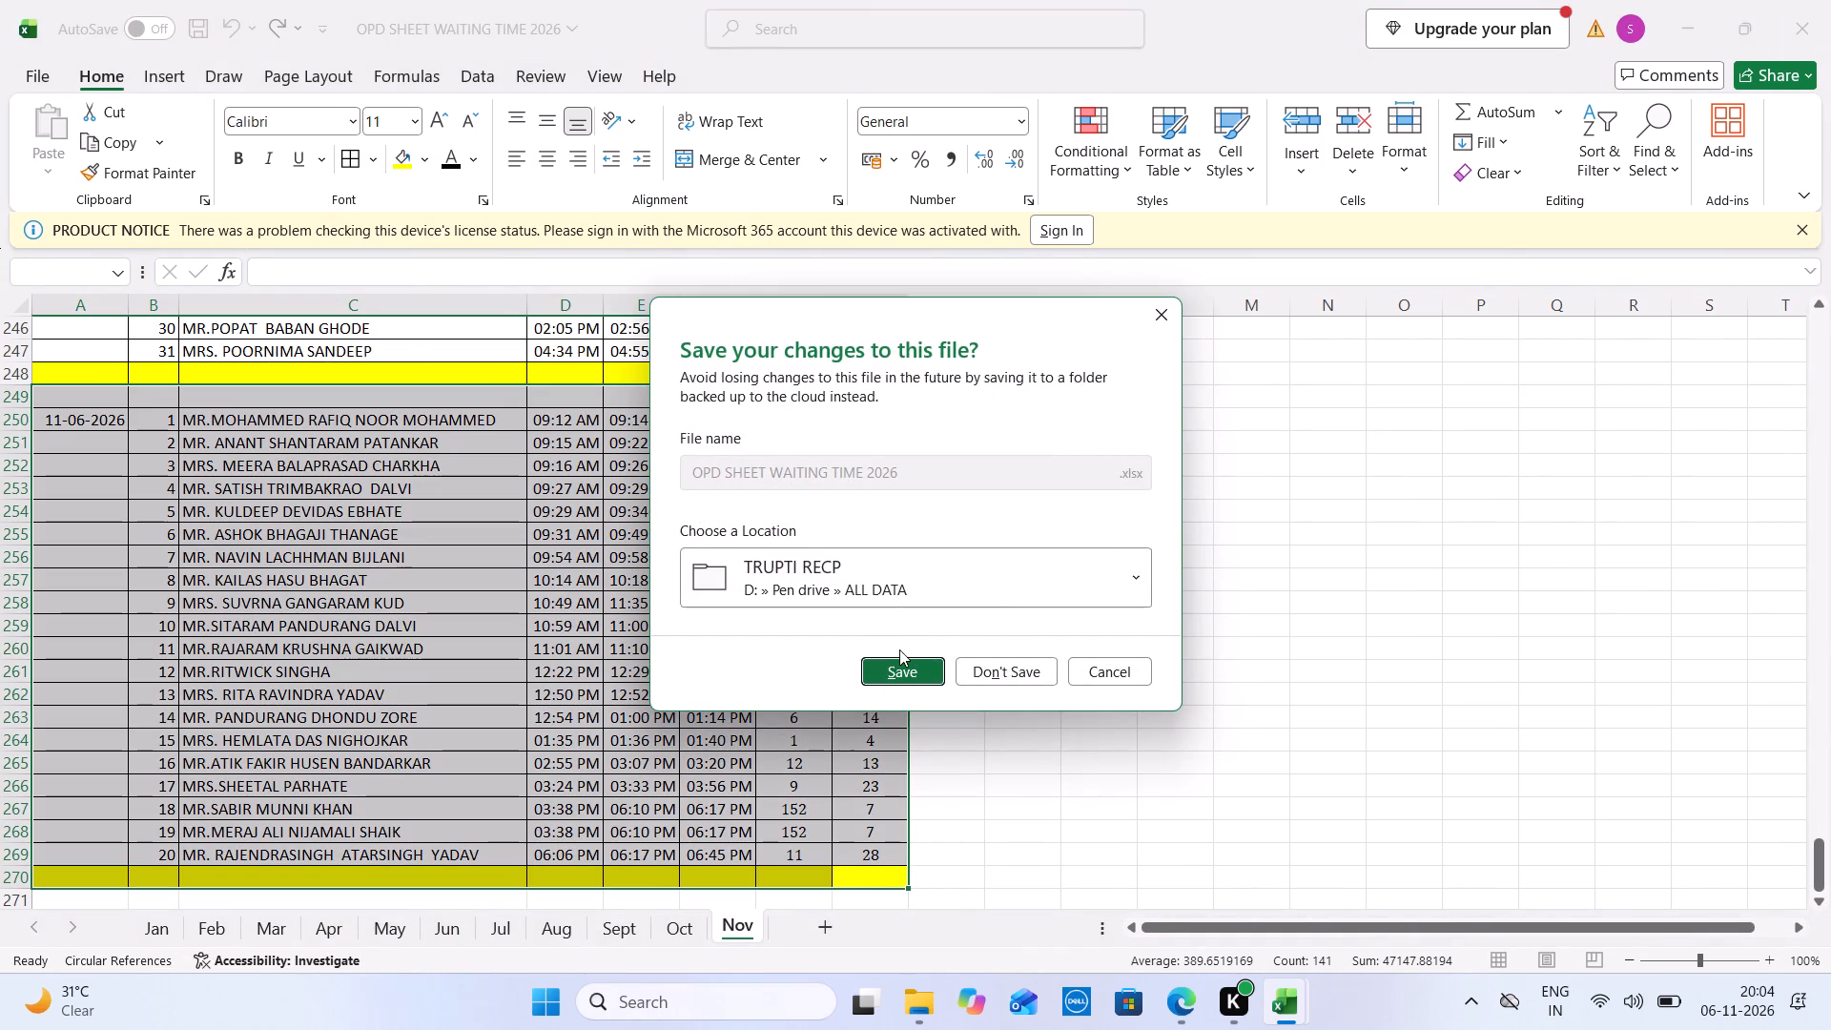
left_click(906, 659)
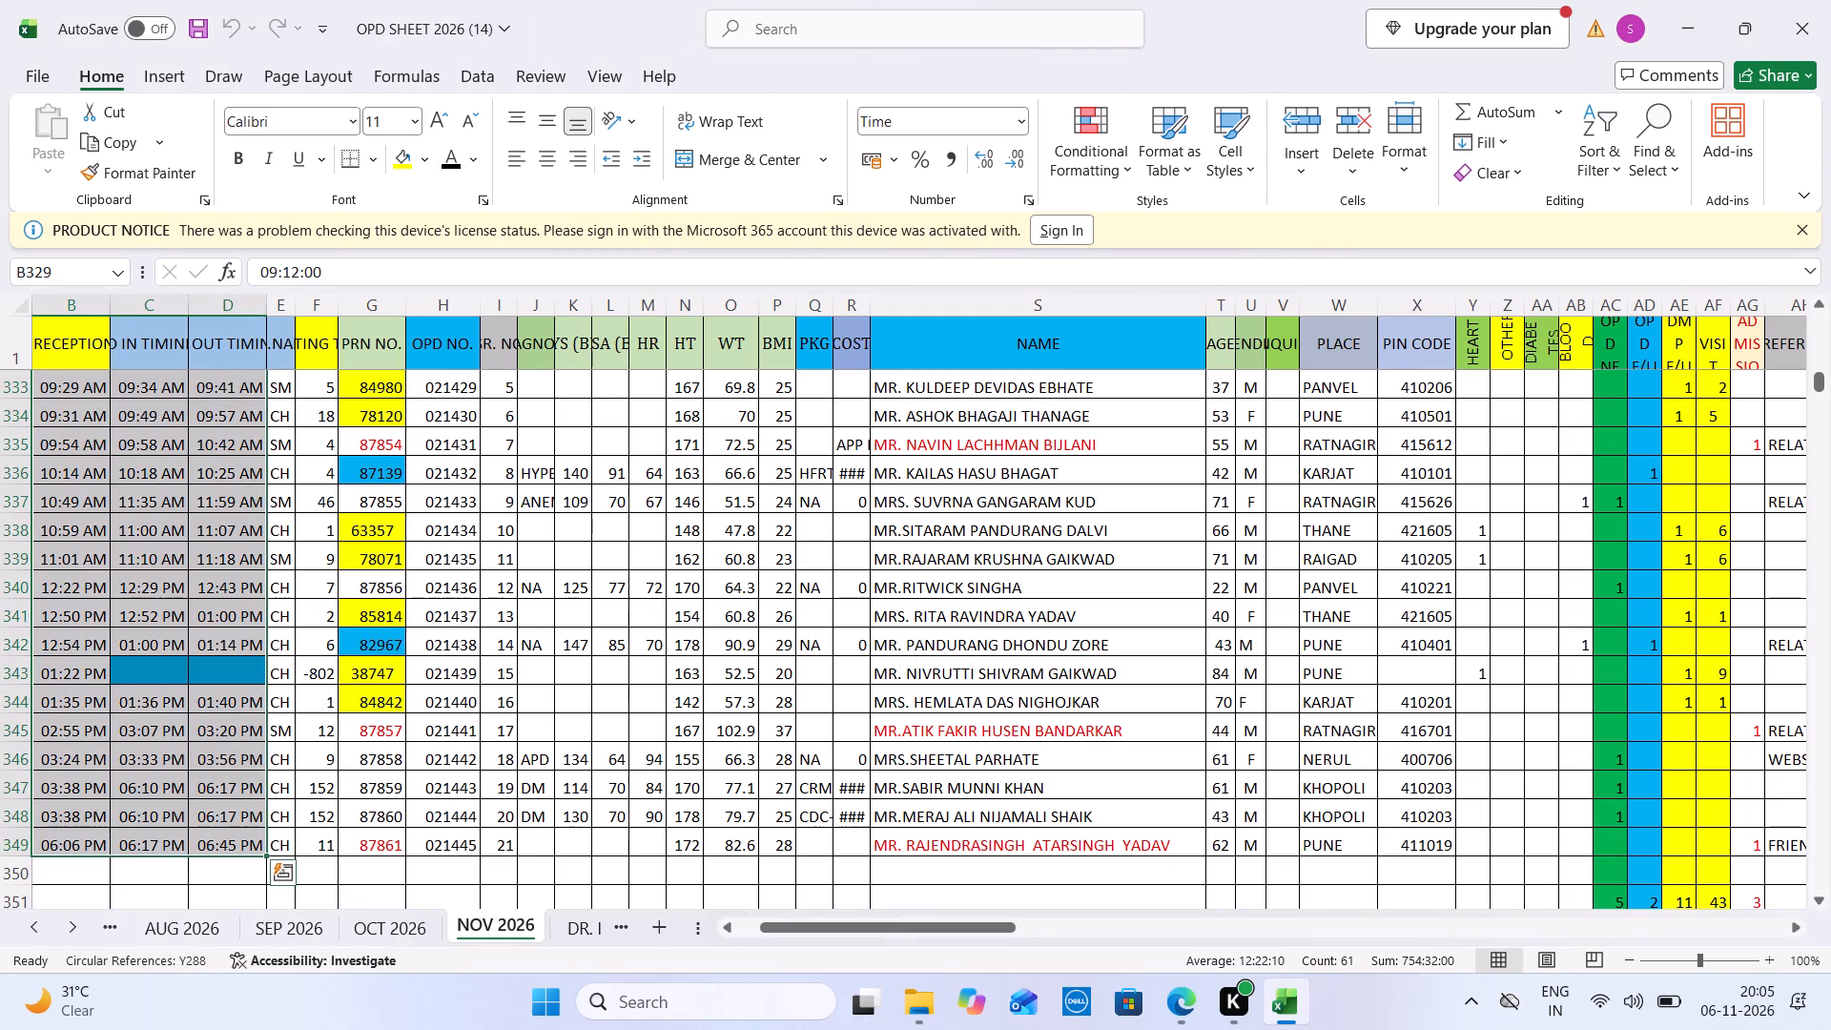
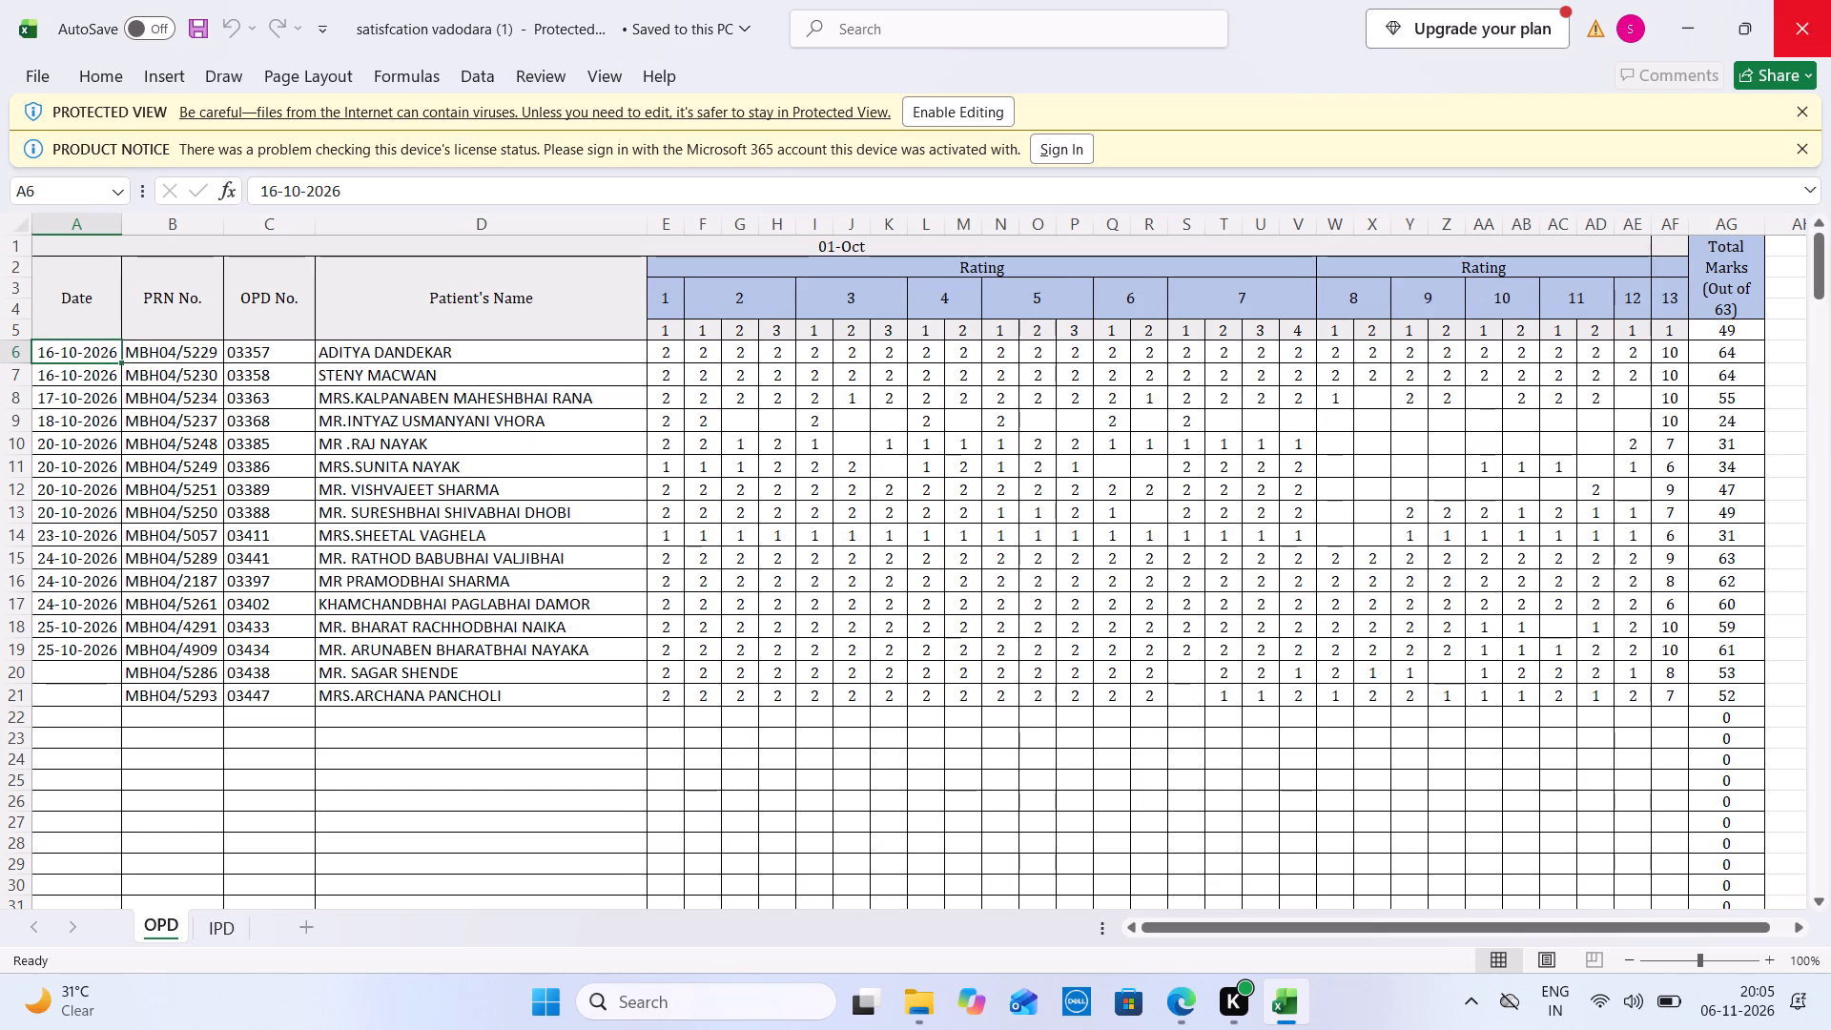
View the IPD sheet of the satisfcation vadodara (1) workbook and examine its patient rating entries.
left_click(234, 922)
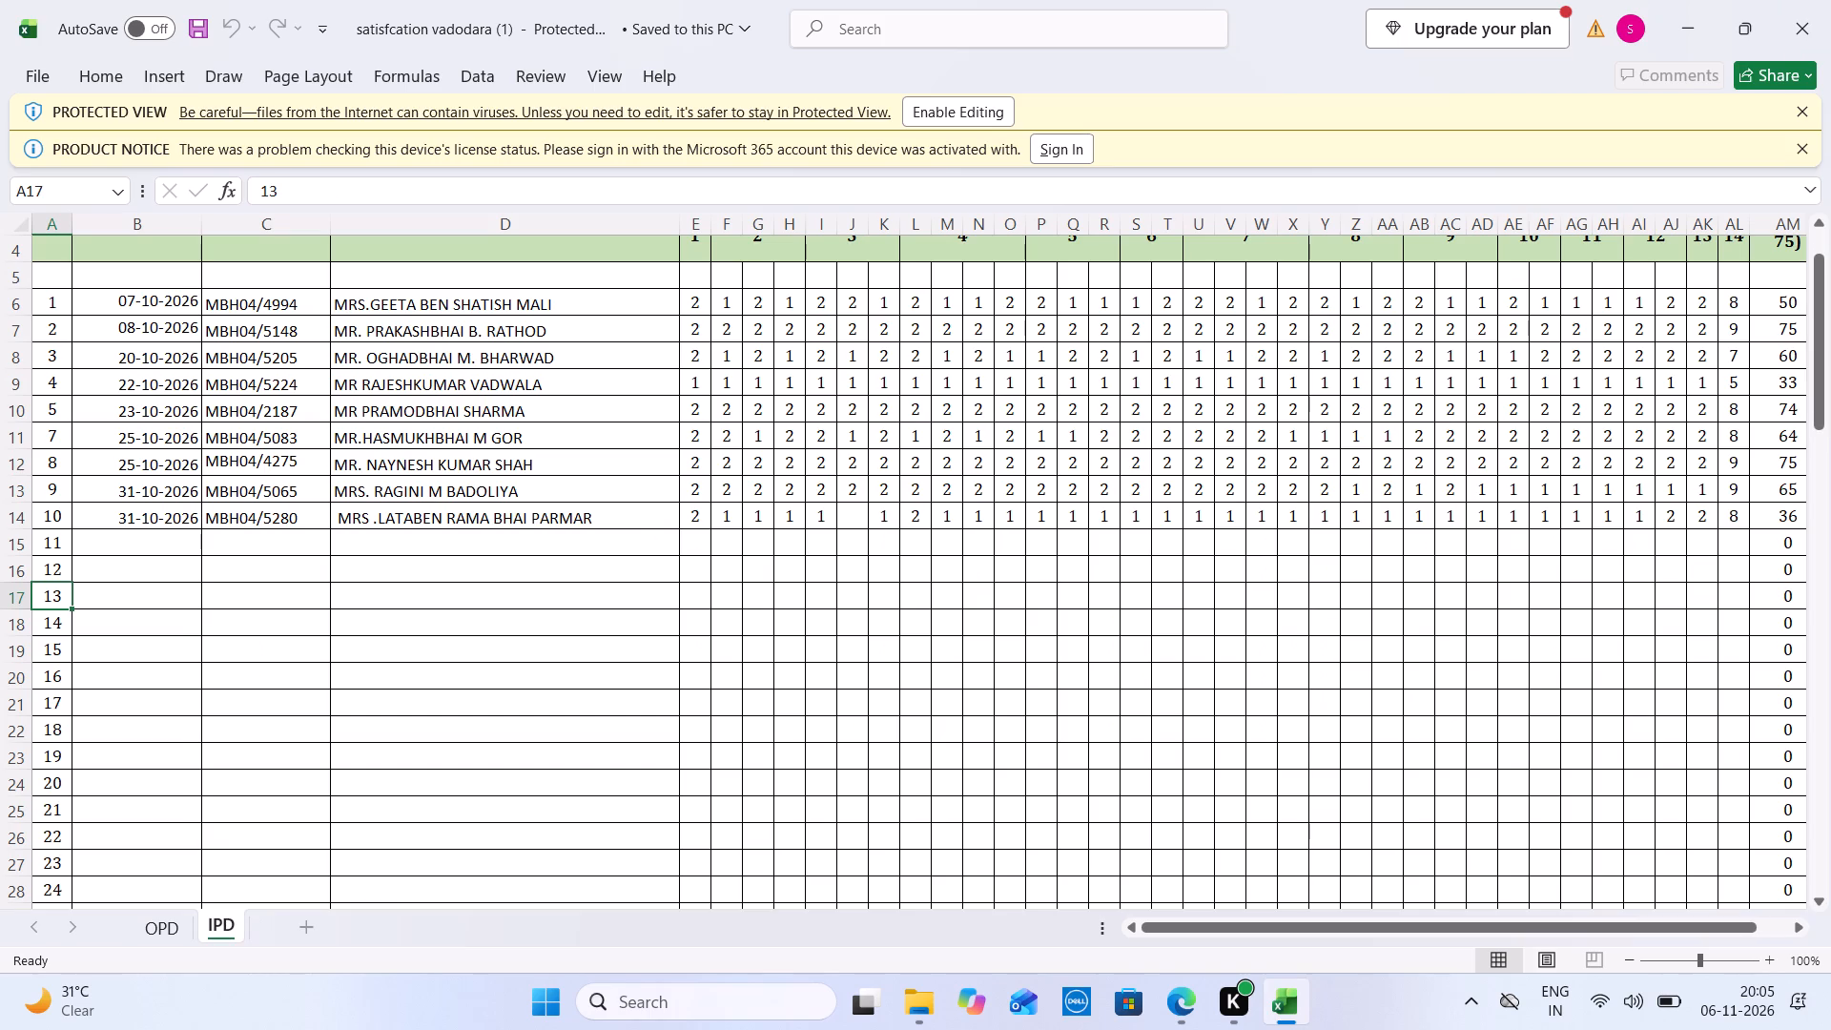
left_click(836, 428)
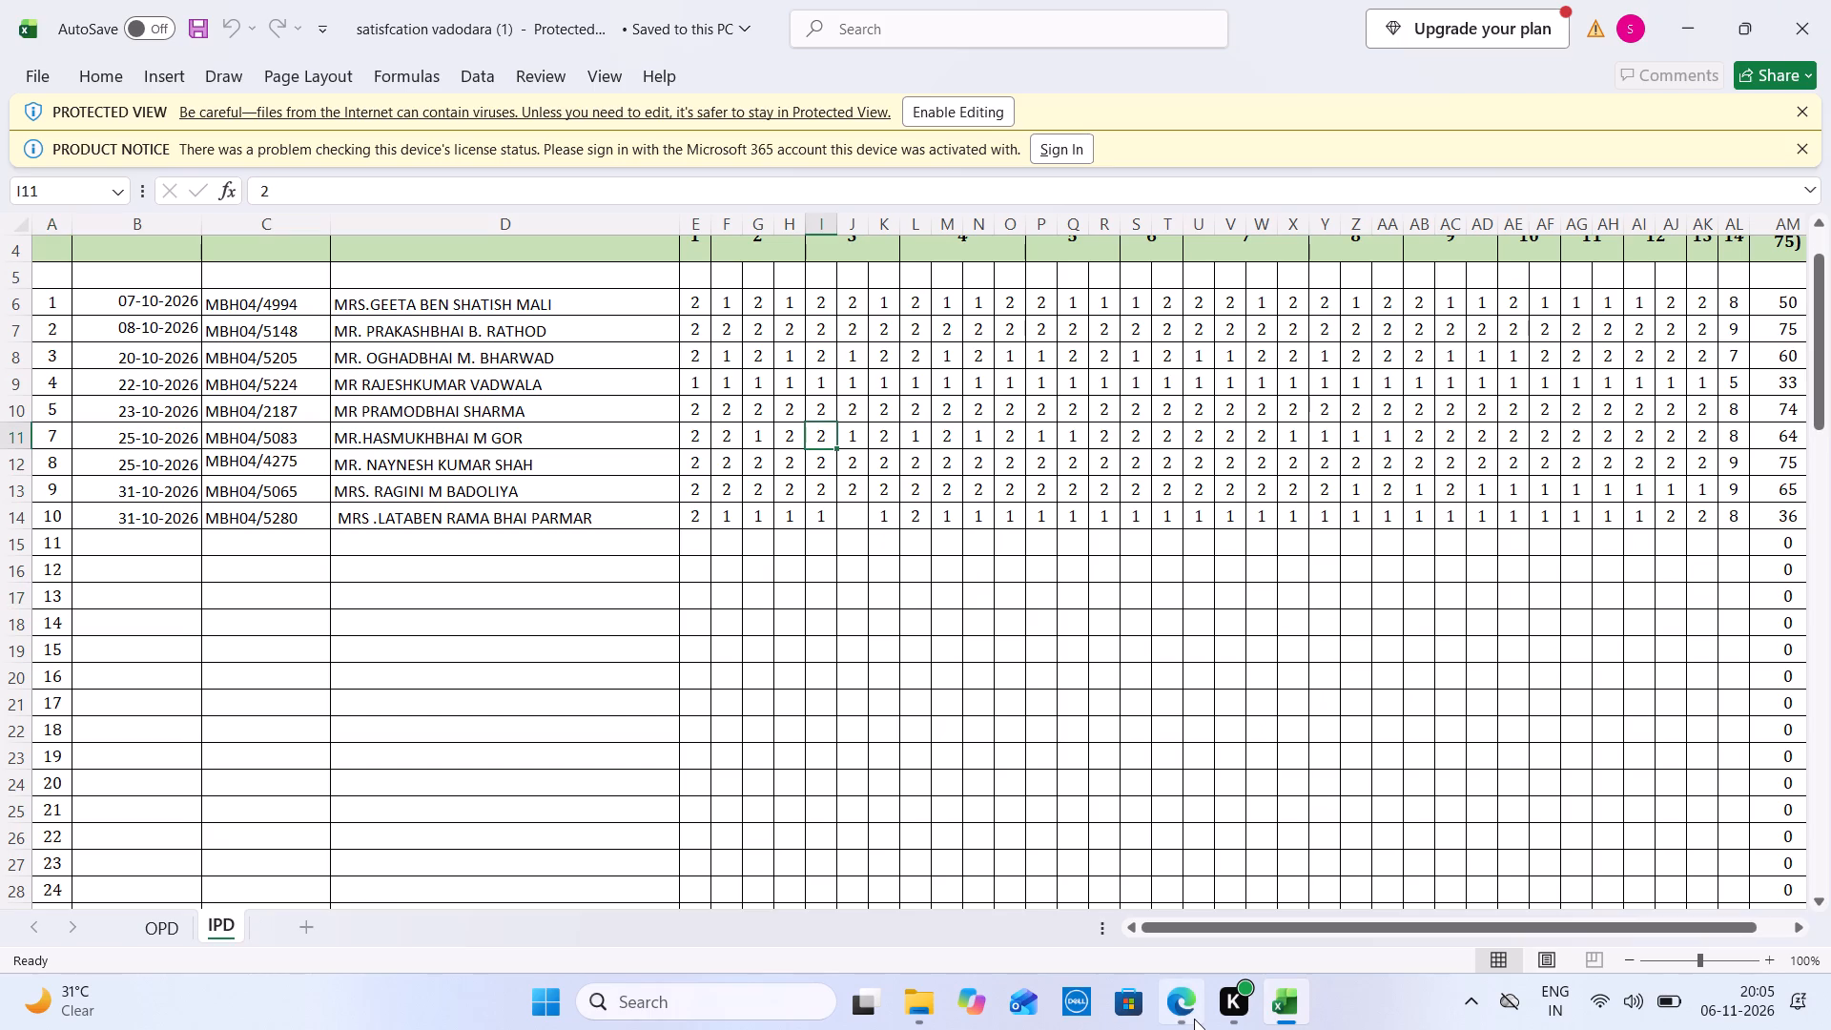
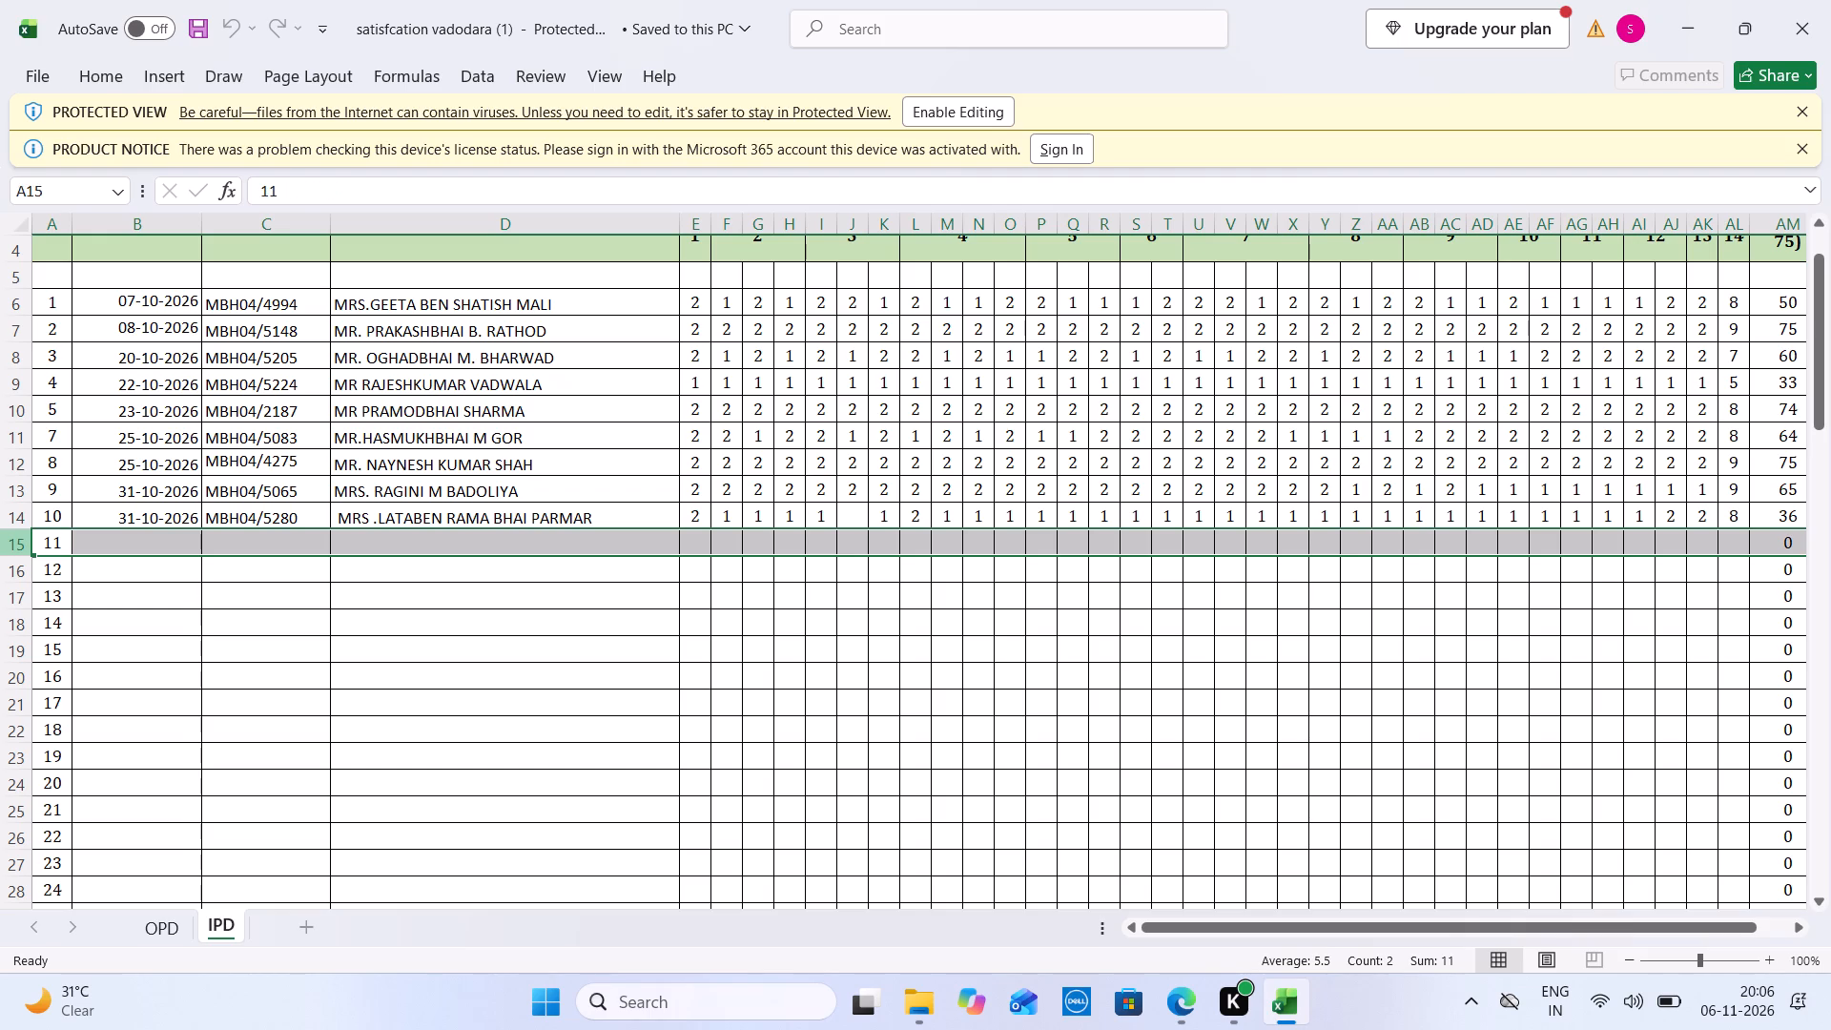
Close the satisfcation vadodara (1) workbook.
left_click(1830, 0)
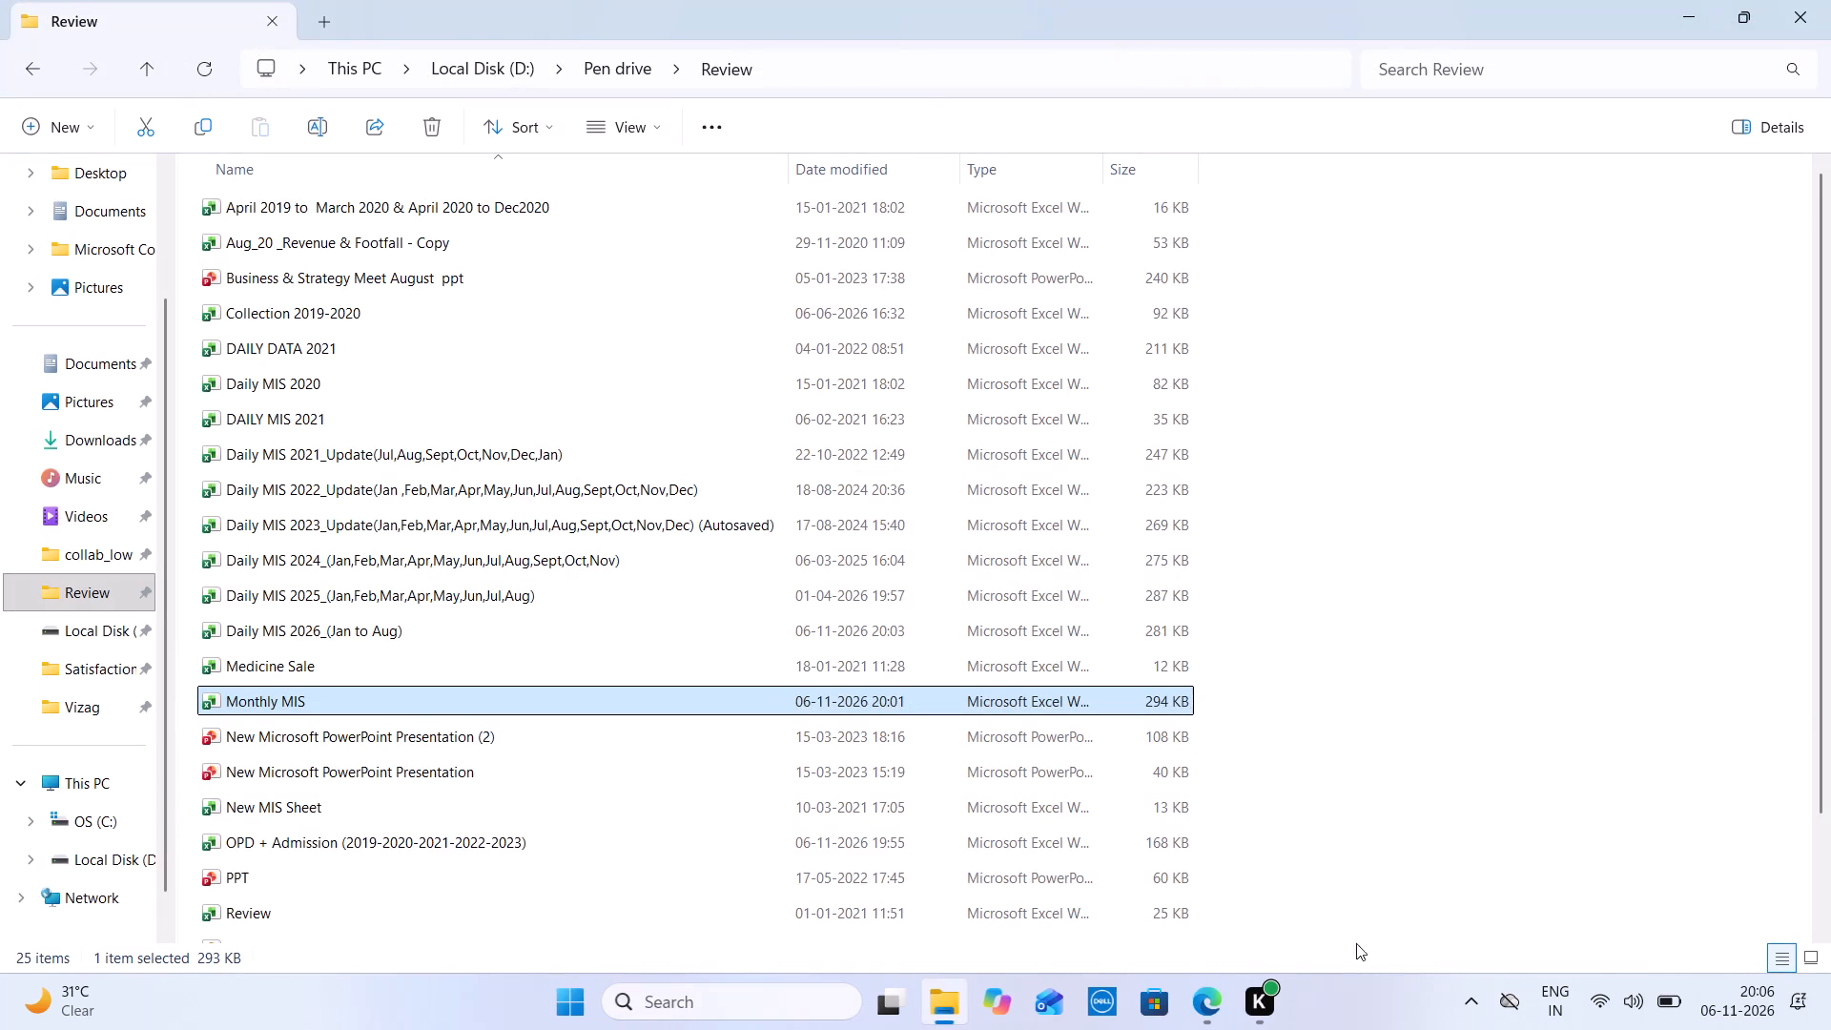